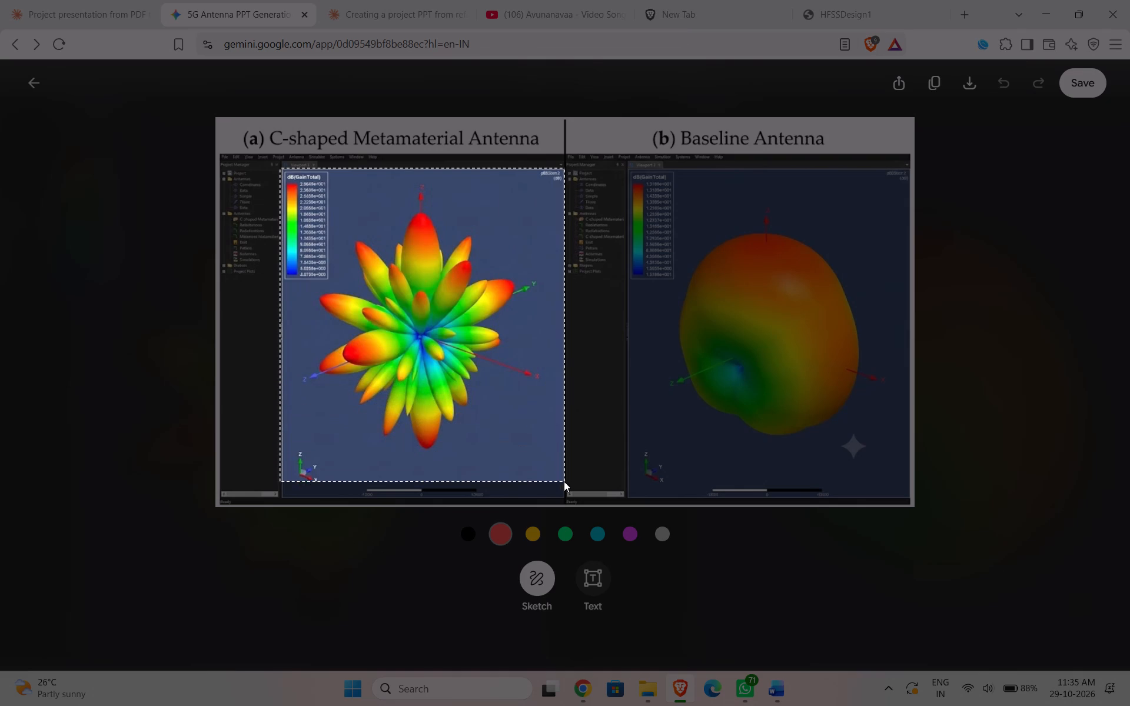
left_click_drag(564, 481, 564, 498)
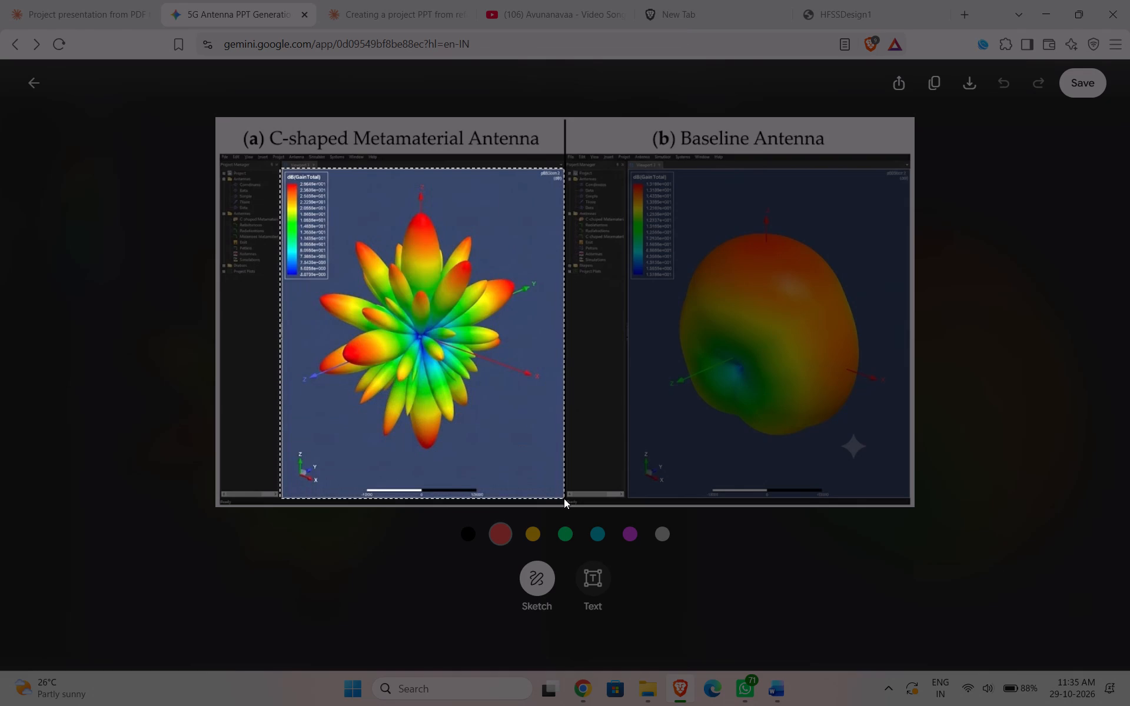
left_click_drag(564, 498, 566, 498)
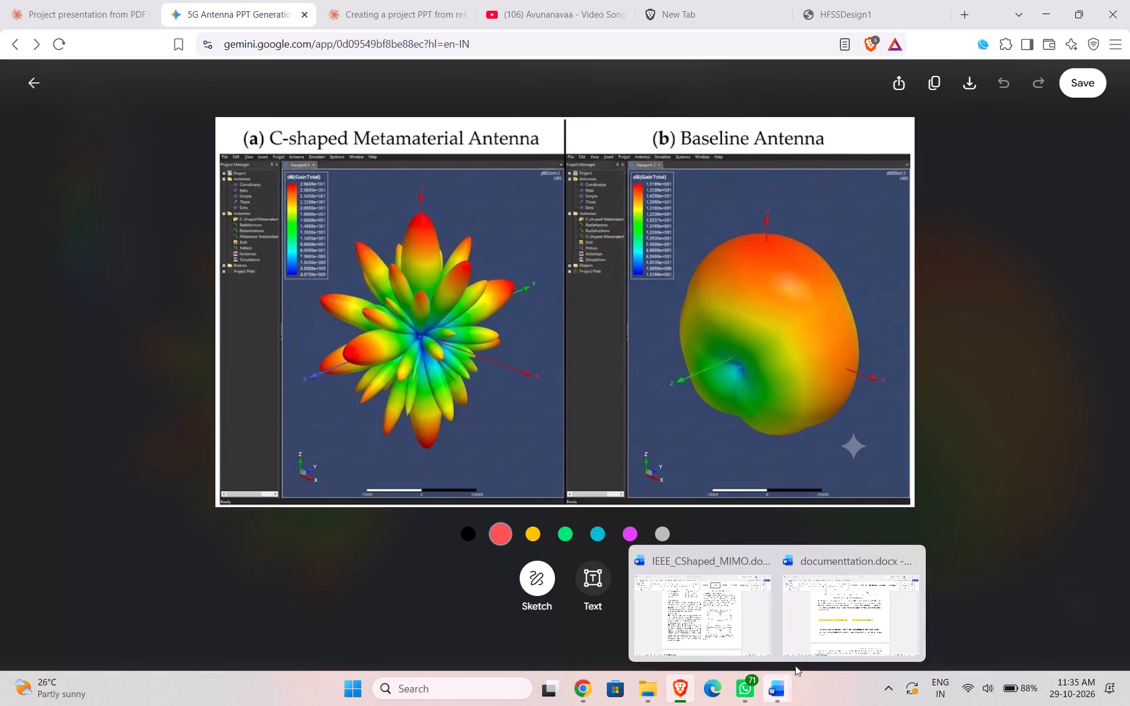
left_click(820, 632)
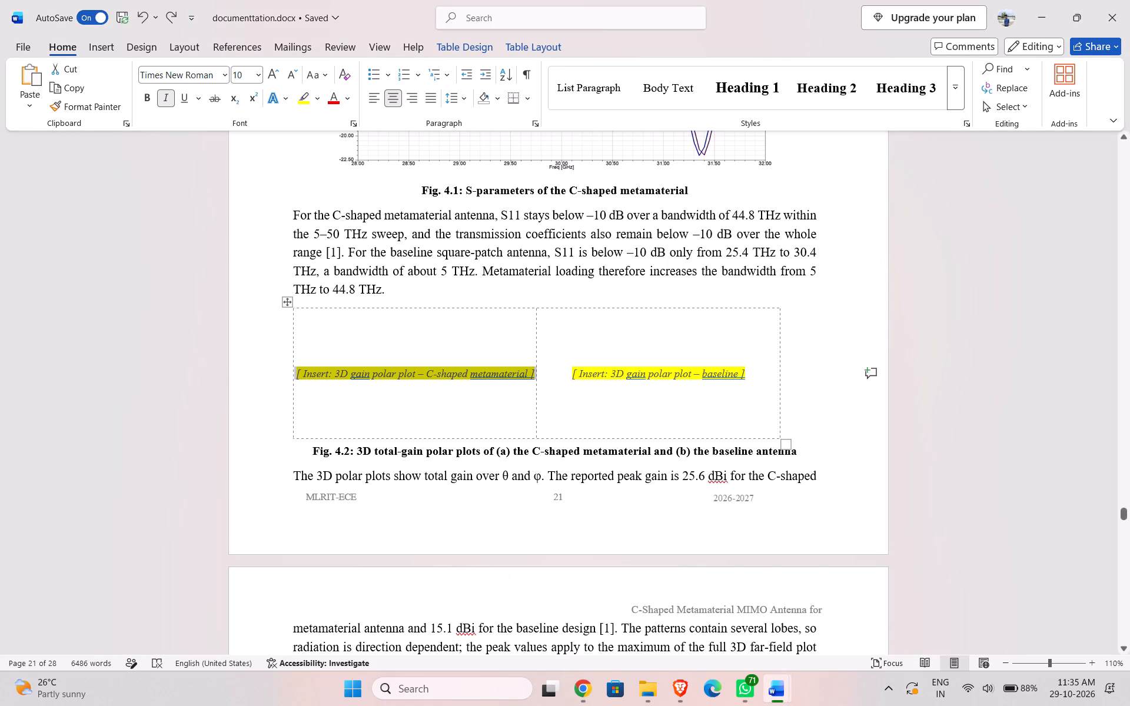
key("ctrl+v")
Shrink the pasted C-shaped metamaterial plot in height and width to fit its Fig. 4.2 table cell on page 21.
left_click(395, 391)
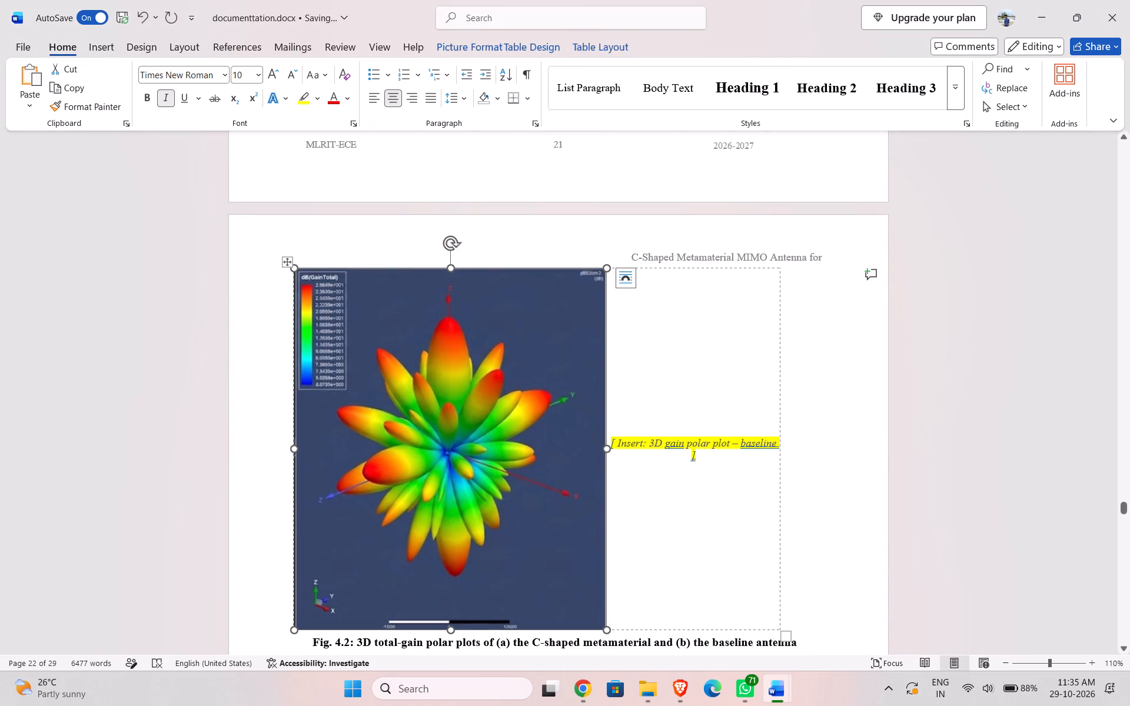
left_click_drag(453, 631, 457, 523)
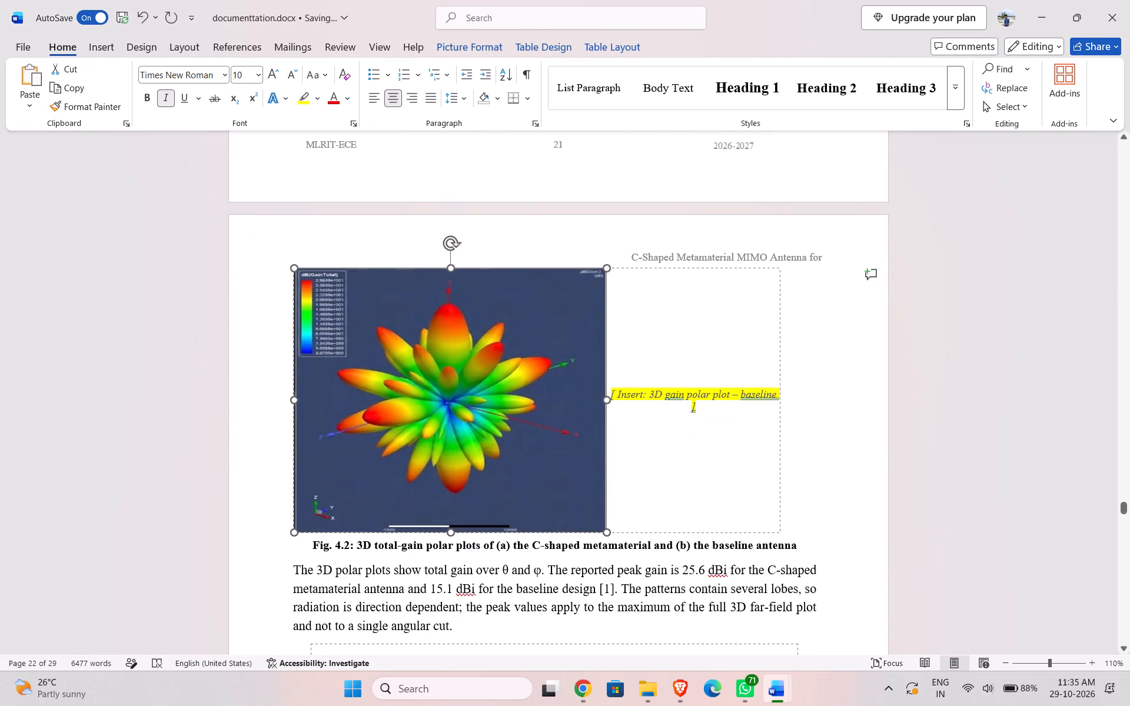
left_click_drag(457, 523, 456, 488)
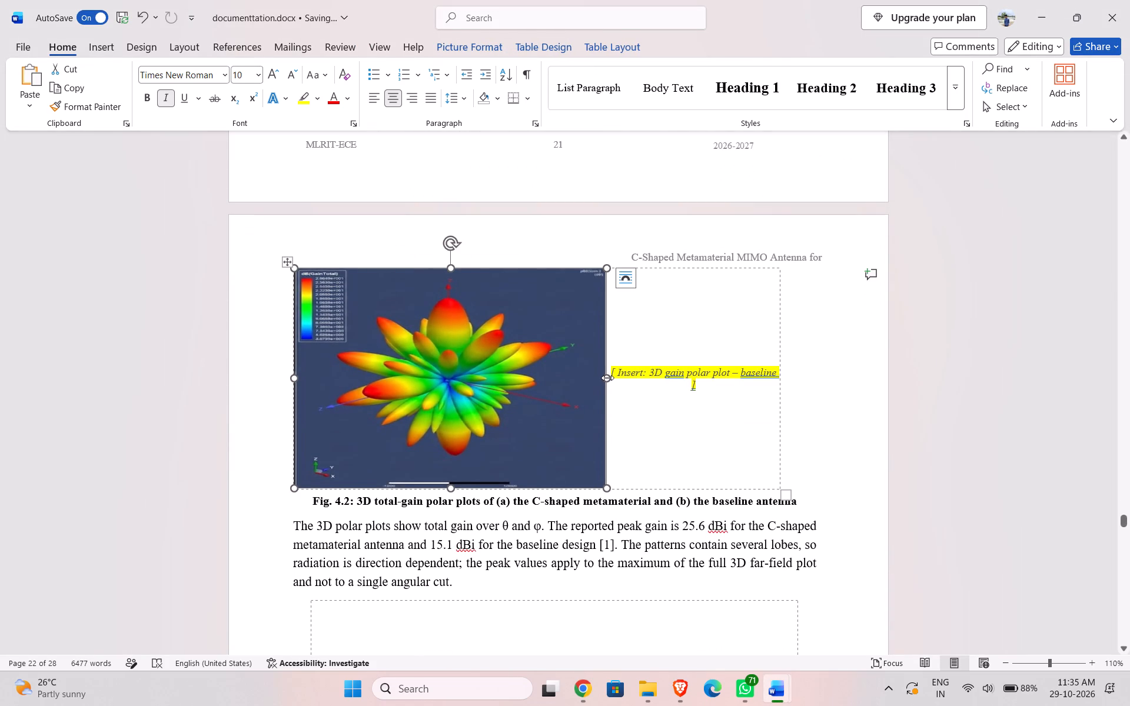
left_click_drag(607, 378, 514, 388)
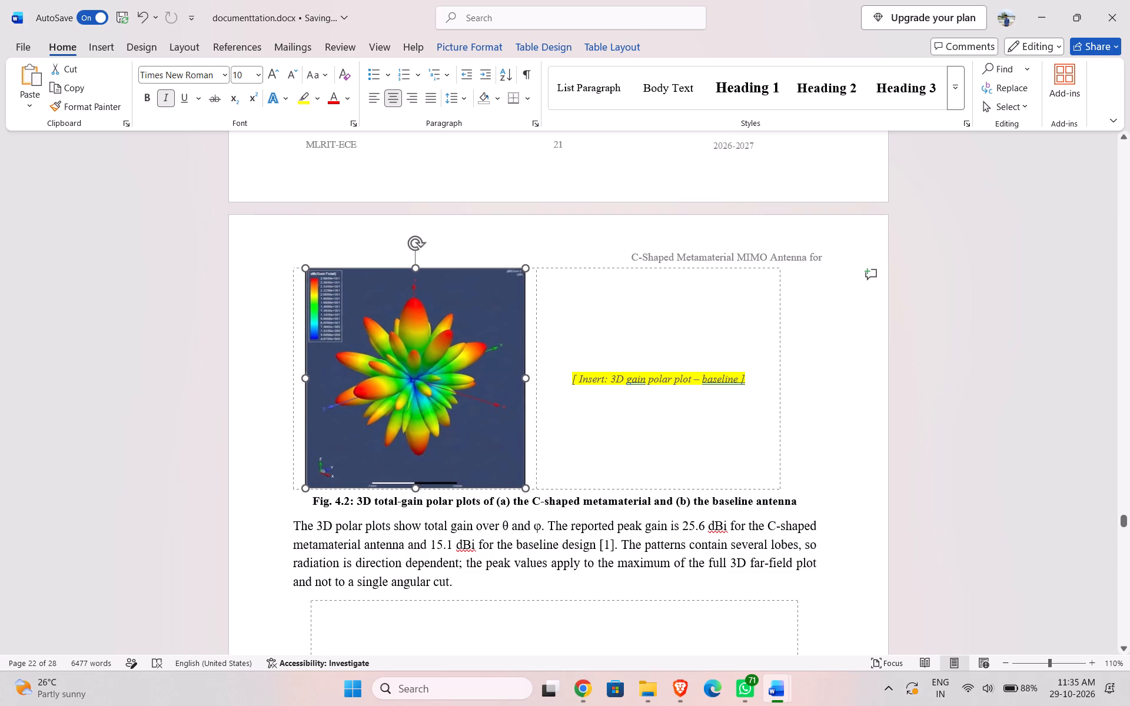
left_click_drag(418, 268, 417, 279)
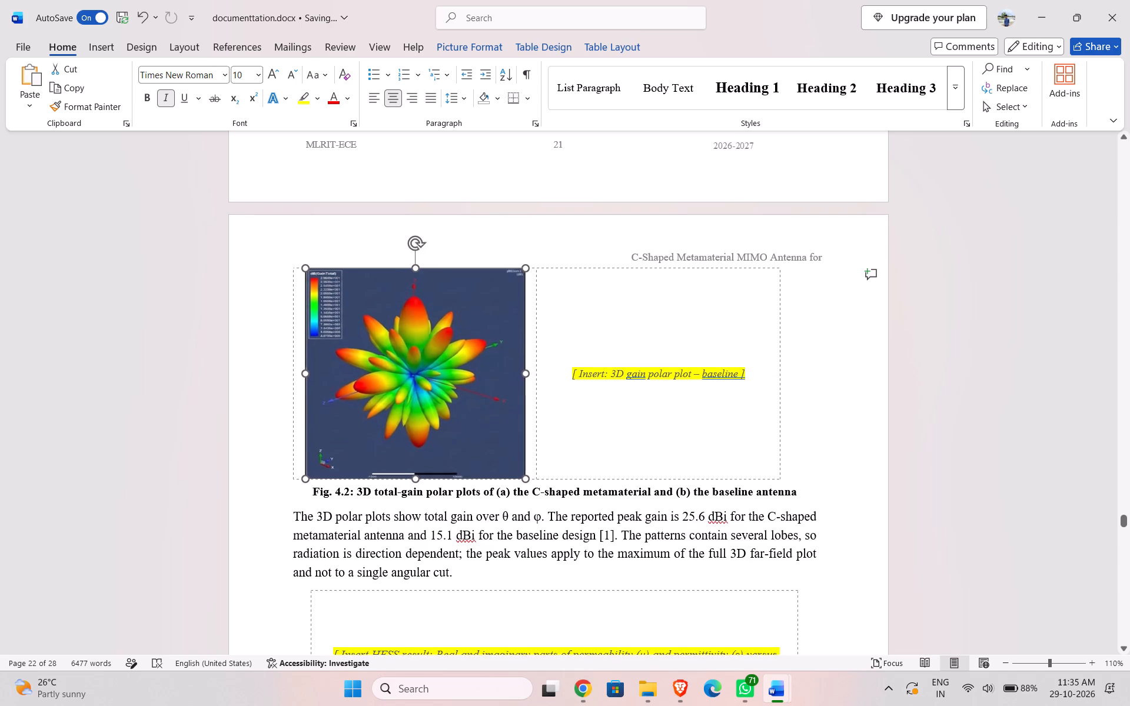
left_click_drag(417, 279, 417, 328)
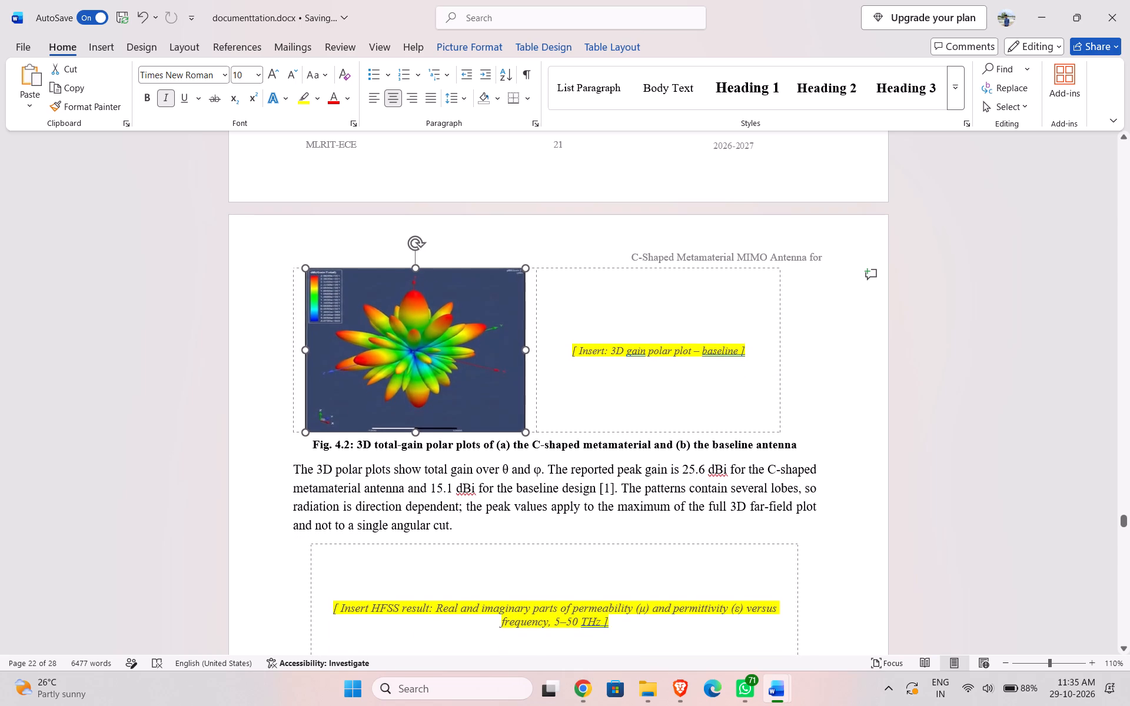
left_click_drag(417, 328, 418, 370)
scroll(498, 239, "up", 1)
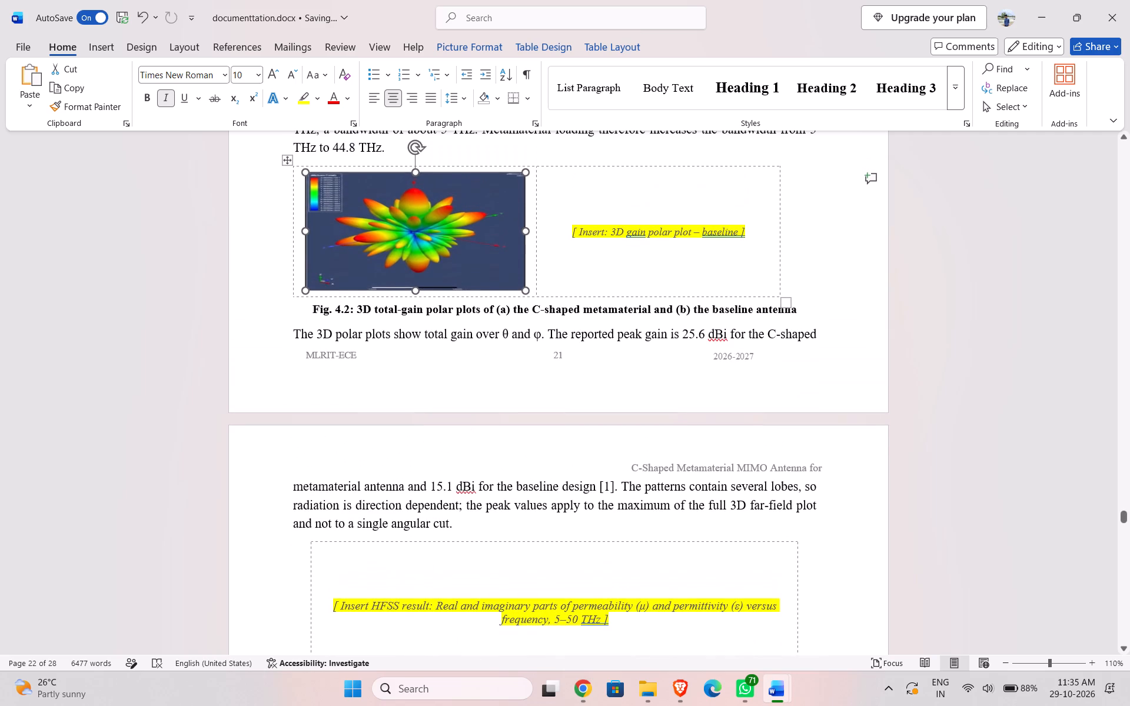
left_click_drag(527, 233, 514, 238)
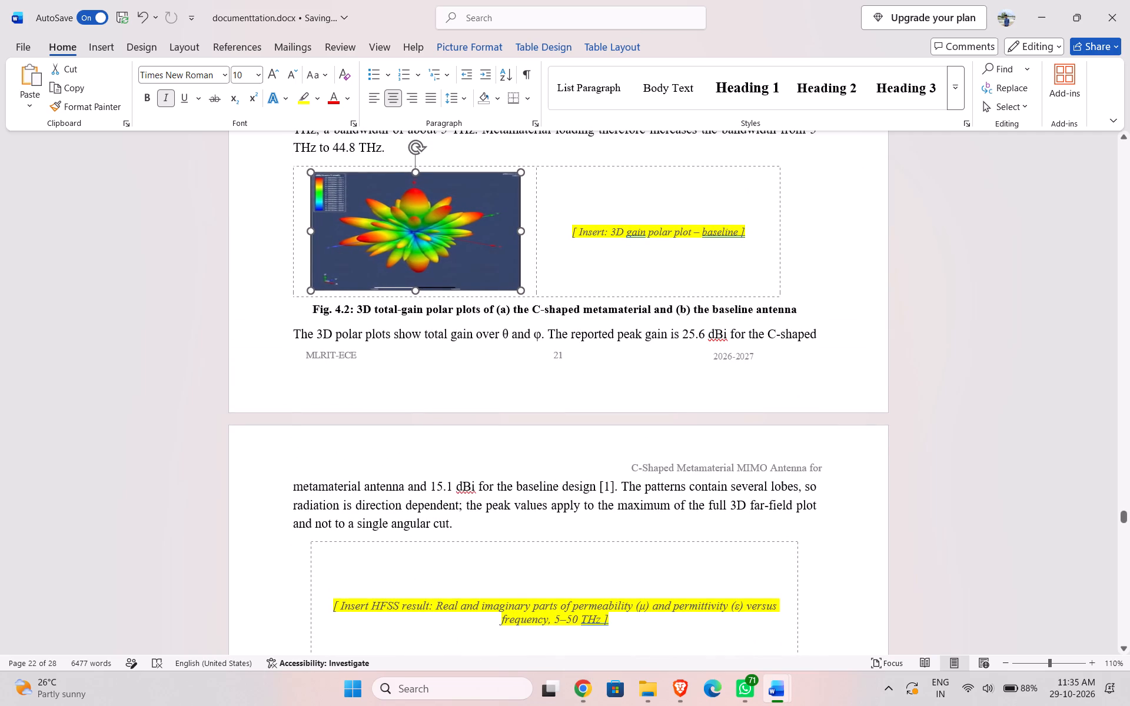
left_click_drag(514, 238, 511, 239)
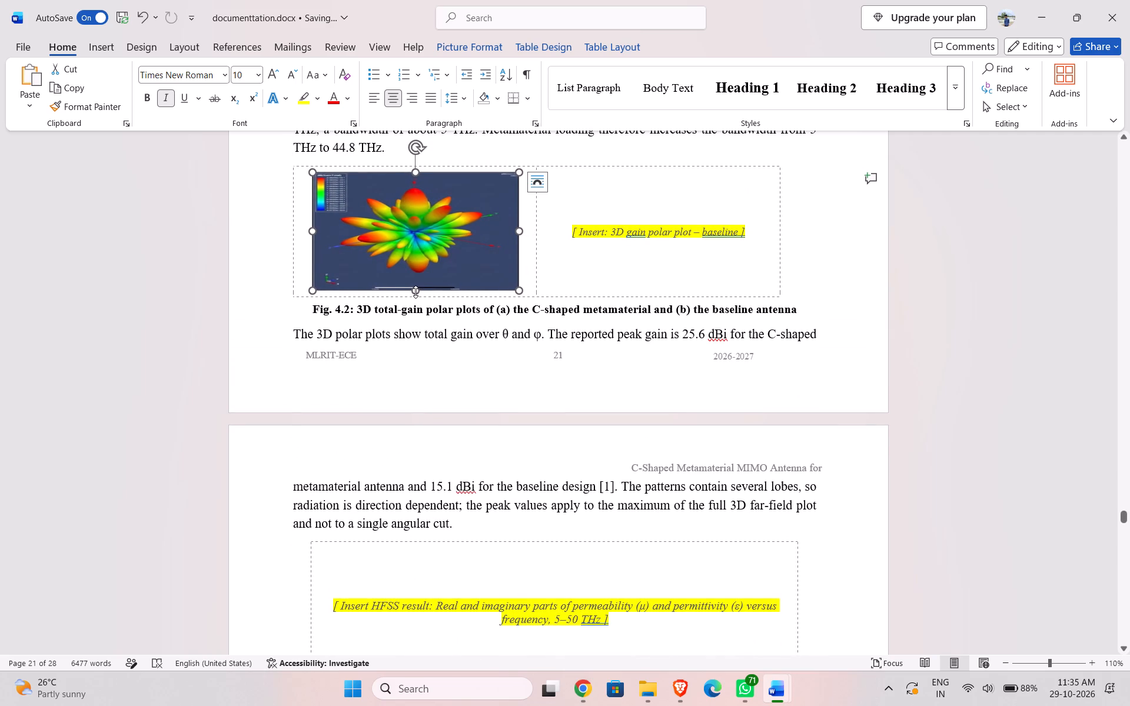
left_click(415, 292)
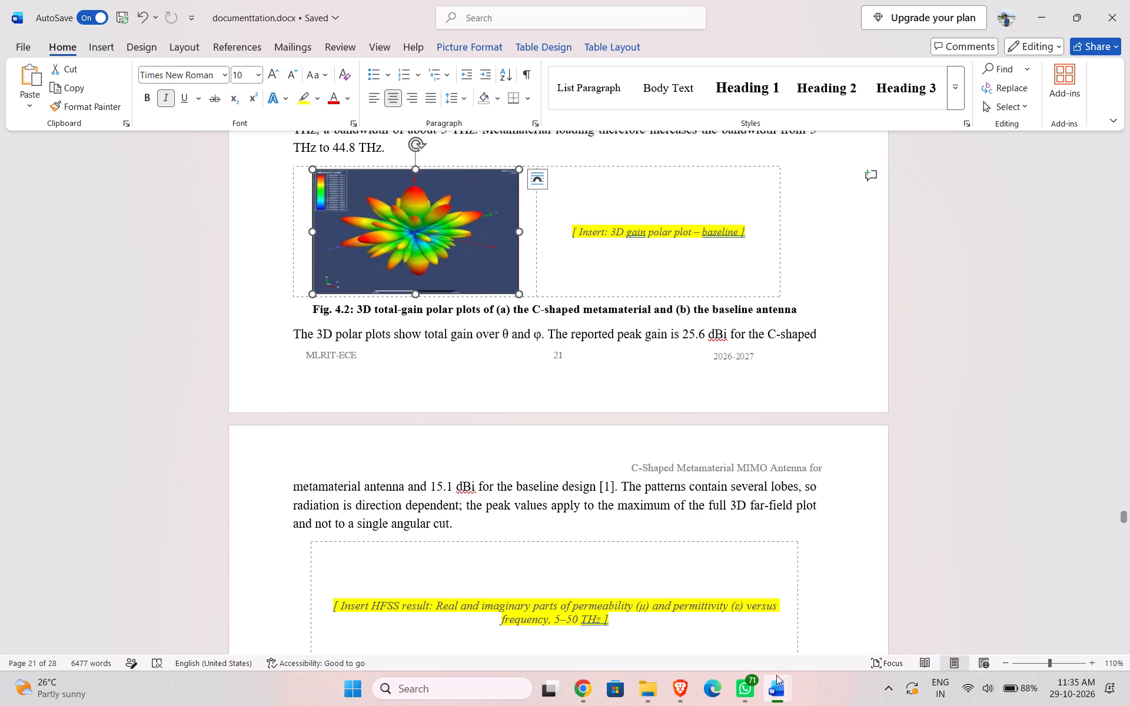
Snip the baseline antenna plot from the generated image in the browser and paste it over the baseline placeholder in Fig. 4.2 in Word.
left_click(705, 623)
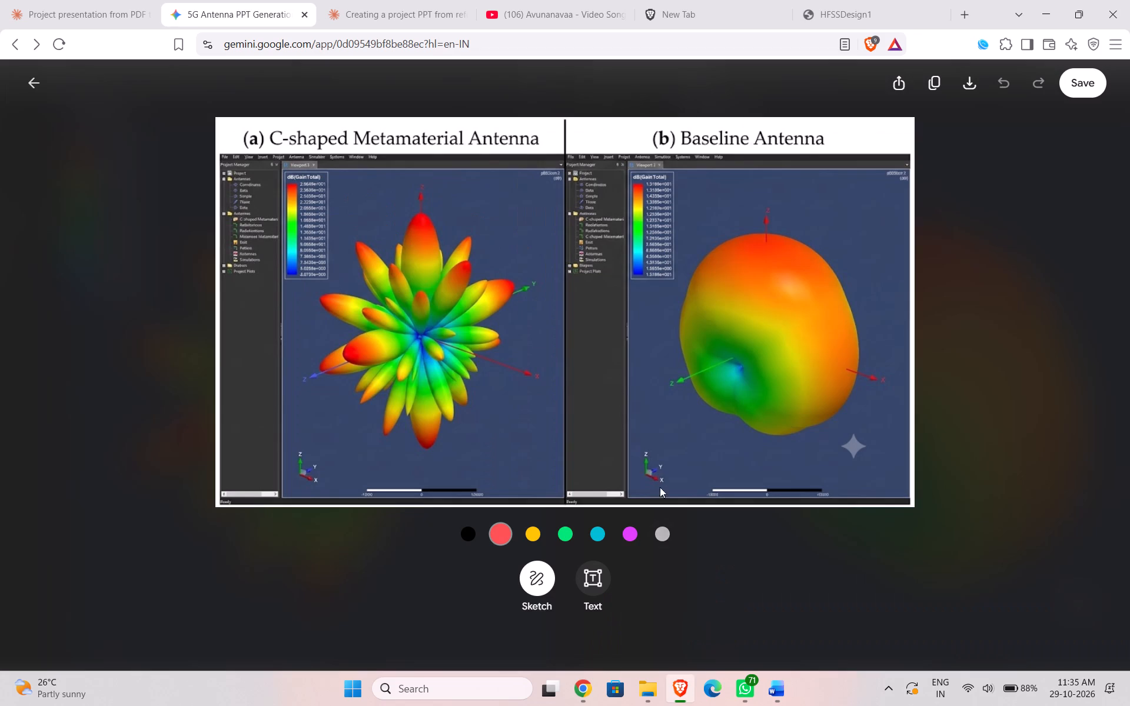
key("shift+super+s")
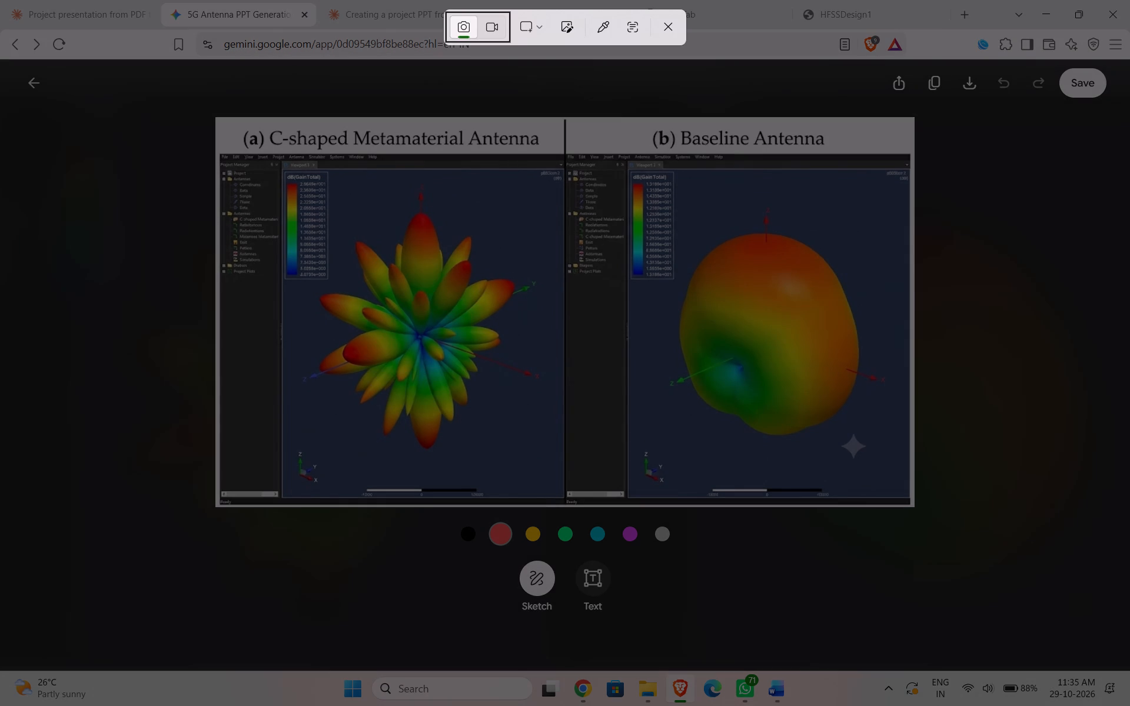
left_click_drag(626, 158, 880, 454)
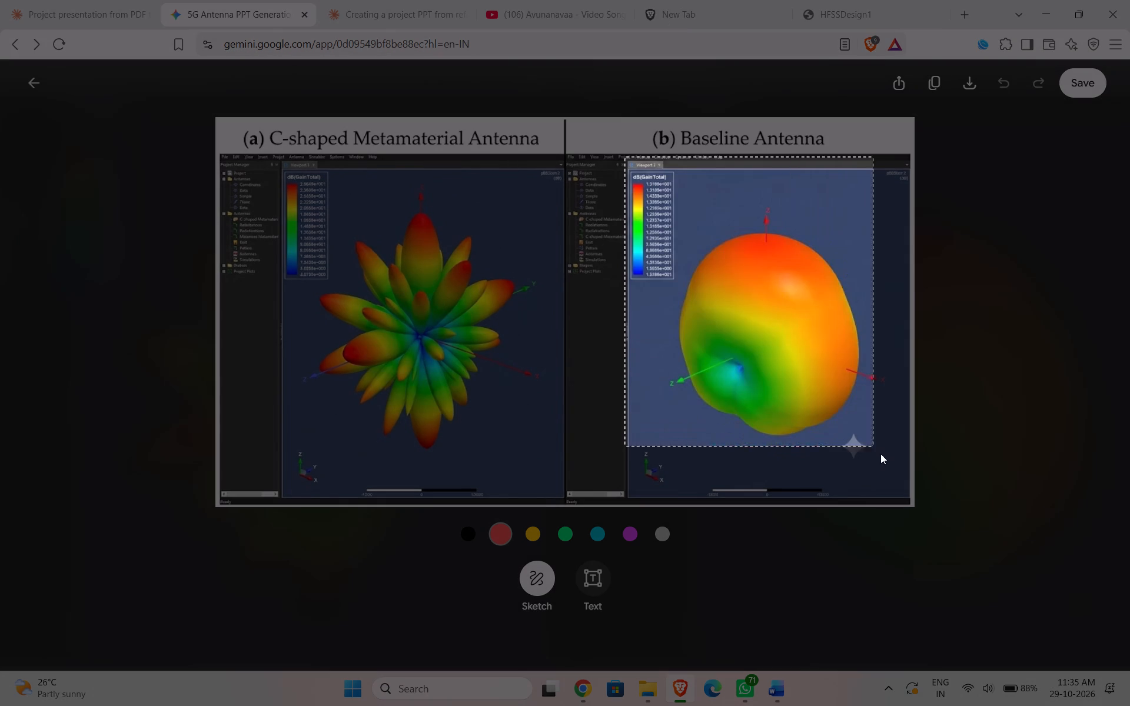
left_click_drag(880, 454, 895, 442)
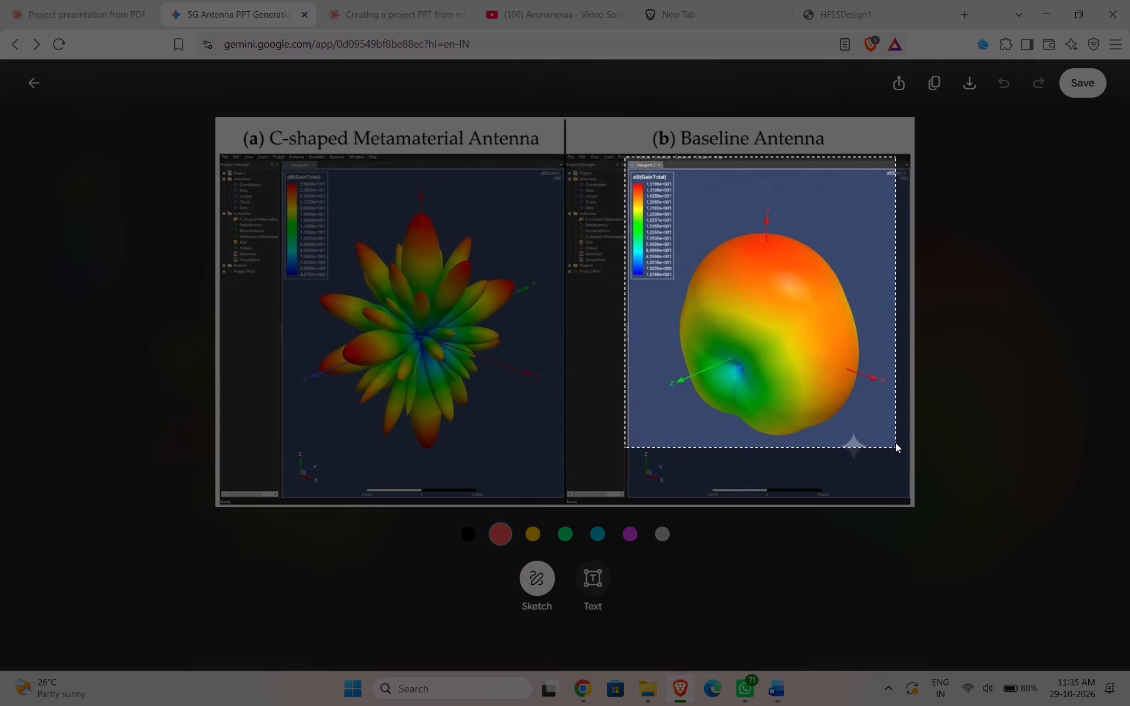
left_click_drag(895, 442, 908, 435)
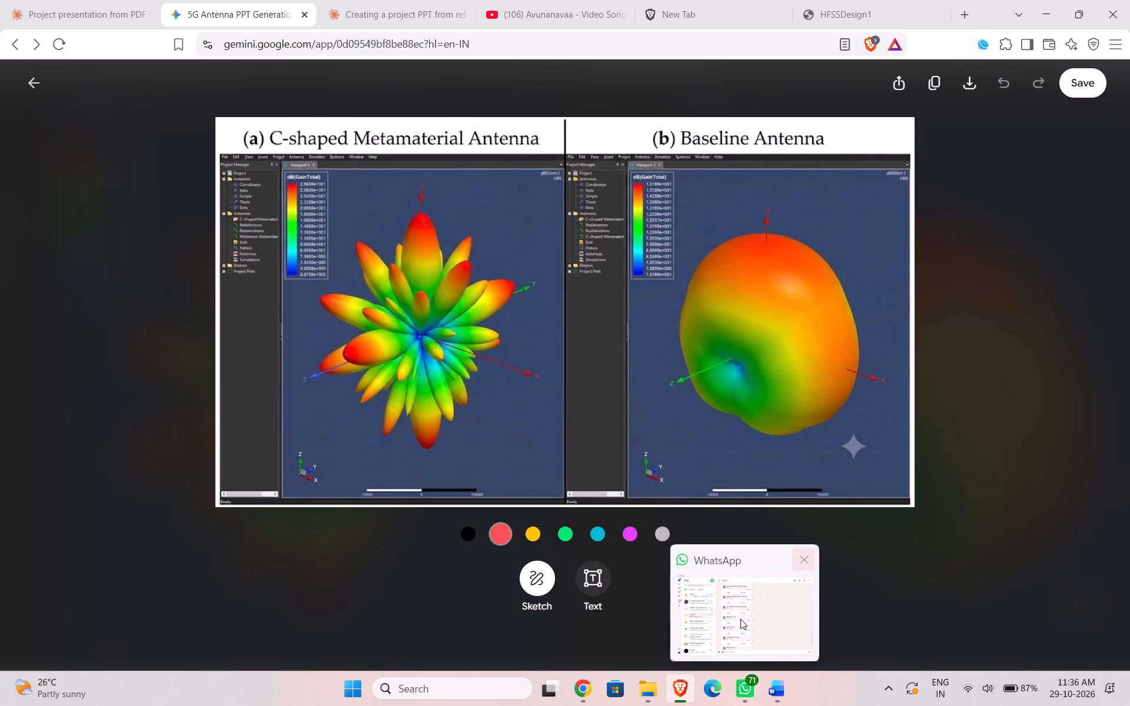
left_click(809, 602)
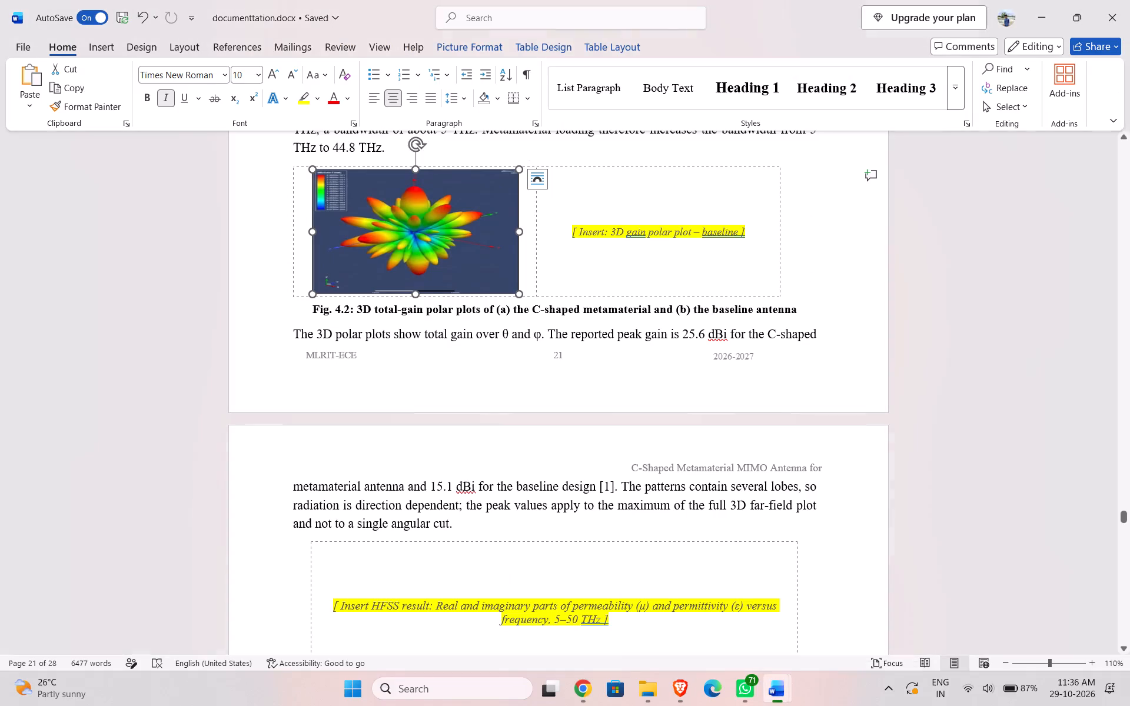
left_click_drag(746, 231, 573, 239)
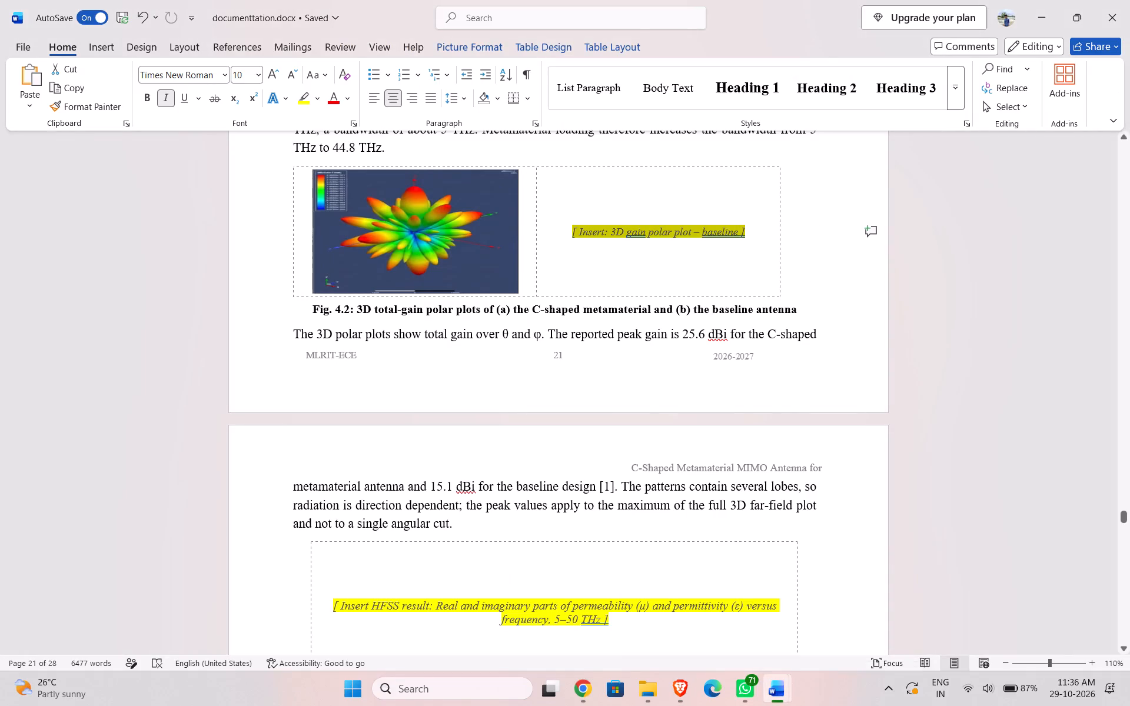
left_click_drag(573, 239, 572, 239)
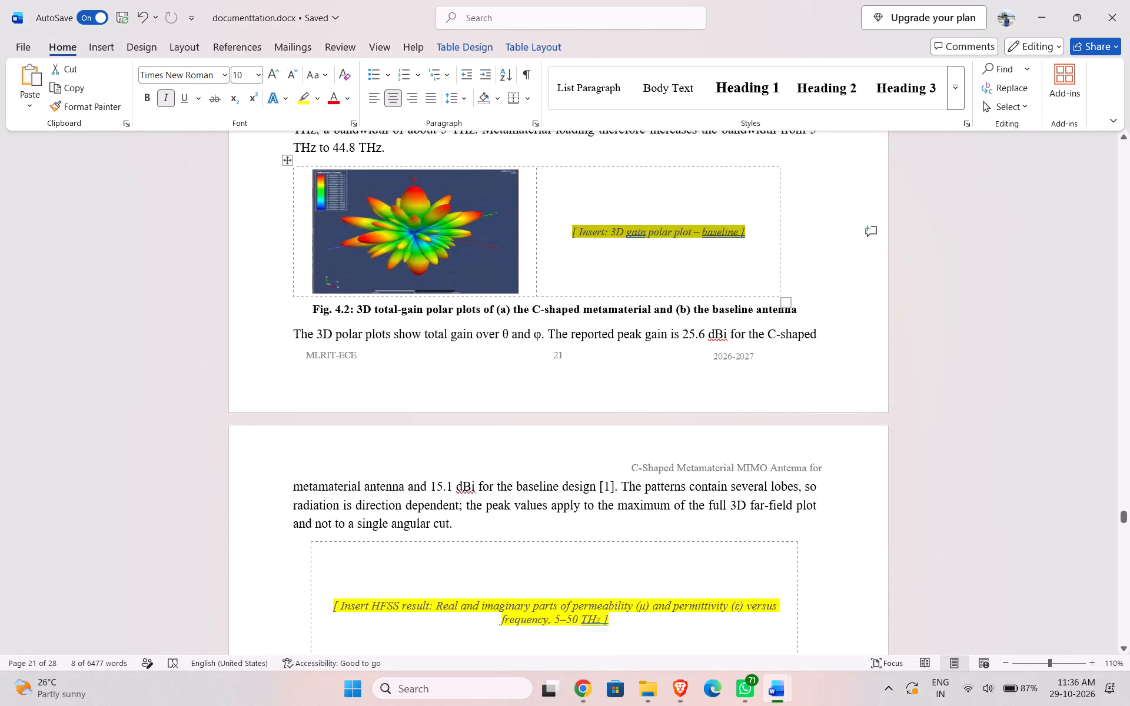
key("ctrl+v")
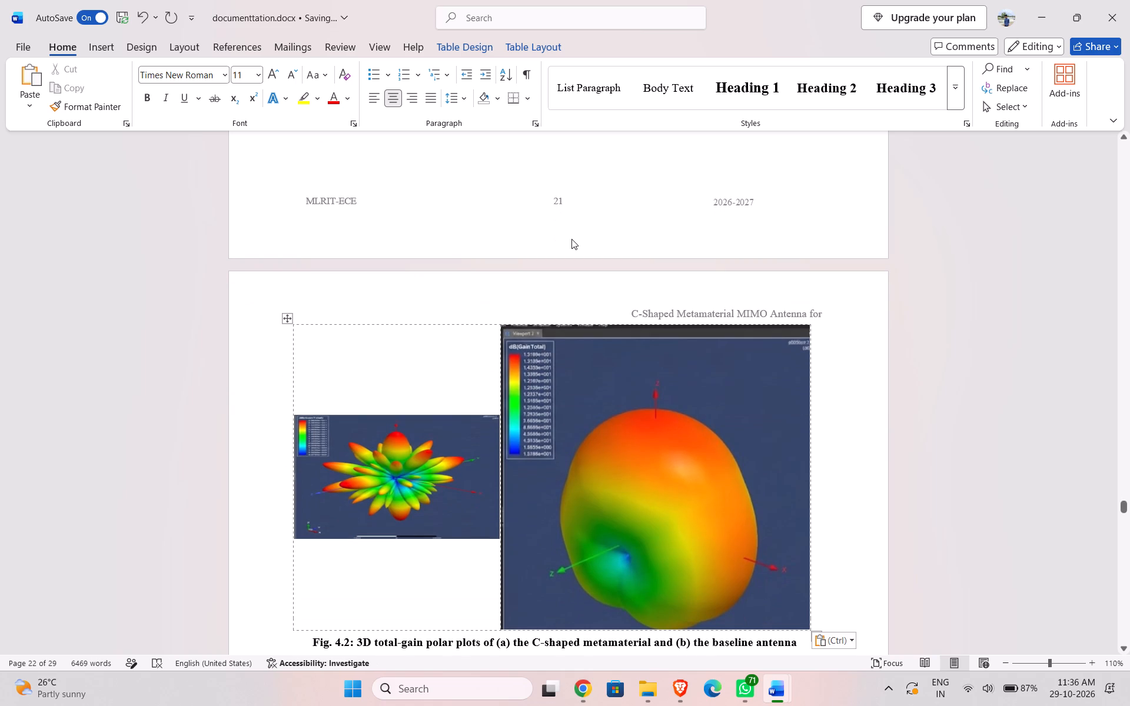
scroll(669, 351, "down", 2)
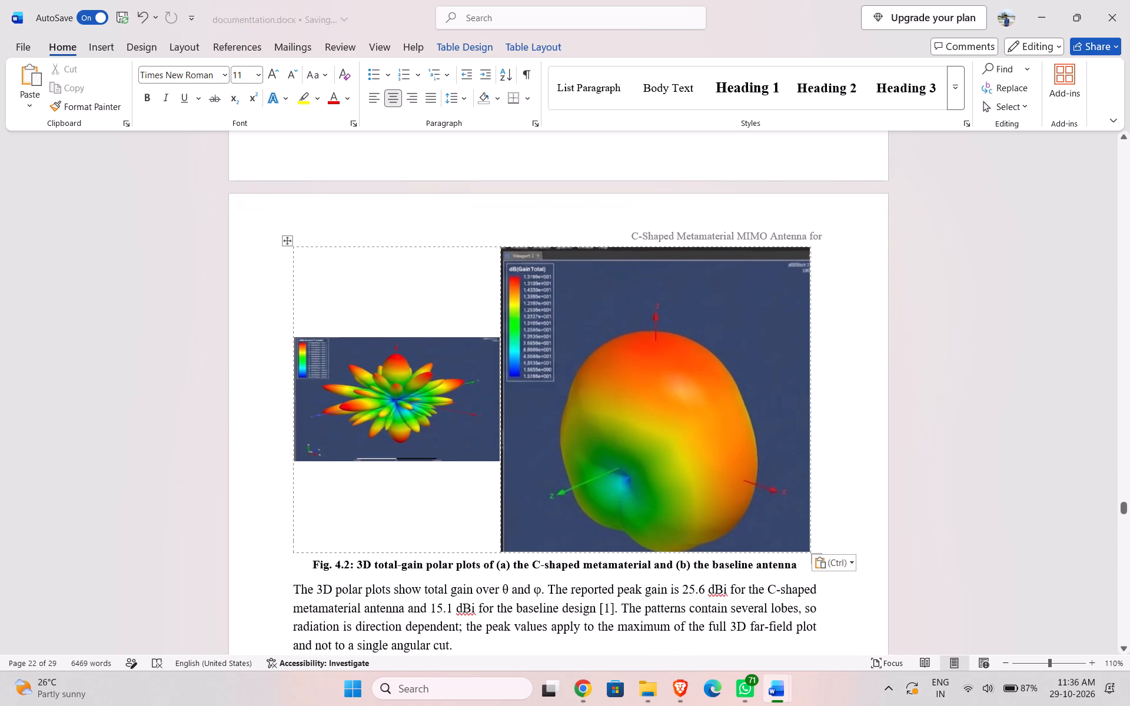
Shrink the pasted baseline antenna plot in height and width so it matches the C-shaped metamaterial plot beside it in Fig. 4.2.
left_click(650, 282)
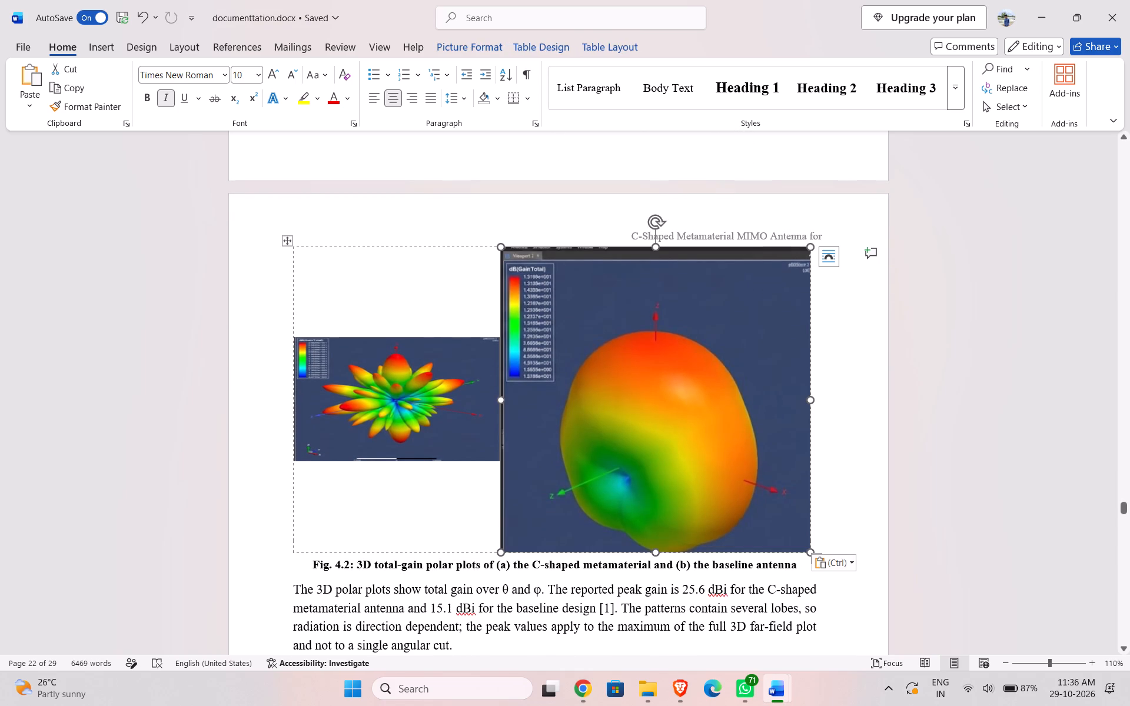
left_click_drag(654, 245, 670, 333)
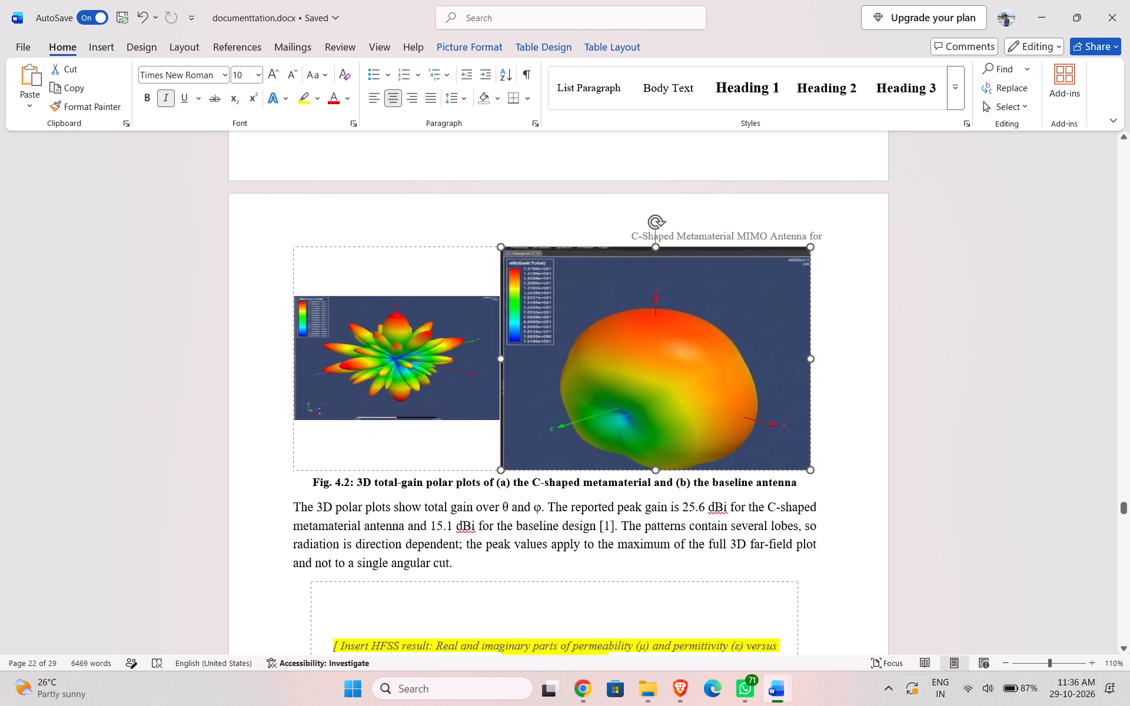
left_click_drag(670, 333, 677, 425)
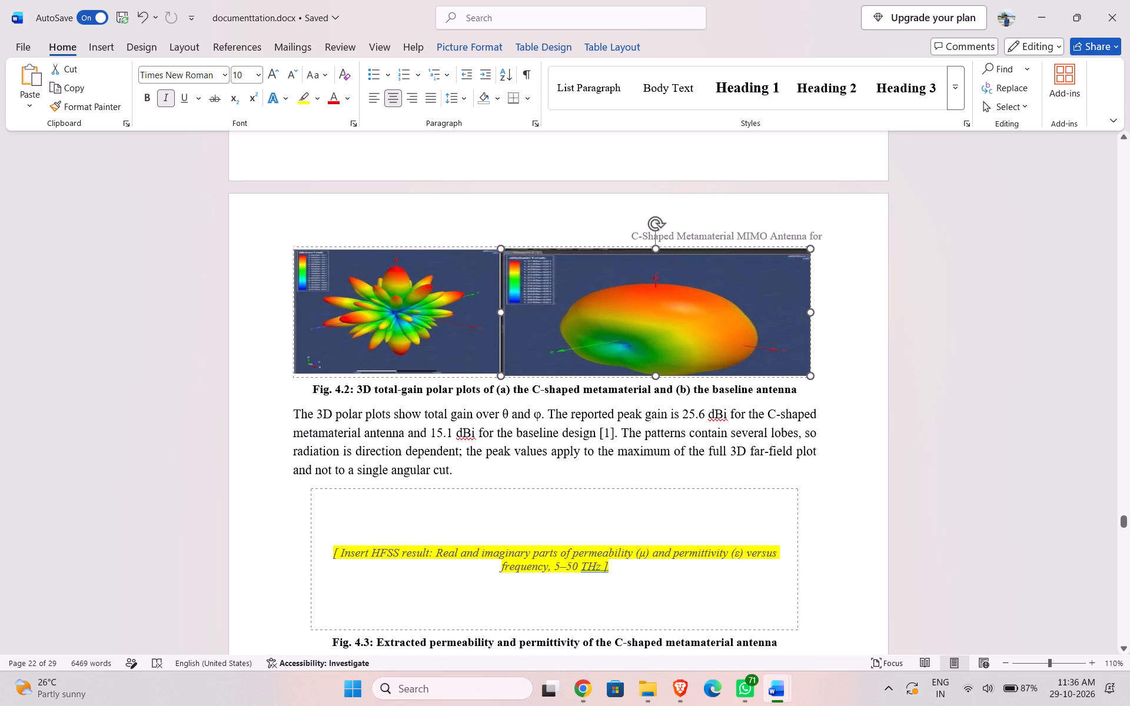
left_click_drag(677, 425, 679, 427)
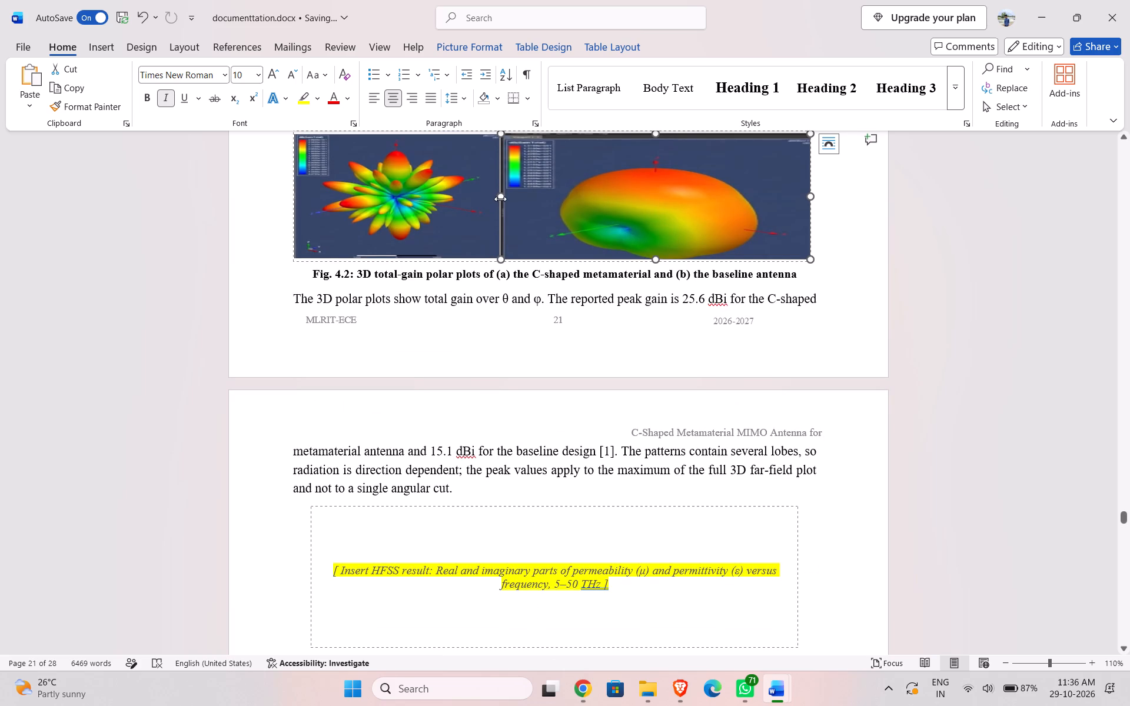
left_click_drag(501, 197, 554, 197)
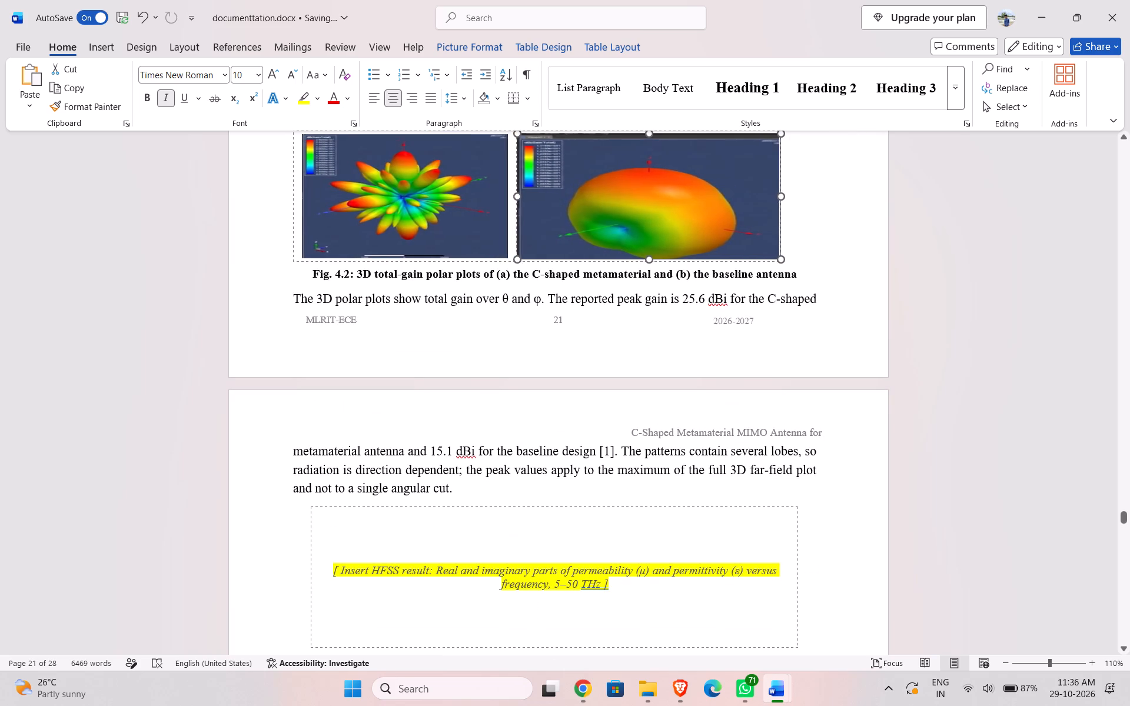
left_click_drag(554, 197, 606, 198)
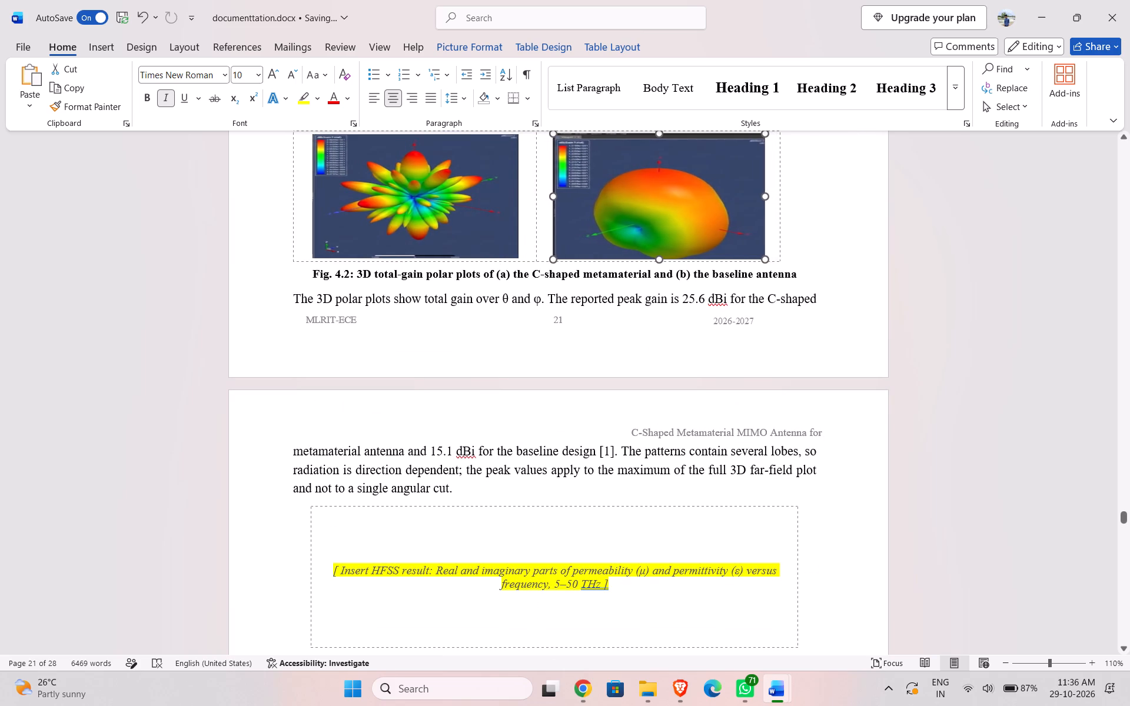
left_click_drag(606, 198, 619, 198)
left_click(597, 355)
Review section 4.4 Results and Observations on page 21, including the layout of the Fig. 4.2 plots and their caption.
scroll(597, 345, "up", 6)
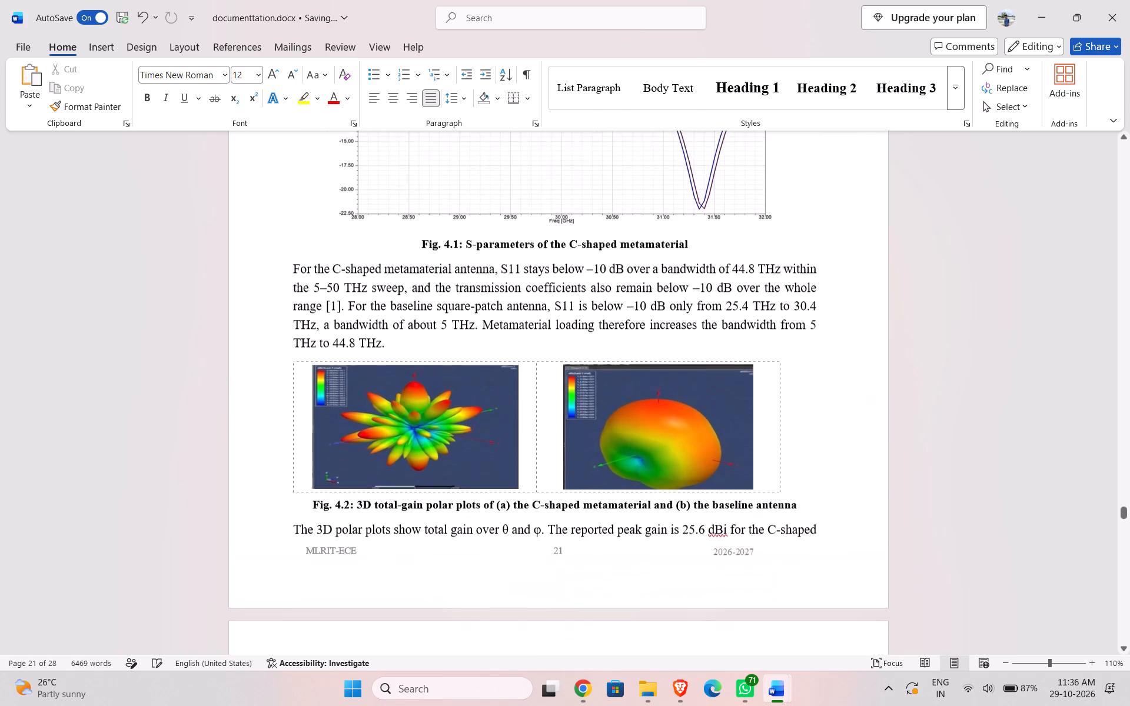
scroll(597, 345, "up", 16)
scroll(597, 346, "down", 4)
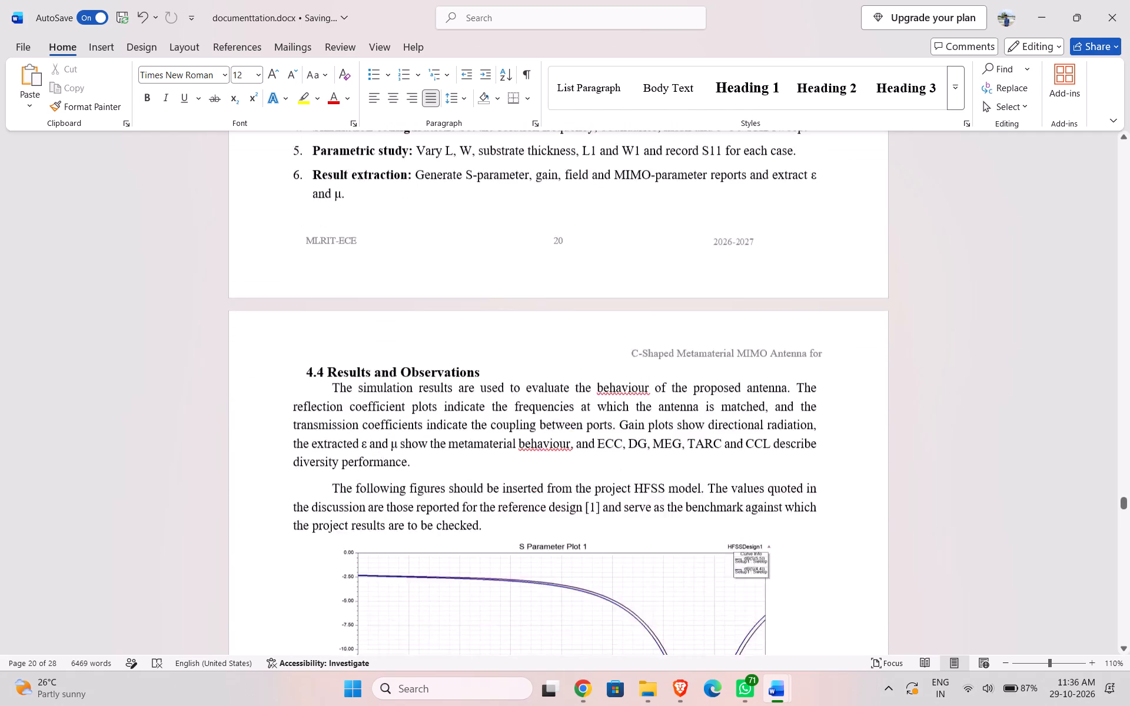
scroll(600, 344, "down", 16)
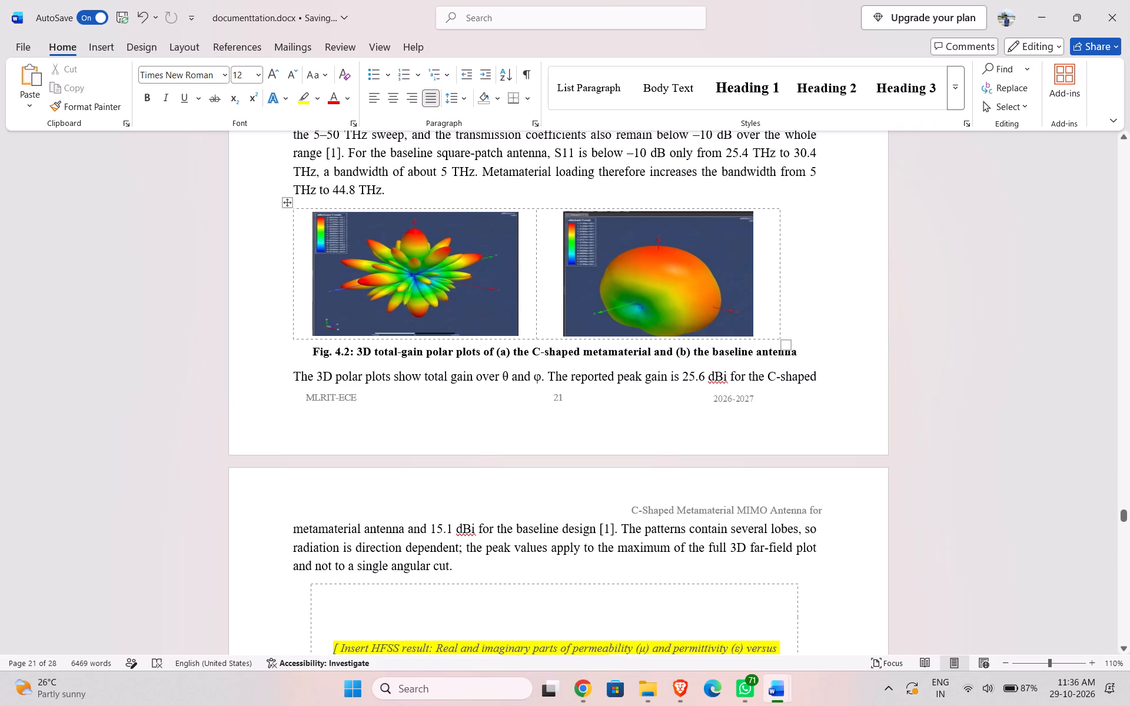
left_click_drag(800, 351, 790, 352)
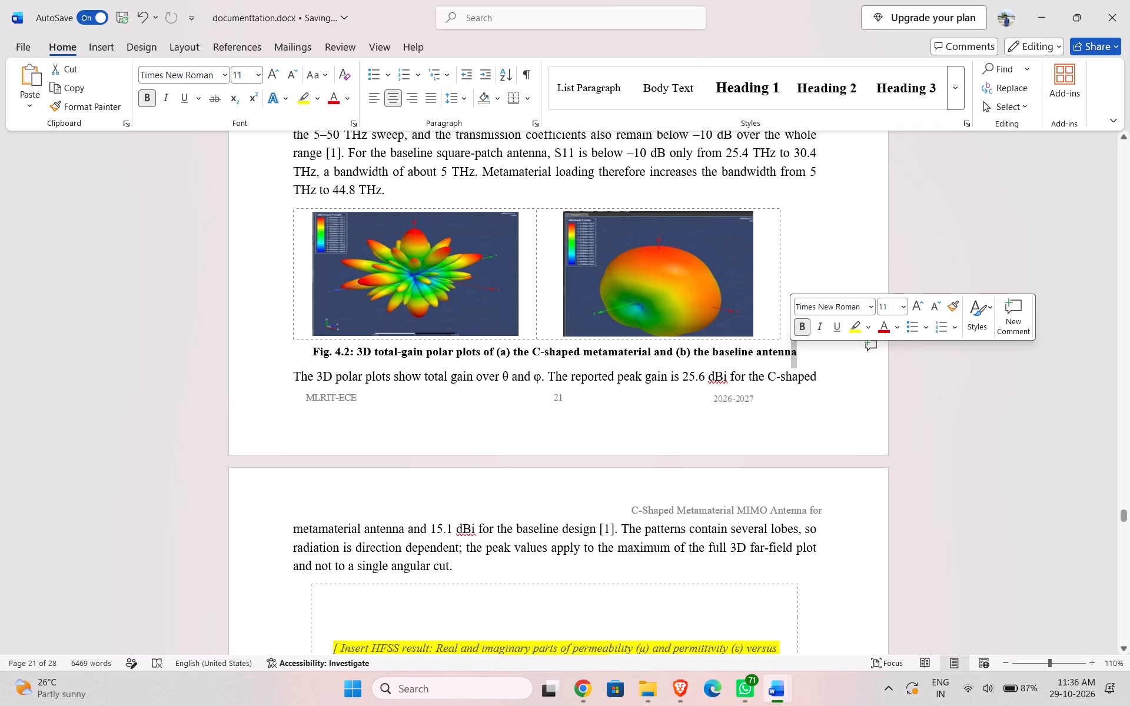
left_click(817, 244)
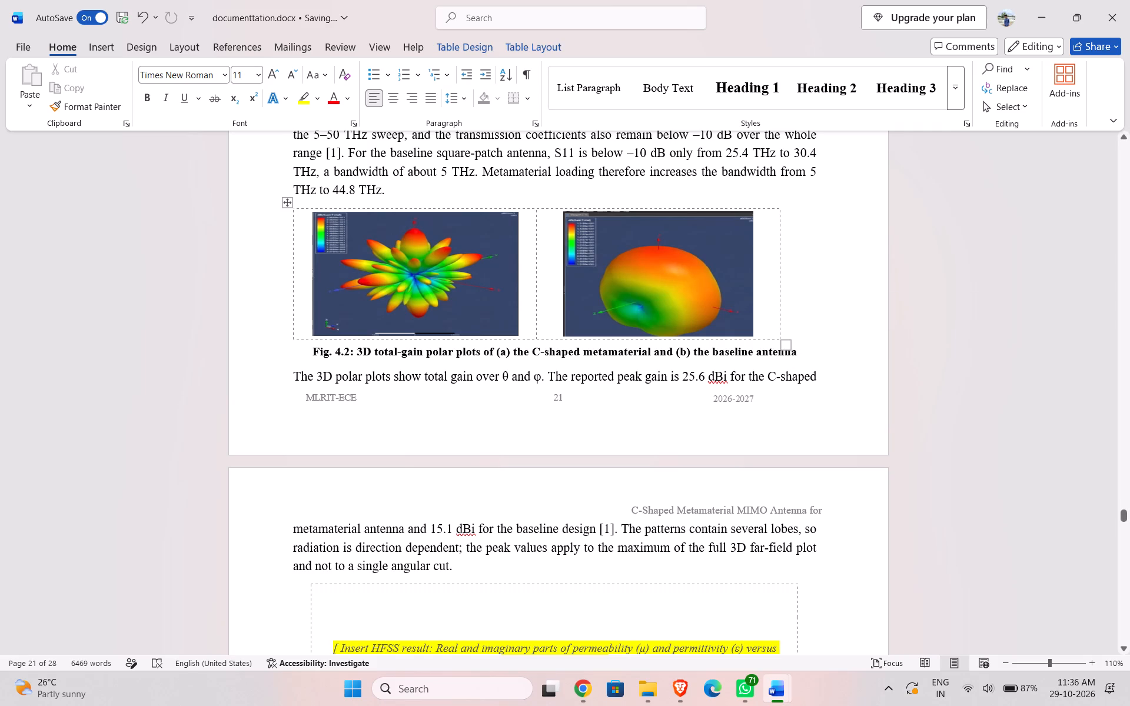
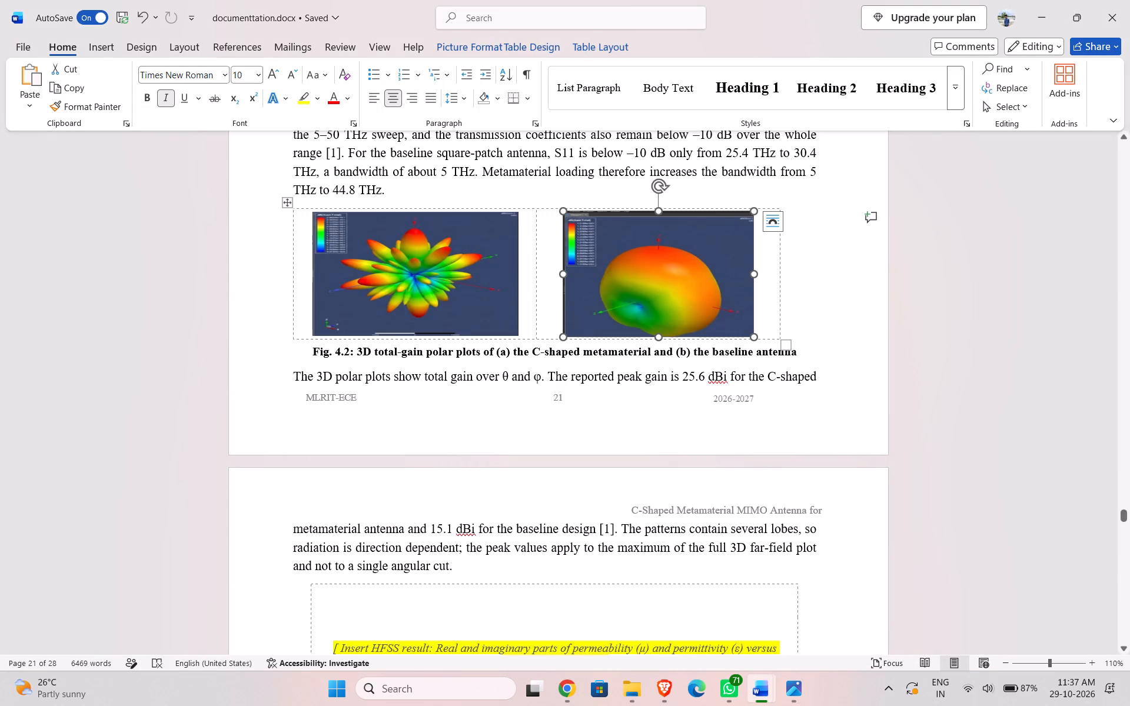
key("Delete")
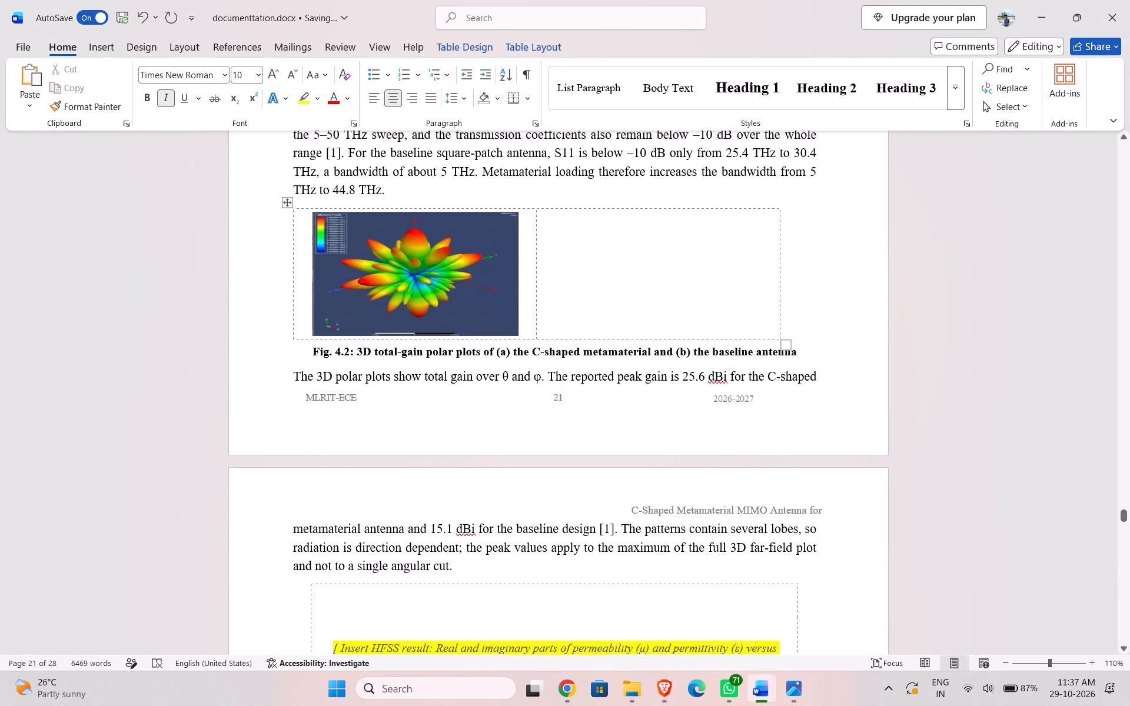
left_click(453, 271)
key("Delete")
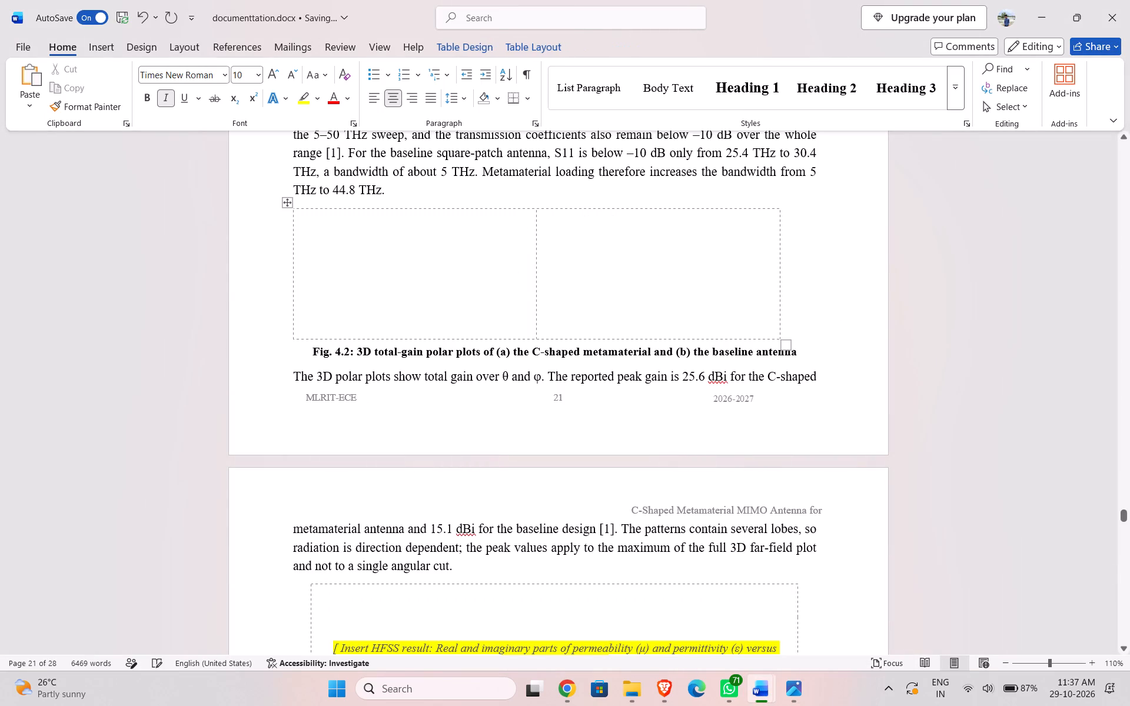
key("Delete")
left_click(805, 350)
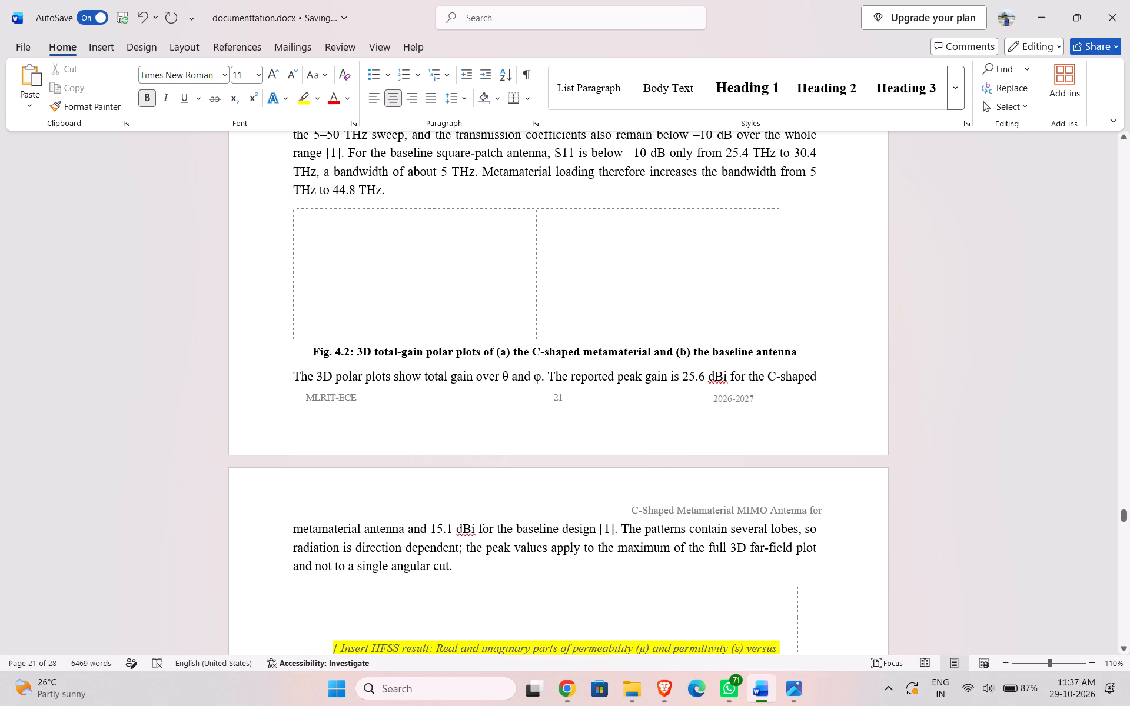
Remove "and (b) the baseline" and the "(a)" label from the Fig. 4.2 caption so it covers only the C-shaped metamaterial antenna.
left_click(752, 352)
left_click_drag(752, 352, 662, 349)
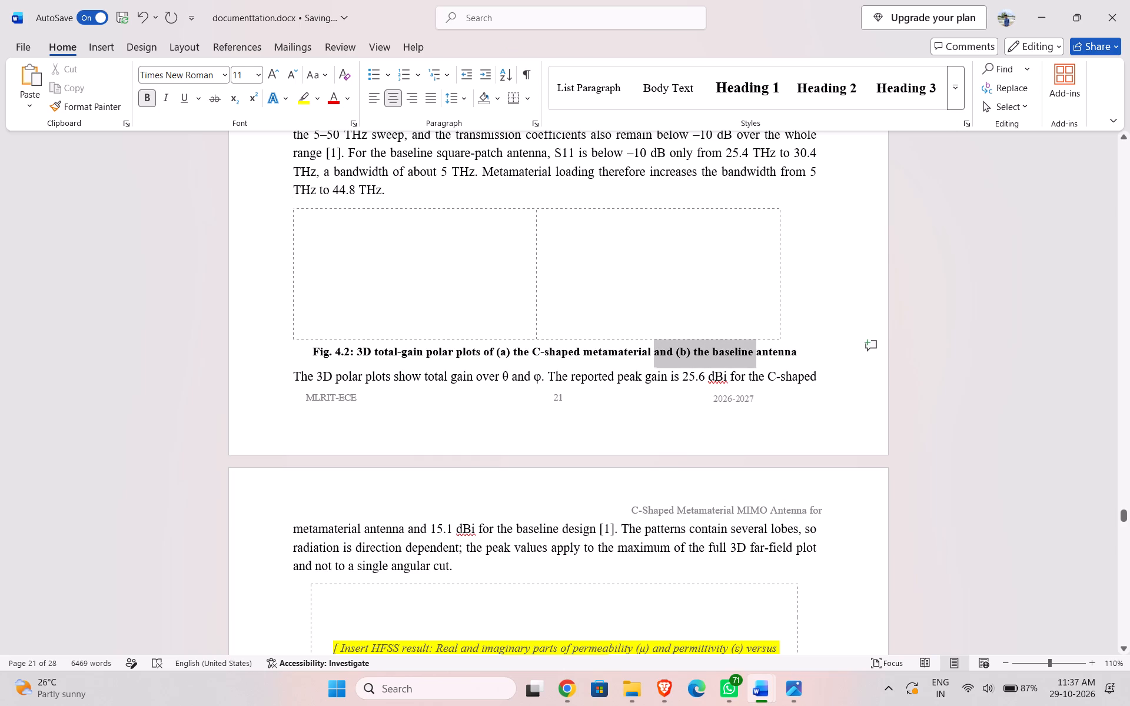
left_click_drag(662, 349, 656, 349)
key("BackSpace")
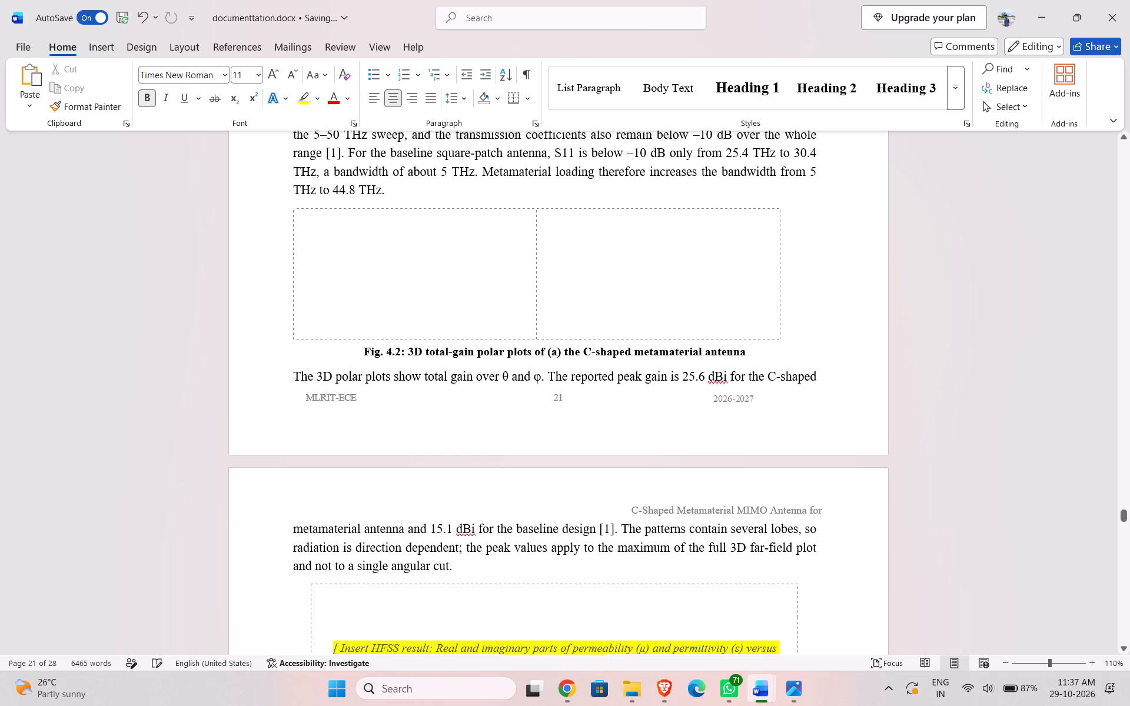
left_click(561, 352)
key("BackSpace")
key("BackSpace")
key("BackSpace")
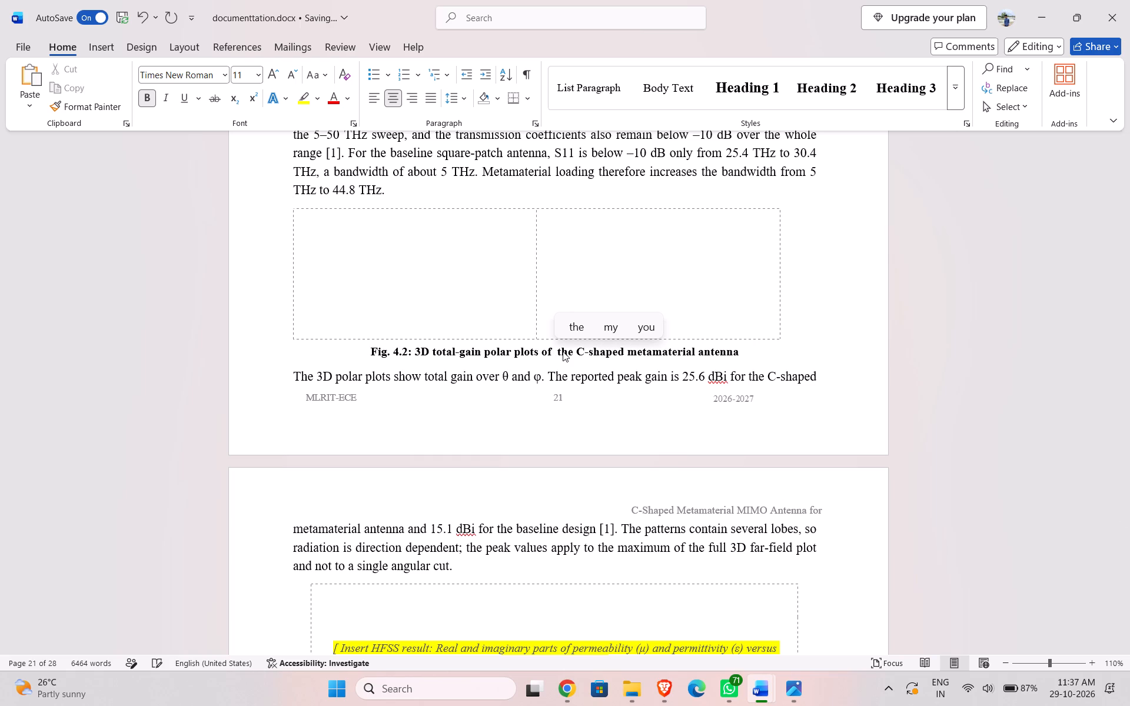
Paste the copied Gain Plot 2 image into the first empty cell of the Fig. 4.2 table.
left_click(528, 290)
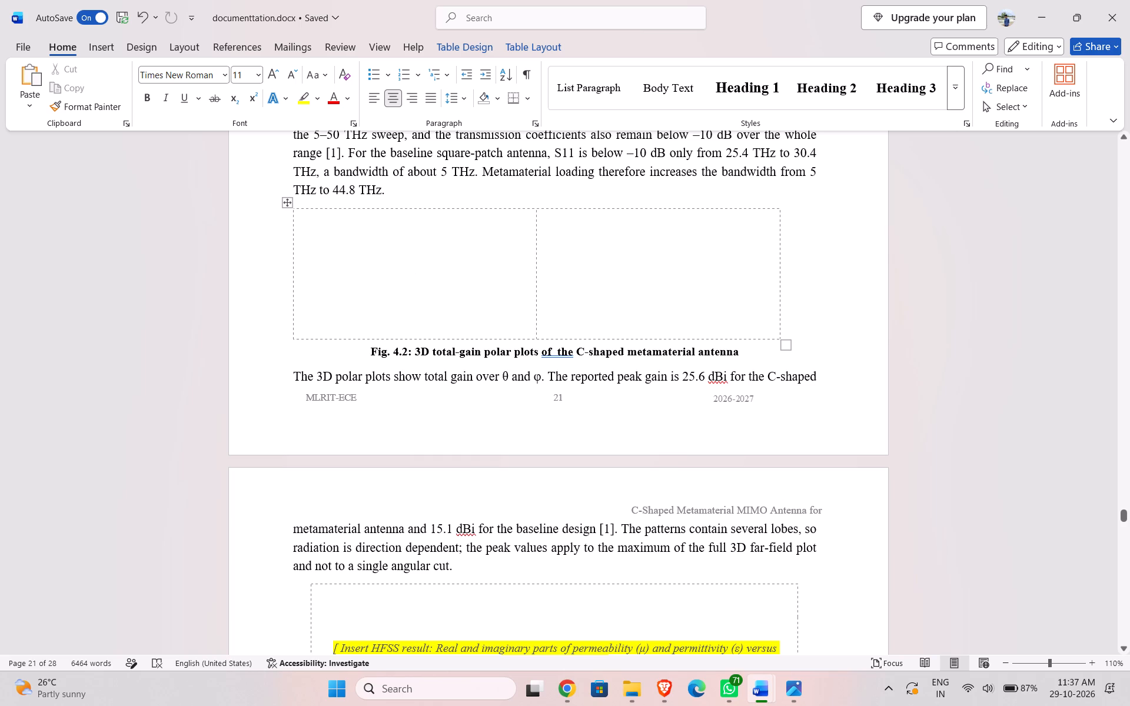
key("ctrl+v")
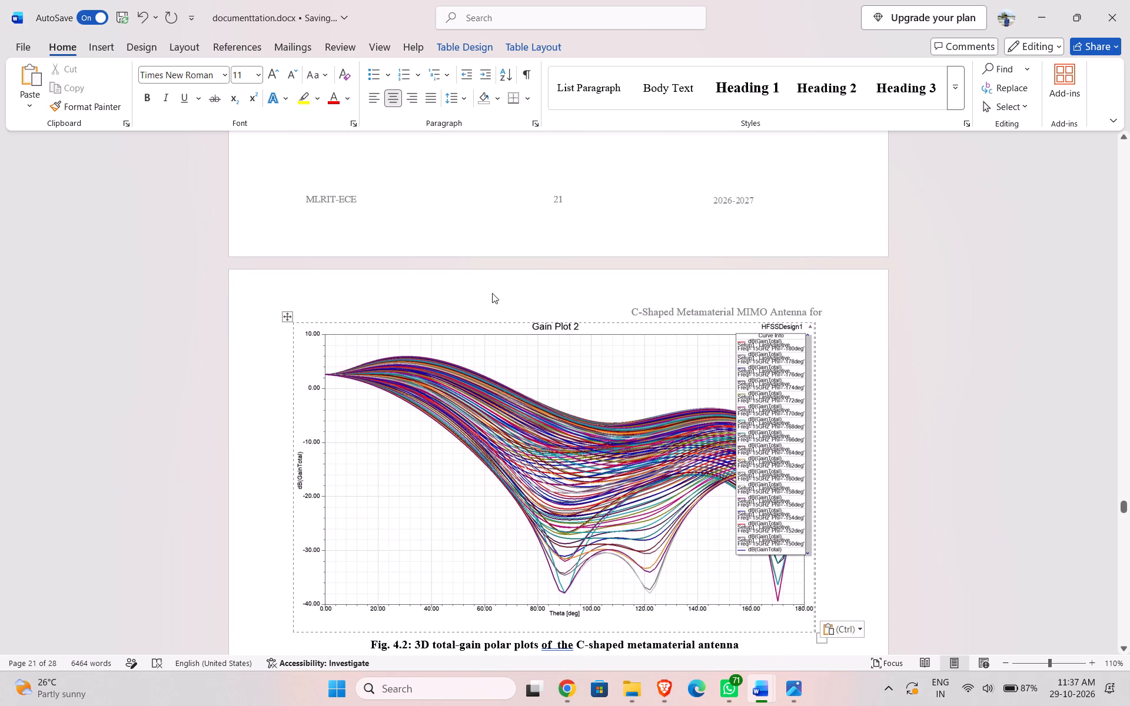
Shrink the pasted gain plot in height and width so it fits on page 21 within the text margins.
left_click(571, 468)
left_click_drag(558, 617, 557, 595)
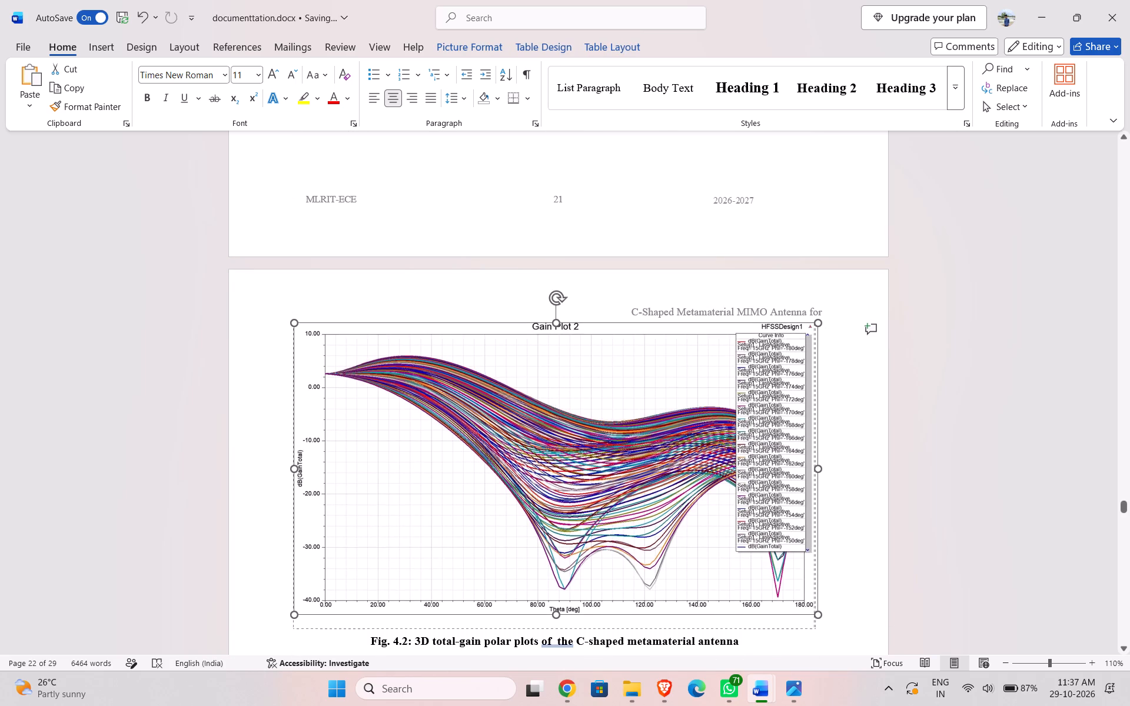
left_click_drag(557, 595, 564, 481)
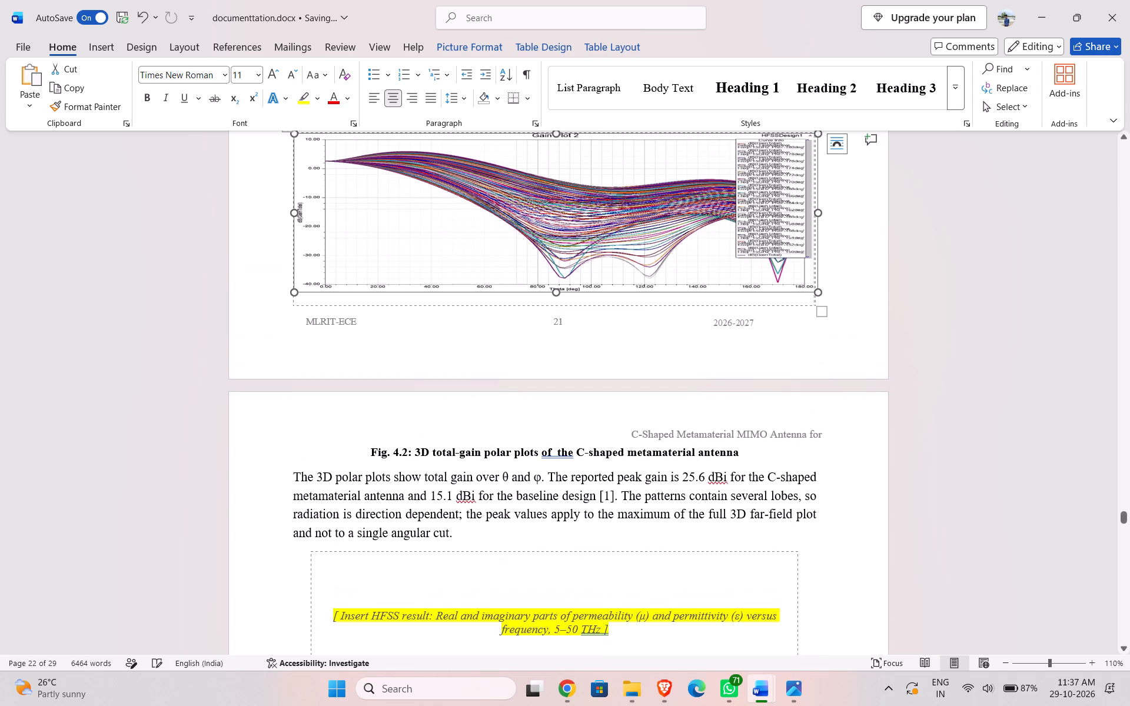
scroll(584, 267, "up", 3)
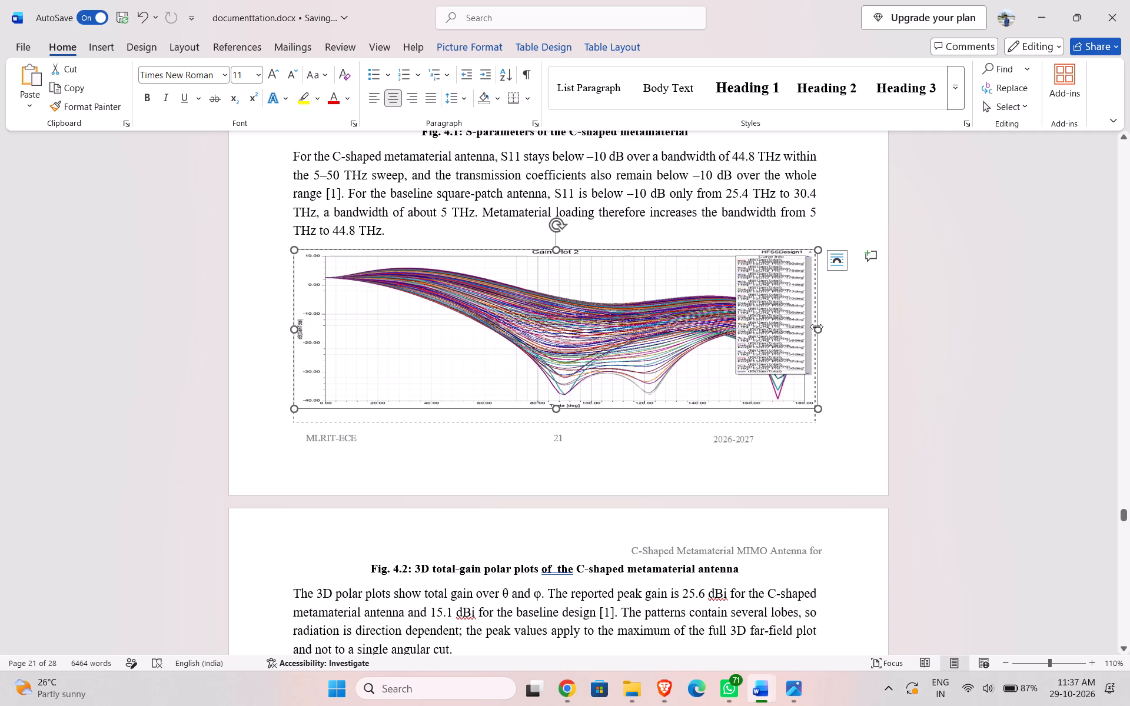
left_click_drag(816, 327, 724, 339)
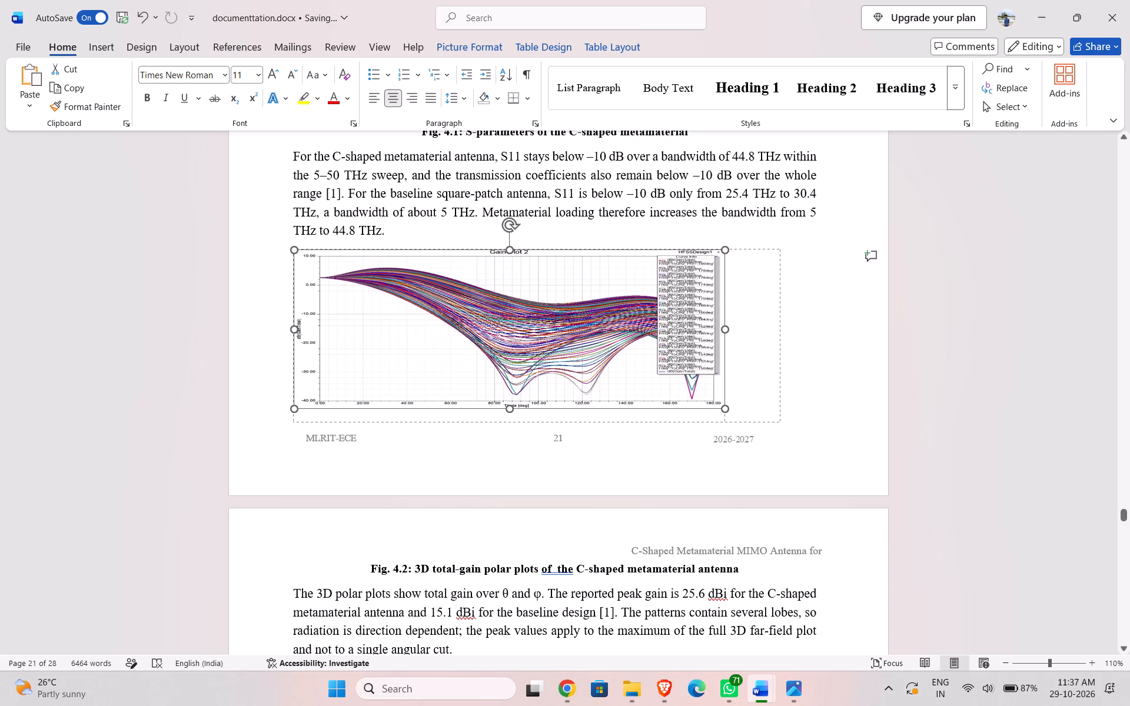
left_click_drag(293, 330, 317, 329)
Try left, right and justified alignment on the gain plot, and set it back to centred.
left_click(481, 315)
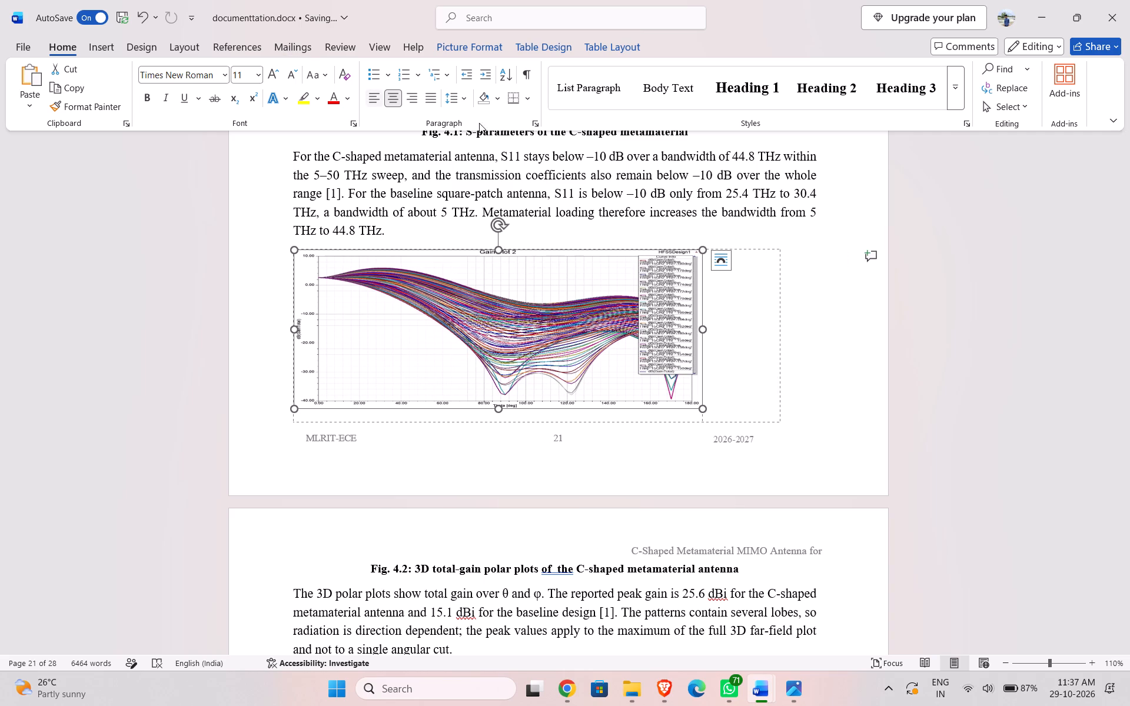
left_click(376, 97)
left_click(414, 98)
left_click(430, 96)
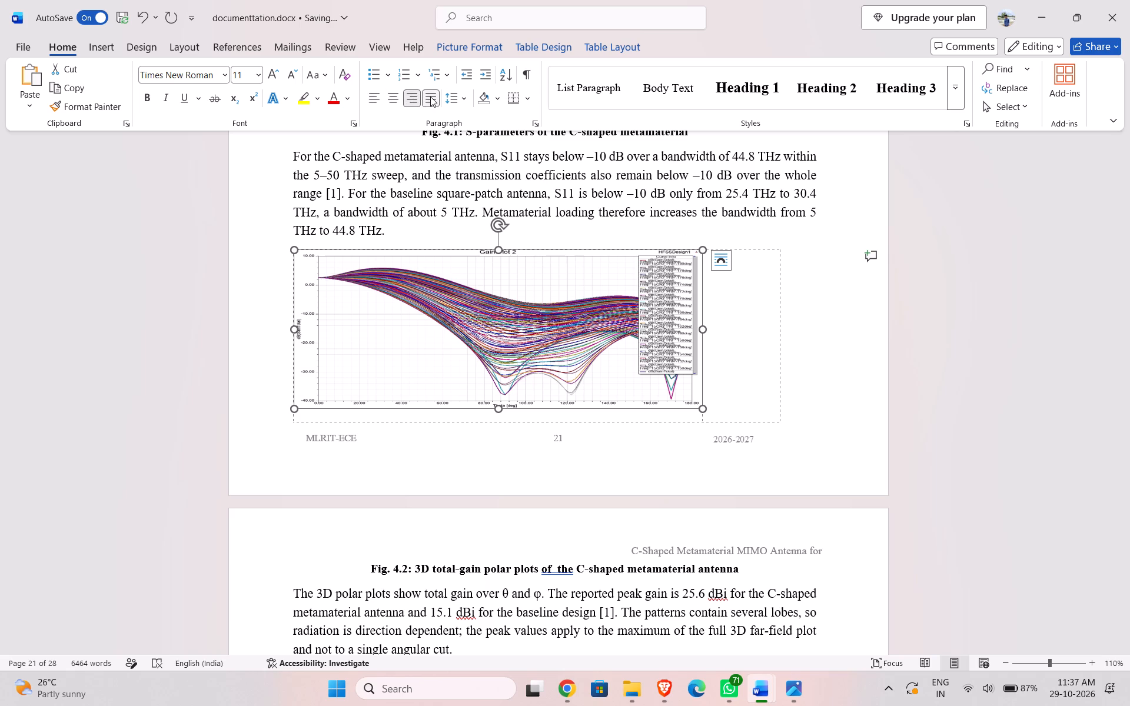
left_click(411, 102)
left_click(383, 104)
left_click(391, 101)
Narrow the Fig. 4.2 table around the gain plot, squeezing its empty second column, and shift the table toward the page centre.
left_click_drag(788, 429, 781, 429)
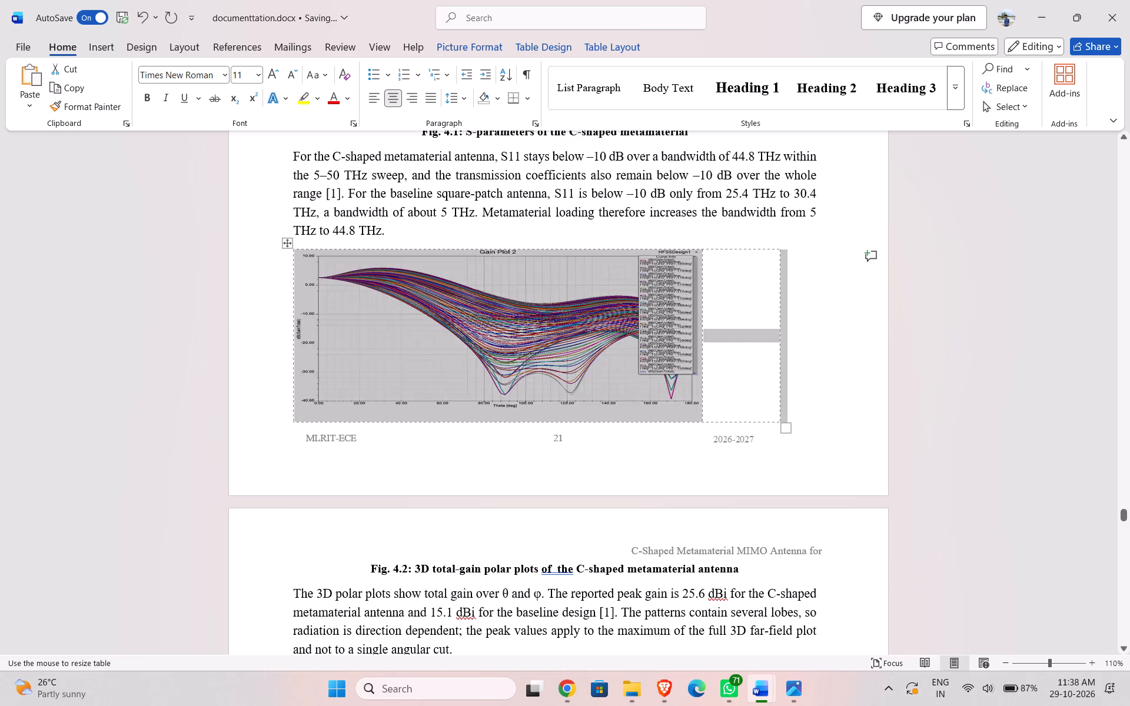
left_click_drag(781, 429, 730, 457)
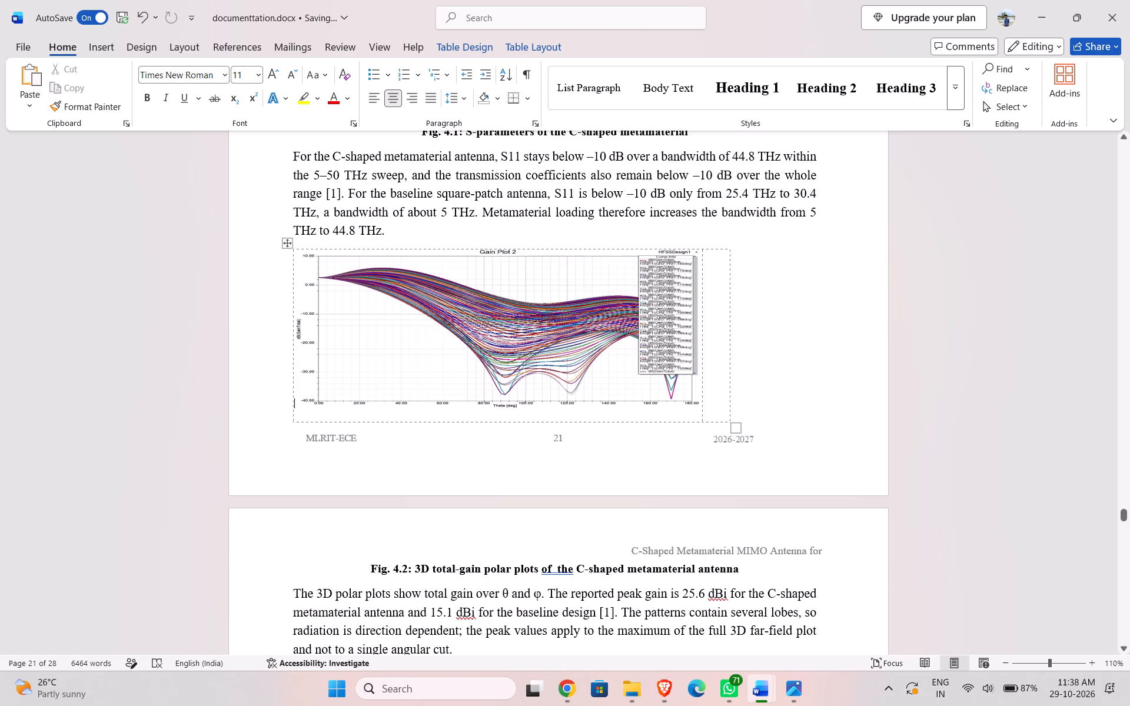
left_click_drag(288, 242, 326, 244)
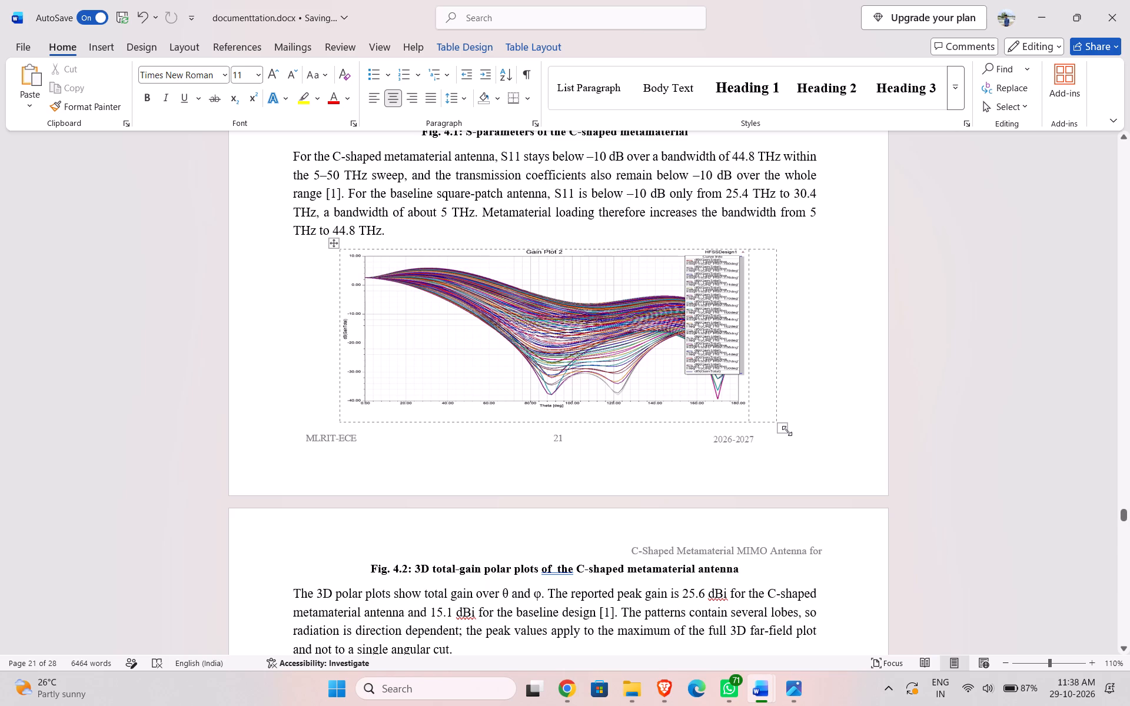
left_click_drag(787, 431, 750, 423)
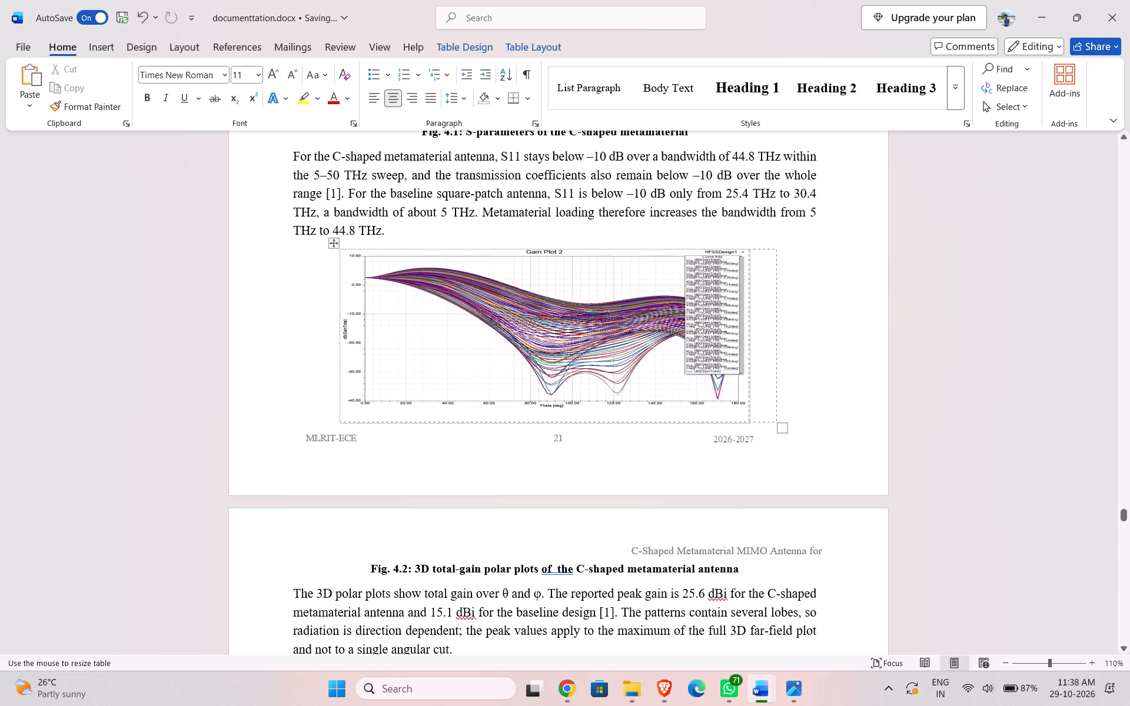
left_click_drag(750, 423, 749, 421)
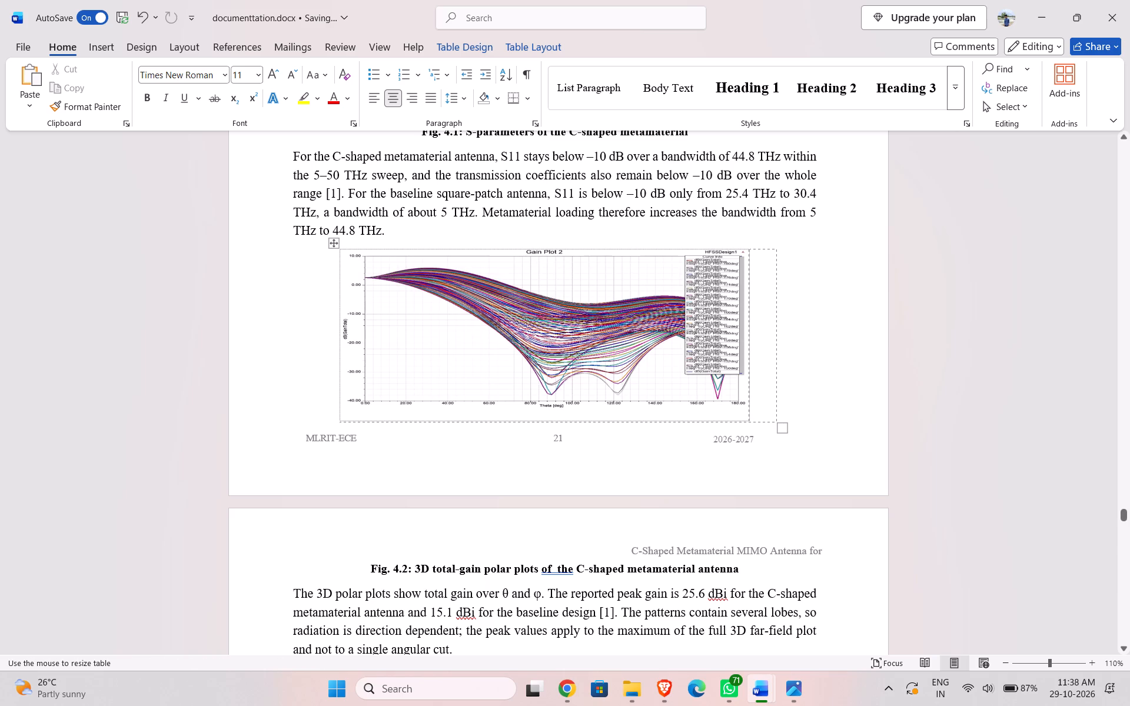
left_click_drag(749, 421, 749, 422)
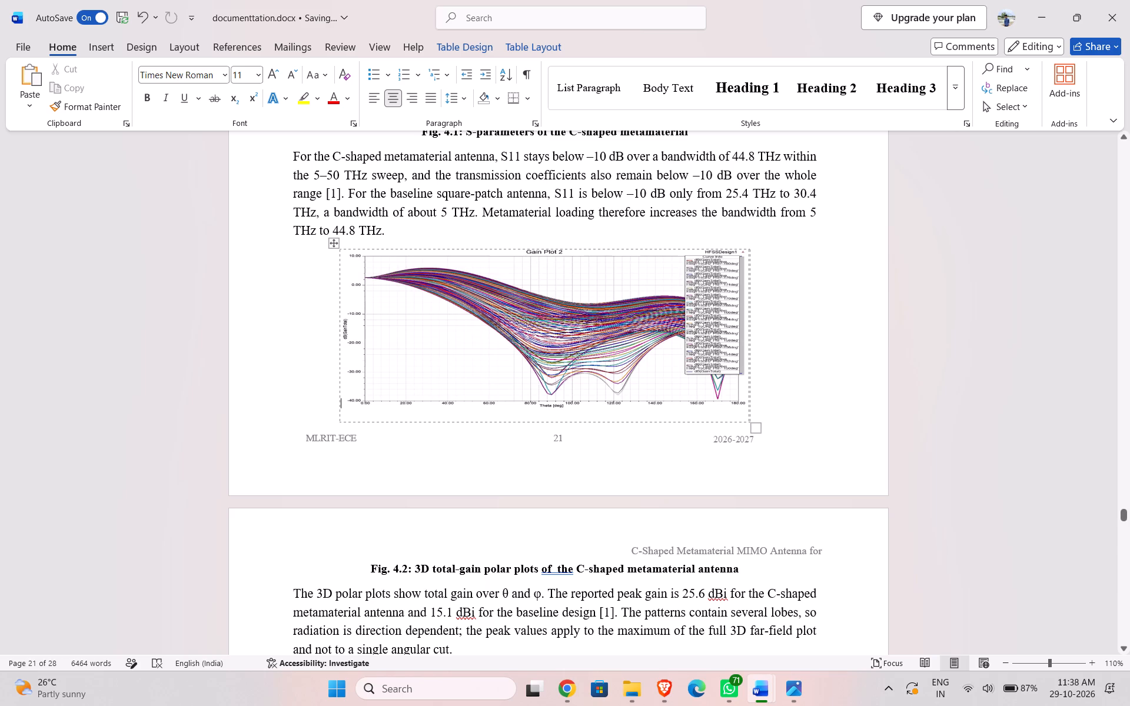
Move the Fig. 4.2 table slightly further across so the gain plot sits centred between the page margins.
left_click_drag(333, 244, 351, 244)
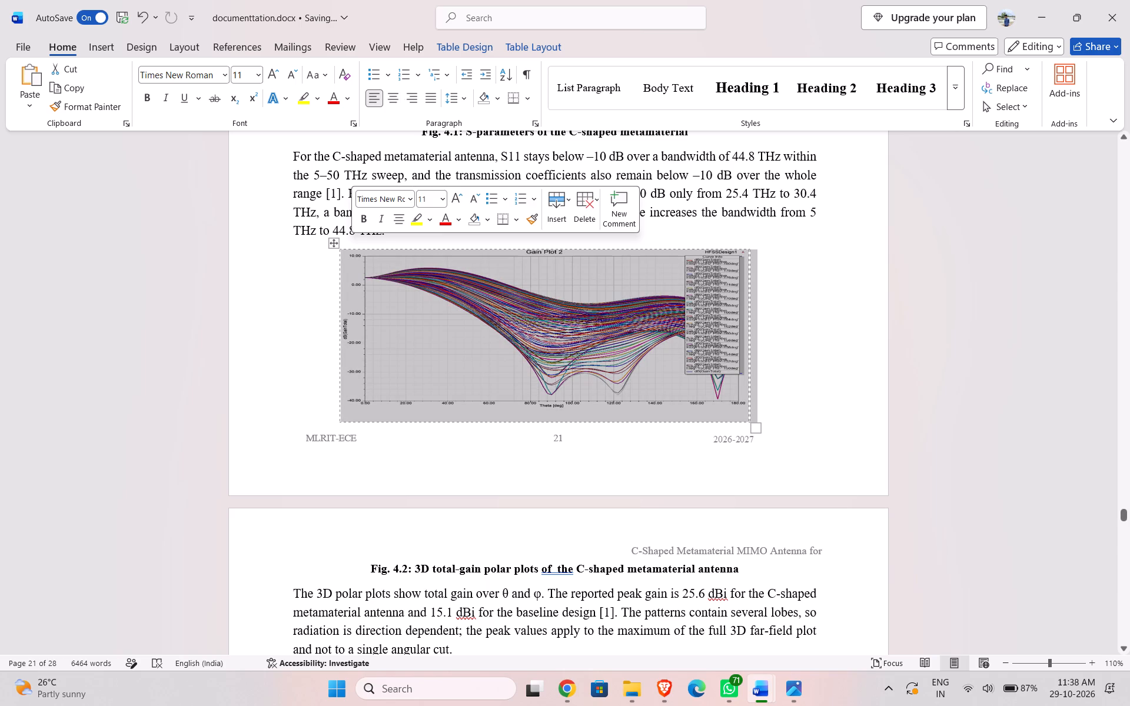
left_click(332, 242)
left_click_drag(331, 240, 335, 242)
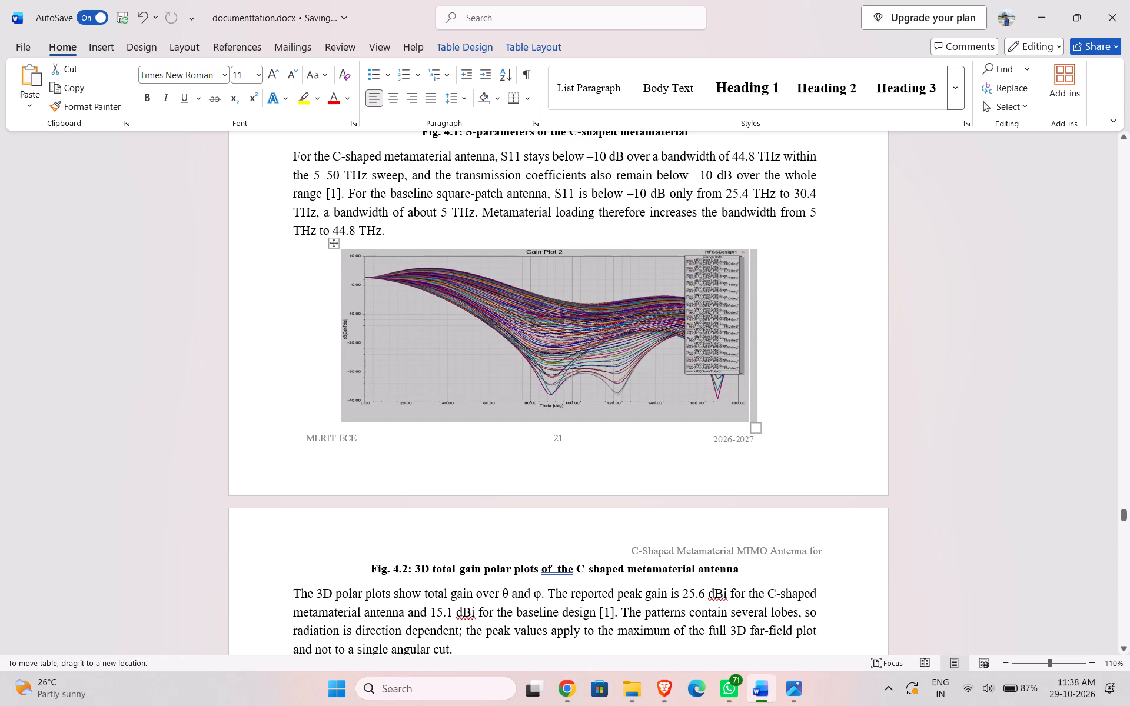
left_click_drag(335, 242, 371, 271)
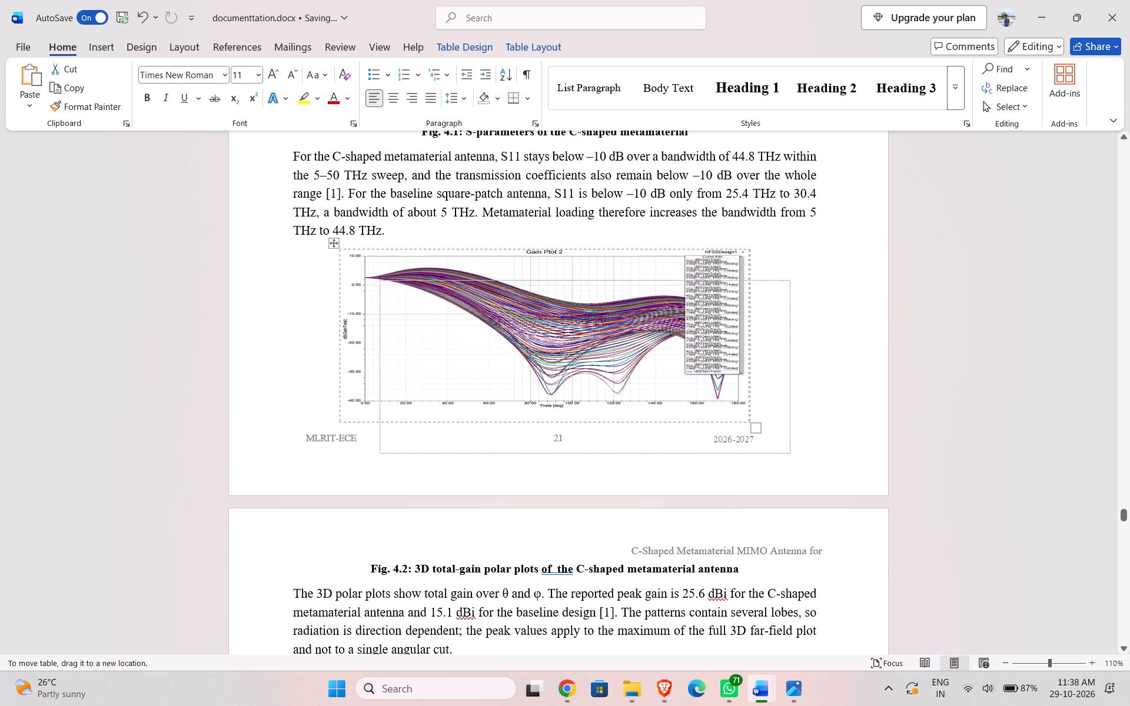
left_click_drag(371, 271, 341, 241)
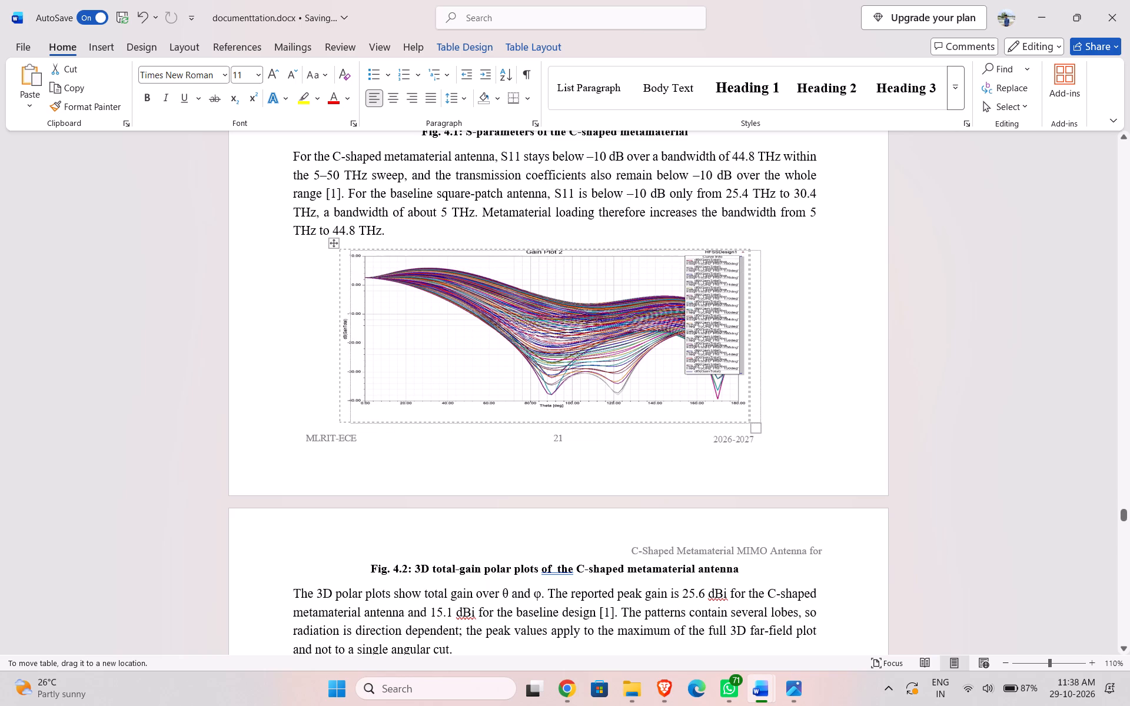
left_click_drag(341, 241, 341, 241)
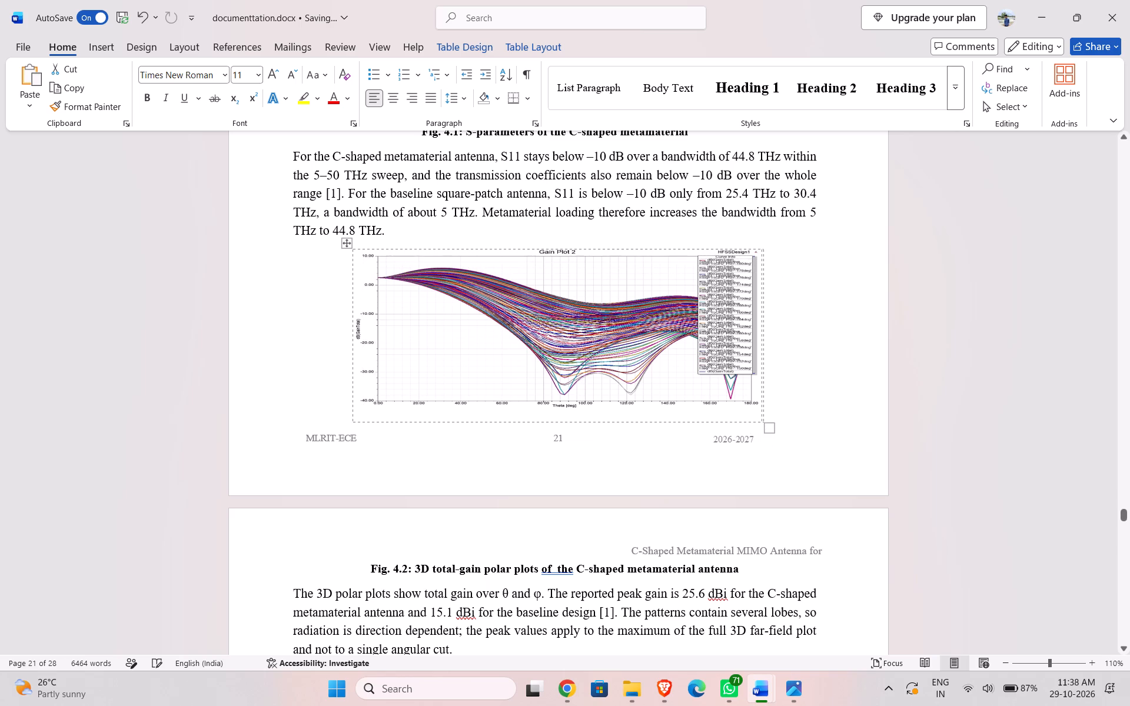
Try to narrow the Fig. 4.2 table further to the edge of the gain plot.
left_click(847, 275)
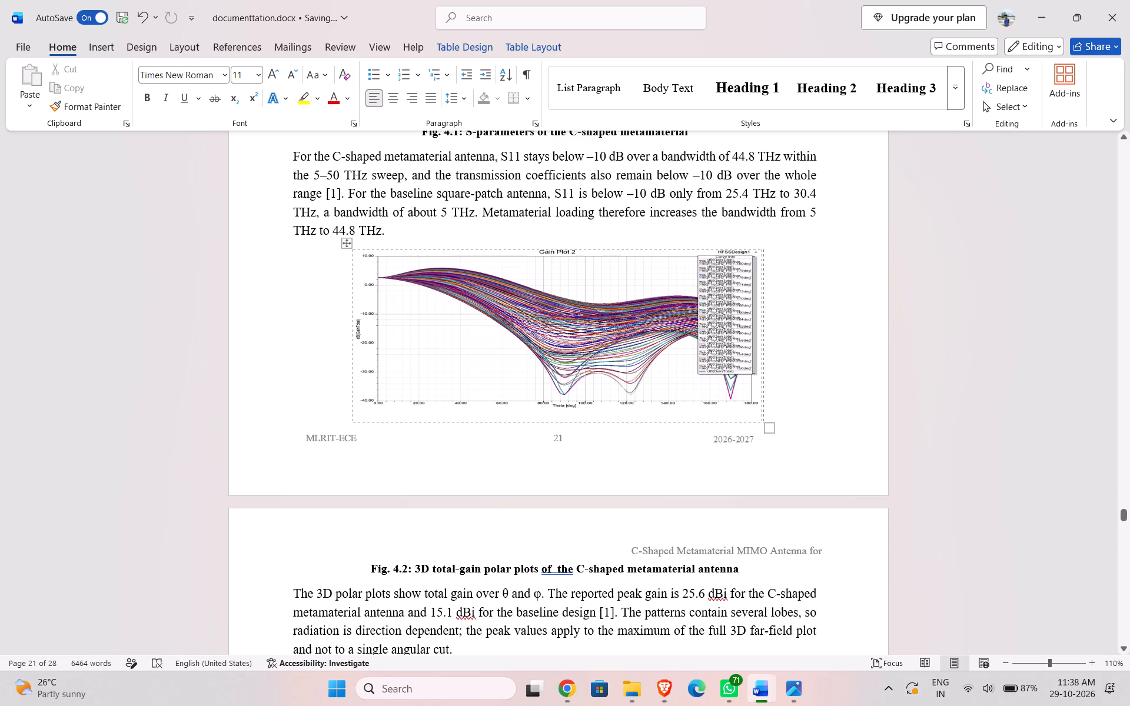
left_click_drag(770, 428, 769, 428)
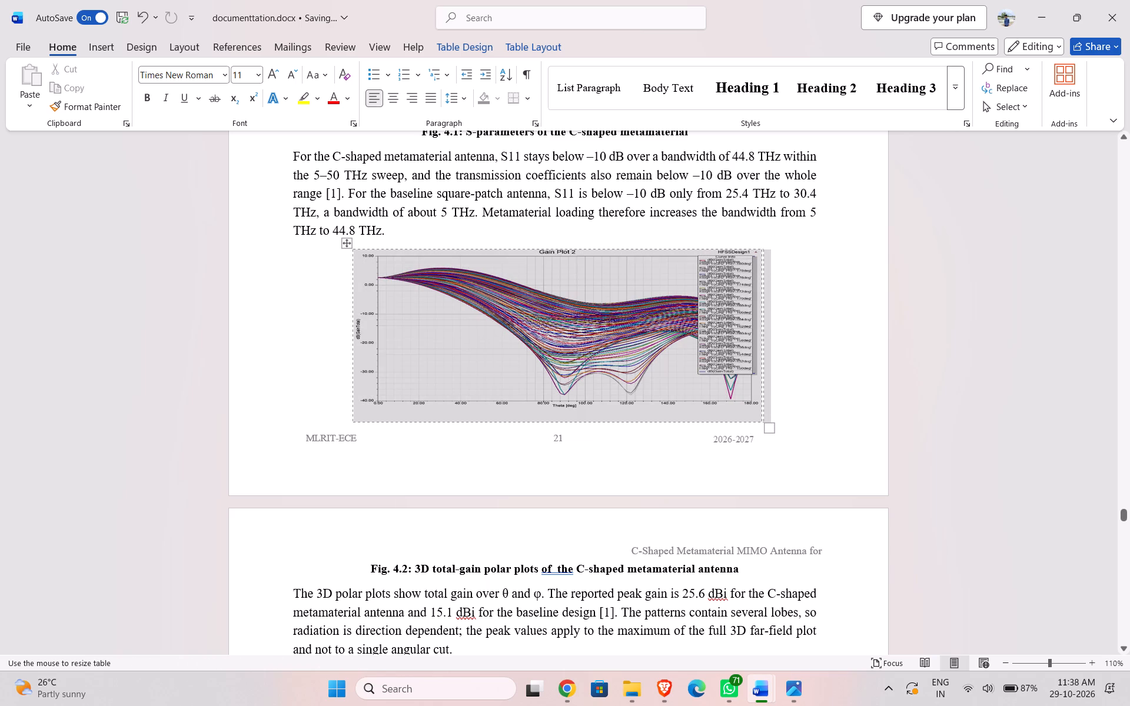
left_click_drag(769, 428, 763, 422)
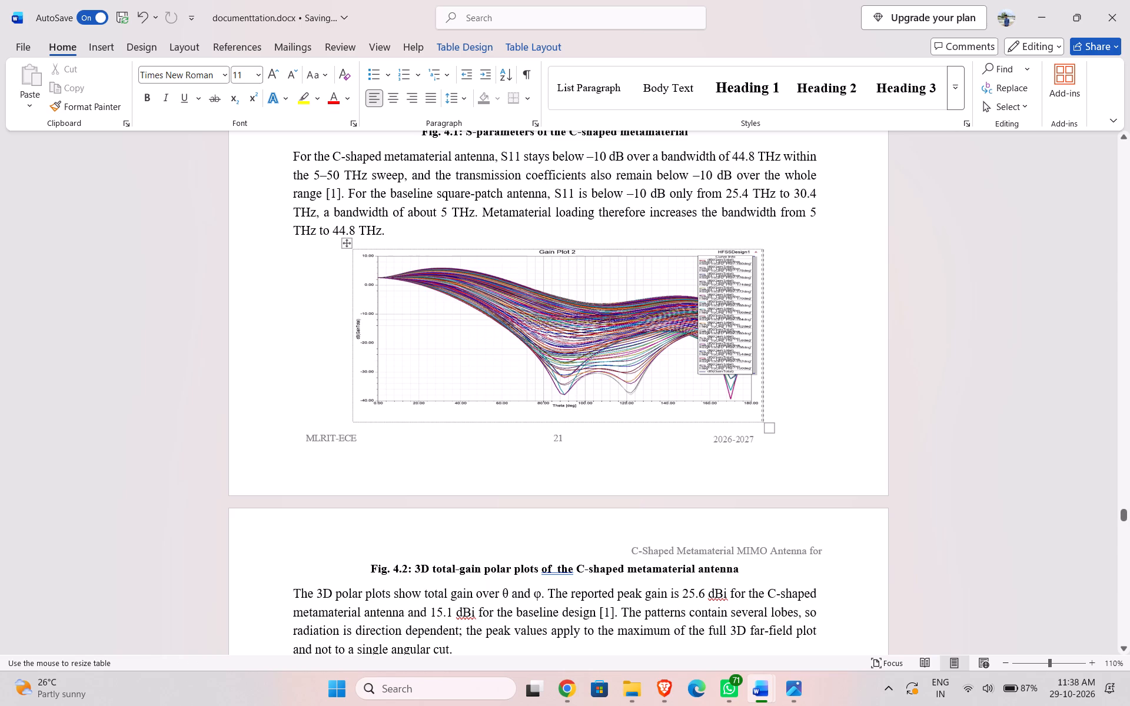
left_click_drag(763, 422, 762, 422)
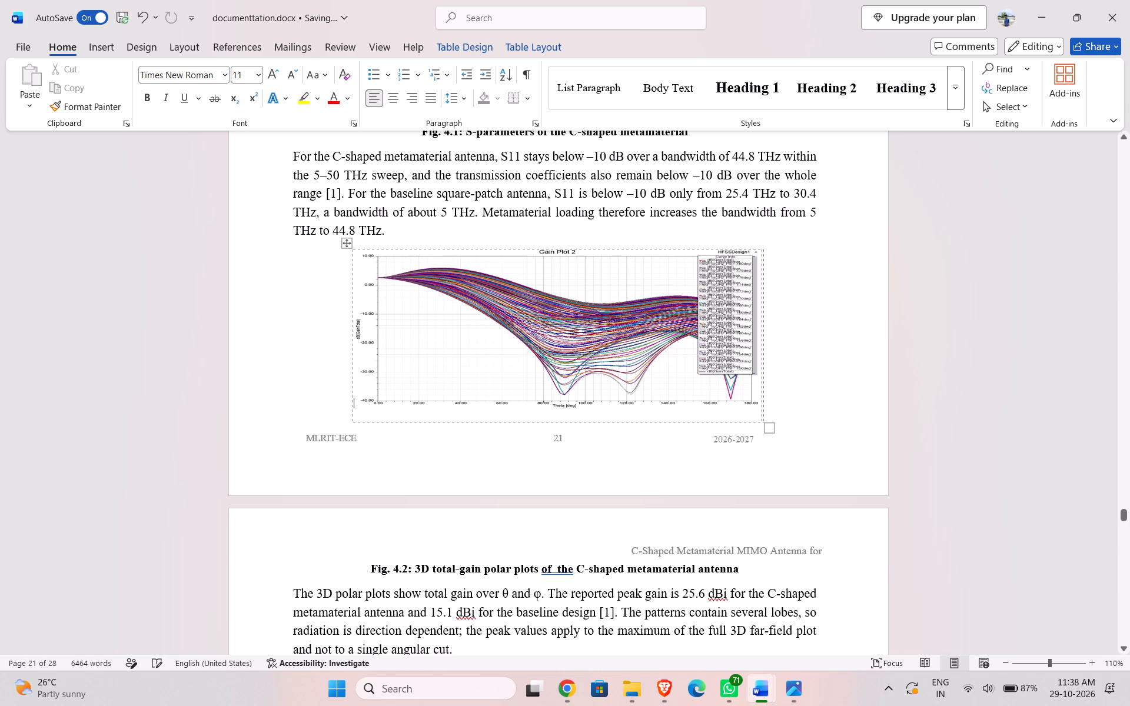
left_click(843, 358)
Reduce the gain plot's height slightly so the Fig. 4.2 caption fits beneath it on page 21.
scroll(812, 410, "down", 2)
left_click(703, 511)
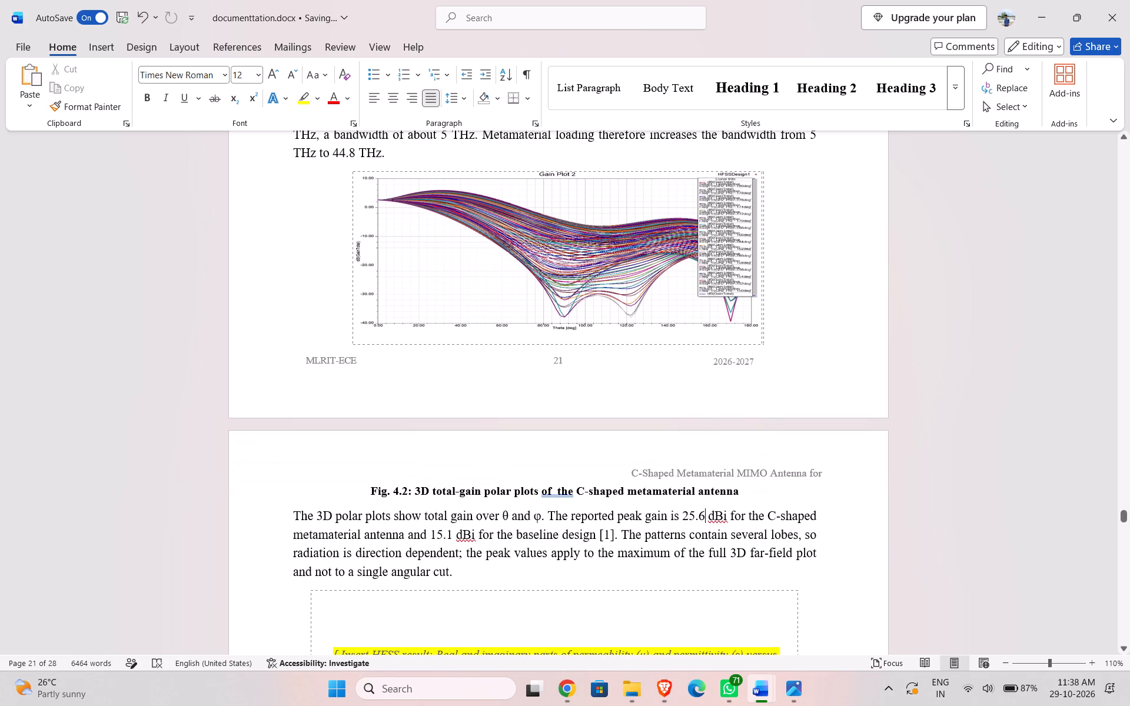
scroll(514, 331, "up", 3)
left_click(544, 350)
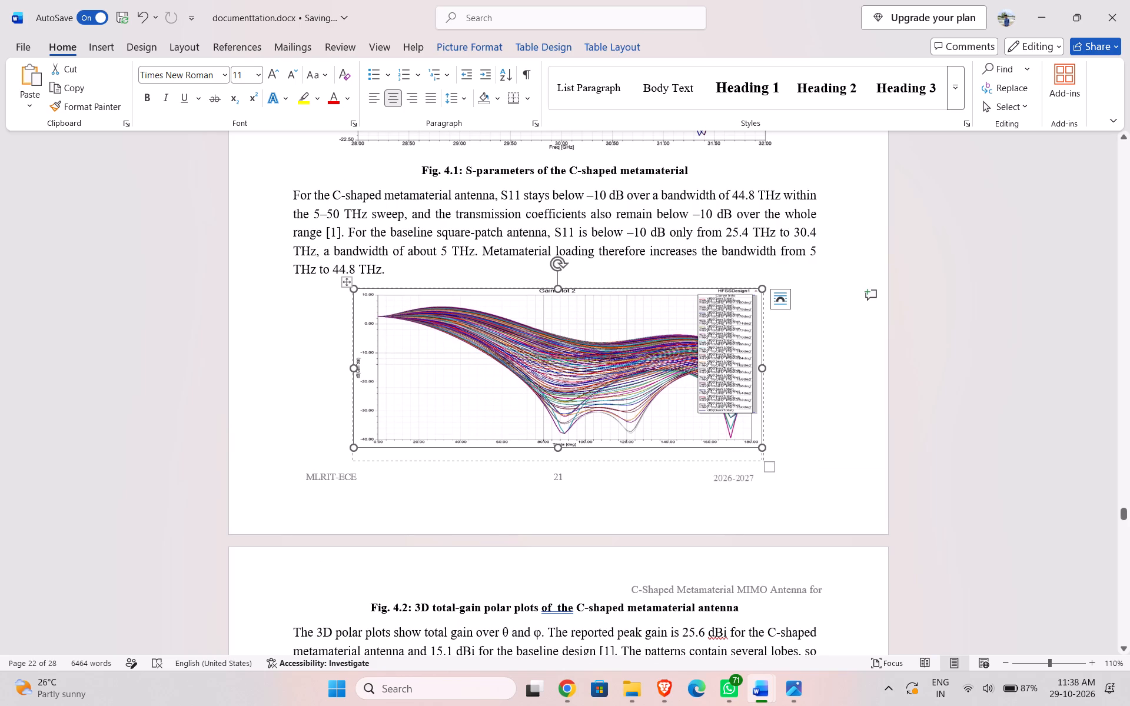
left_click_drag(557, 446, 559, 439)
Reduce the height of the Fig. 4.1 S-parameter plot to free more space on page 21 for the content below.
scroll(852, 378, "up", 2)
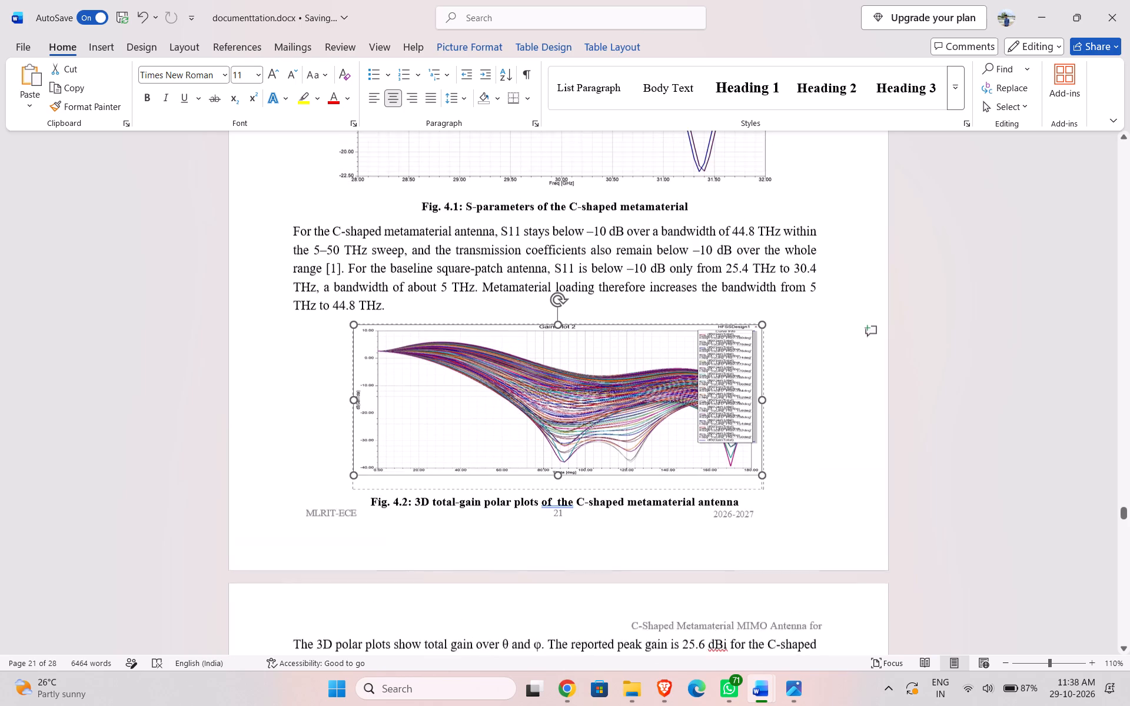
scroll(852, 378, "up", 2)
scroll(623, 381, "up", 3)
left_click(542, 334)
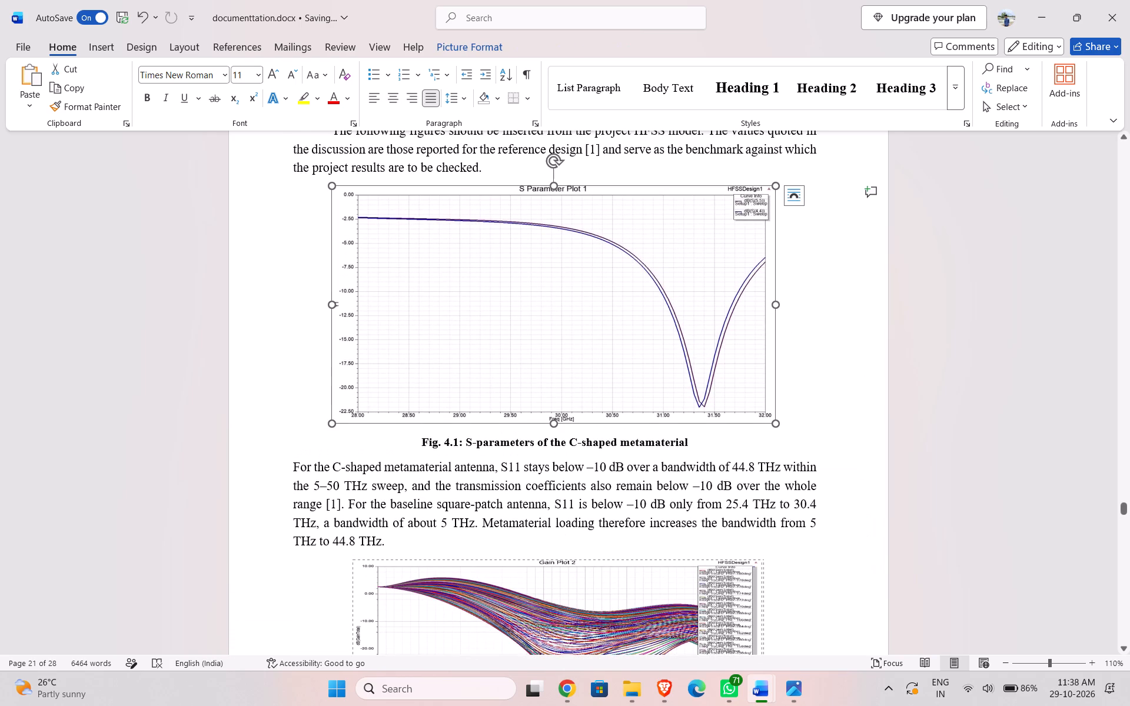
left_click_drag(553, 424, 554, 409)
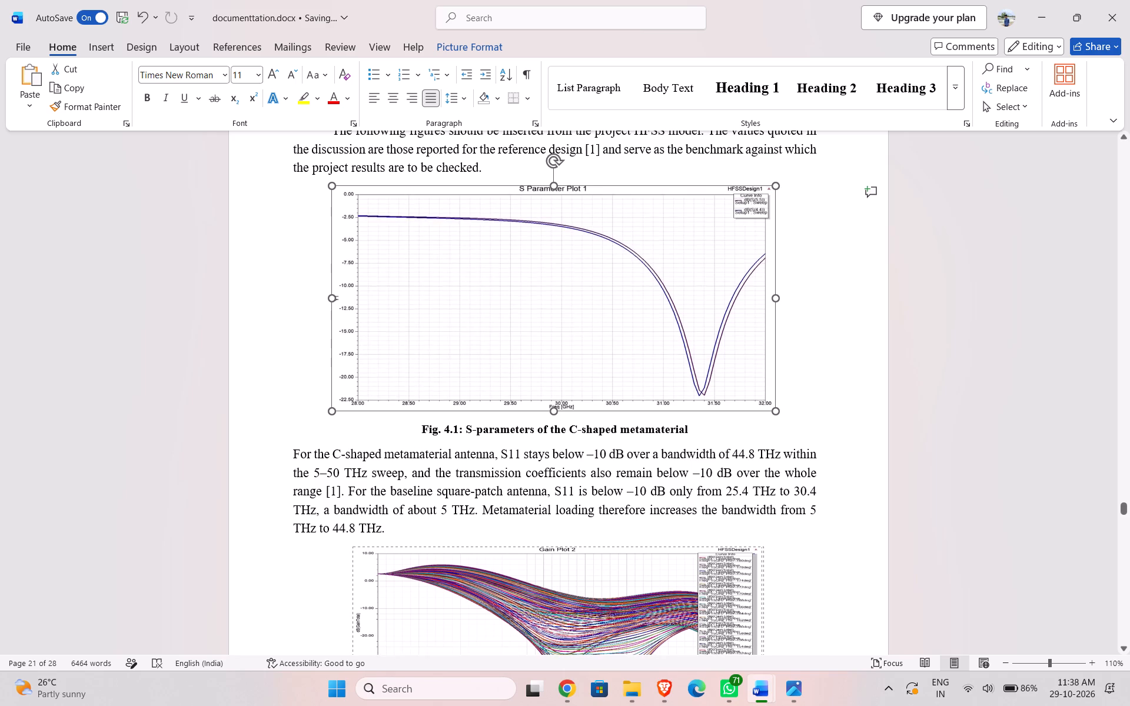
left_click_drag(554, 409, 554, 397)
scroll(580, 453, "down", 4)
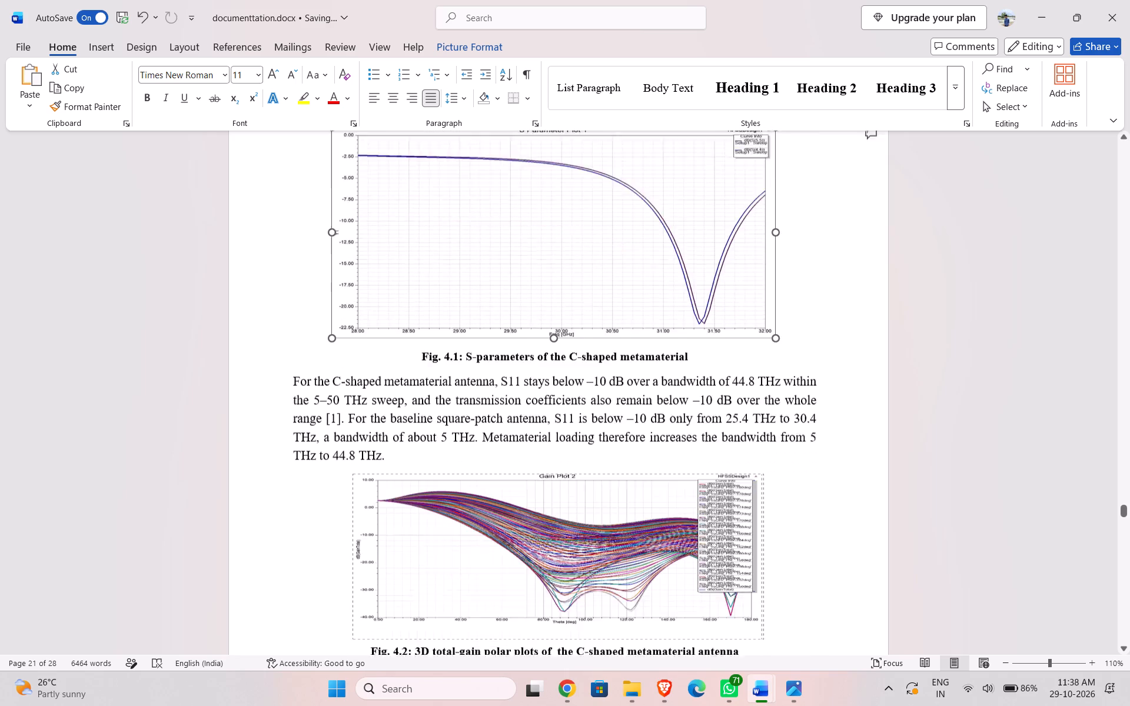
Stretch the Fig. 4.2 gain plot slightly taller so the 3D polar plots paragraph below its caption starts on page 22.
scroll(580, 452, "down", 3)
scroll(574, 410, "up", 5)
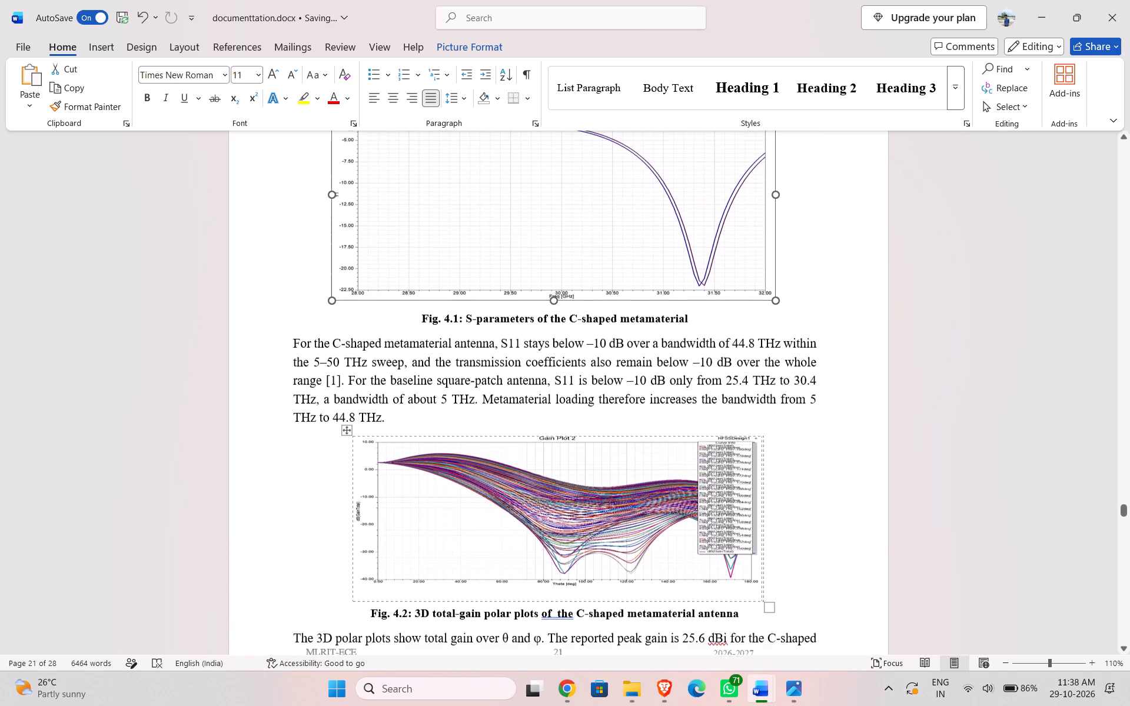
left_click(551, 535)
scroll(592, 471, "down", 4)
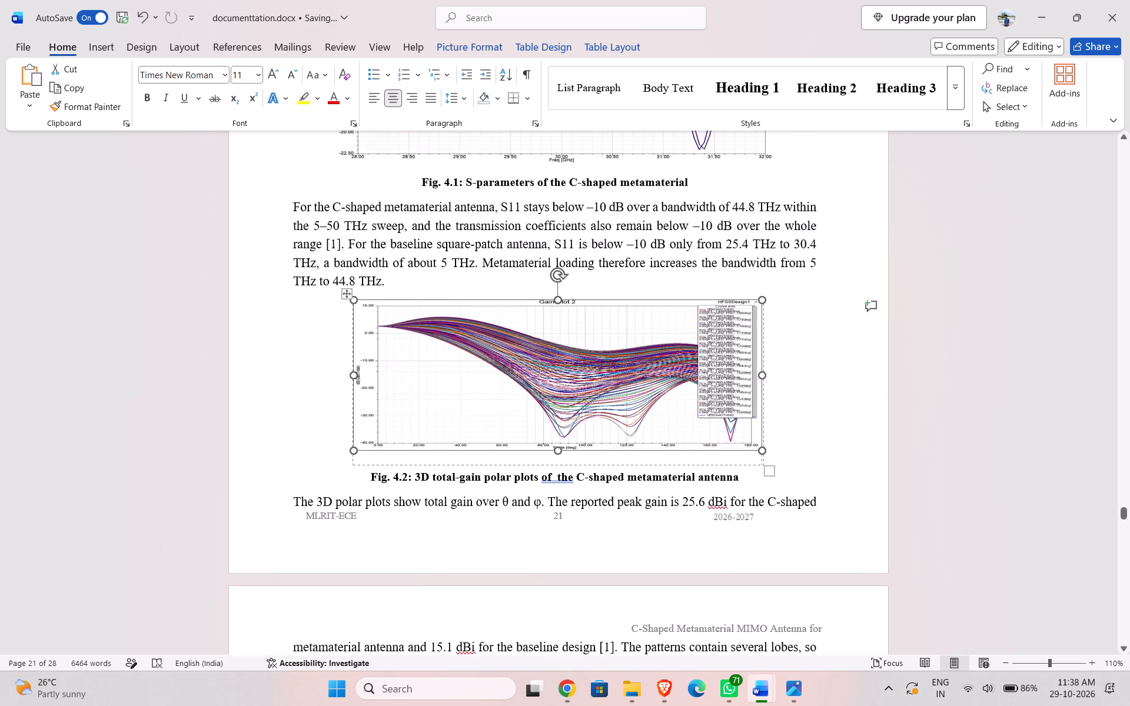
left_click_drag(555, 453, 555, 463)
Look over the Fig. 4.3 and Fig. 4.4 placeholders on page 22 and examine the Gain Plot 2 image in Photos.
scroll(711, 392, "down", 11)
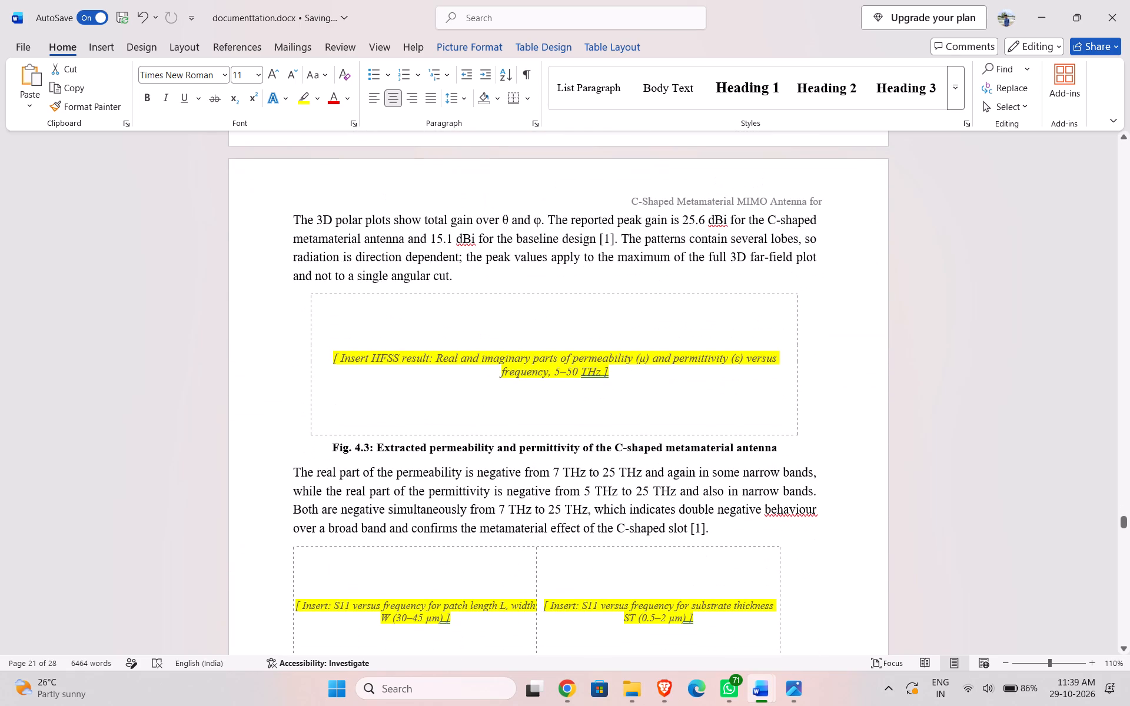
scroll(710, 395, "down", 1)
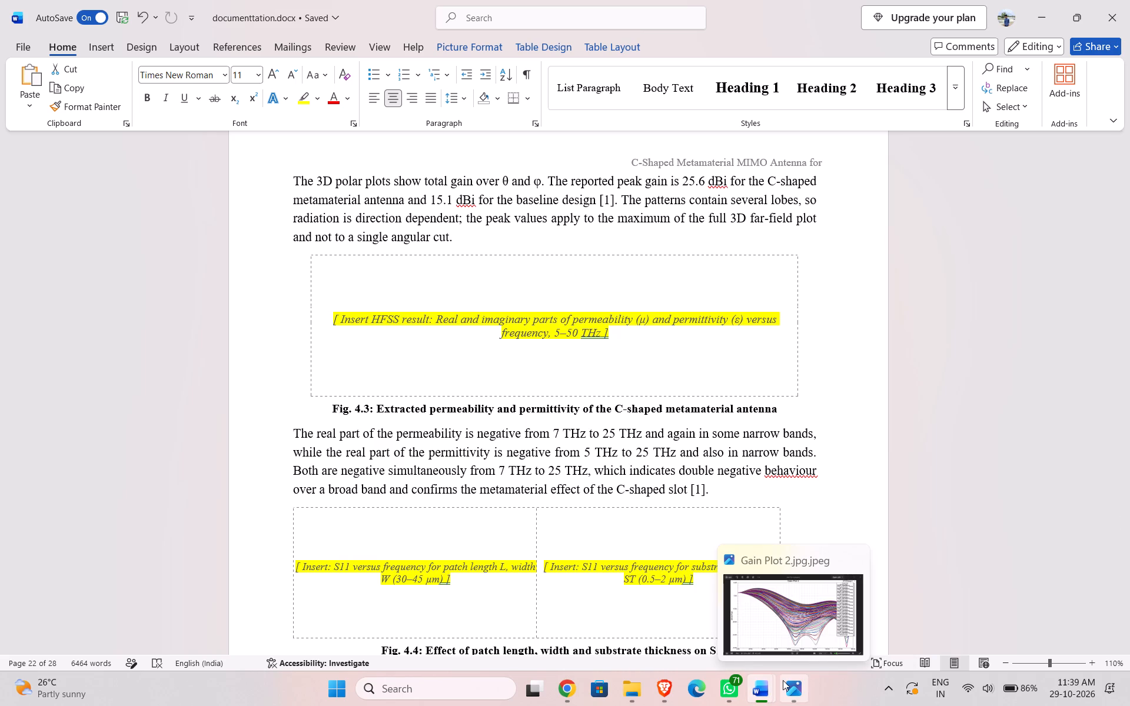
left_click(801, 631)
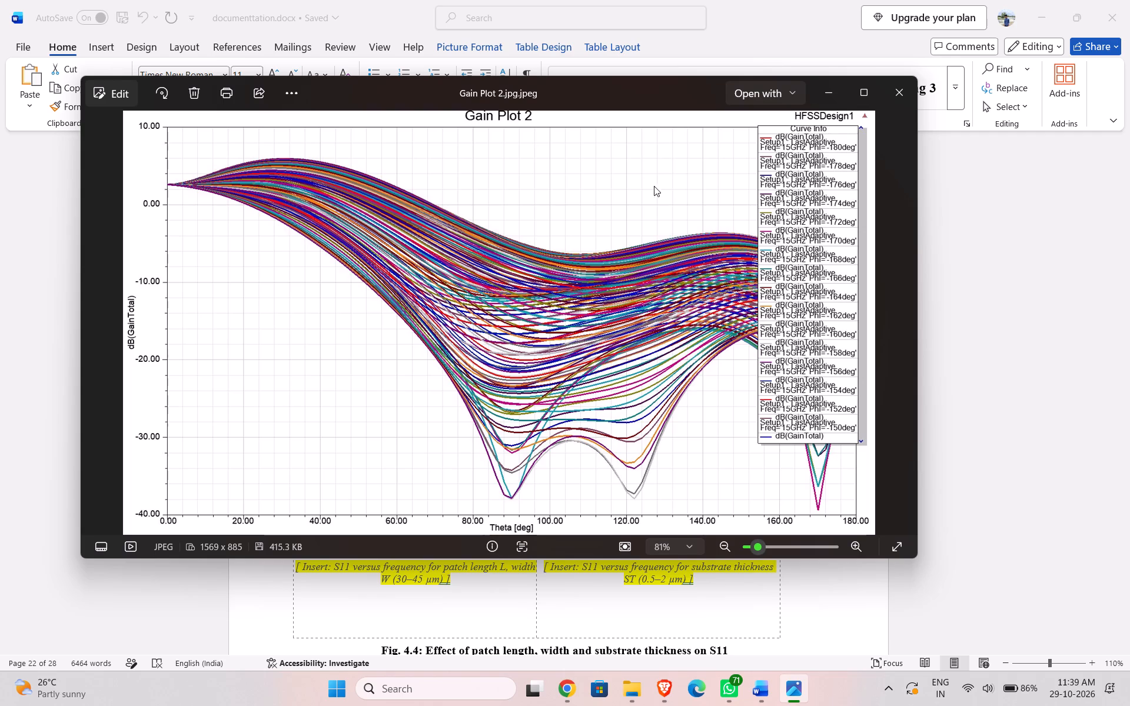
left_click(961, 201)
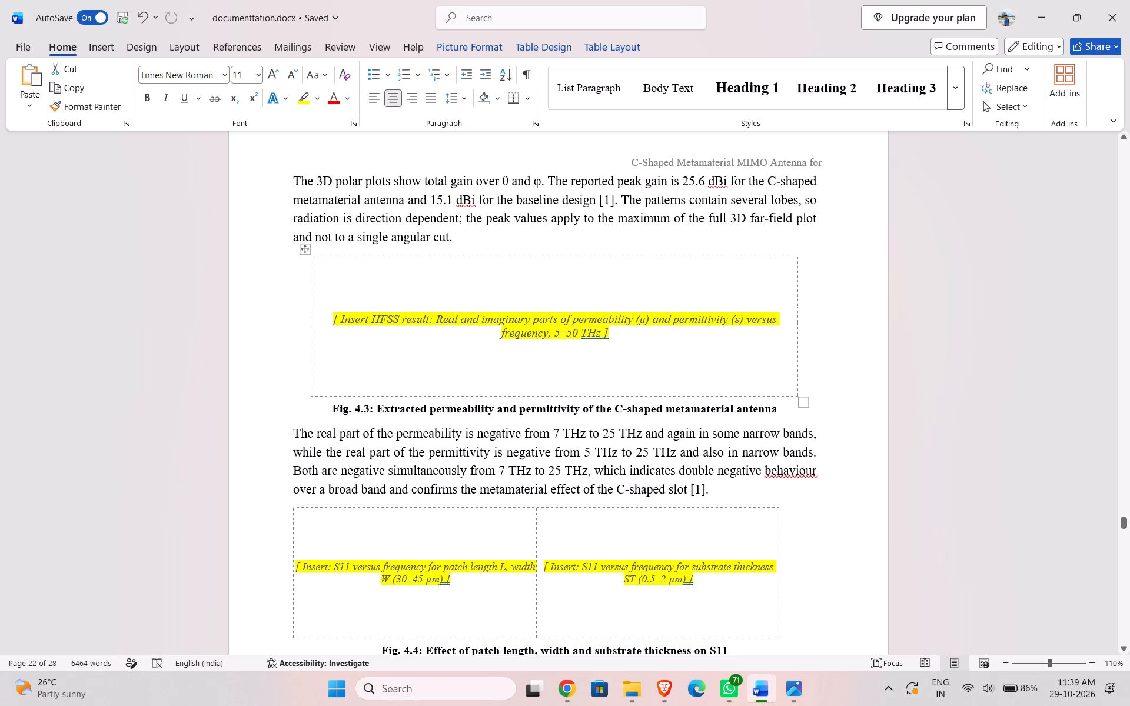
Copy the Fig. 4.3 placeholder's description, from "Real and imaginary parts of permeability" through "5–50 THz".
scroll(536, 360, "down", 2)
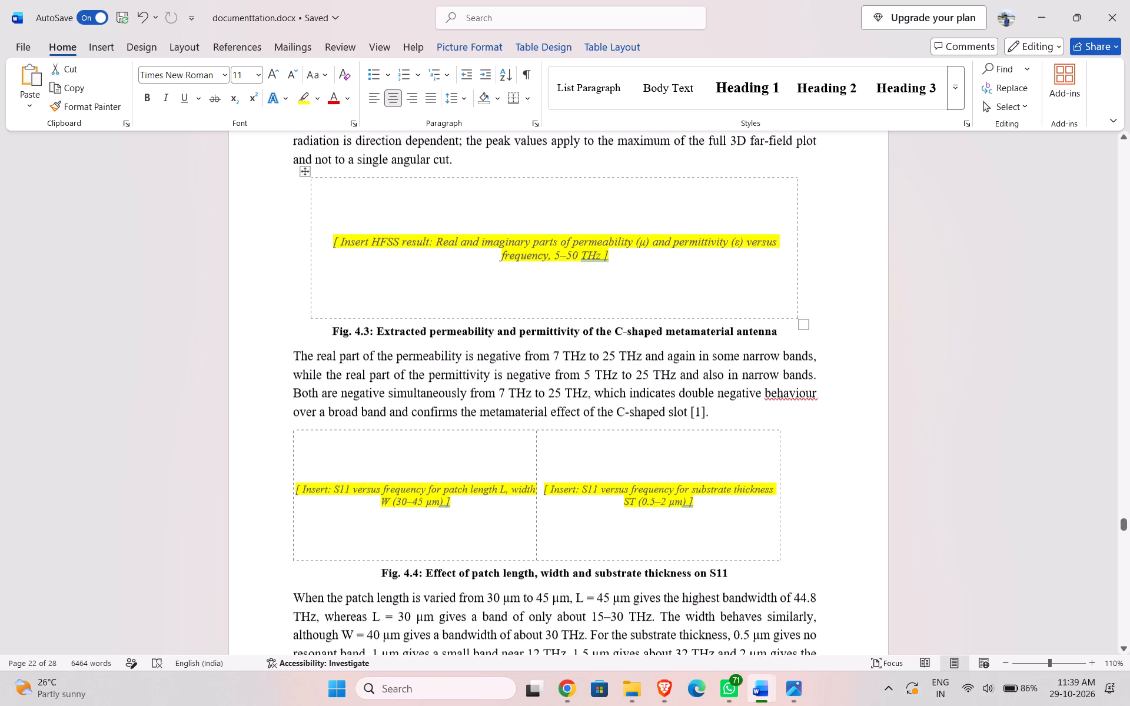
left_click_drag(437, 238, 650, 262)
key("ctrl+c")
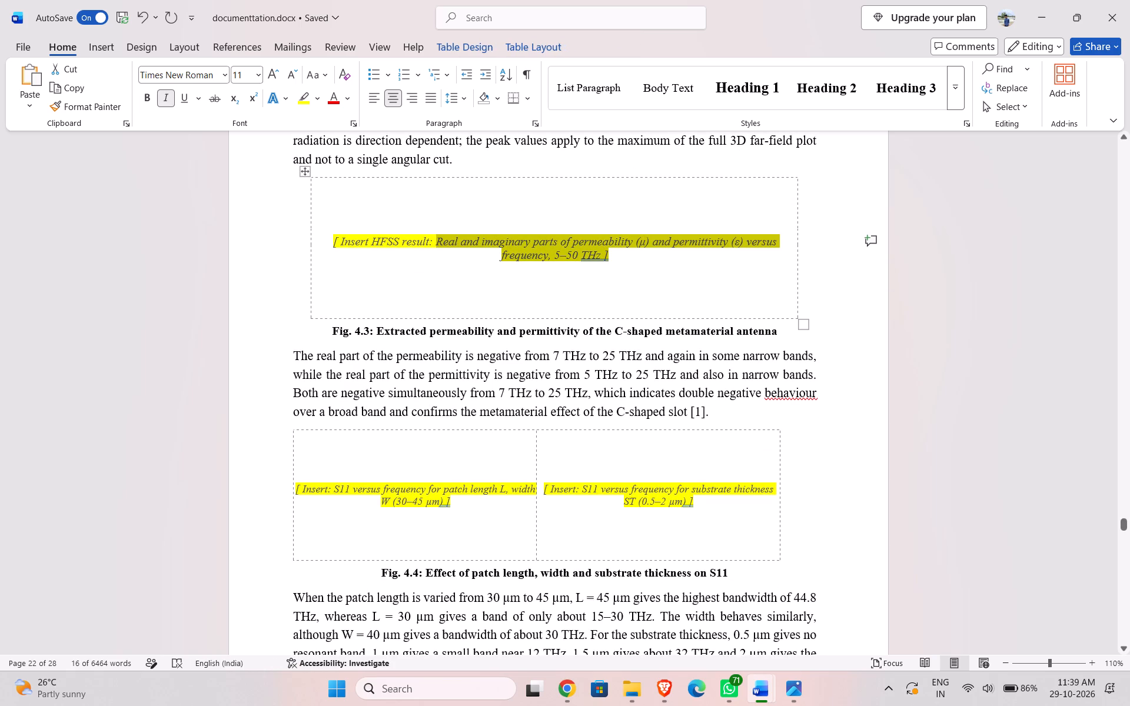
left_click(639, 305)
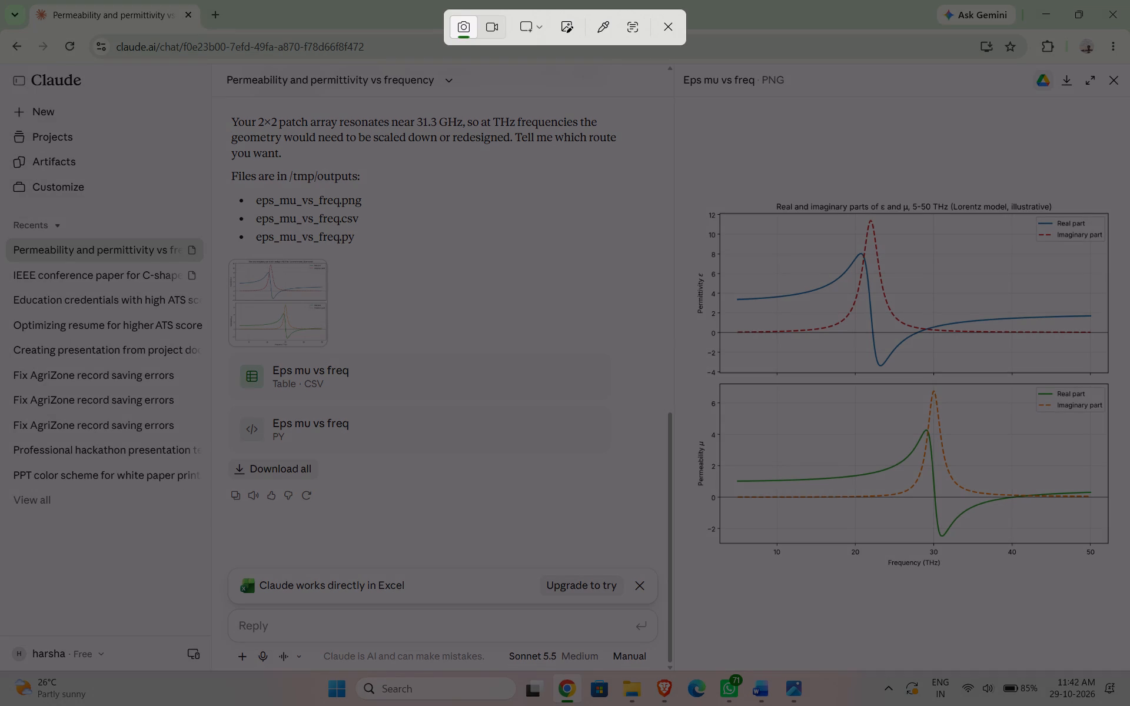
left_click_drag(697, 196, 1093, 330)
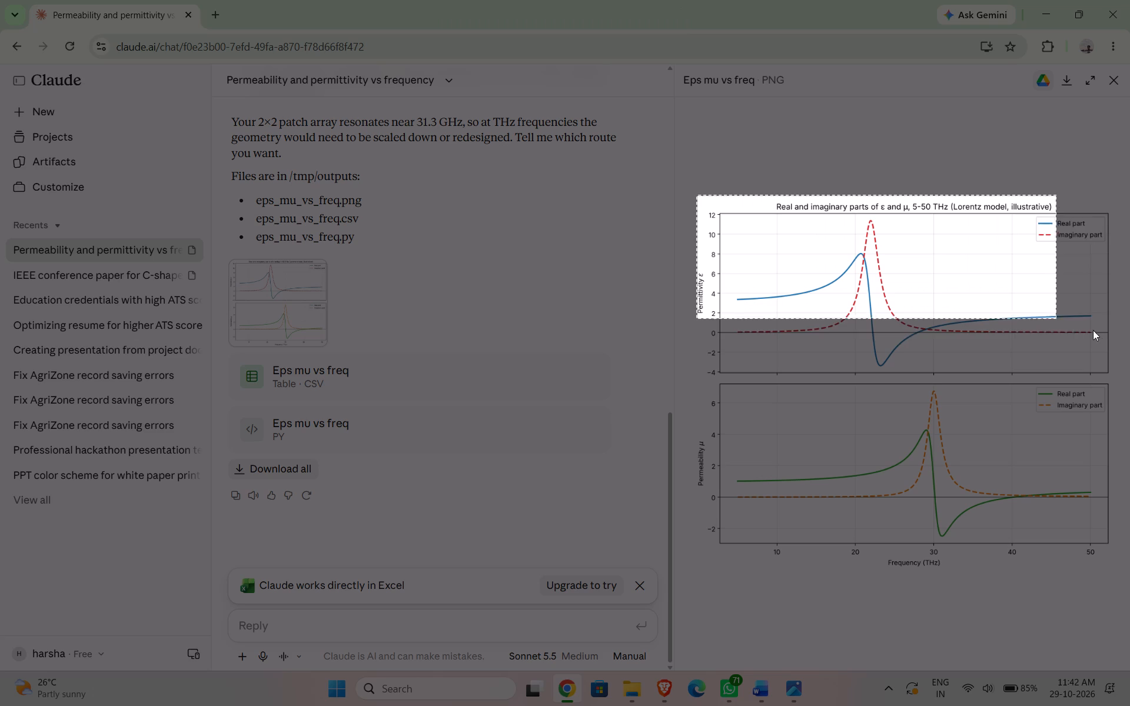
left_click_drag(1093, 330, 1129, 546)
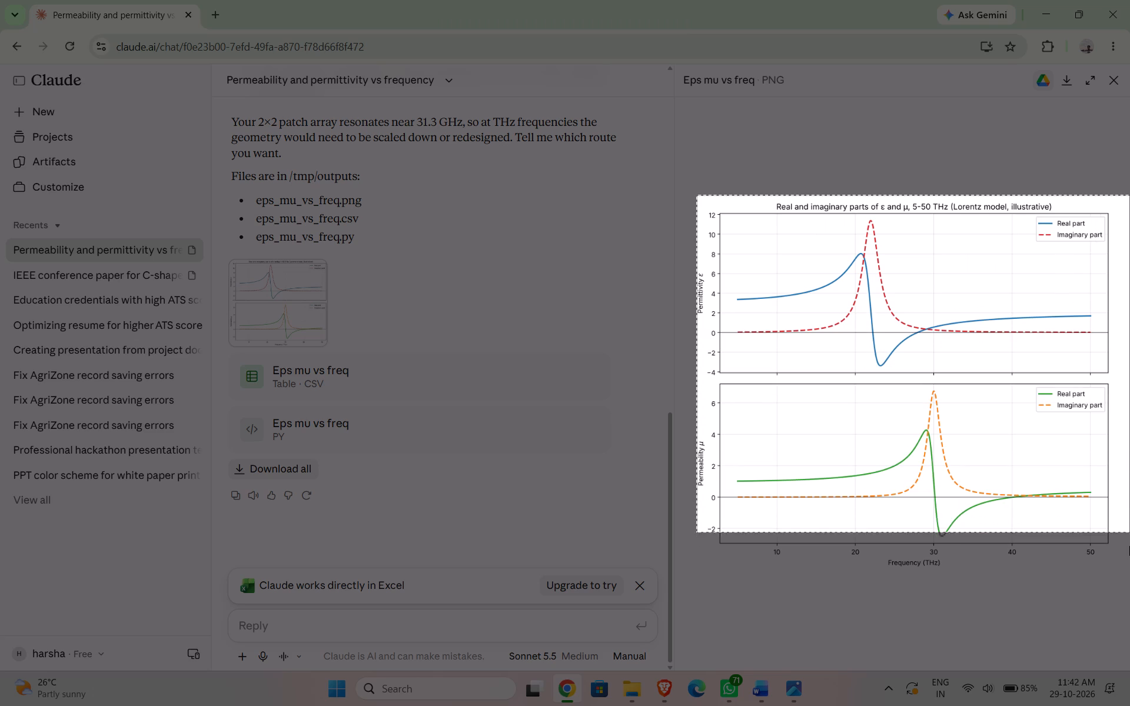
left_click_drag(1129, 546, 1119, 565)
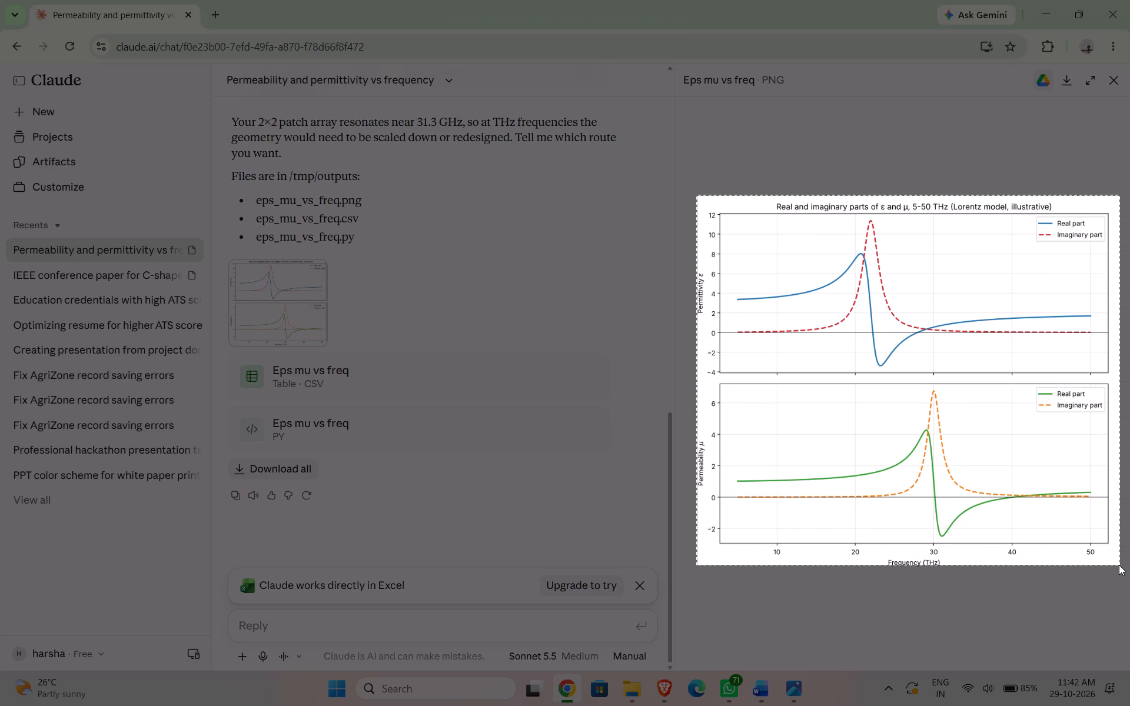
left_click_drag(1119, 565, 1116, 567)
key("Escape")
Capture a rectangular screen snip of the permittivity and permeability plots with their axis labels, leaving out the title above them.
key("shift+super+s")
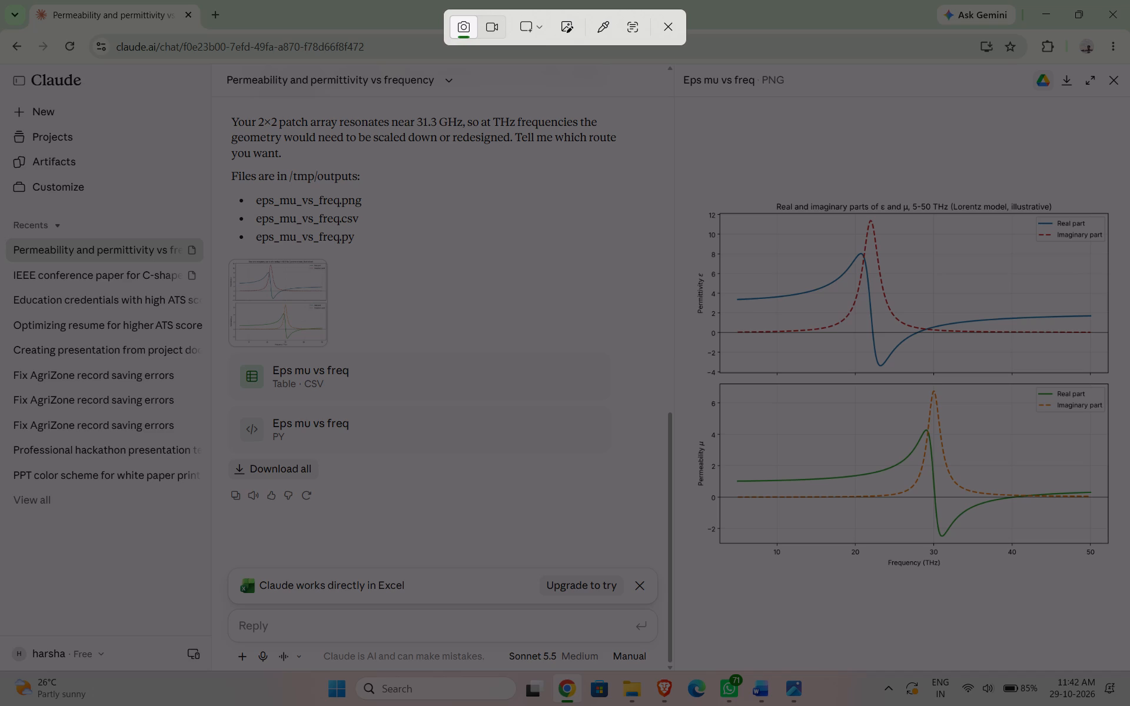
left_click_drag(1112, 211, 1082, 217)
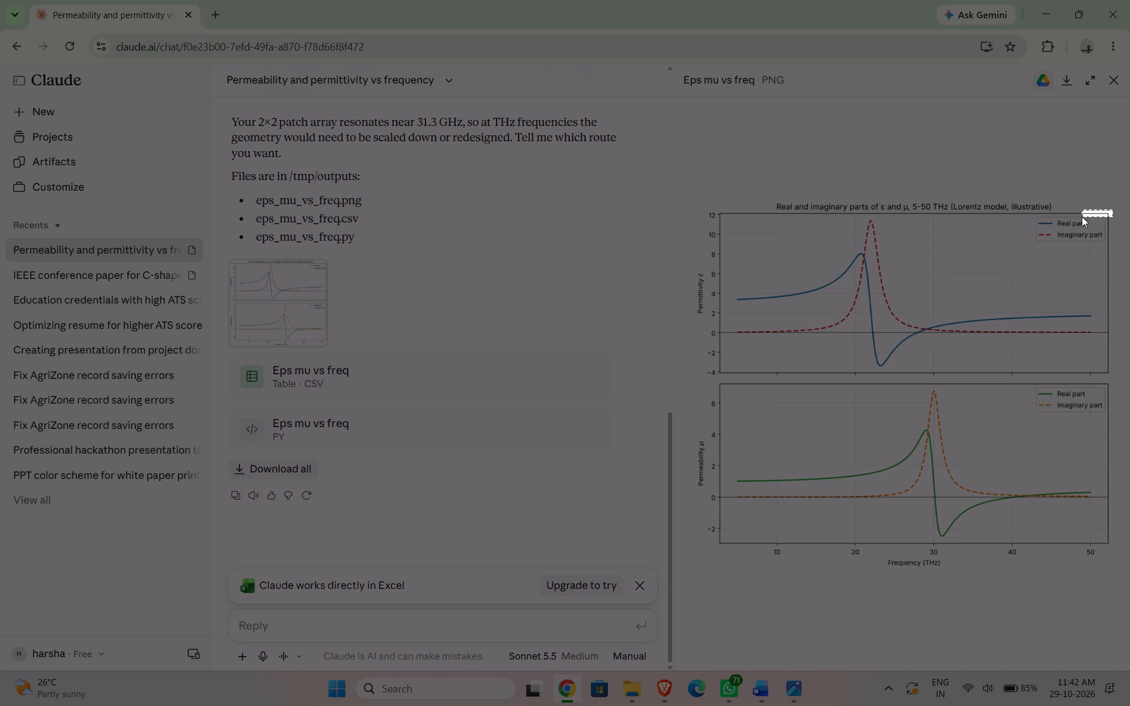
left_click_drag(1082, 217, 710, 481)
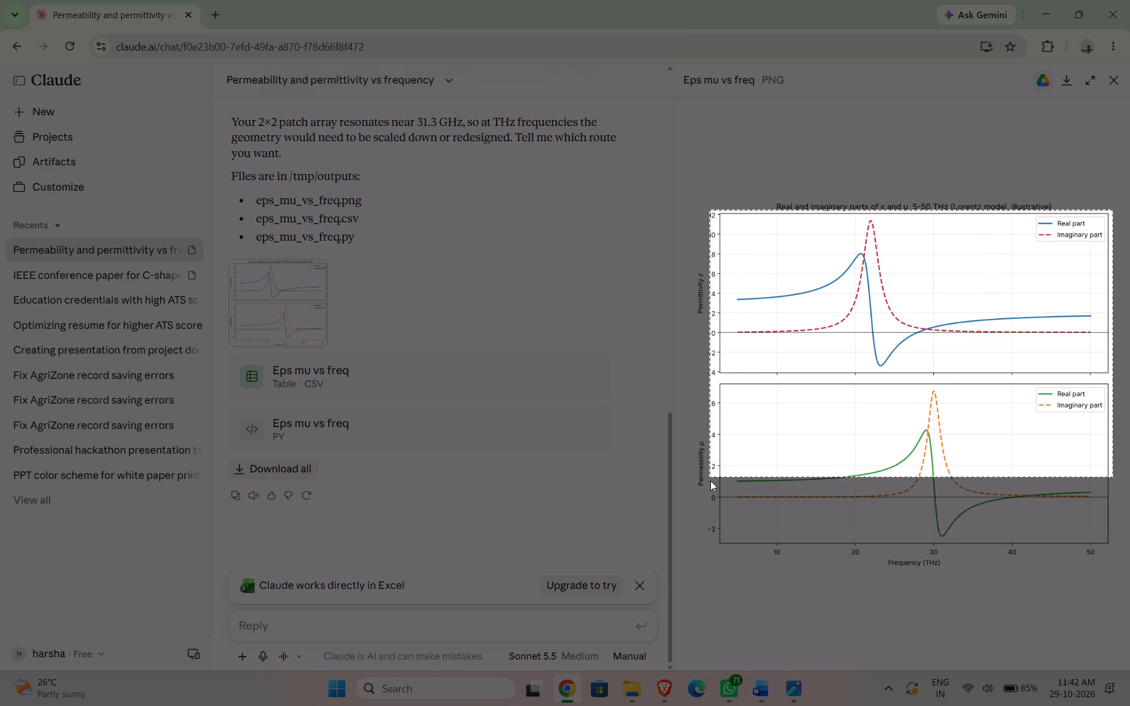
left_click_drag(710, 481, 695, 568)
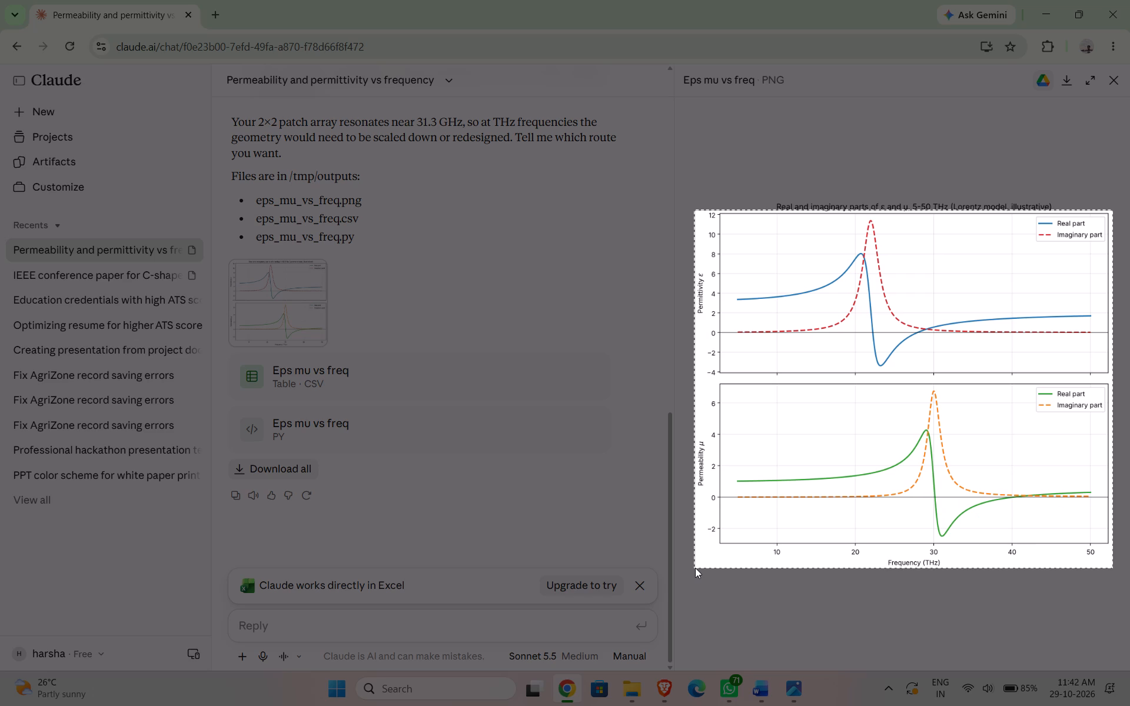
left_click_drag(695, 568, 694, 569)
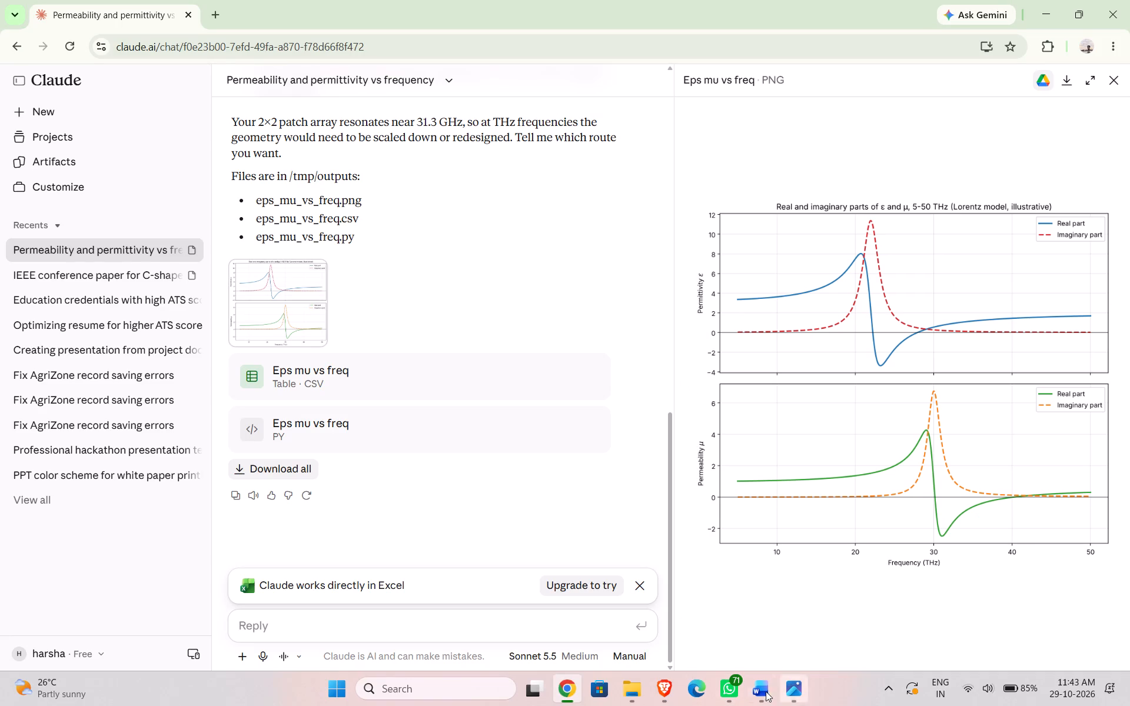
Switch to documenttation.docx in Word and replace the highlighted Fig. 4.3 placeholder text with the captured plot.
left_click(803, 644)
scroll(534, 345, "up", 2)
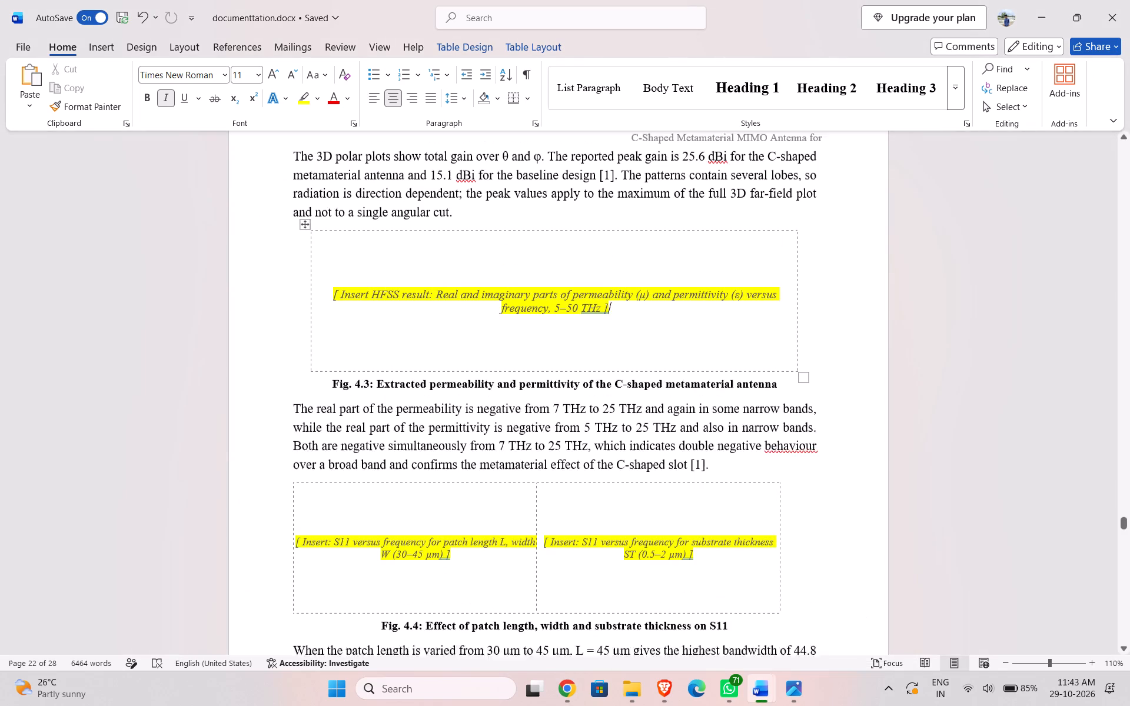
left_click_drag(626, 340, 291, 304)
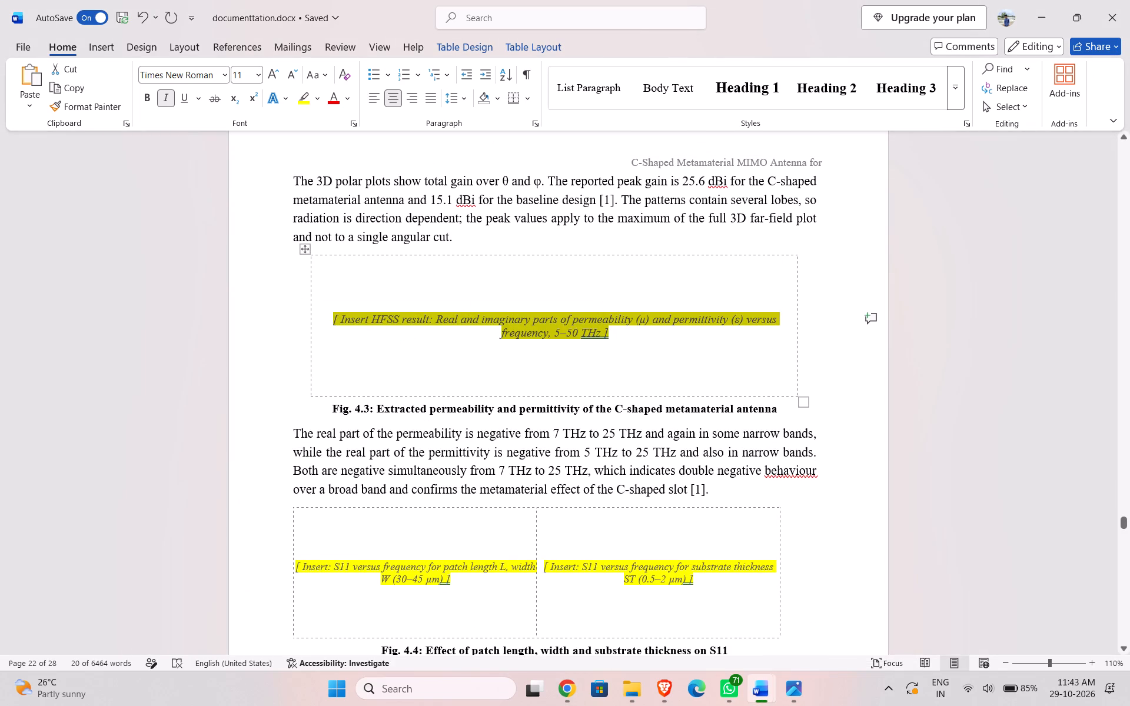
key("ctrl+v")
Shrink the pasted Fig. 4.3 plot in height and width so it sits compactly between the paragraph above and its caption.
scroll(569, 431, "down", 4)
left_click(591, 411)
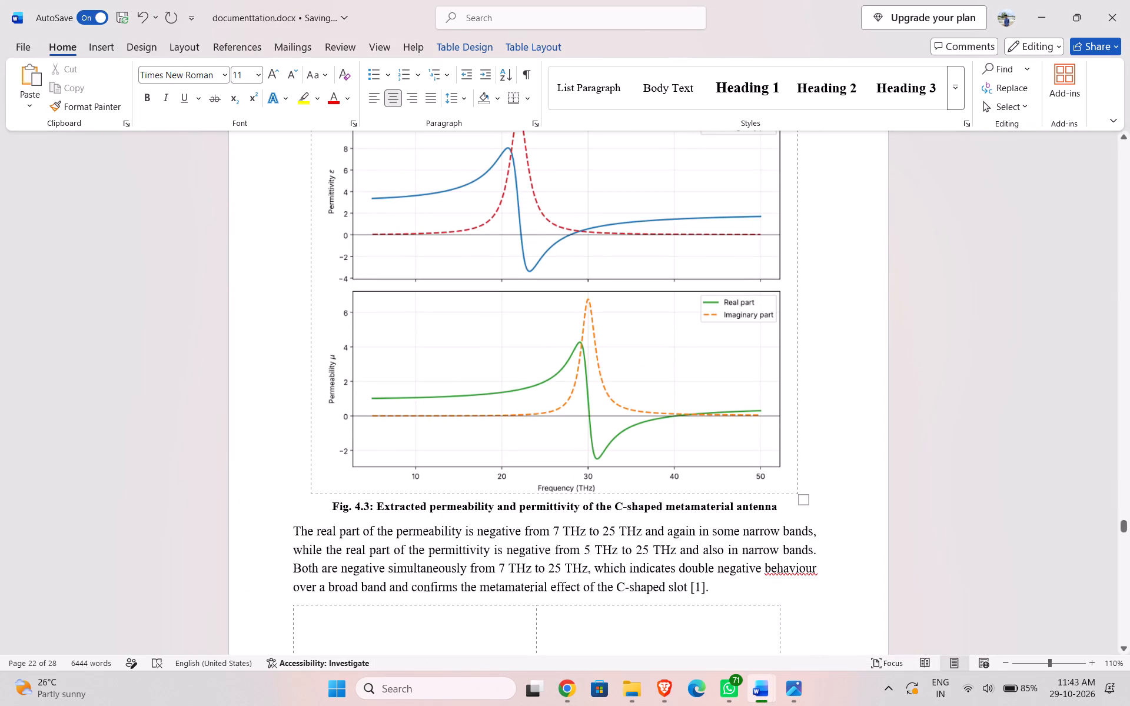
left_click_drag(556, 495, 556, 334)
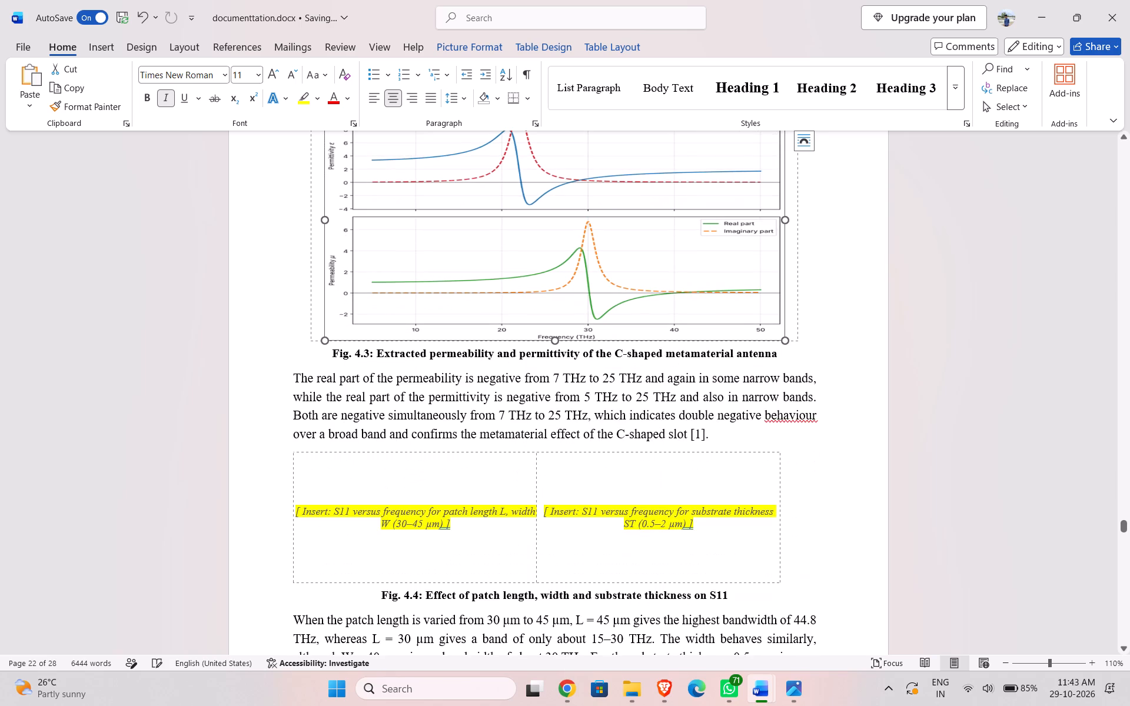
scroll(558, 334, "up", 5)
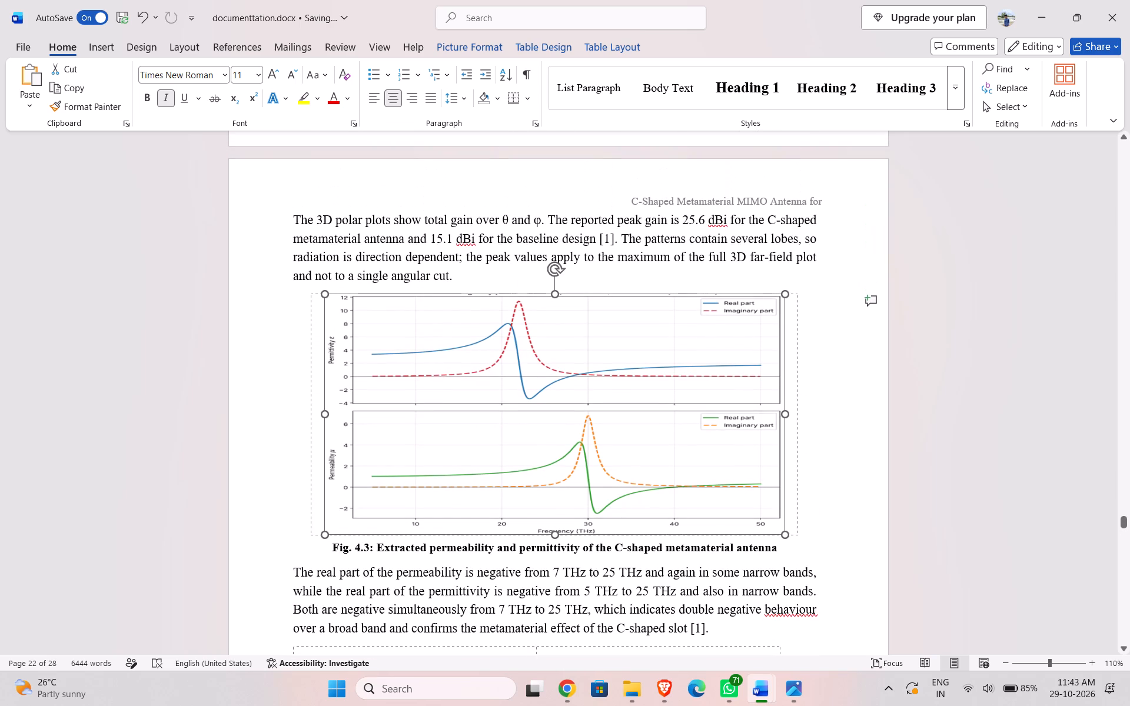
left_click_drag(324, 415, 359, 421)
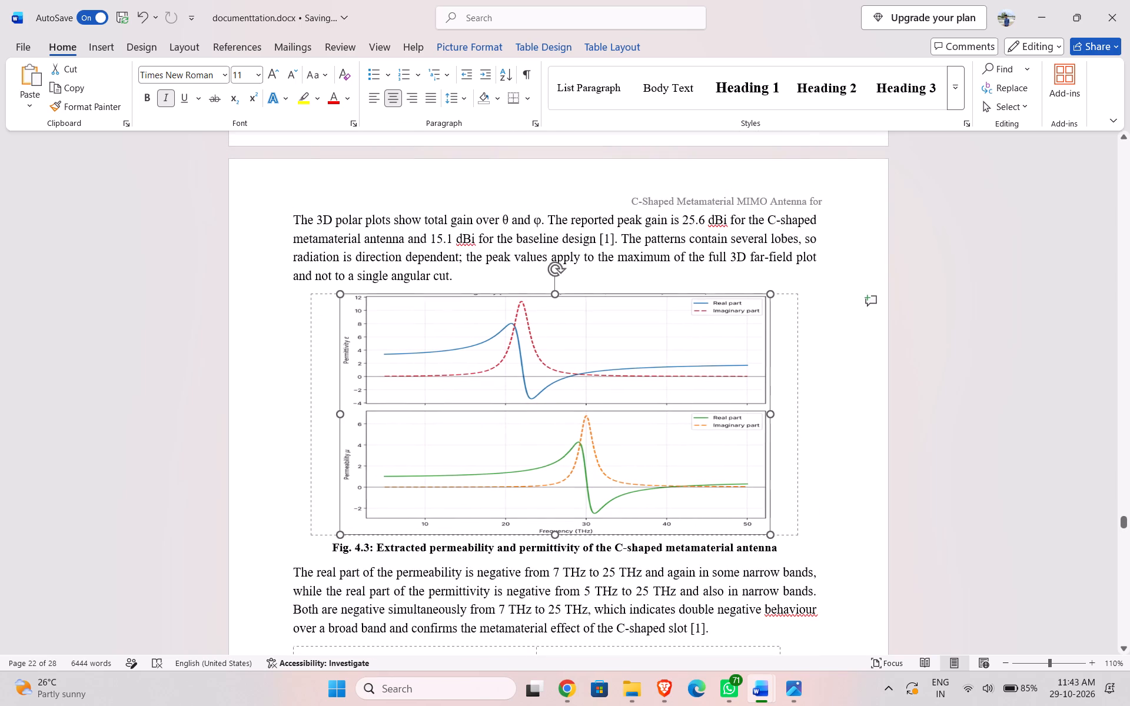
left_click_drag(359, 421, 389, 433)
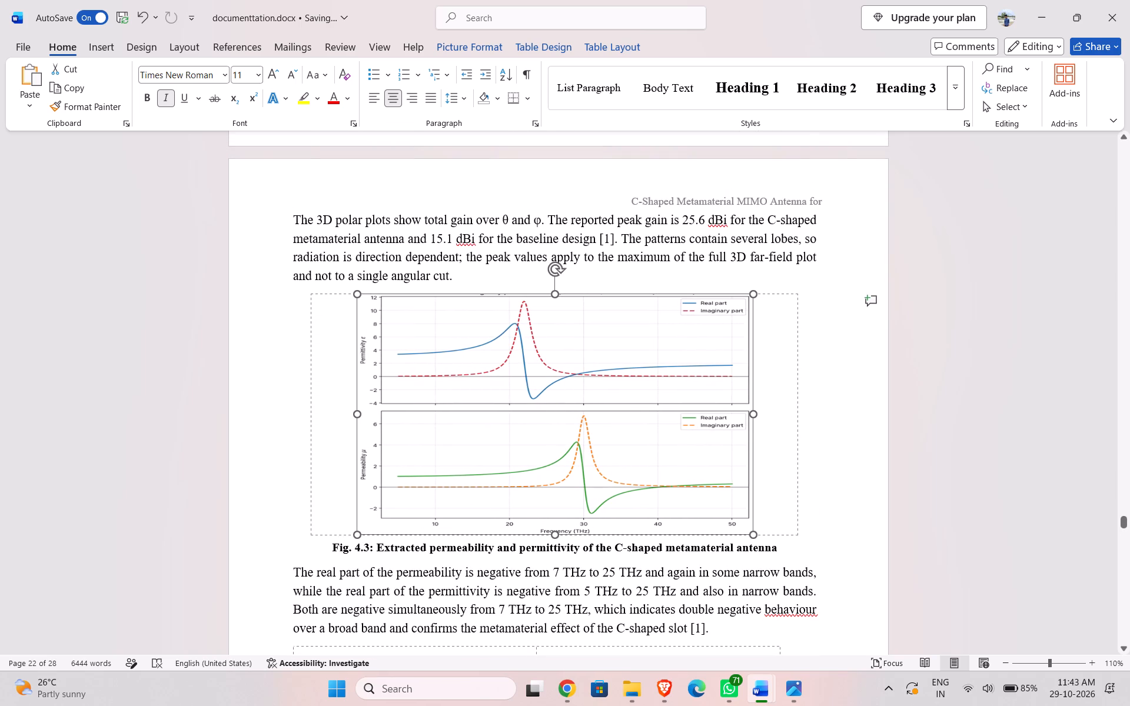
left_click_drag(389, 433, 399, 433)
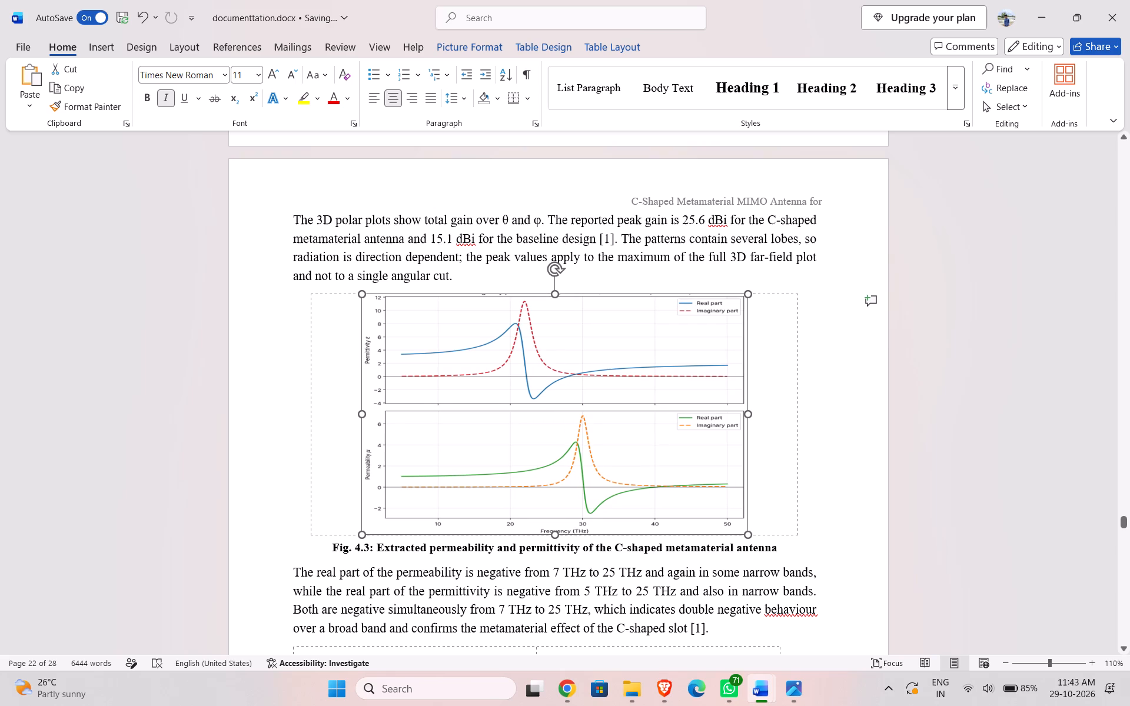
left_click_drag(399, 433, 436, 431)
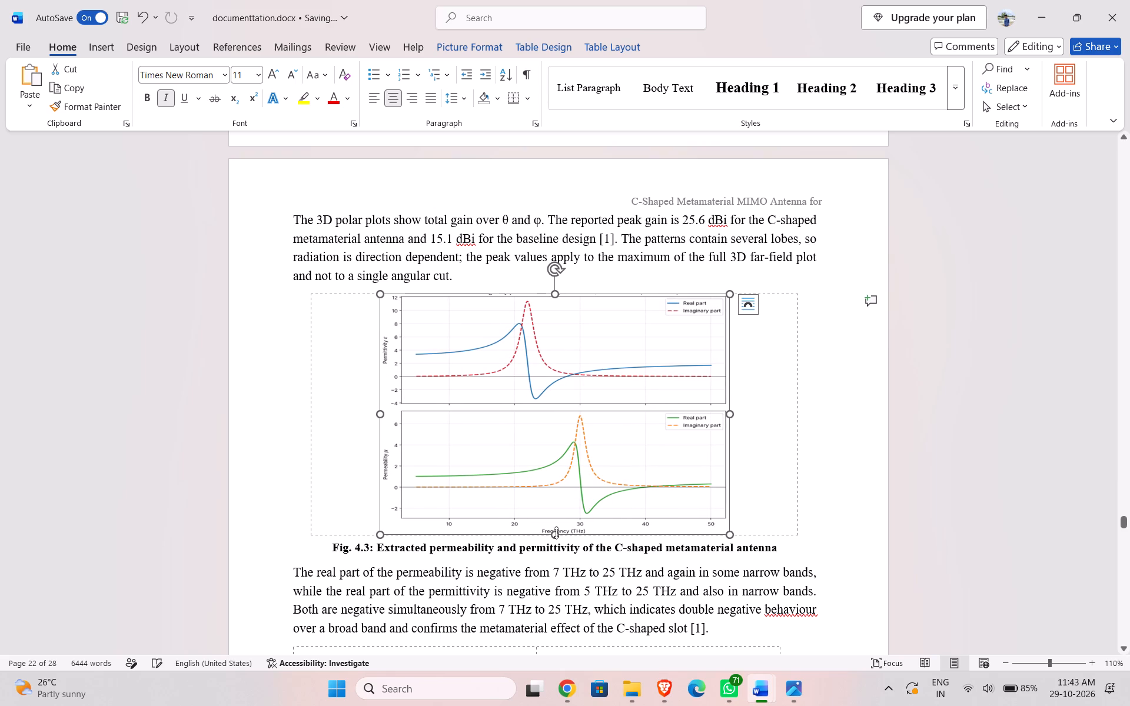
left_click_drag(555, 532, 559, 504)
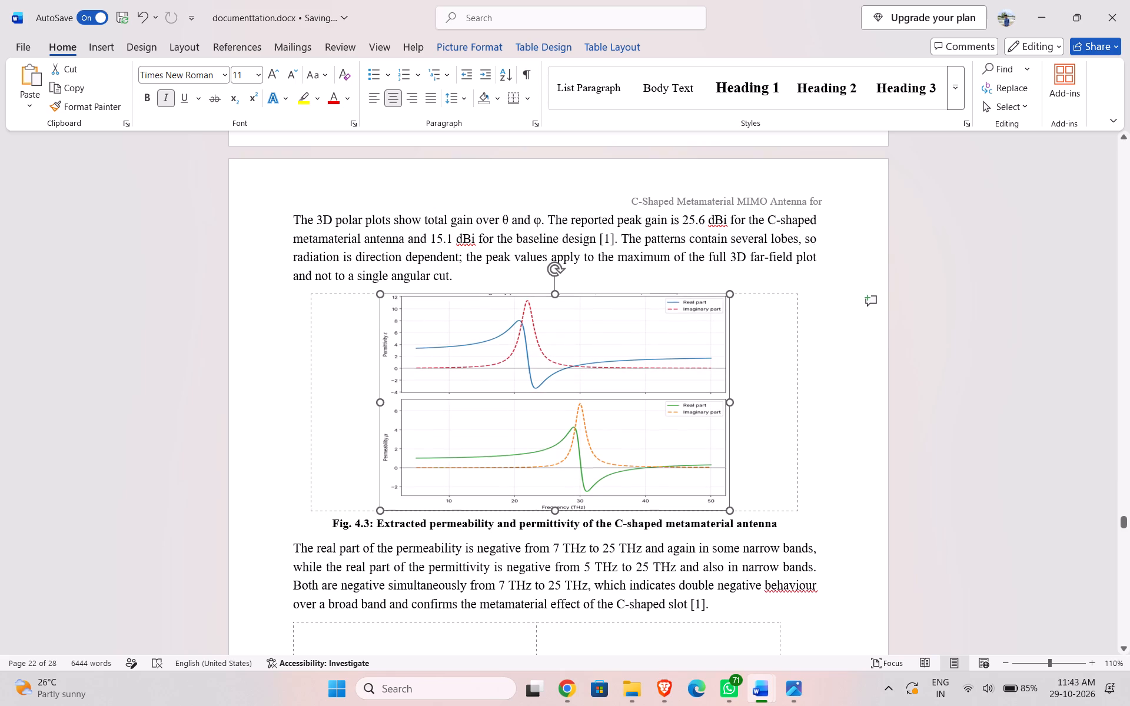
left_click_drag(559, 504, 561, 498)
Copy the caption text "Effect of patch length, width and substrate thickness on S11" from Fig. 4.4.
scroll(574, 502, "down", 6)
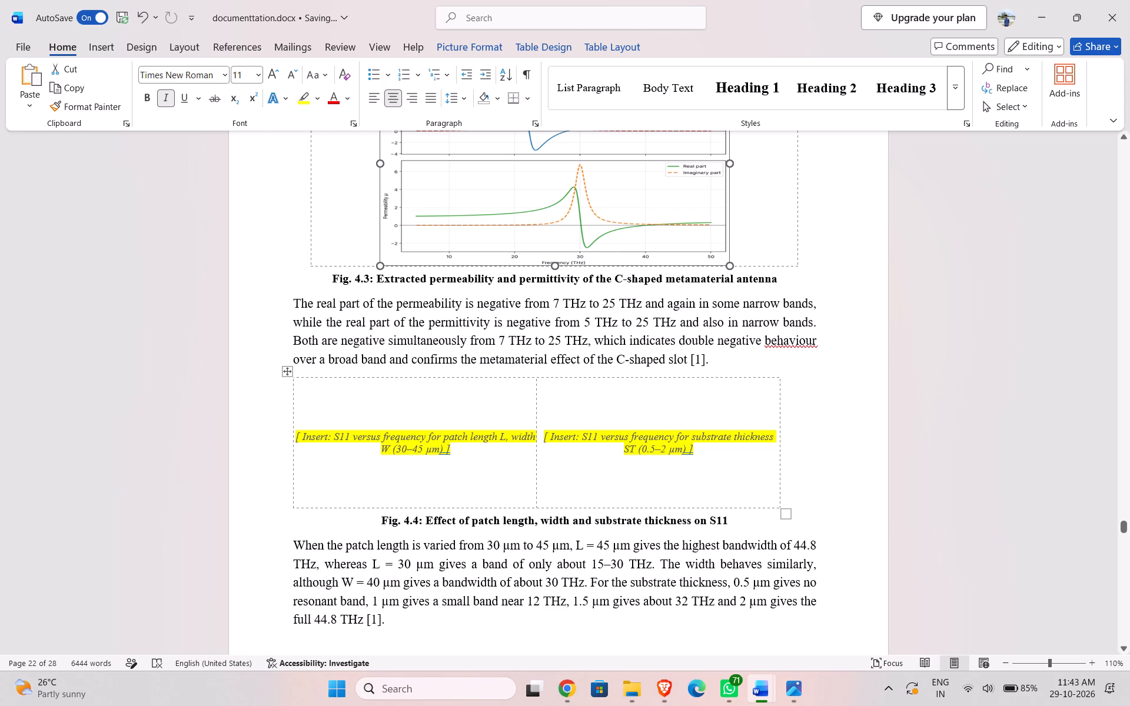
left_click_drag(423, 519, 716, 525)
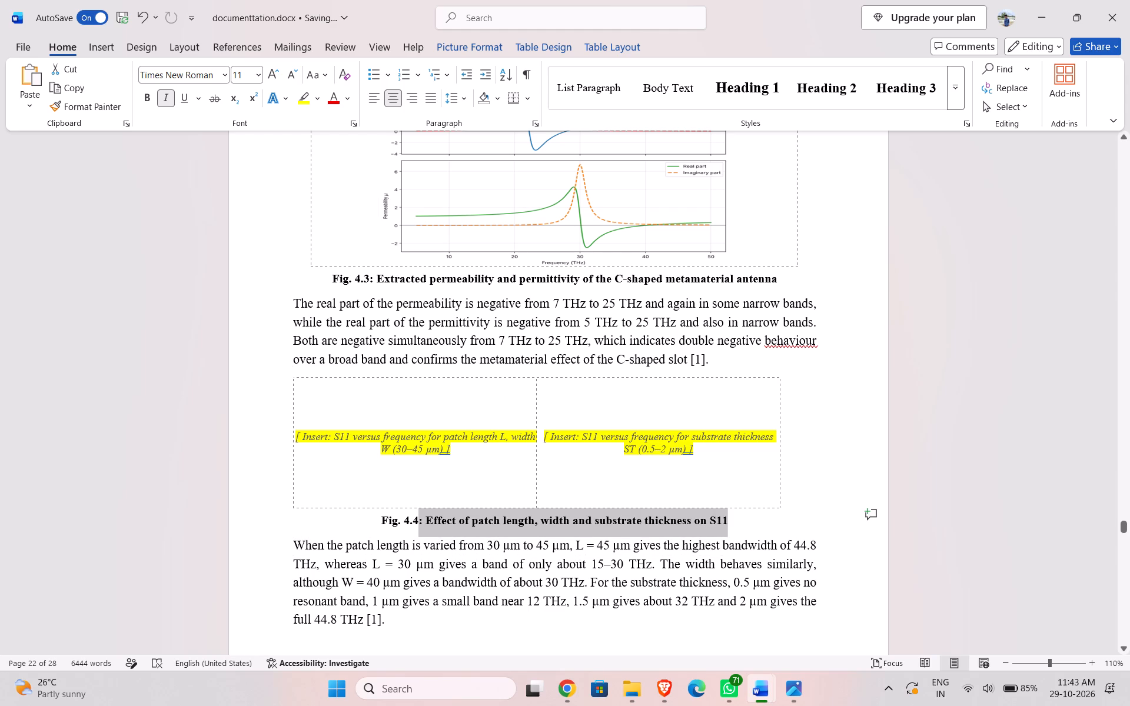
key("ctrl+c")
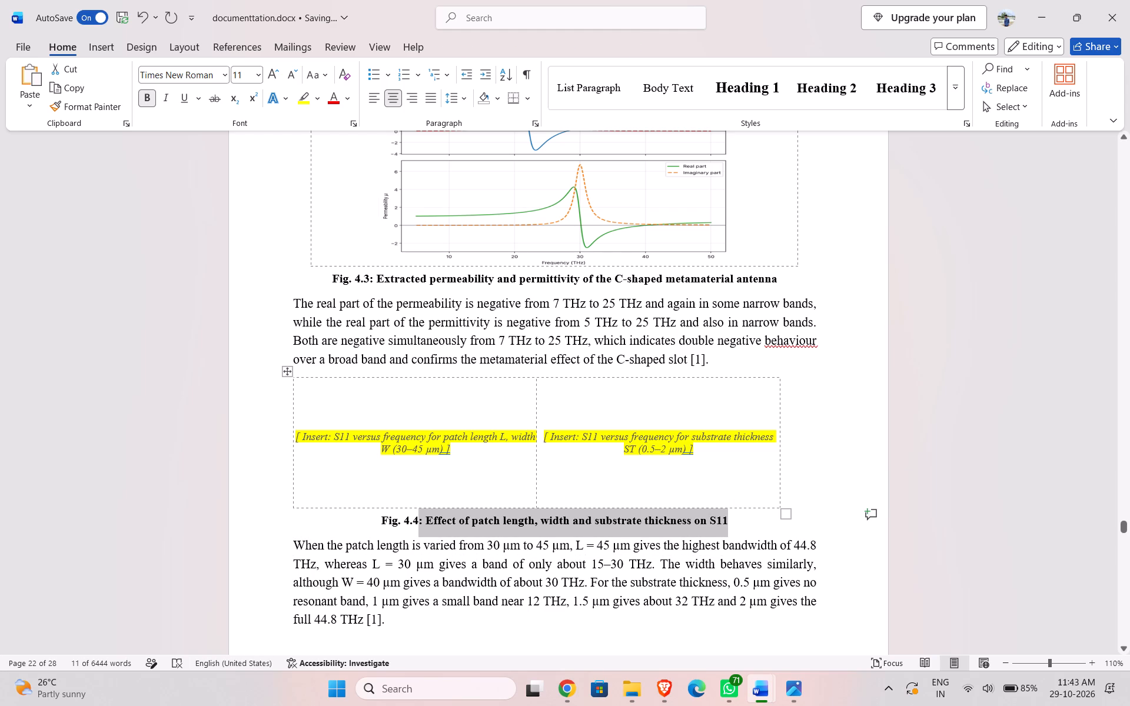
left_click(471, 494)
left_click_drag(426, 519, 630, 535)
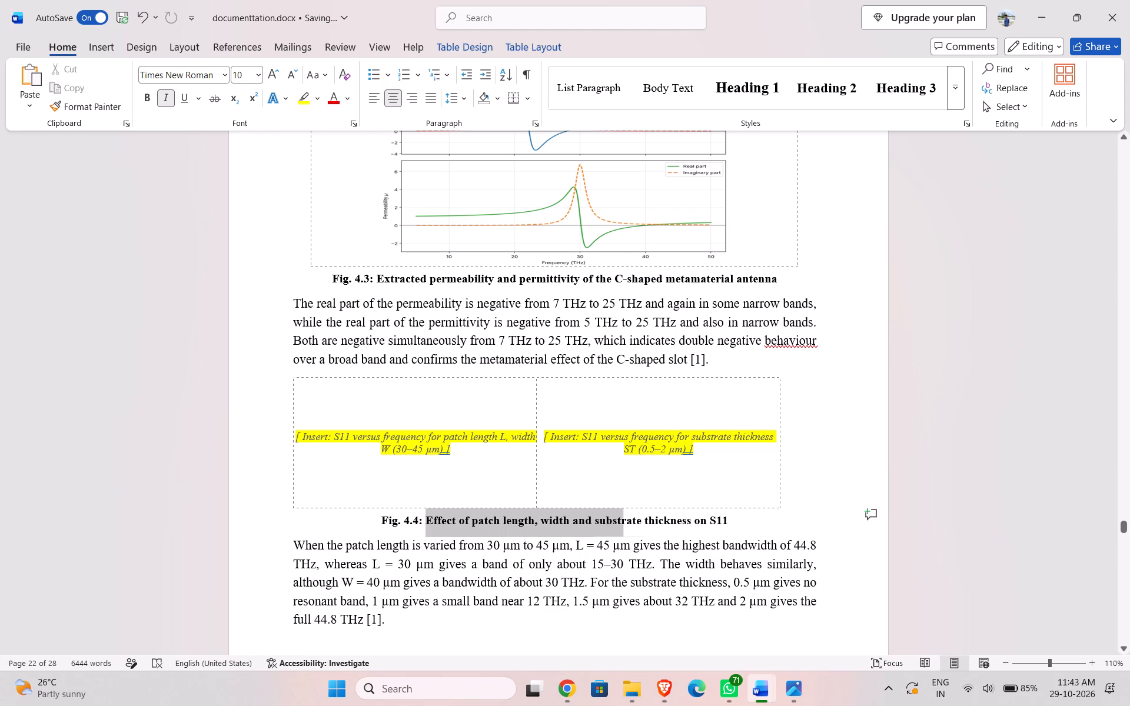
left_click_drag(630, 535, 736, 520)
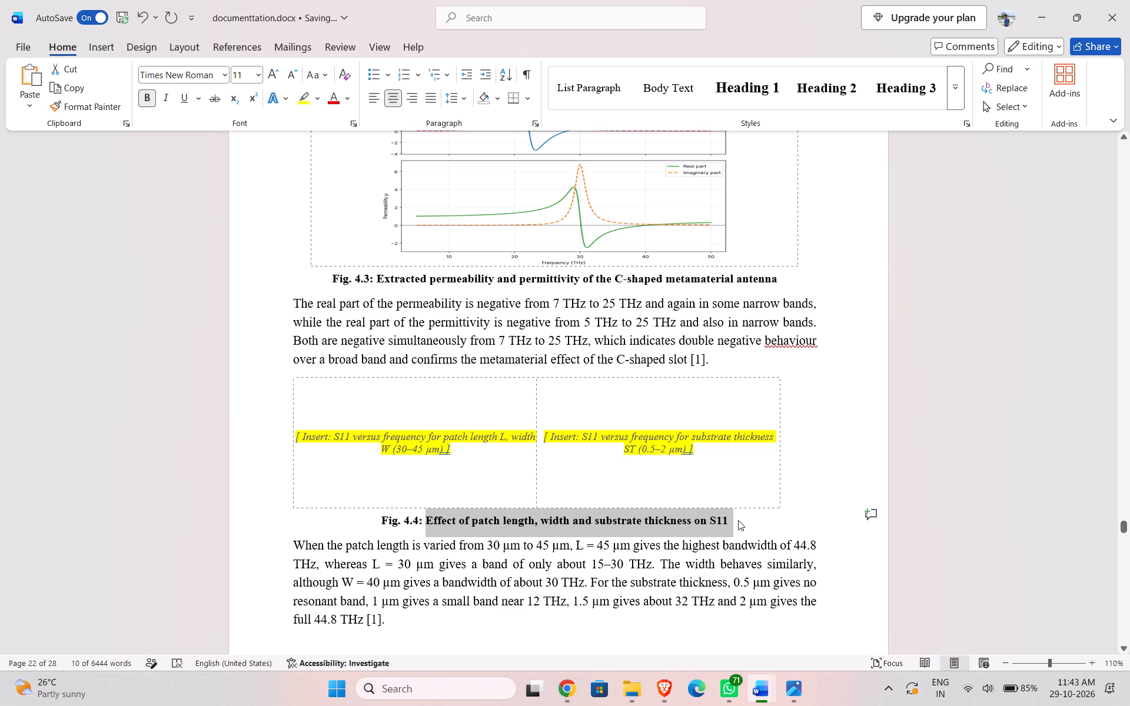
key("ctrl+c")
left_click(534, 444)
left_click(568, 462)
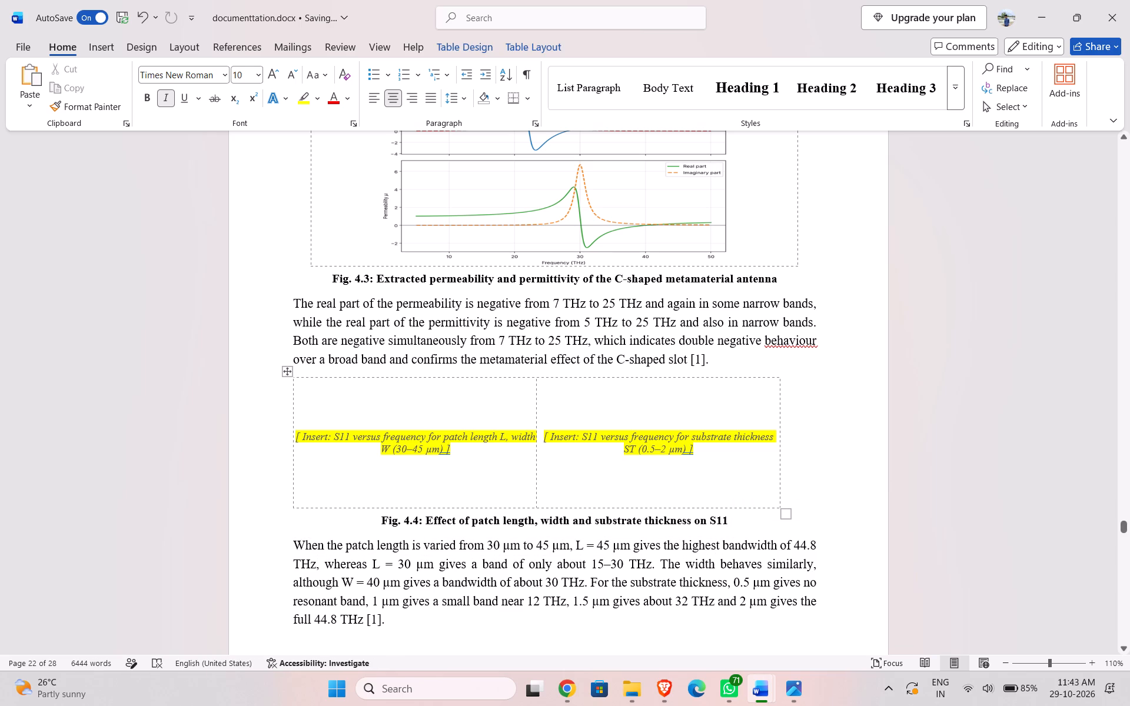
Cut the two-cell S11 placeholder table above the Fig. 4.4 caption and insert a blank line in its place.
right_click(398, 451)
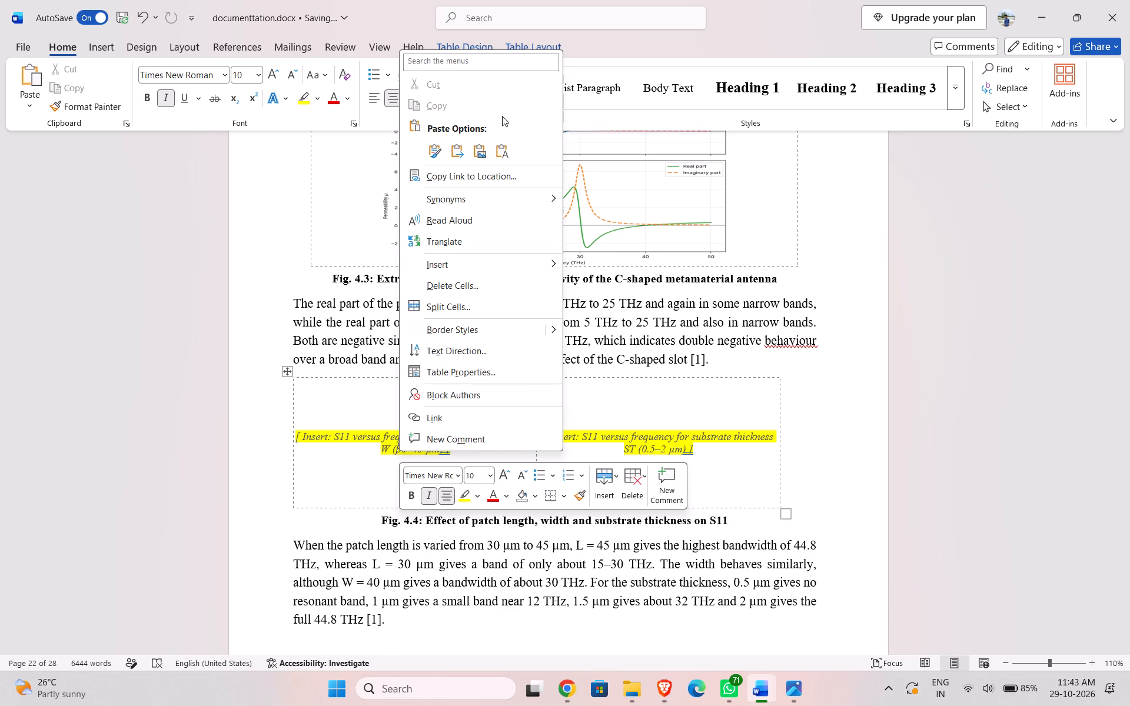
left_click(333, 419)
right_click(344, 415)
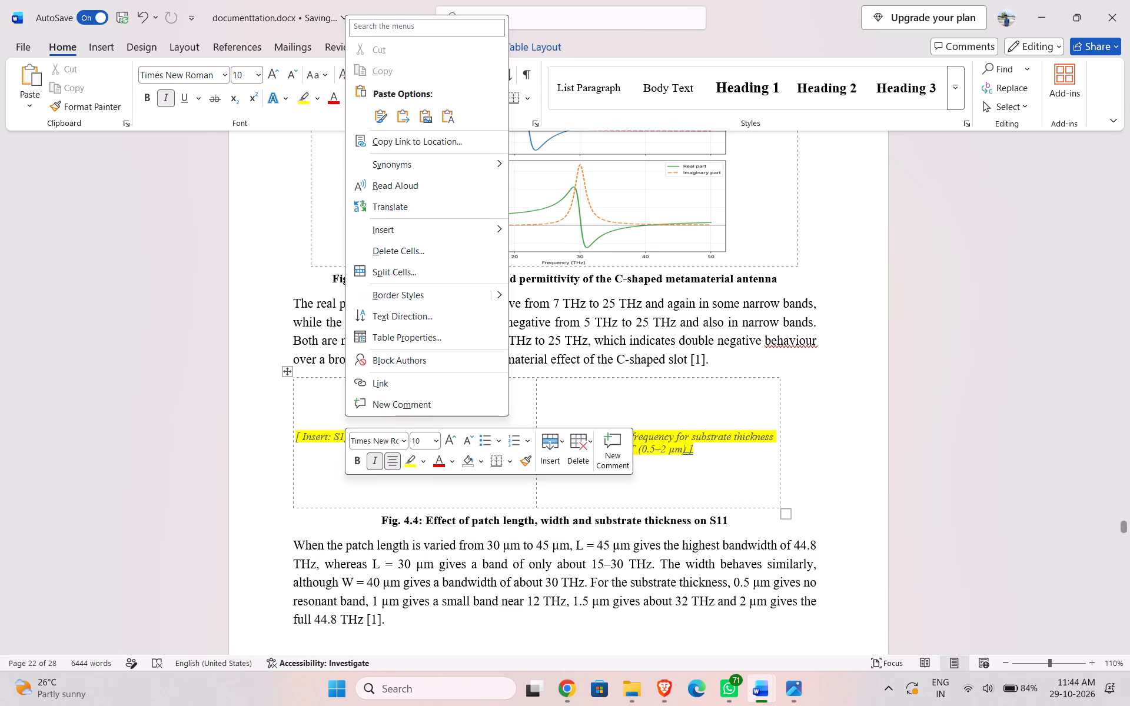
left_click(310, 404)
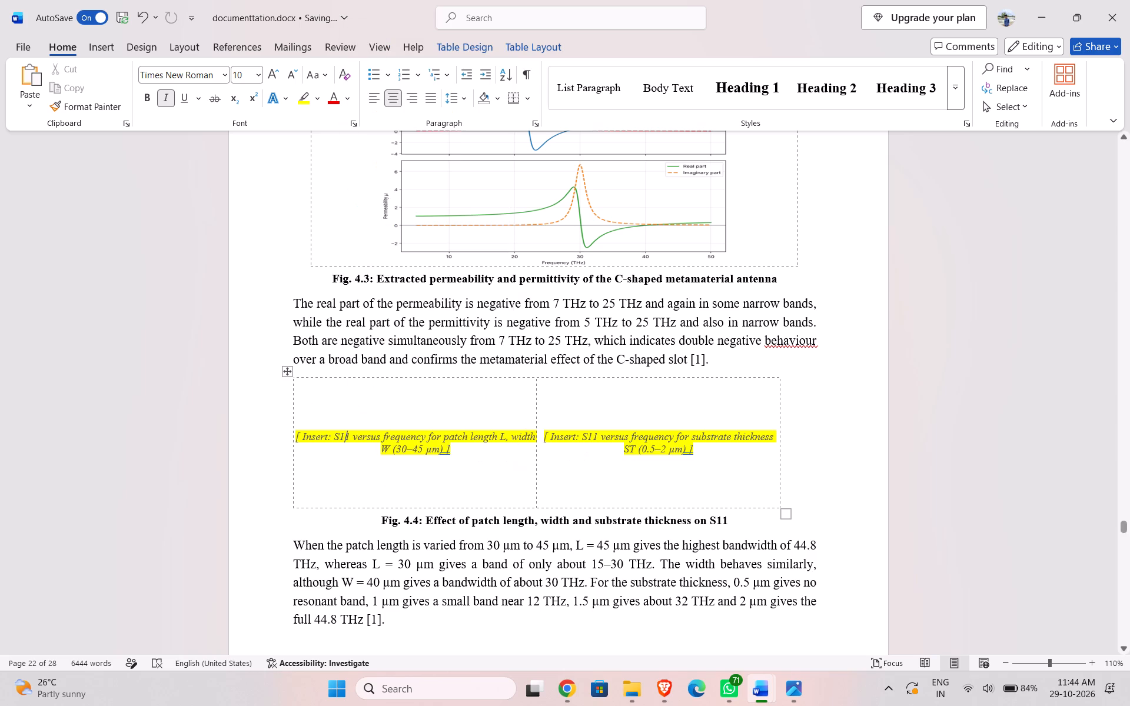
left_click(290, 372)
right_click(291, 372)
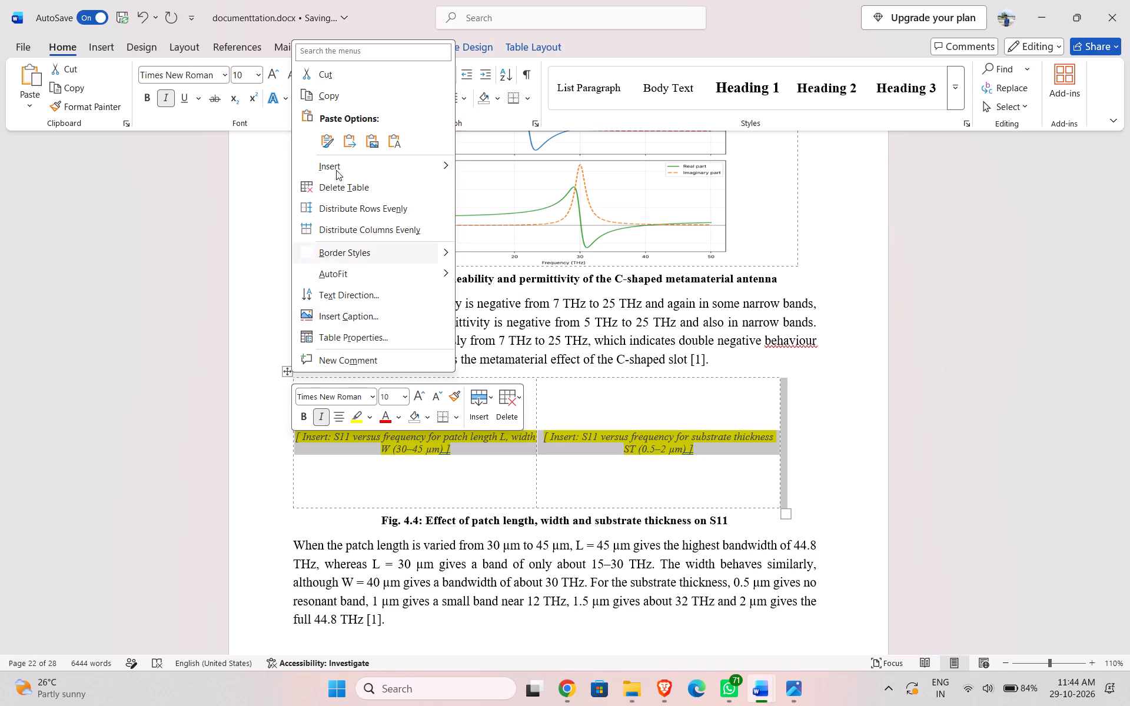
left_click(367, 79)
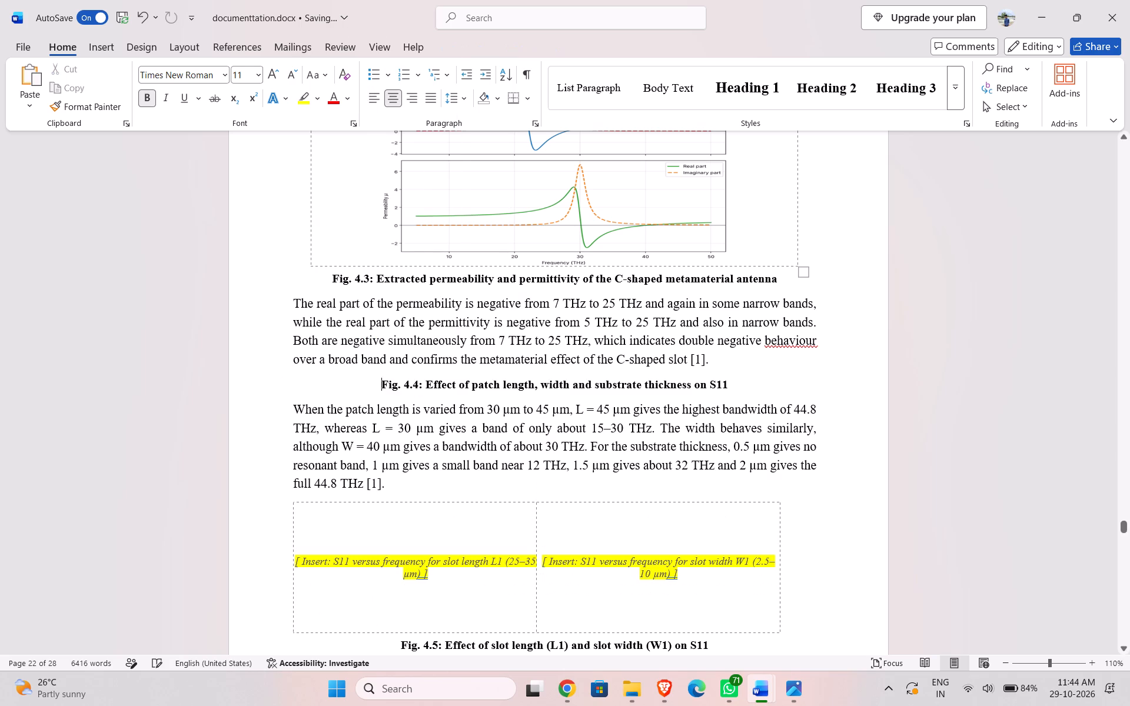
key("Return")
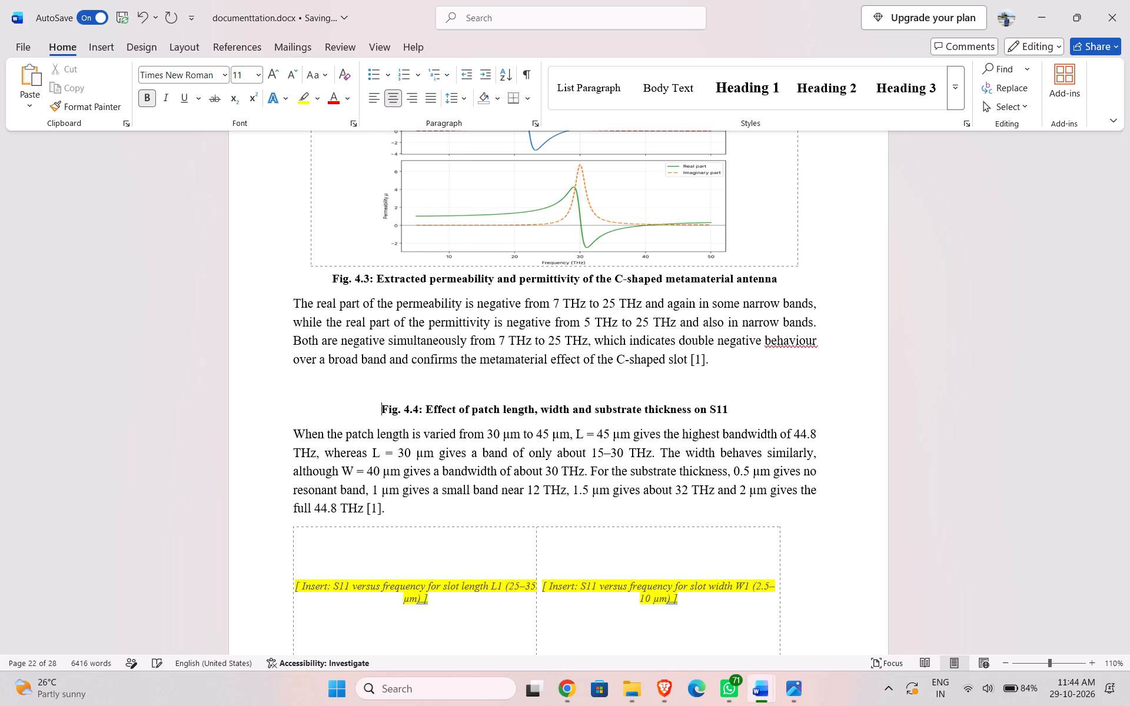
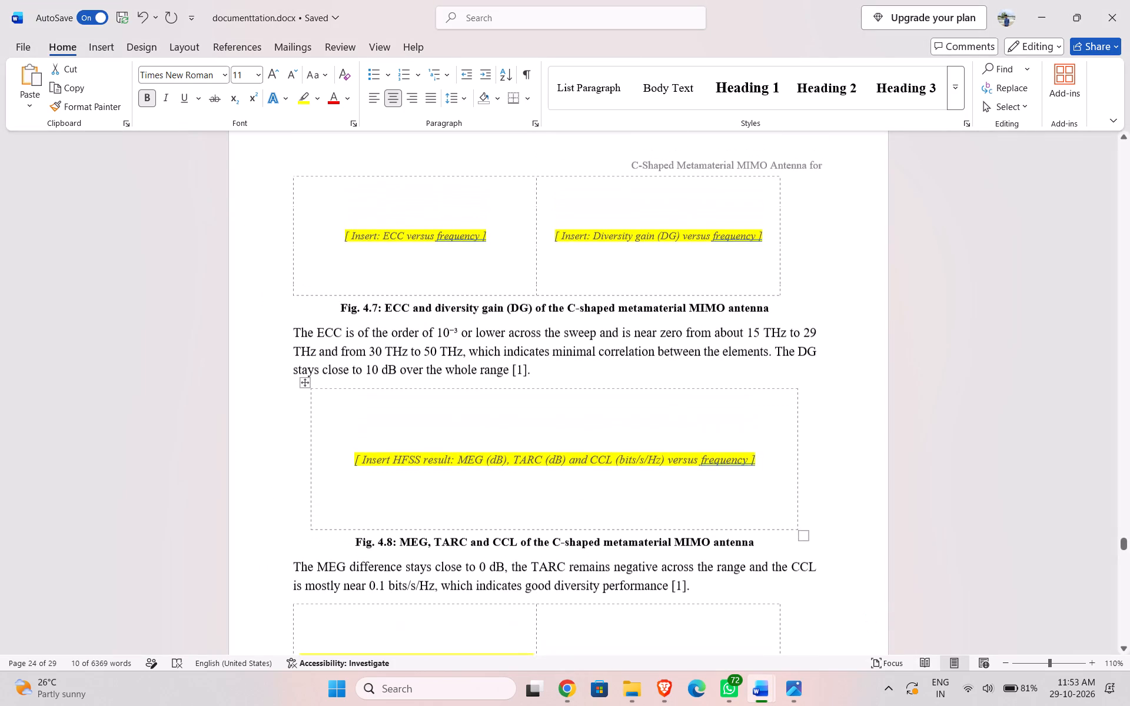
scroll(573, 359, "up", 1)
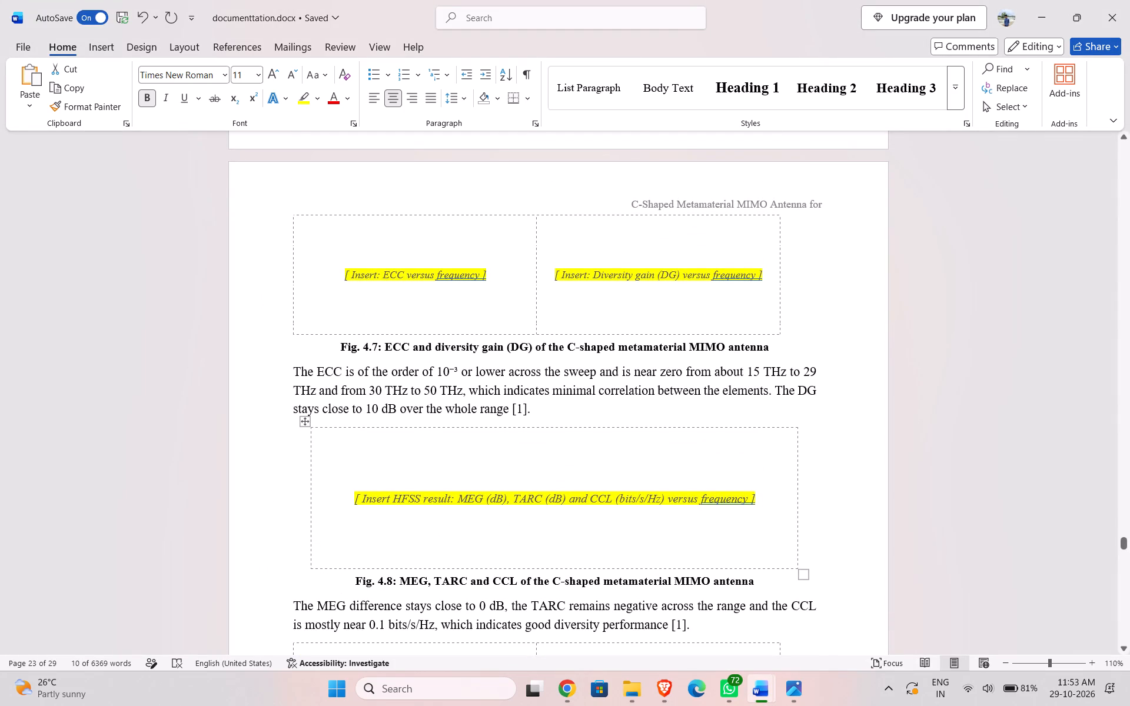
left_click_drag(759, 501, 368, 495)
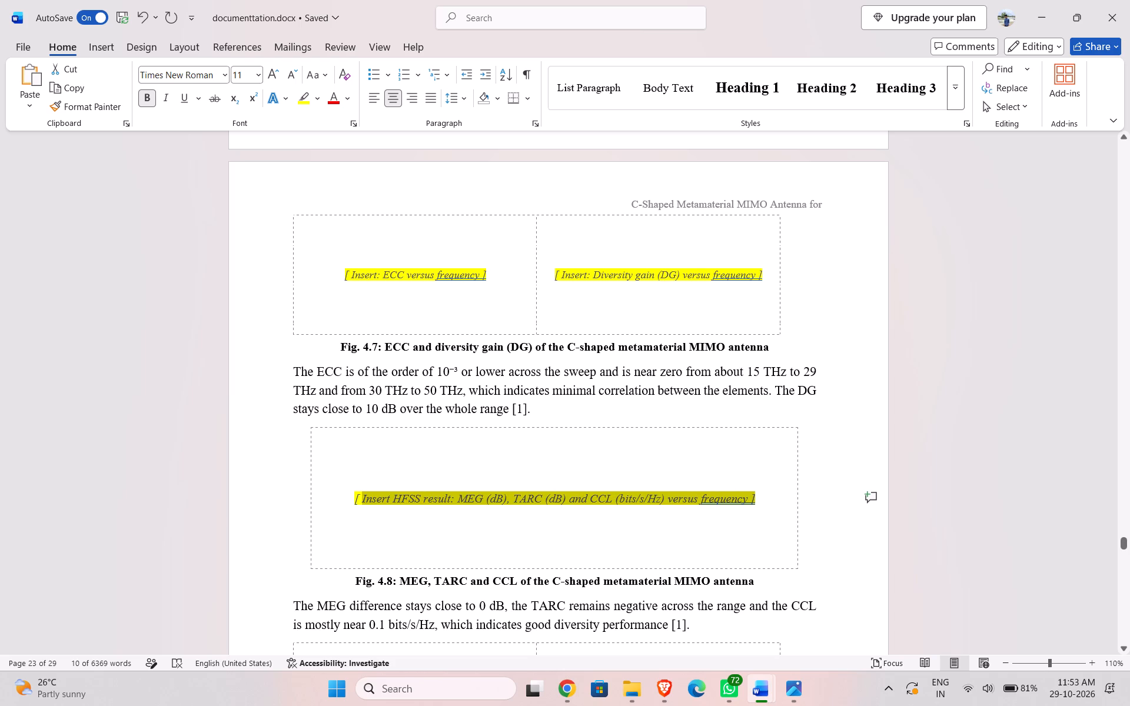
left_click_drag(368, 495, 355, 498)
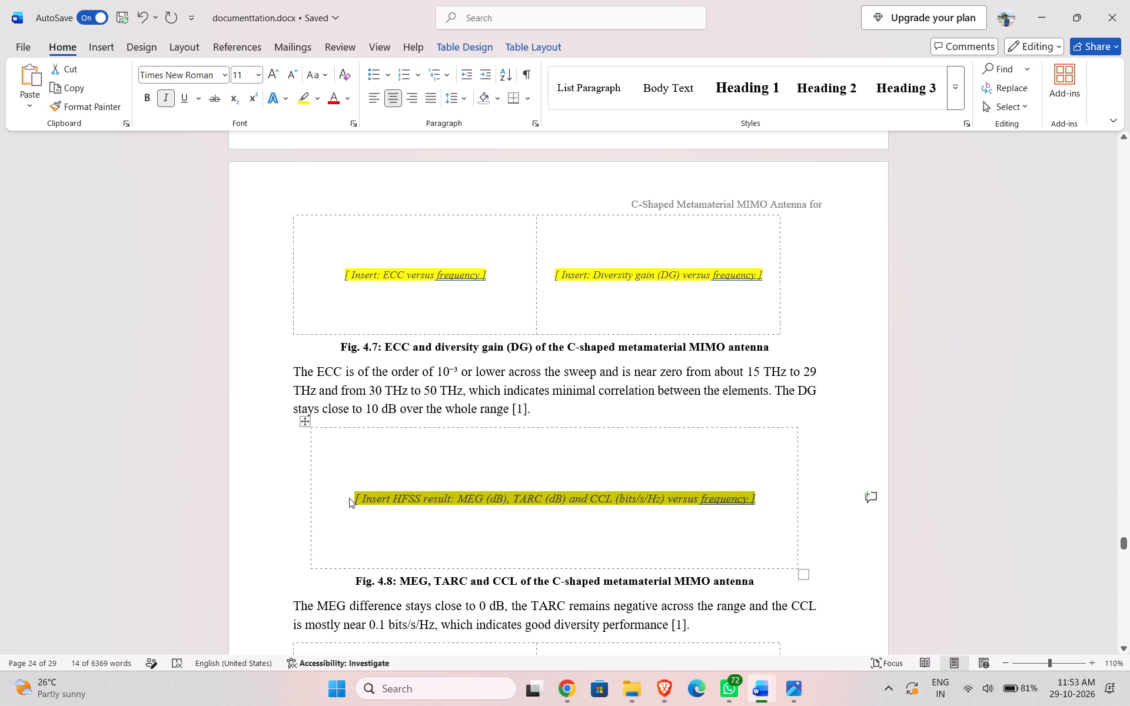
key("ctrl+v")
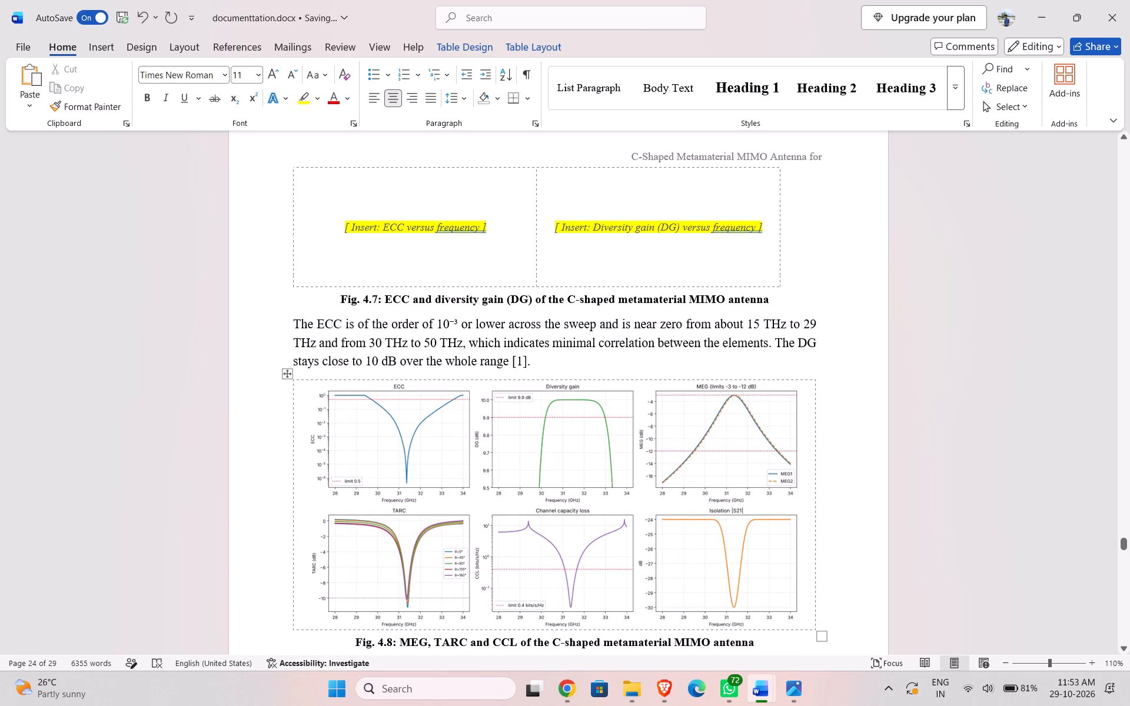
Copy "ECC and diversity gain (DG)" from the Fig. 4.7 caption and insert it before "MEG, TARC and CCL" in the Fig. 4.8 caption.
scroll(572, 364, "down", 3)
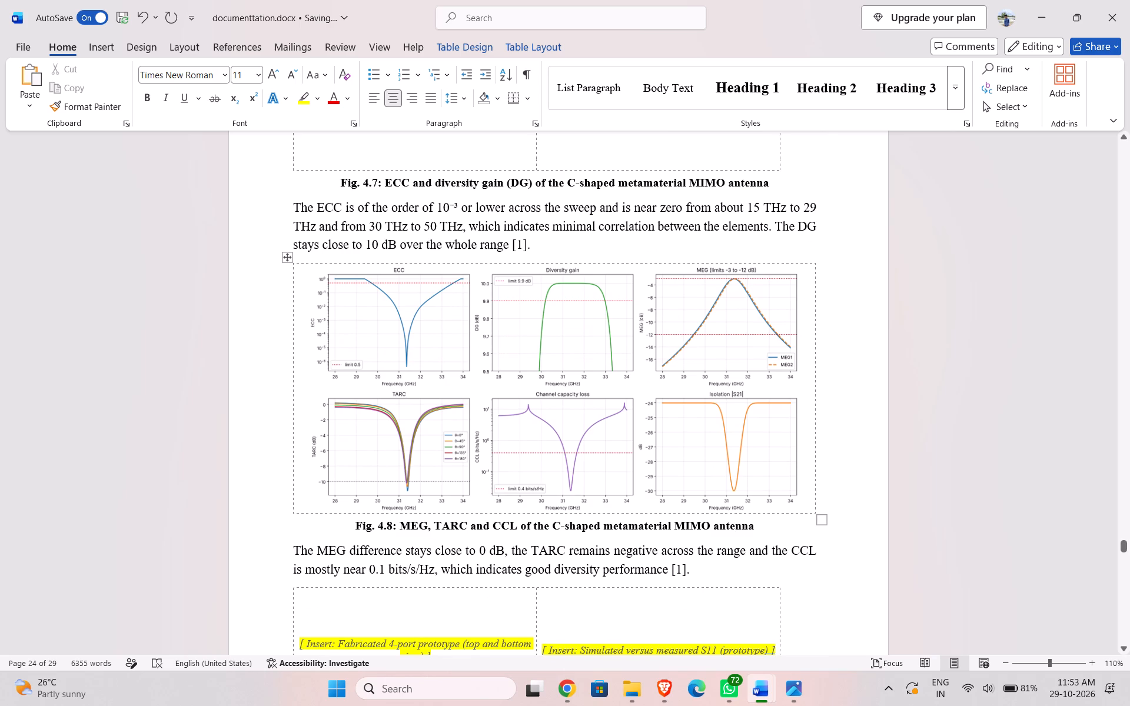
left_click_drag(531, 184, 384, 186)
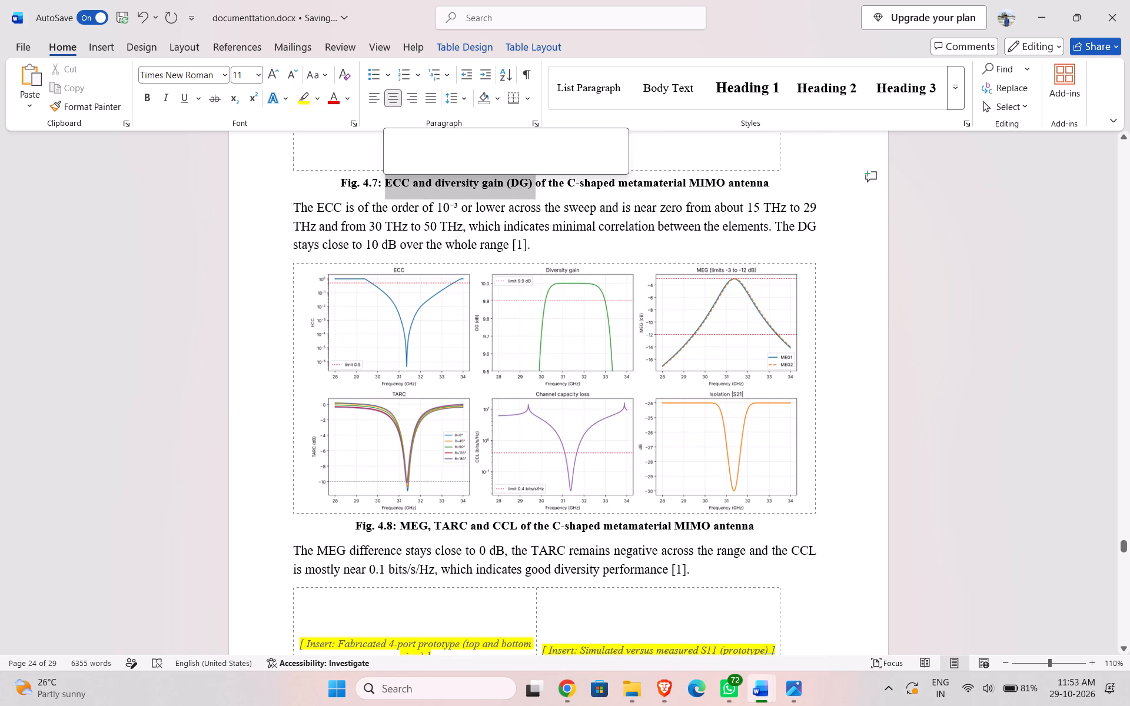
key("ctrl+c")
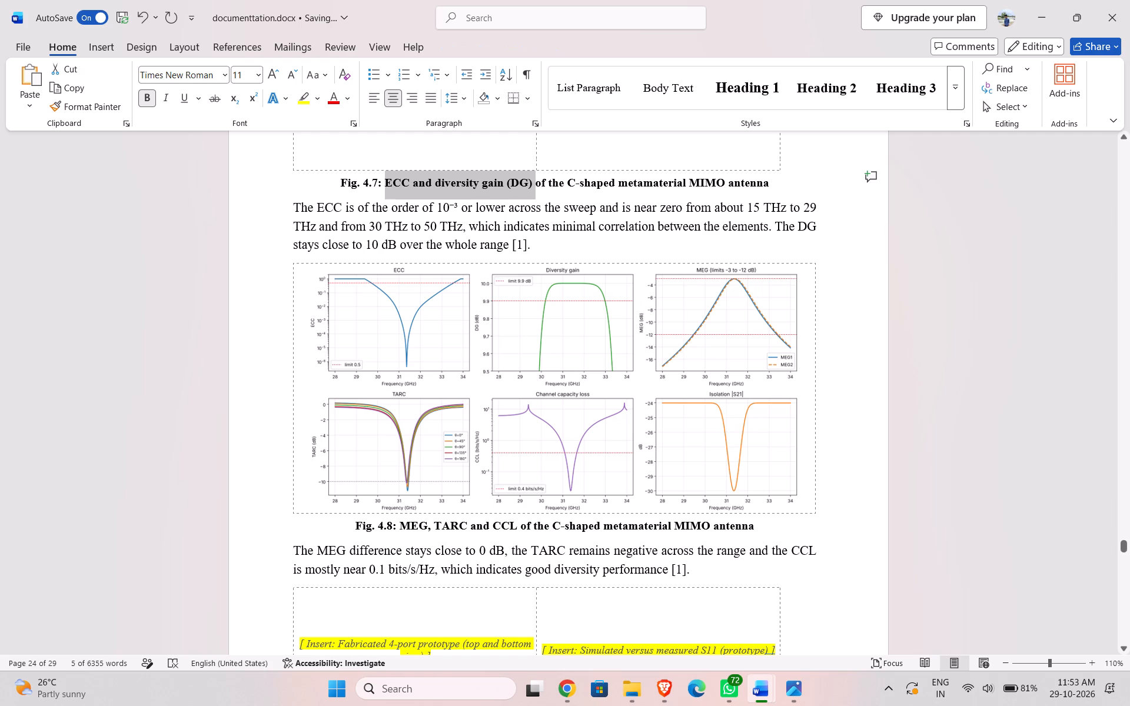
scroll(465, 361, "down", 2)
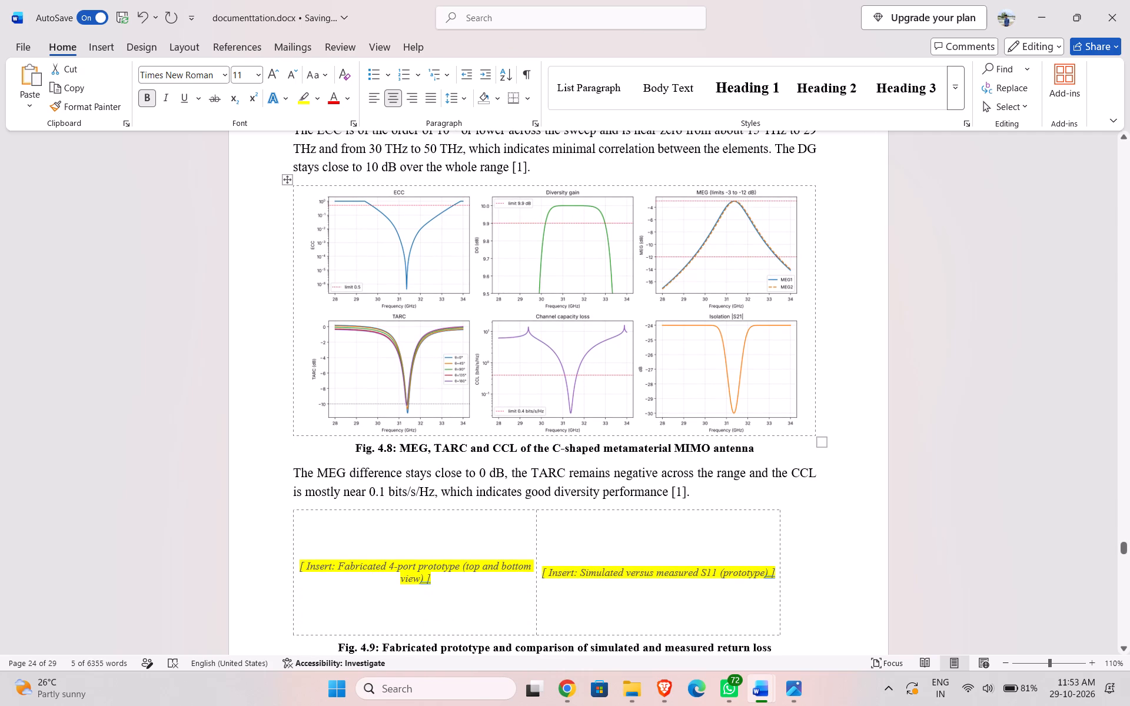
left_click(398, 449)
key("ctrl+v")
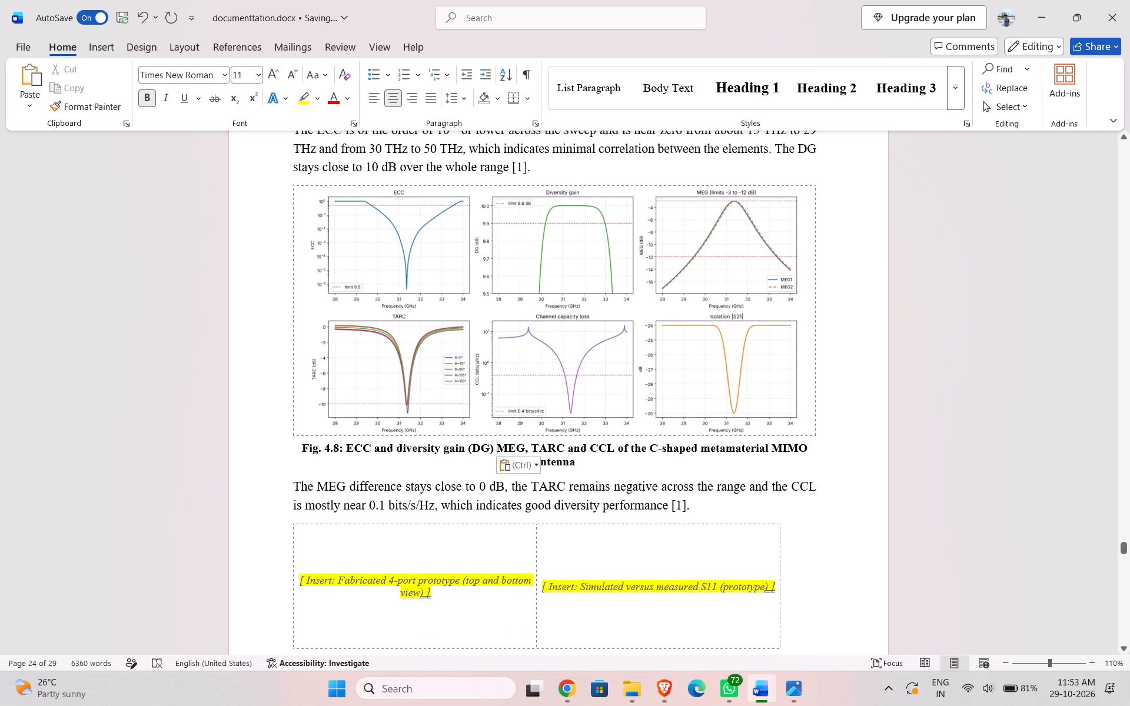
Renumber the combined ECC, DG, MEG, TARC and CCL caption as Fig. 4.7 and the fabricated prototype caption as Fig. 4.8.
left_click(340, 447)
key("BackSpace")
key("7")
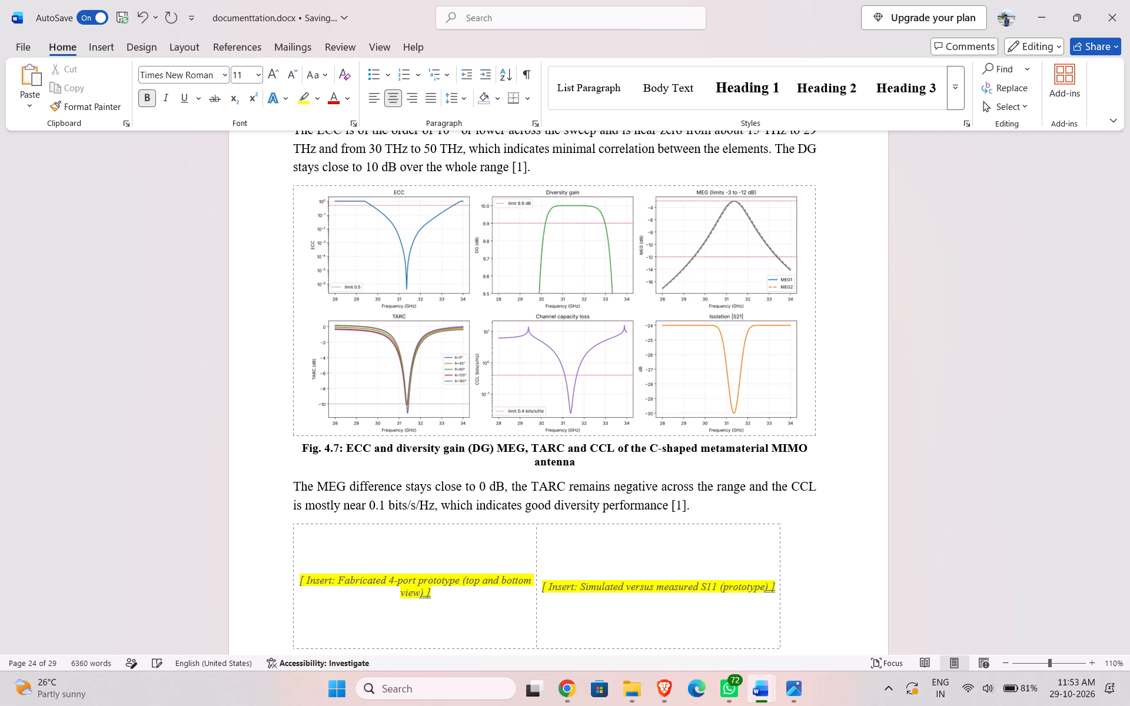
scroll(409, 461, "down", 5)
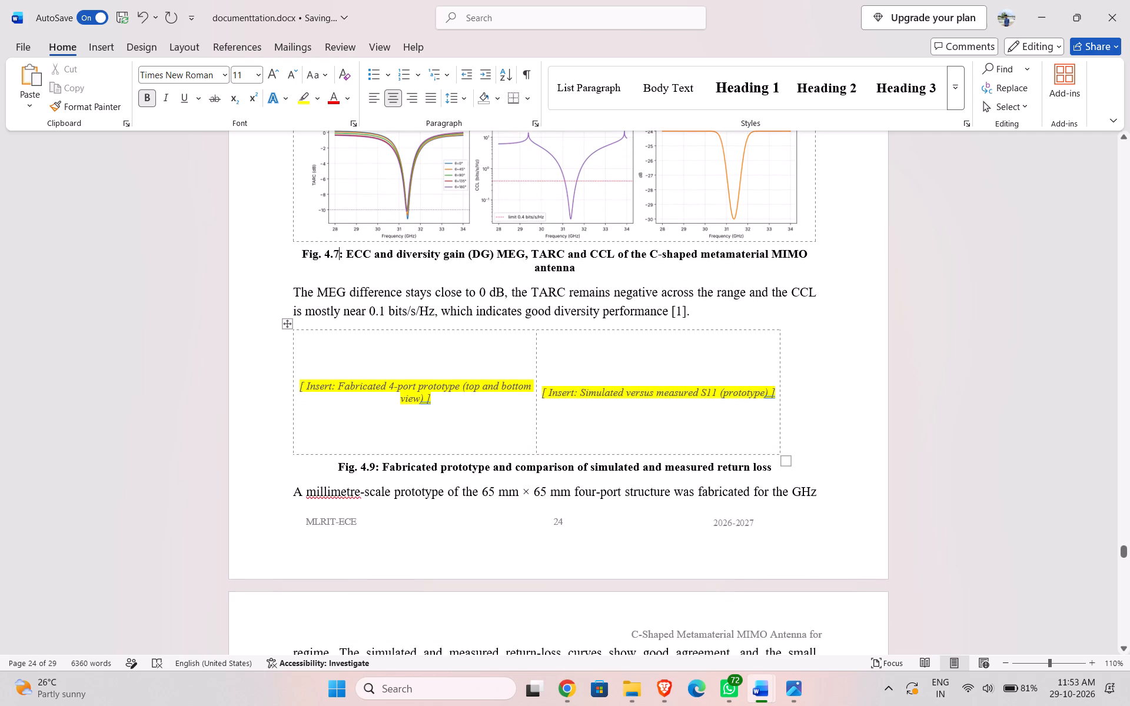
left_click(373, 467)
key("BackSpace")
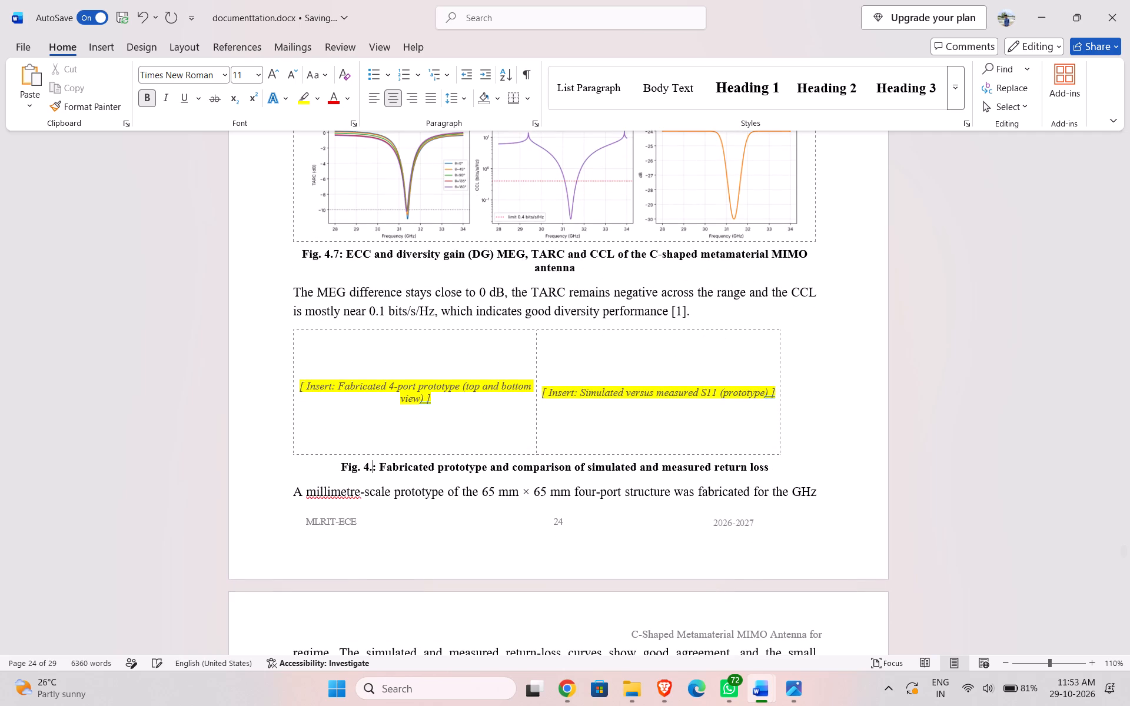
key("8")
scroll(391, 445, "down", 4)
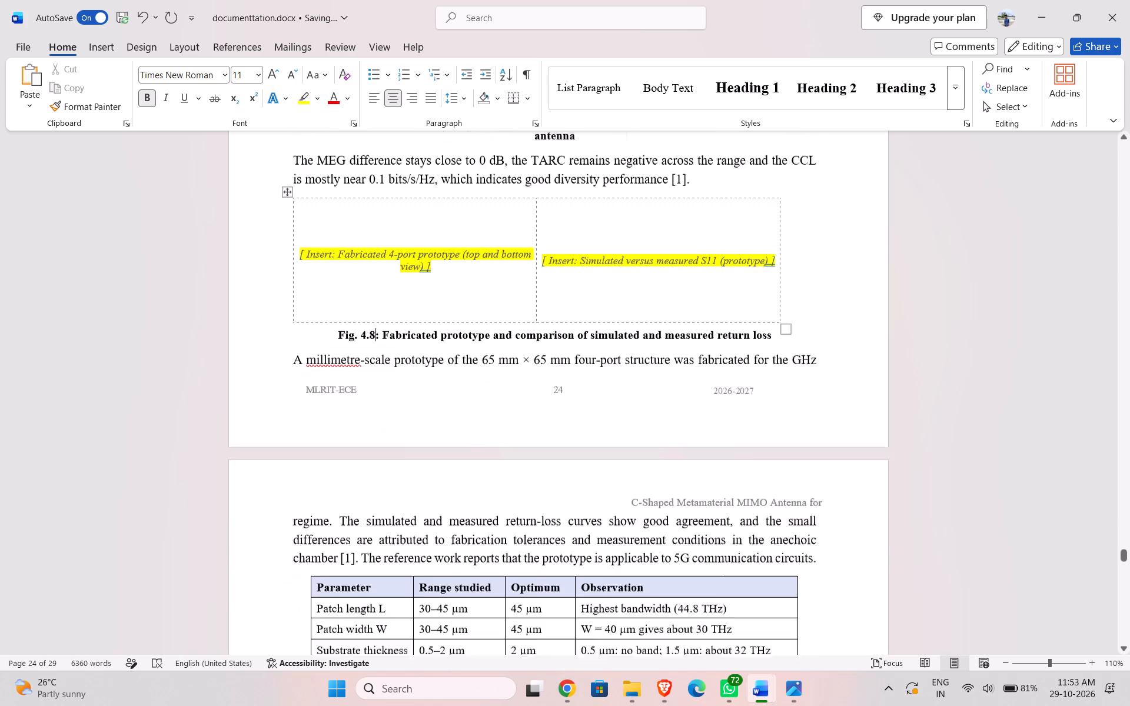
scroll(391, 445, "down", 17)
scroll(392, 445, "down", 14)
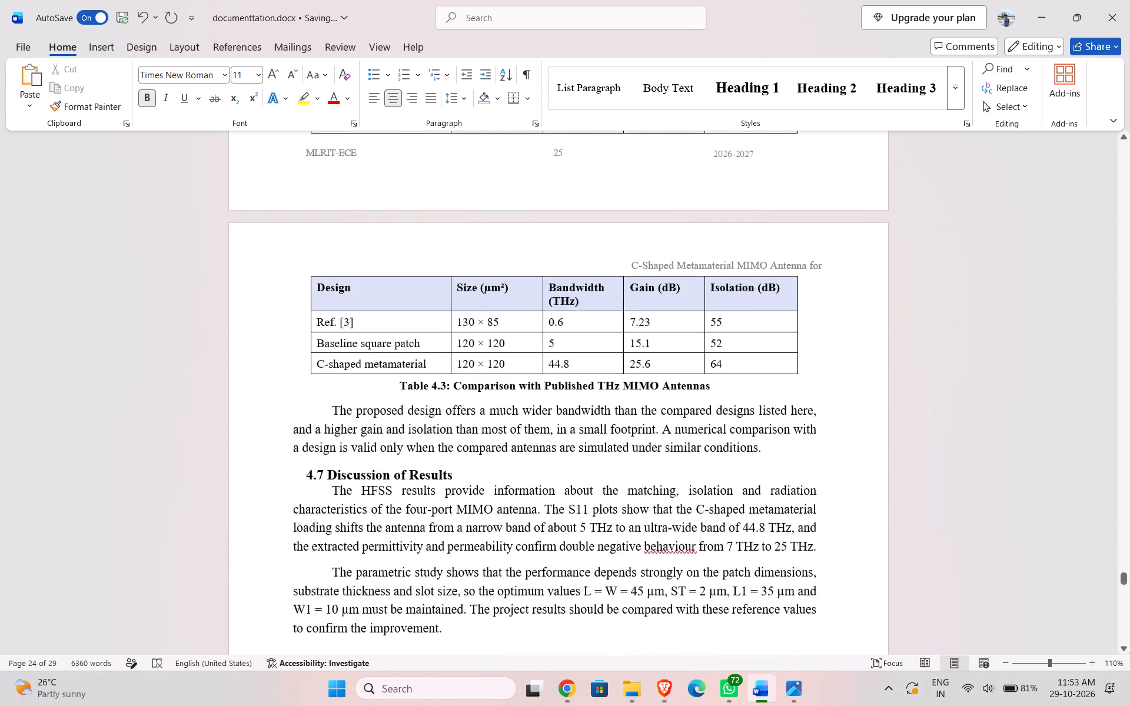
Delete the unfilled ECC and diversity gain placeholder table together with its old Fig. 4.7 caption.
scroll(392, 445, "up", 20)
scroll(392, 445, "up", 15)
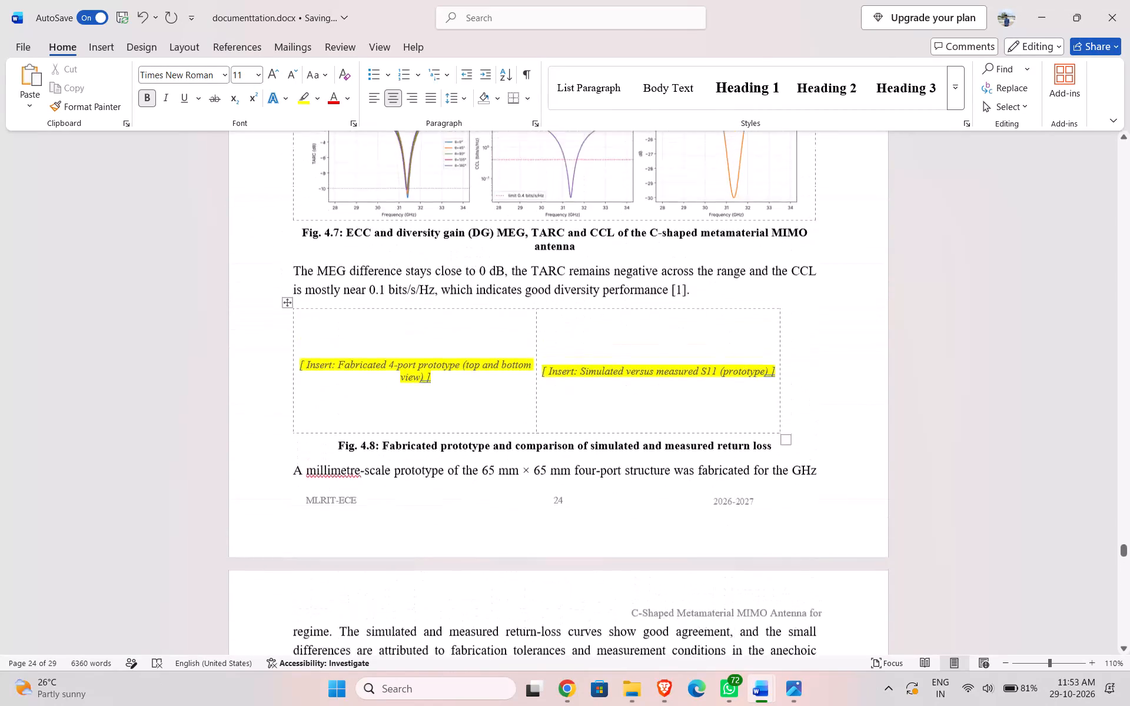
scroll(392, 444, "up", 14)
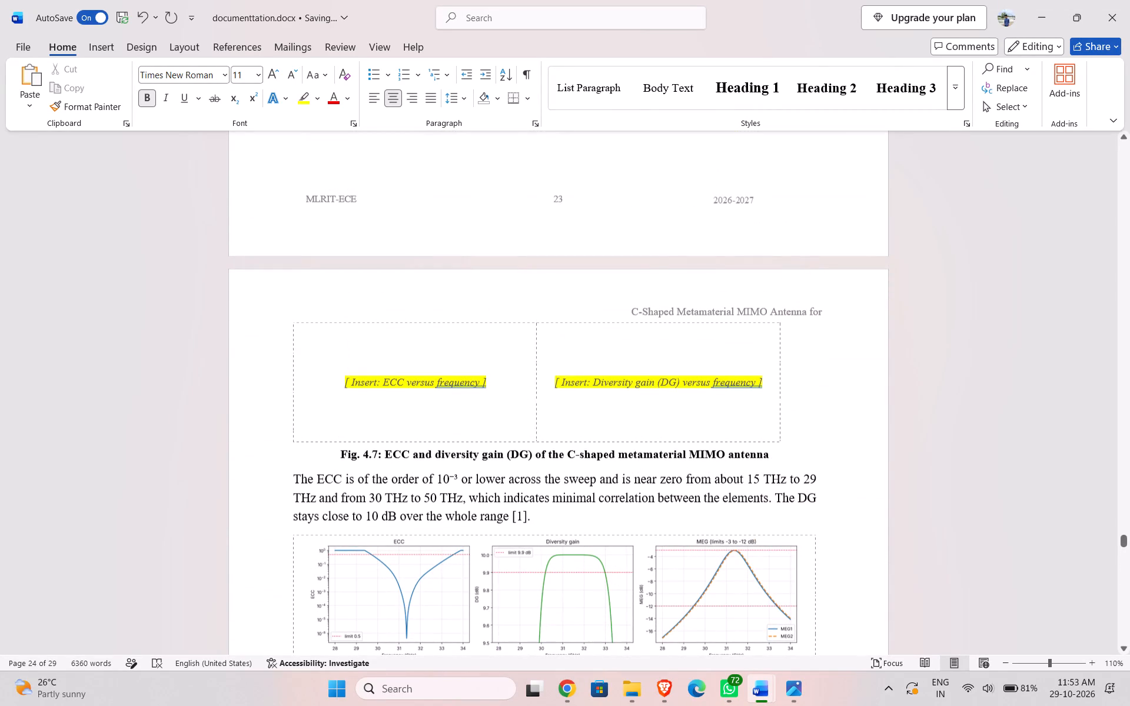
left_click_drag(776, 453, 448, 424)
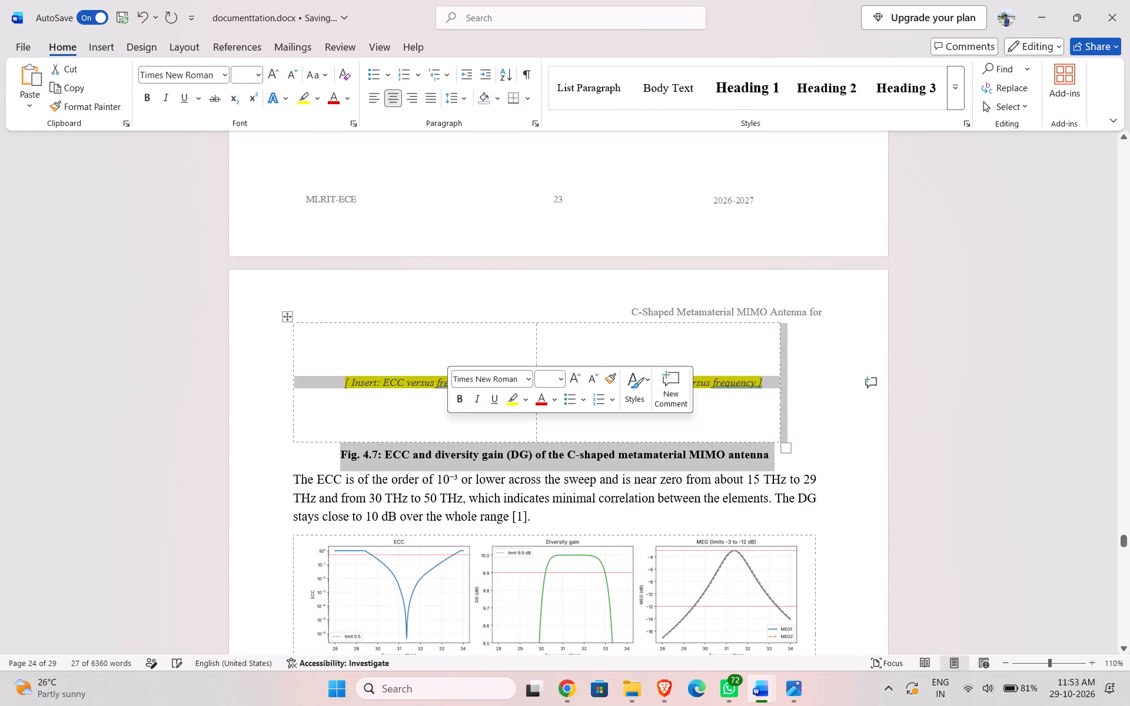
key("Delete")
Review the ECC text, the combined Fig. 4.7 plots and the remaining Fig. 4.8 prototype and S11 placeholders.
scroll(495, 363, "up", 4)
left_click(492, 369)
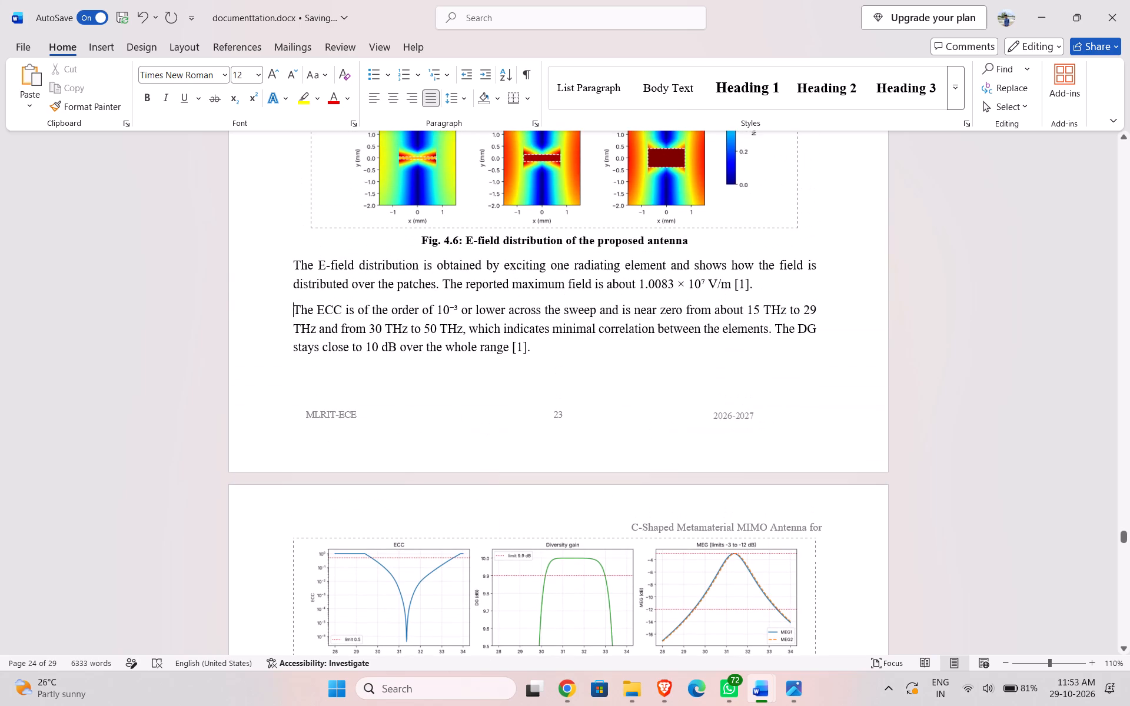
left_click(486, 377)
left_click(566, 352)
left_click(404, 520)
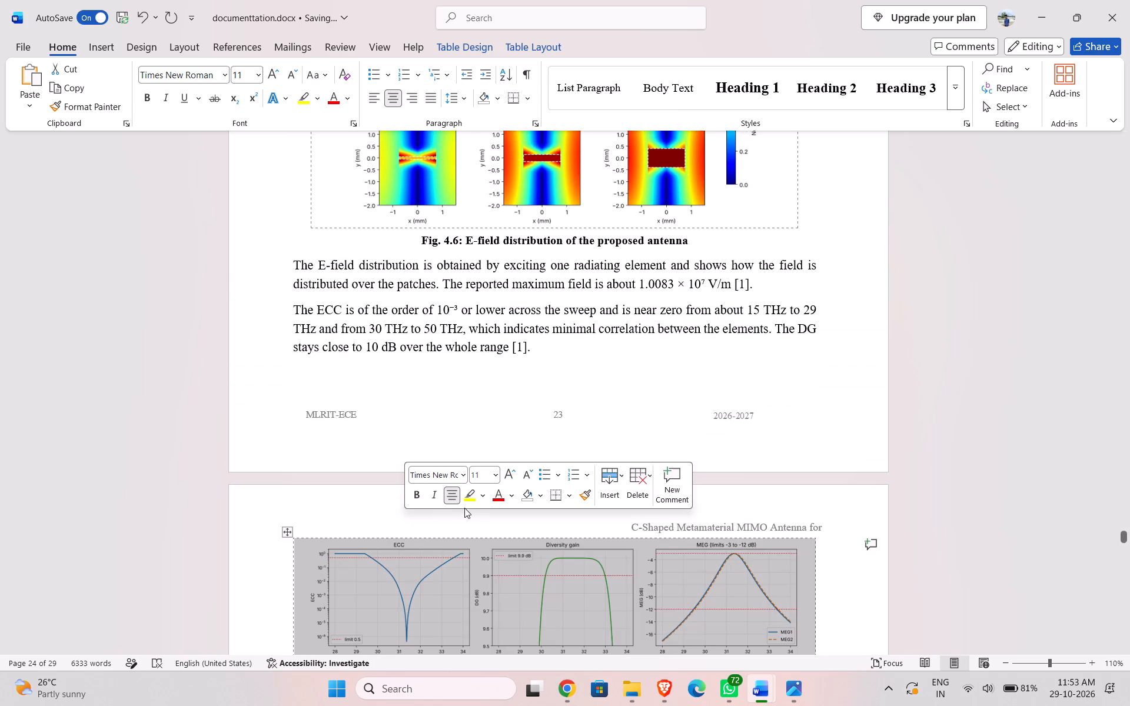
scroll(470, 502, "down", 4)
left_click(471, 519)
scroll(483, 508, "down", 9)
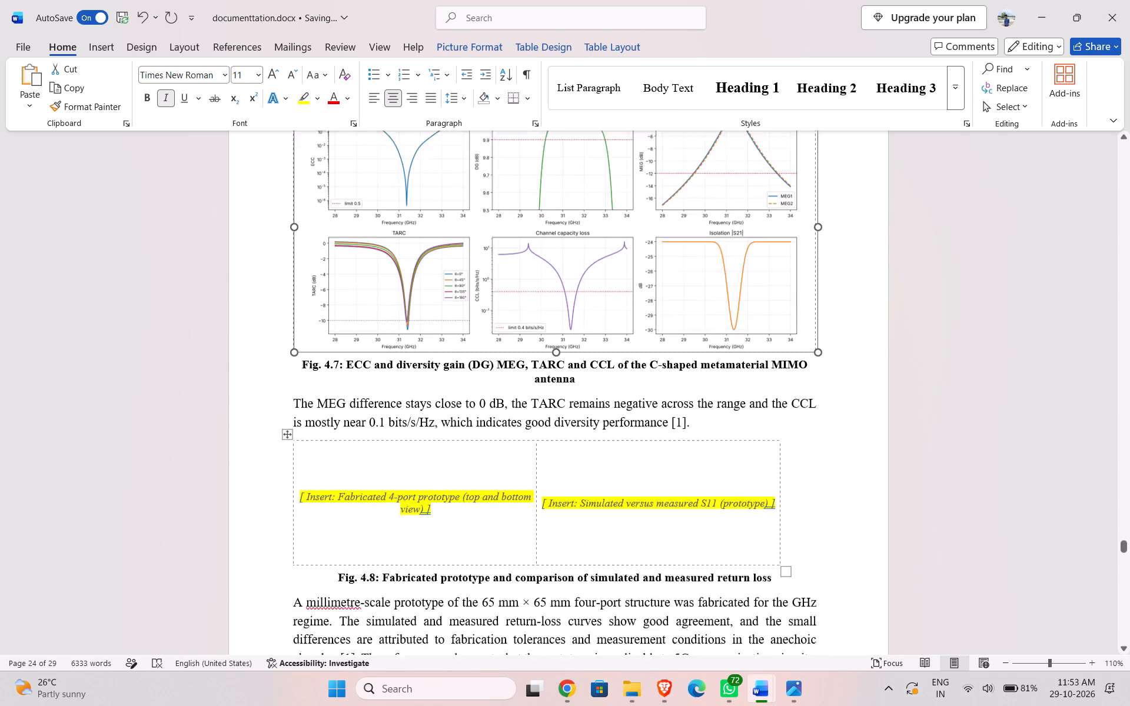
left_click(473, 419)
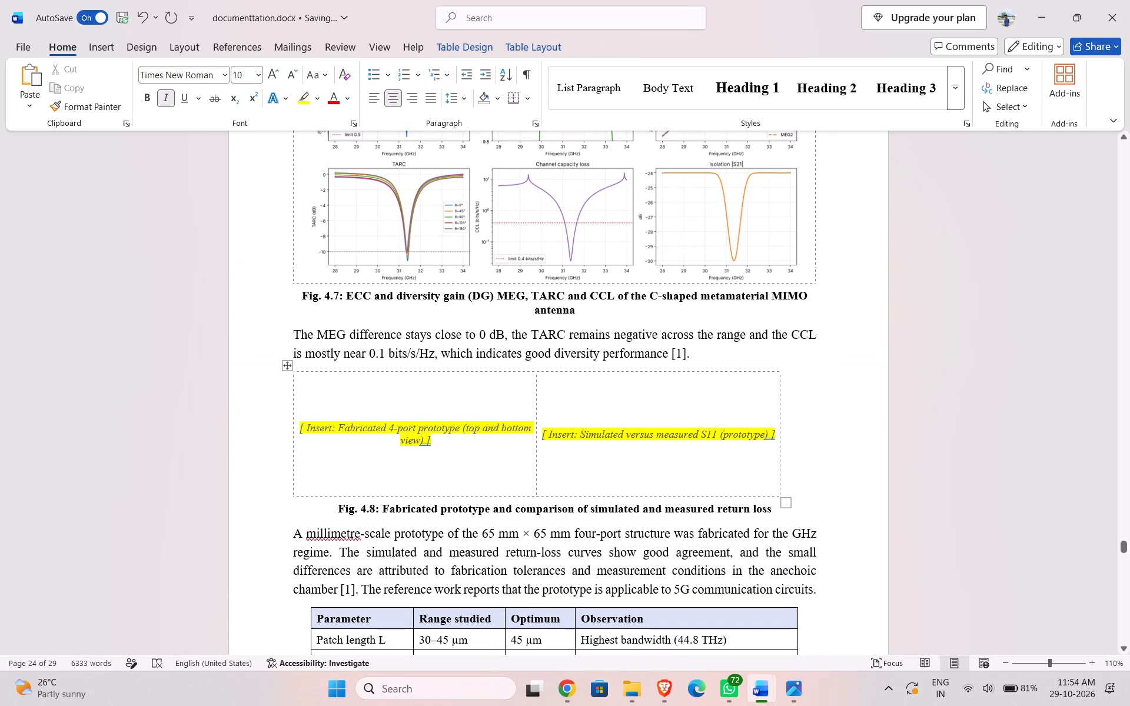
scroll(536, 414, "down", 1)
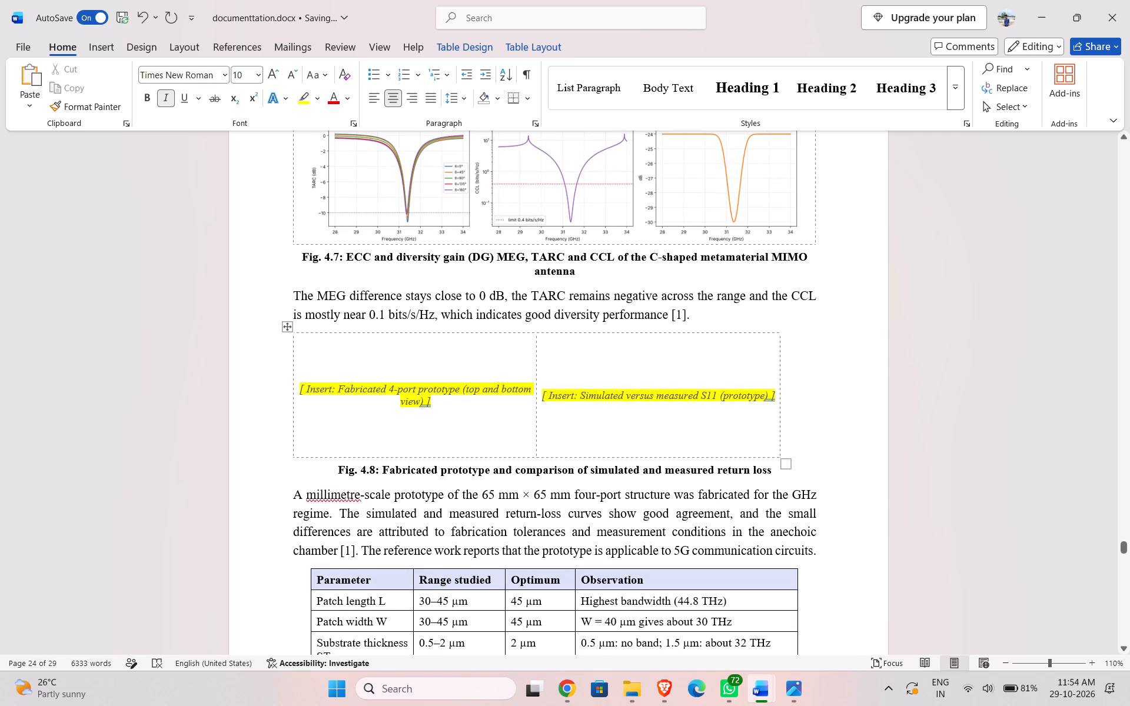
scroll(536, 414, "down", 1)
scroll(581, 282, "down", 3)
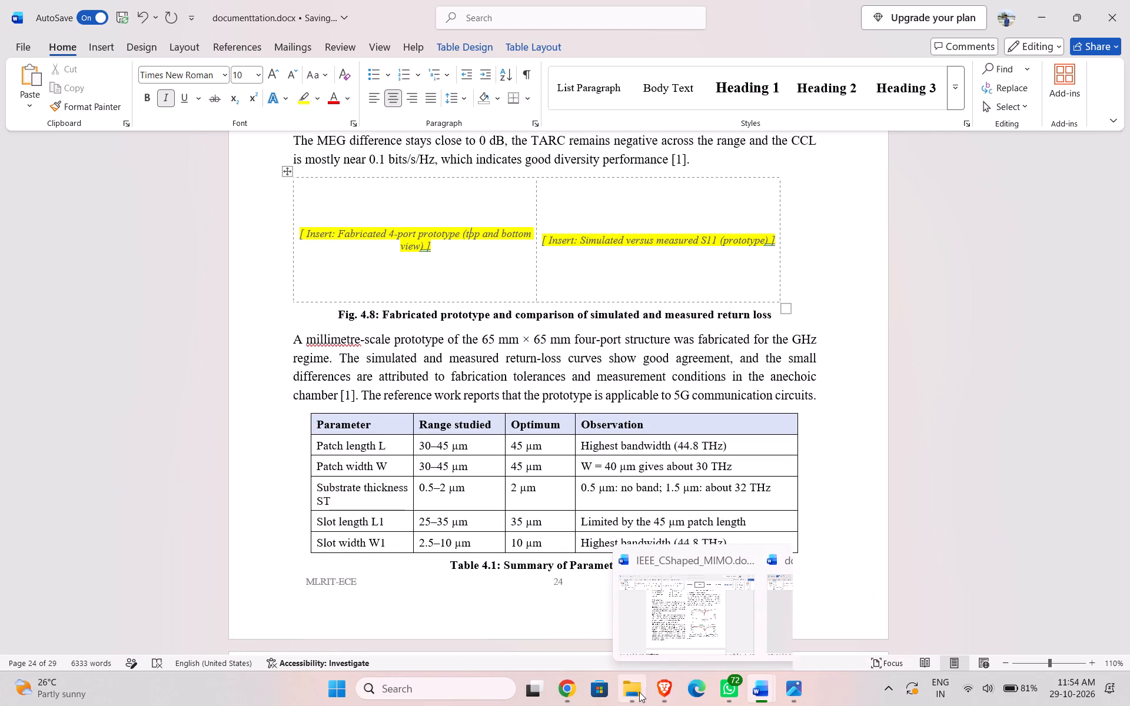
Switch to Claude in Chrome, enlarge the Sim vs measured image and capture its Simulated vs measured return loss plot.
left_click(584, 637)
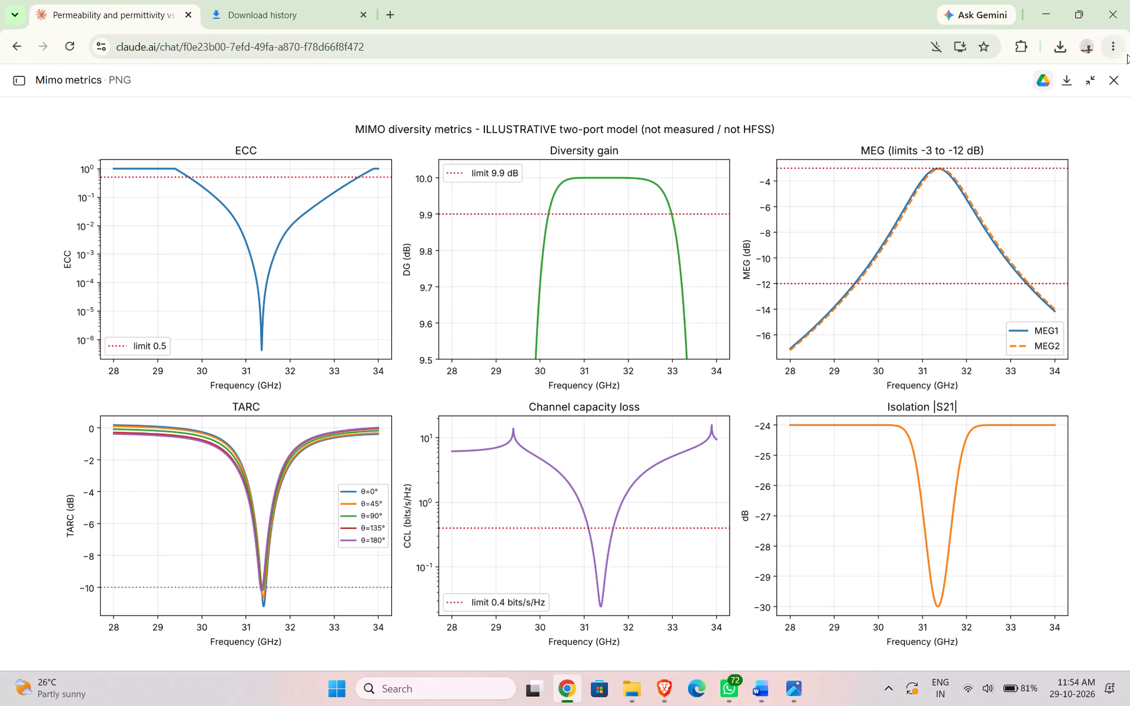
left_click(1085, 76)
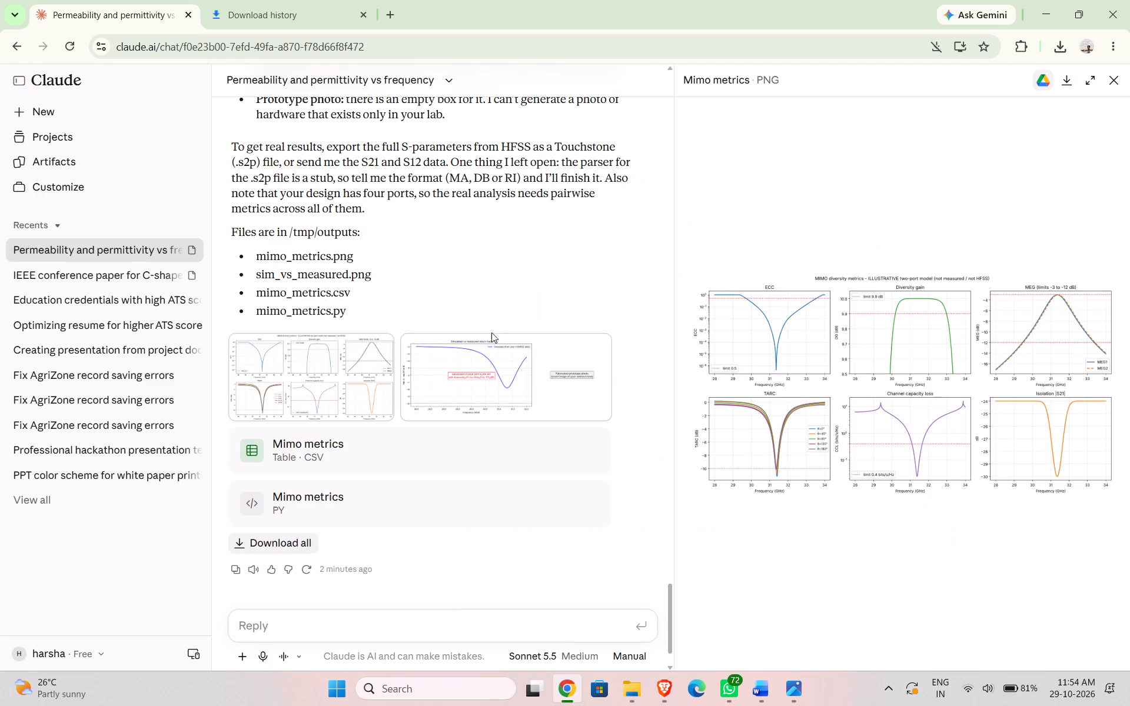
left_click(505, 388)
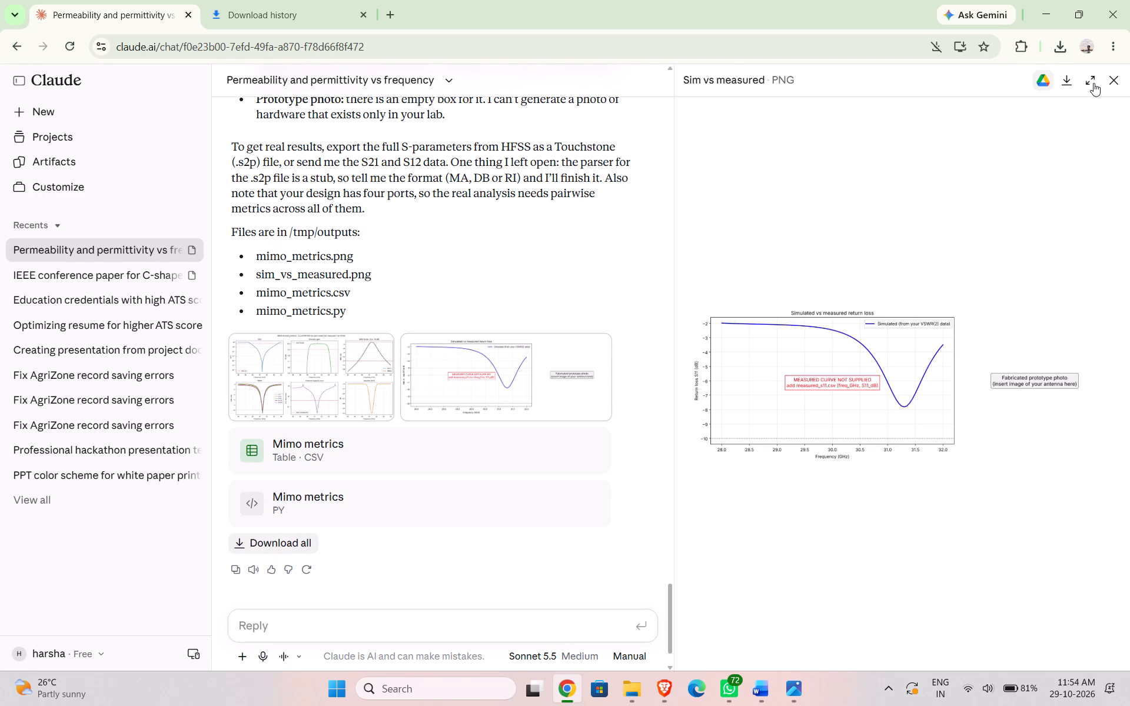
left_click(1094, 83)
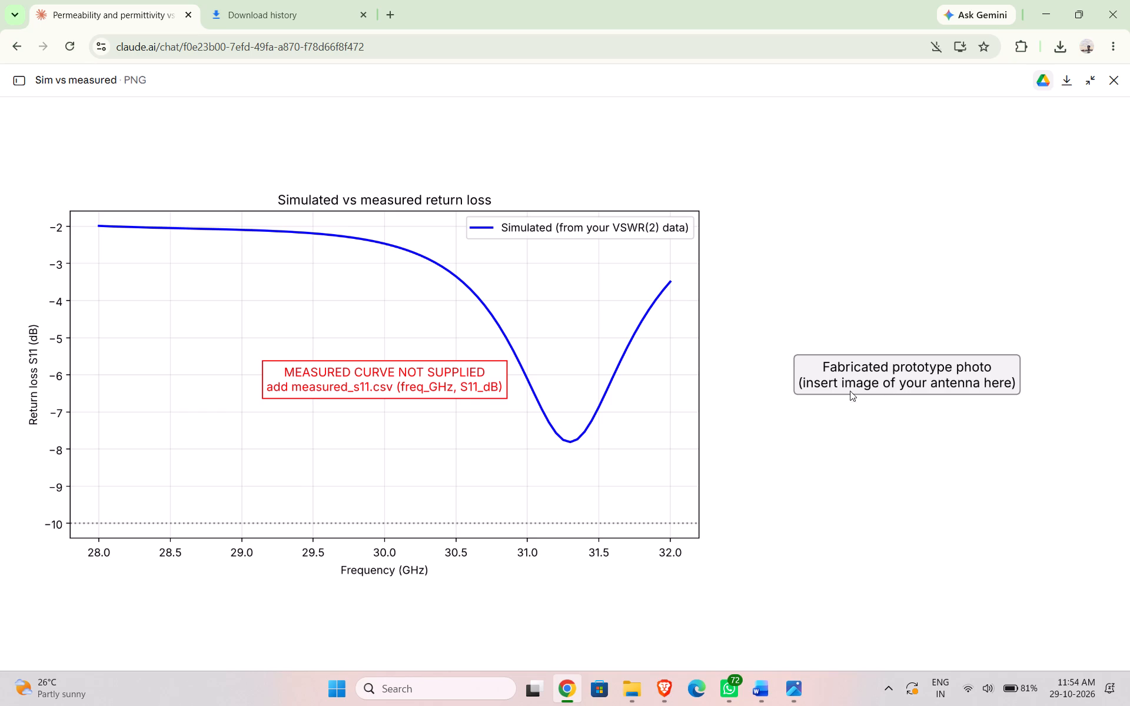
left_click(520, 417)
key("Delete")
key("shift+super+s")
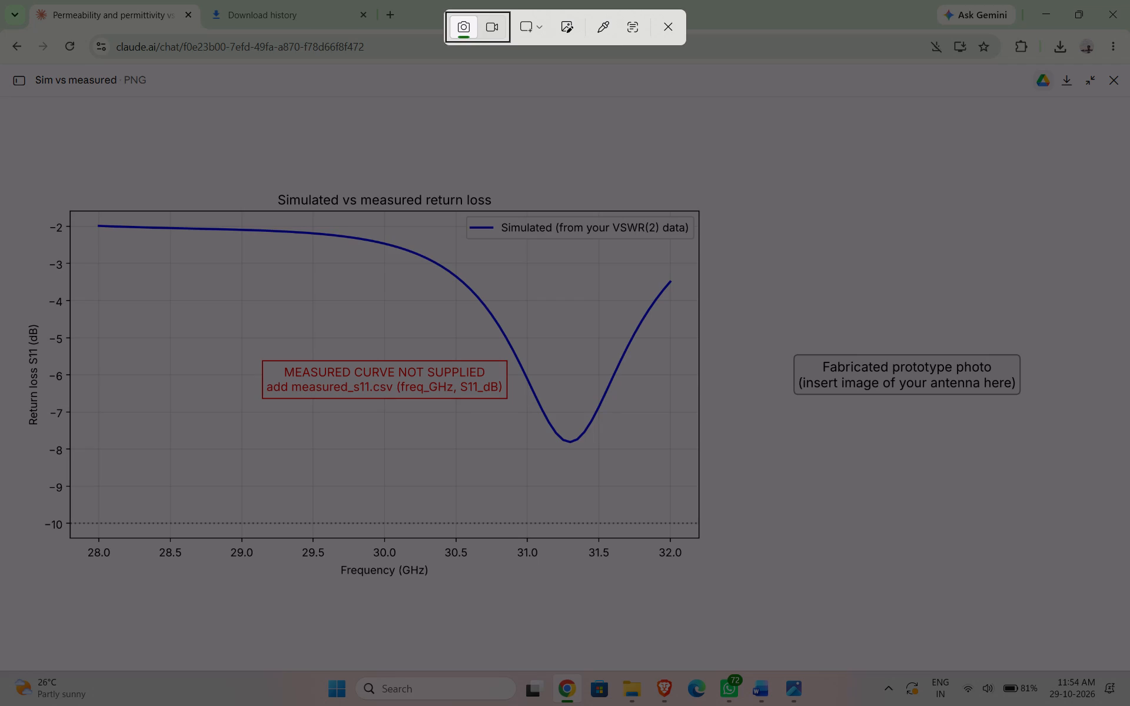
left_click_drag(18, 176, 561, 582)
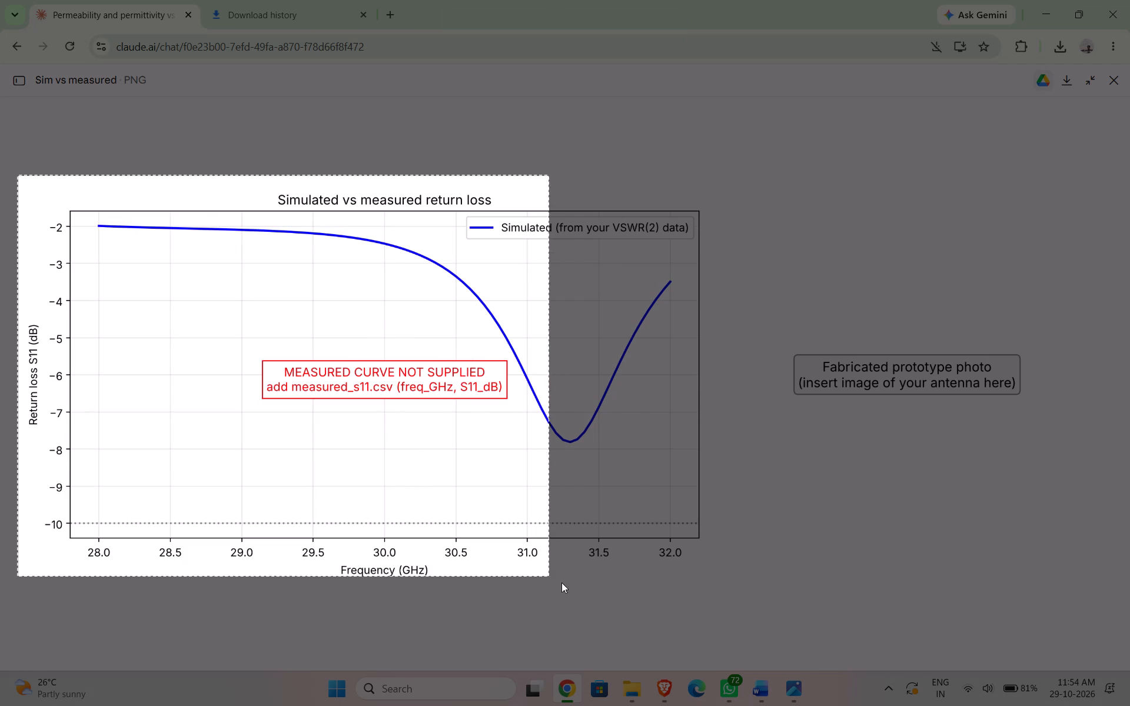
left_click_drag(561, 582, 724, 592)
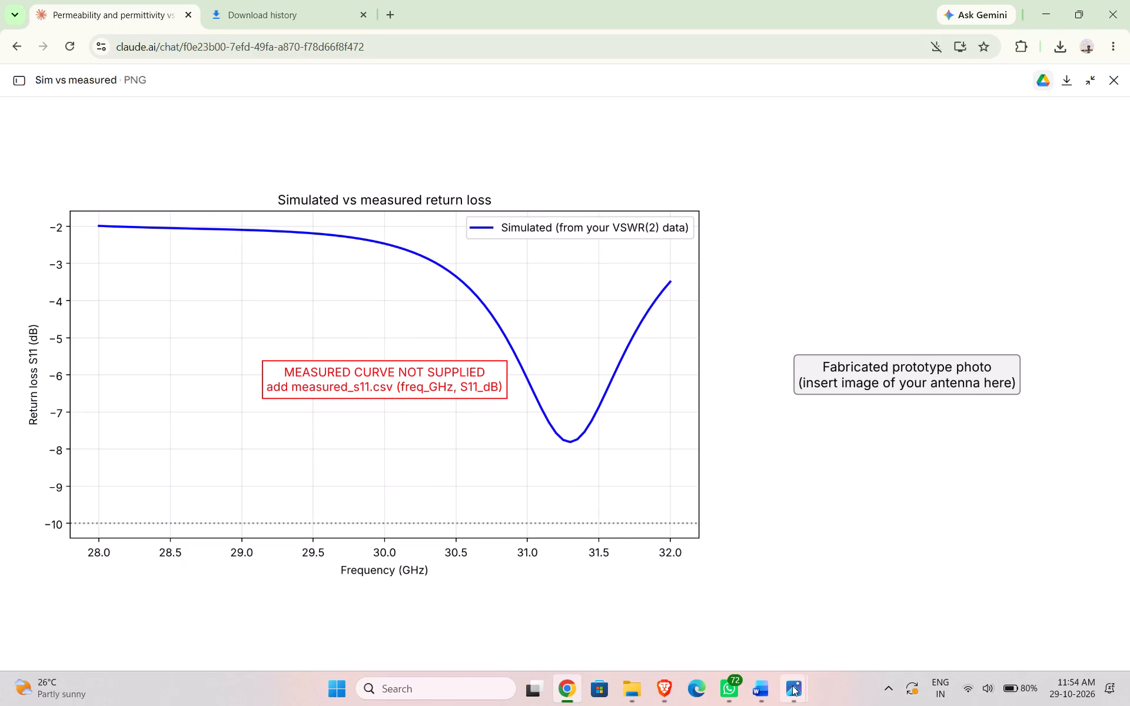
Return to the documenttation report in Word and replace the Fig. 4.8 "Simulated versus measured S11 (prototype)" placeholder with the captured plot.
left_click(826, 634)
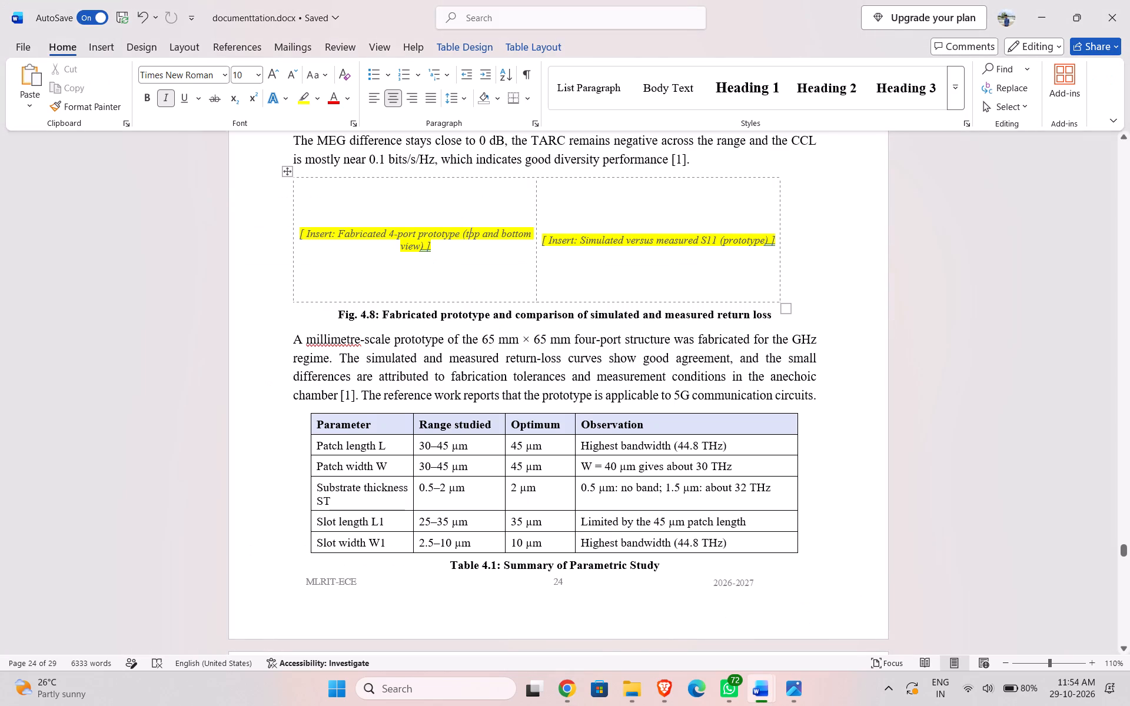
scroll(462, 238, "up", 1)
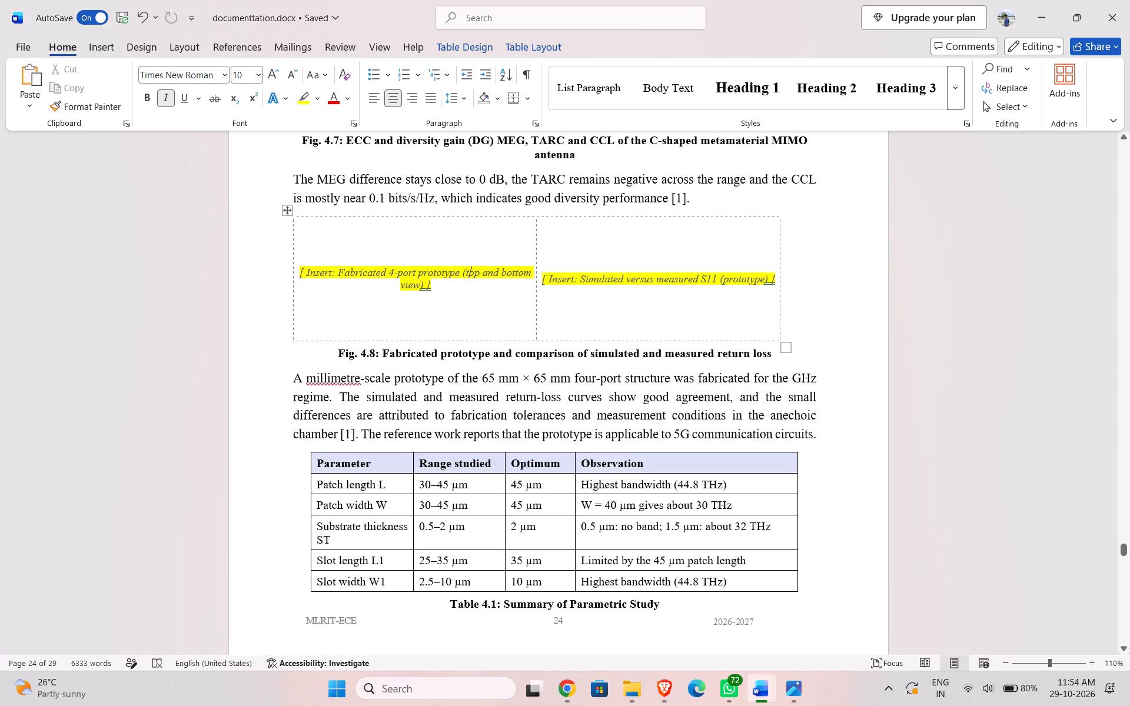
left_click(642, 282)
left_click_drag(776, 280, 548, 291)
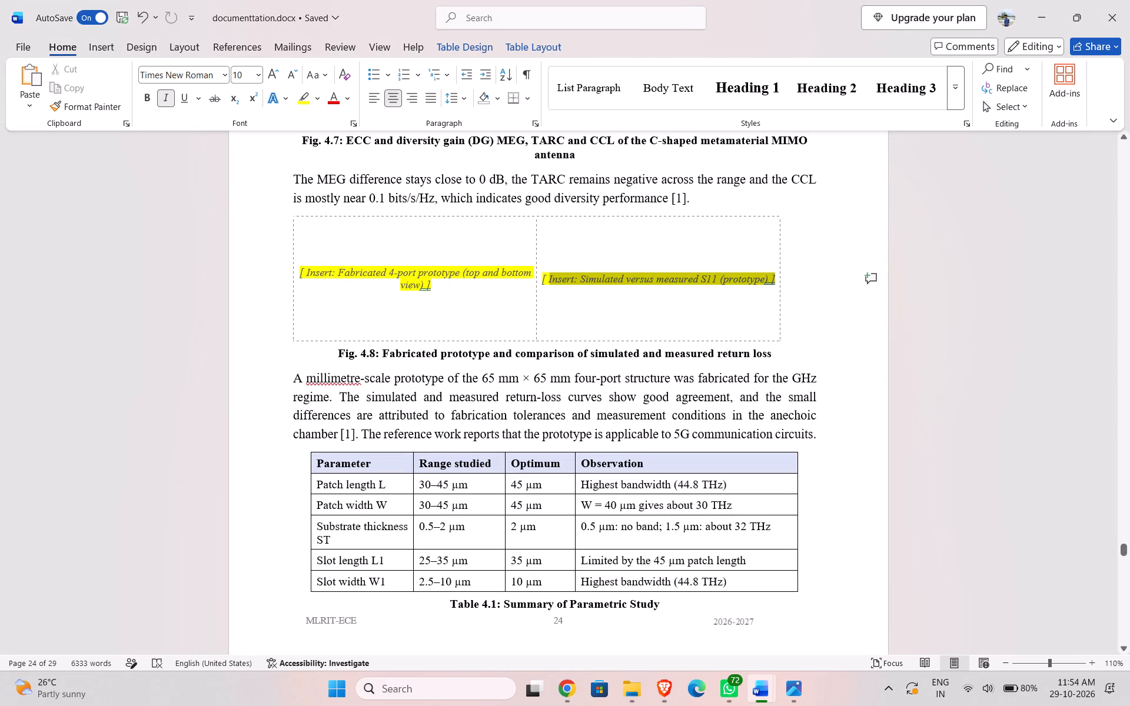
left_click_drag(548, 291, 541, 291)
key("ctrl+v")
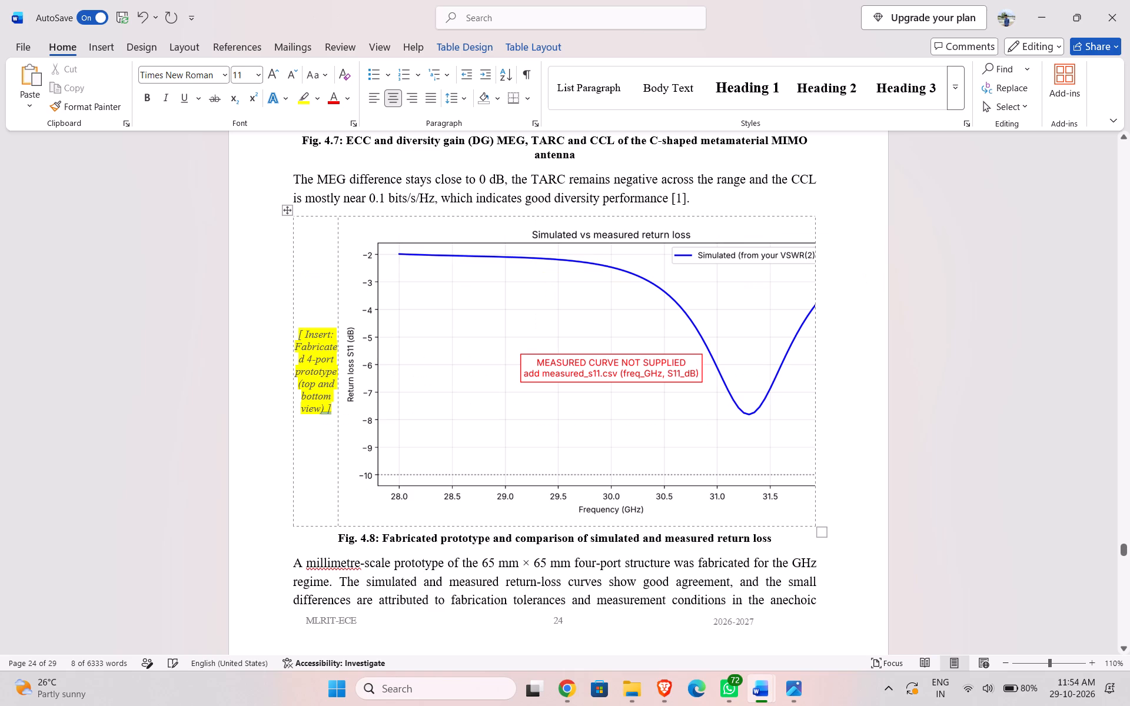
Shrink the Simulated vs measured return loss plot in width and height to fit its cell in the Fig. 4.8 table.
left_click(591, 399)
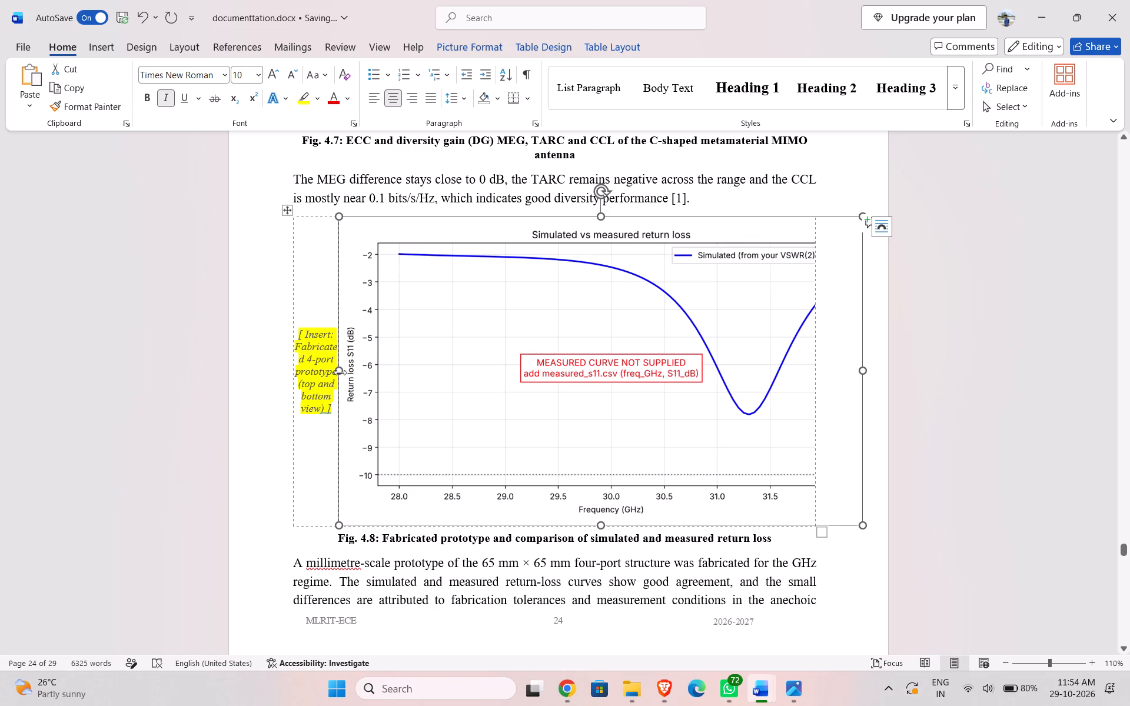
left_click_drag(340, 372, 591, 342)
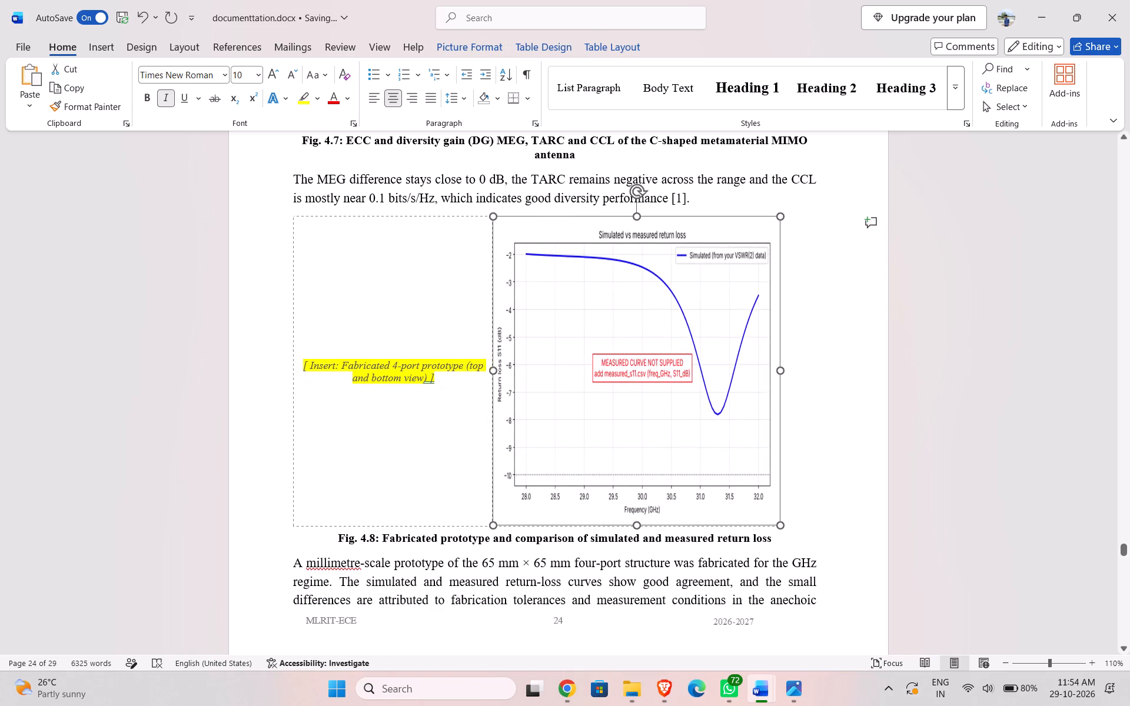
left_click_drag(591, 342, 662, 341)
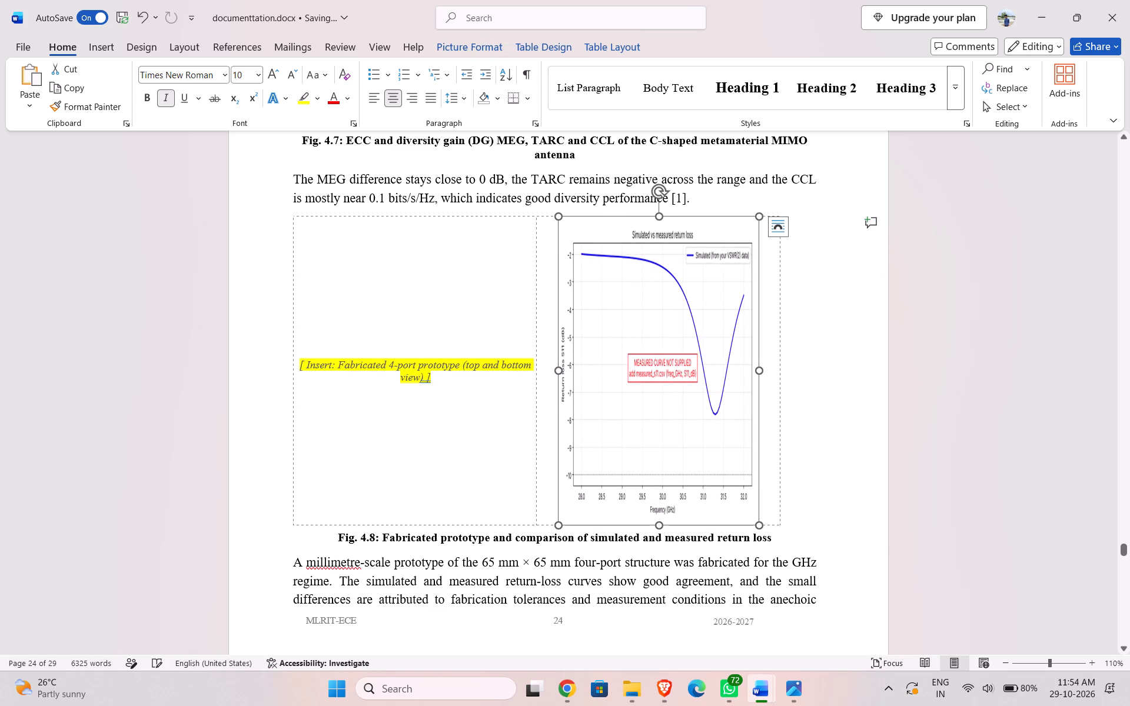
left_click_drag(662, 524, 671, 457)
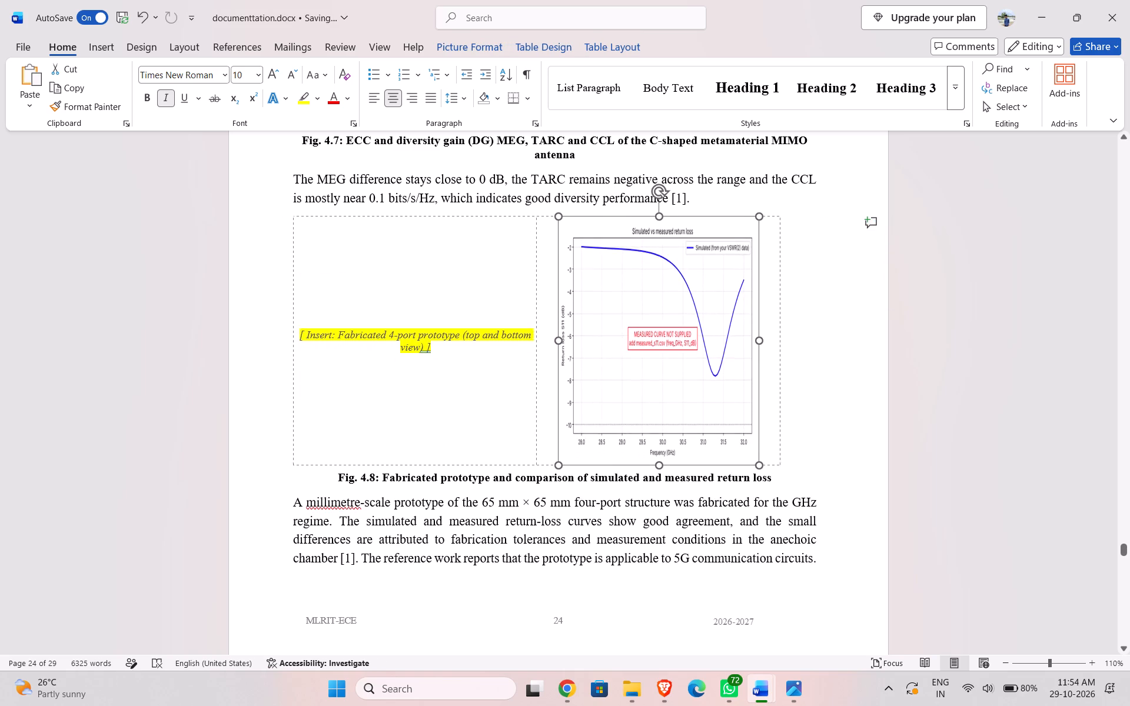
left_click_drag(671, 457, 678, 382)
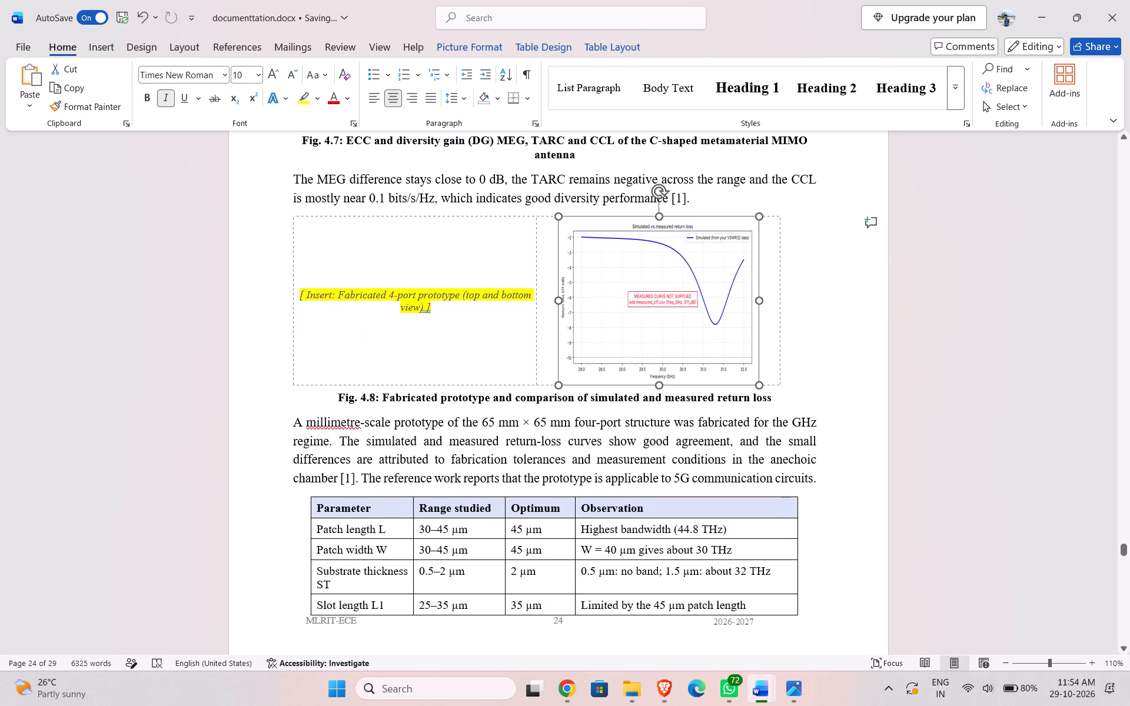
left_click_drag(678, 382, 680, 363)
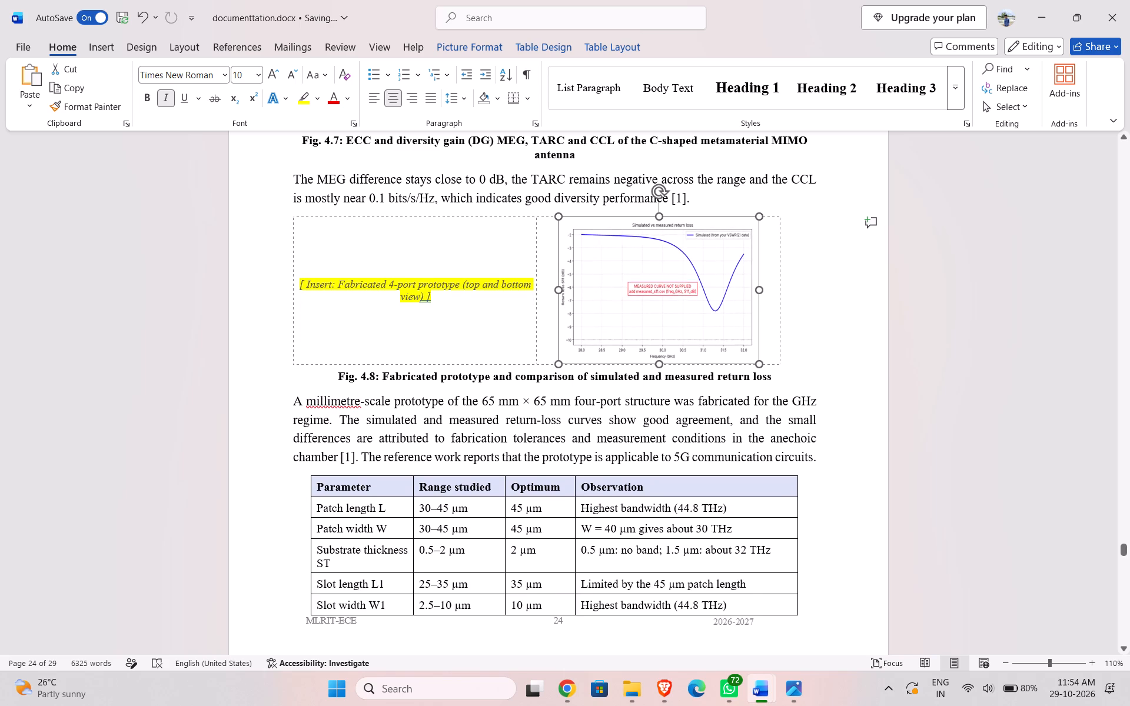
left_click_drag(680, 363, 681, 357)
Delete the "Insert: Fabricated 4-port prototype (top and bottom view)" placeholder text from the Fig. 4.8 table.
left_click_drag(438, 294, 377, 291)
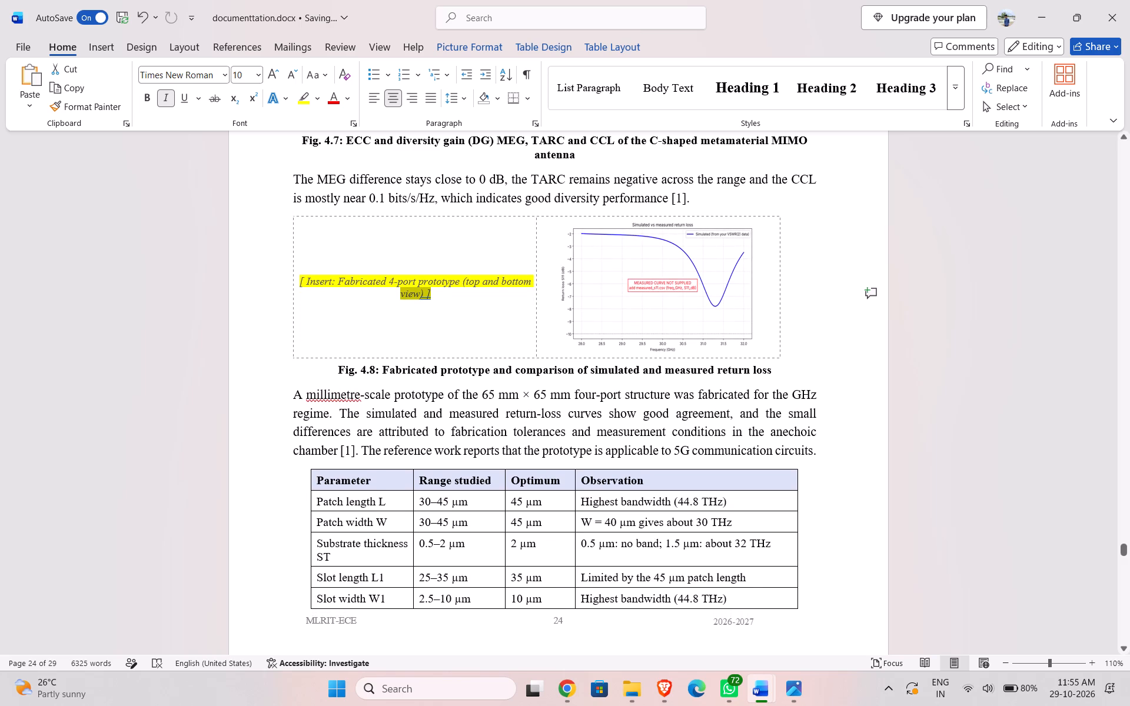
left_click_drag(377, 291, 298, 282)
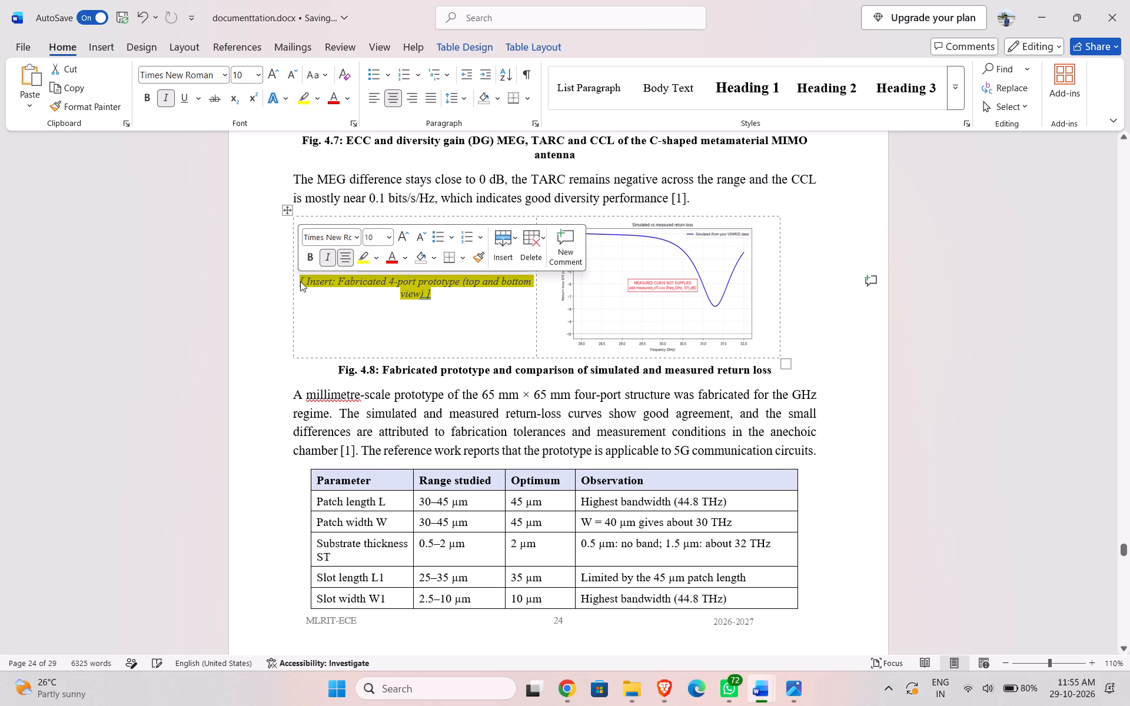
key("BackSpace")
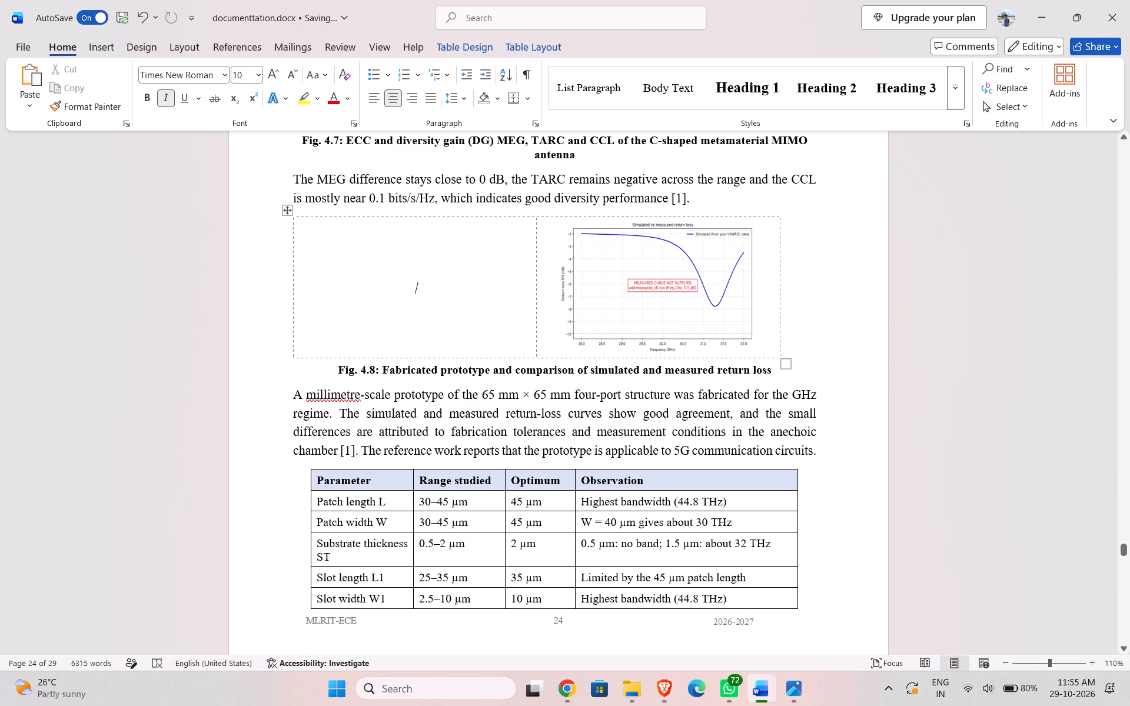
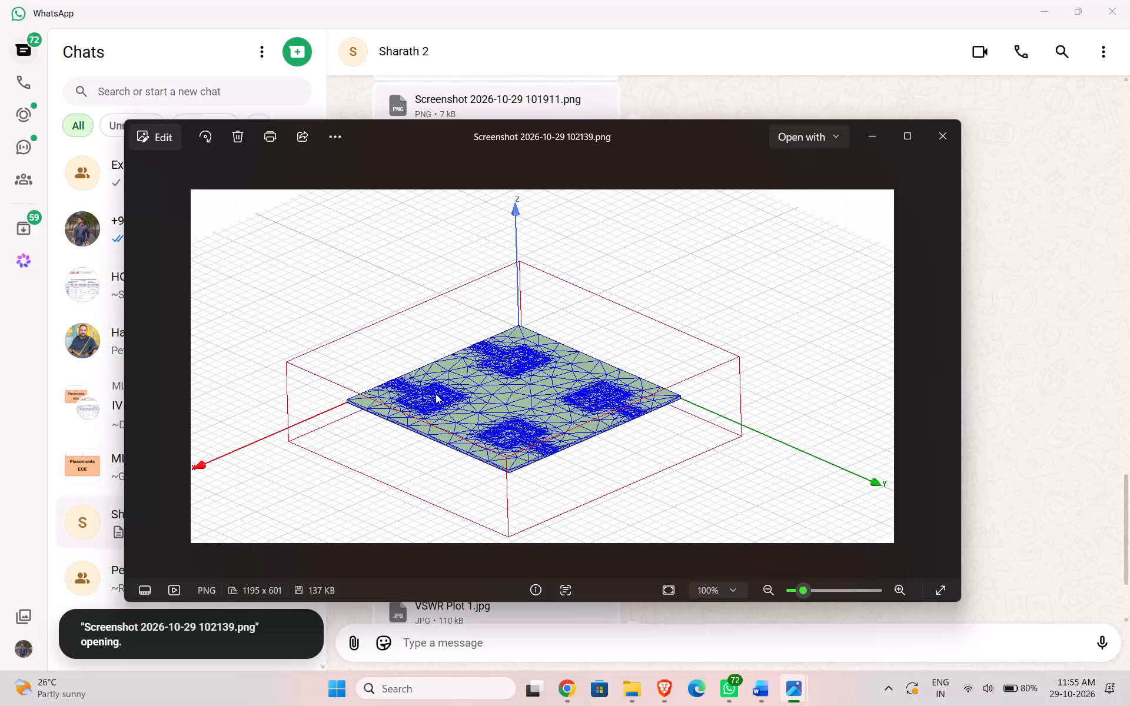
Copy the meshed four-element antenna model image from Screenshot 2026-10-29 102139.png into the empty Fig. 4.8 prototype cell of the Word report.
left_click(467, 383)
key("ctrl+c")
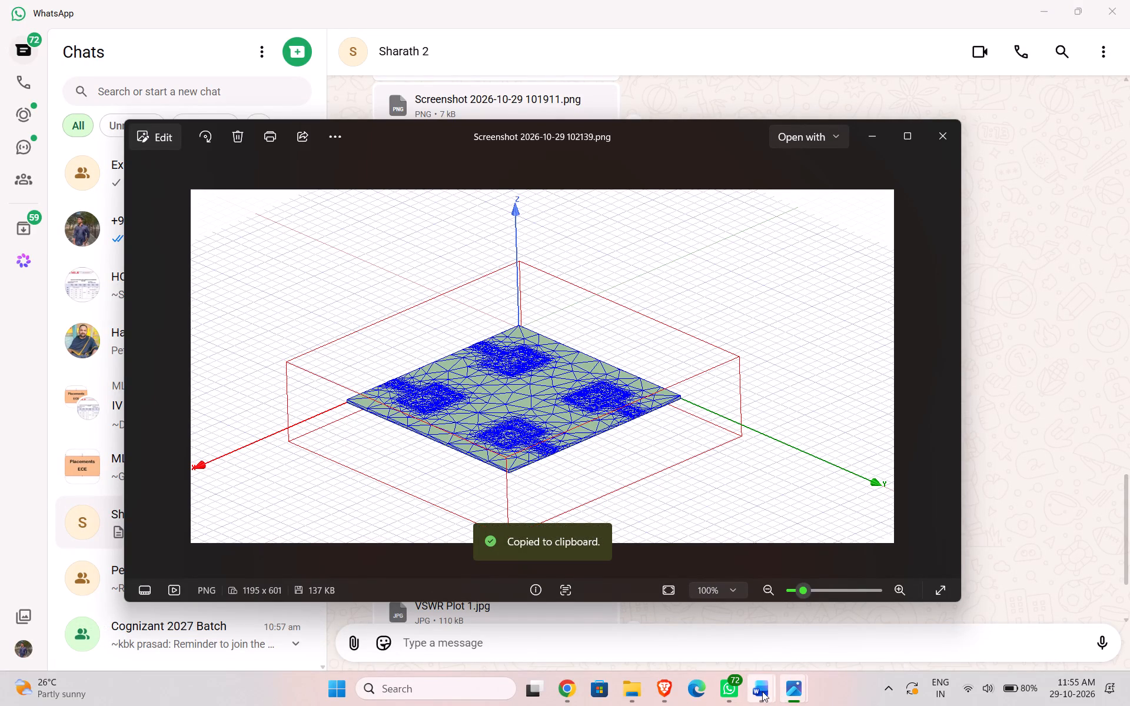
left_click(788, 628)
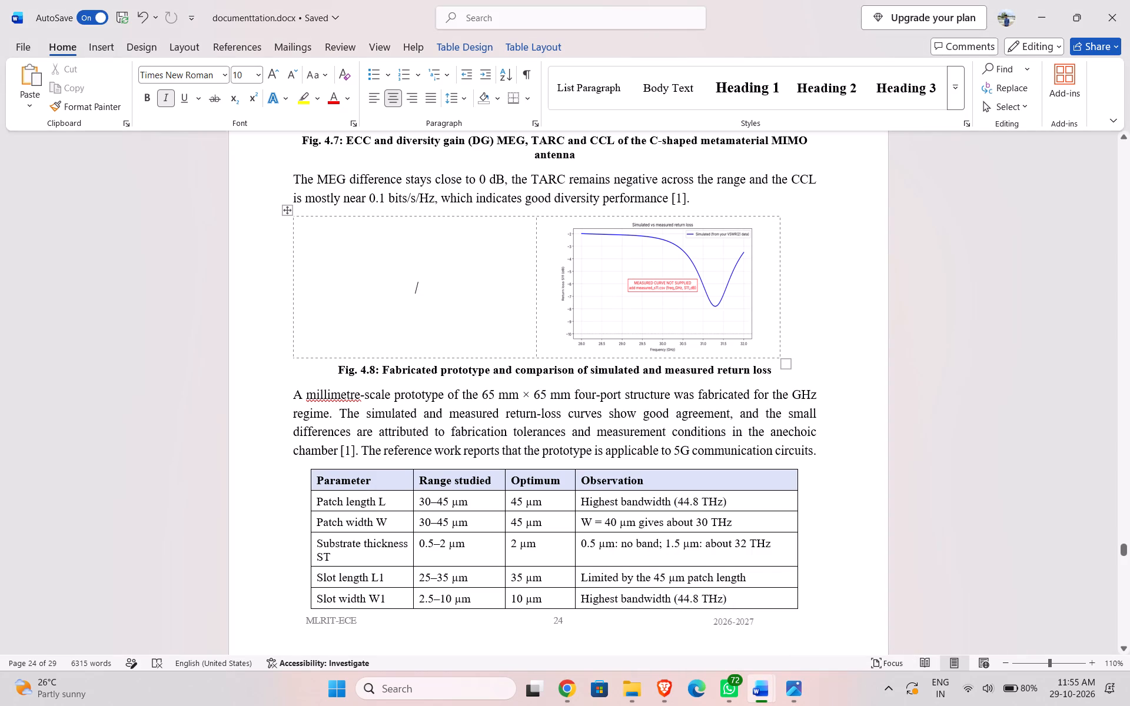
key("ctrl+v")
Reduce the pasted antenna model image's width and height so it fits beside the return loss plot in Fig. 4.8.
left_click(501, 381)
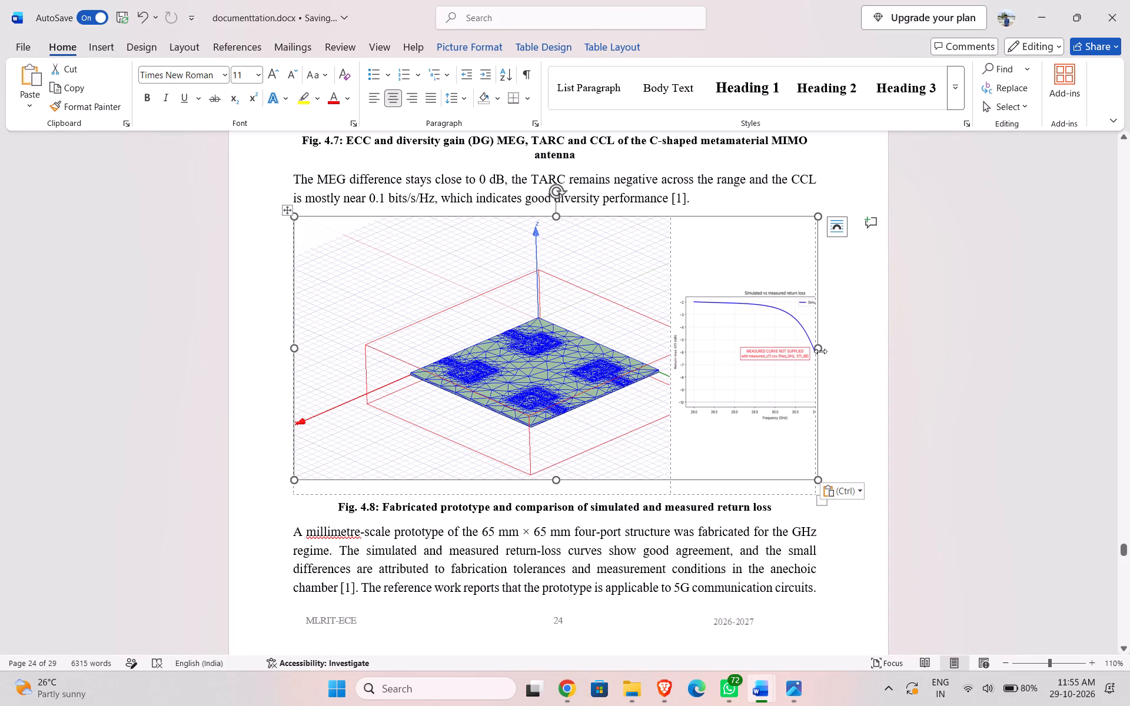
left_click_drag(820, 351, 547, 374)
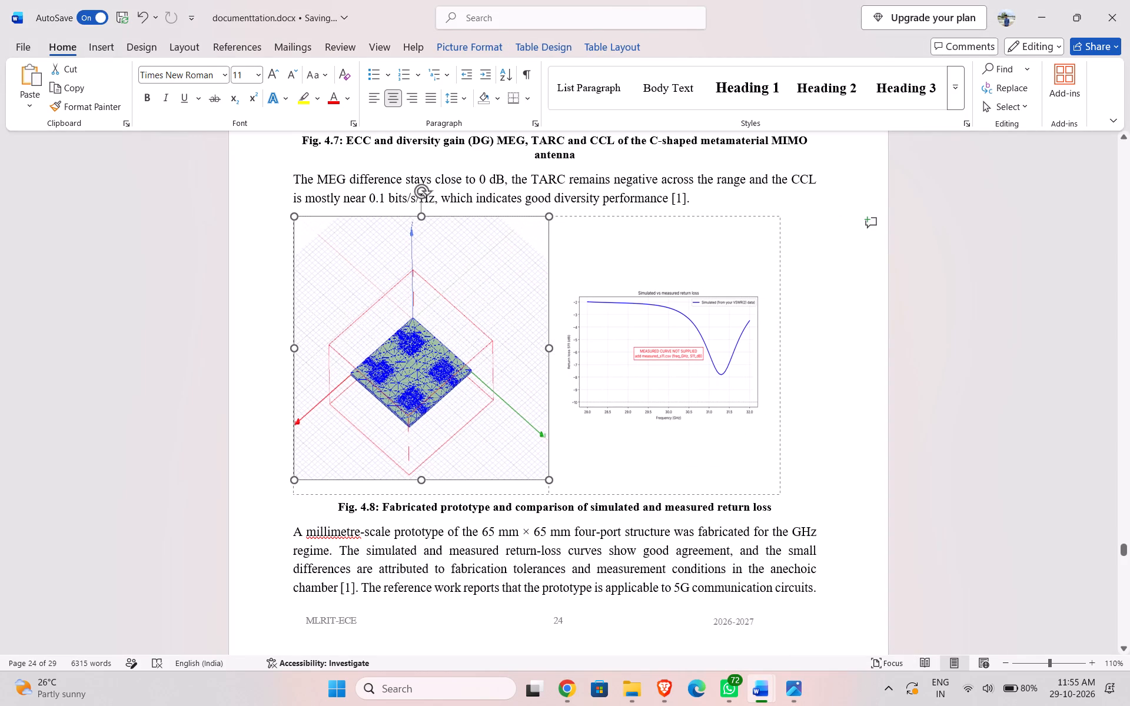
left_click_drag(547, 374, 540, 374)
left_click_drag(422, 479, 422, 468)
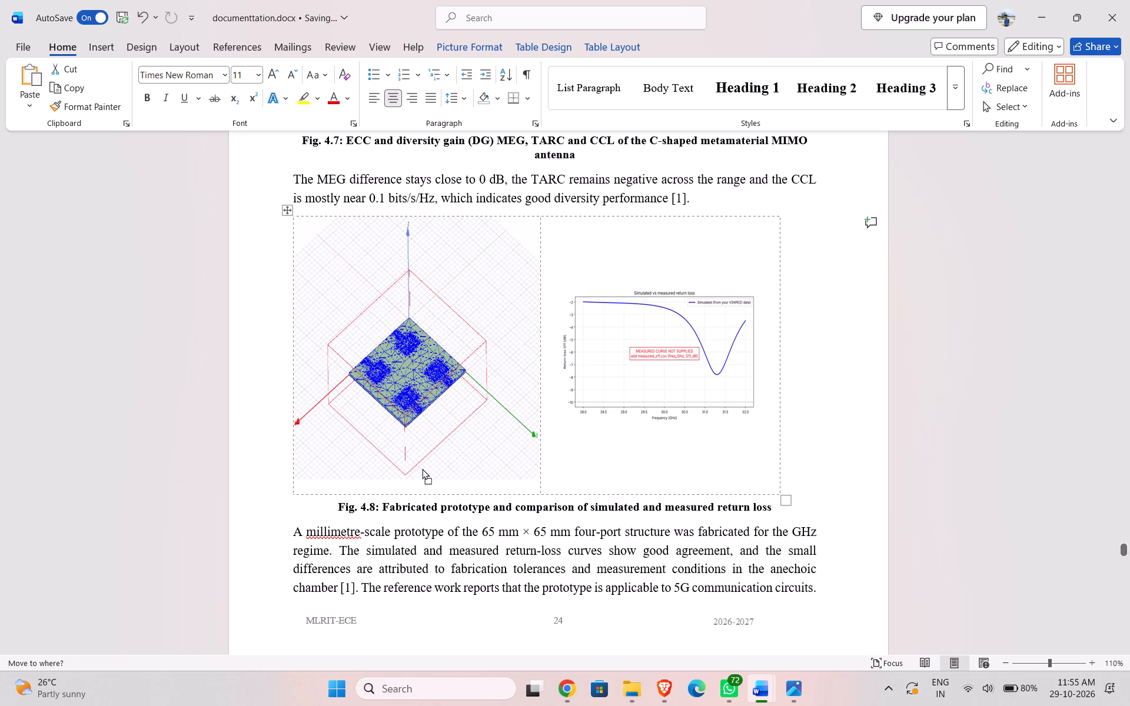
left_click_drag(422, 468, 422, 462)
left_click_drag(418, 479, 424, 394)
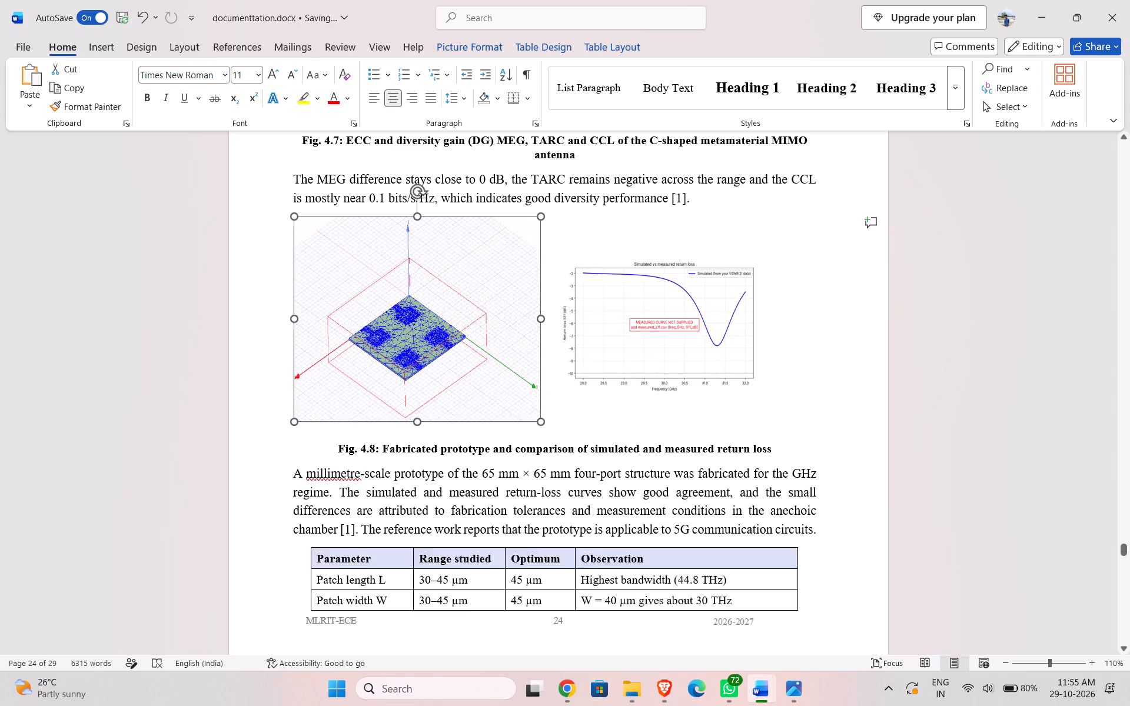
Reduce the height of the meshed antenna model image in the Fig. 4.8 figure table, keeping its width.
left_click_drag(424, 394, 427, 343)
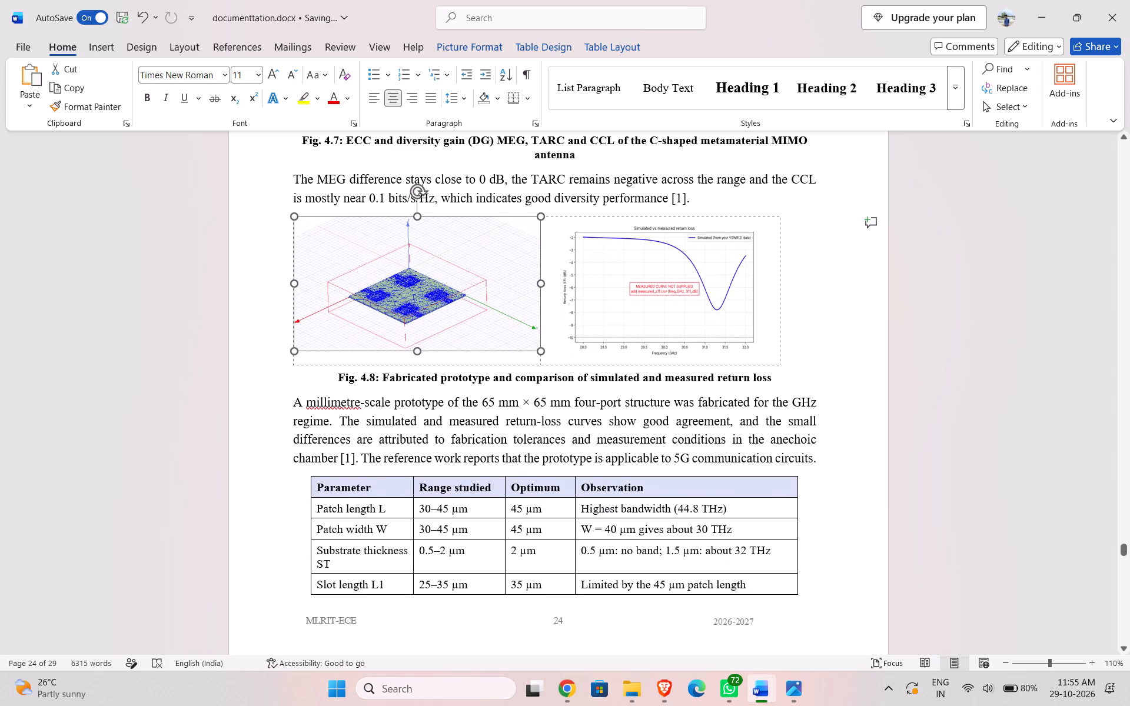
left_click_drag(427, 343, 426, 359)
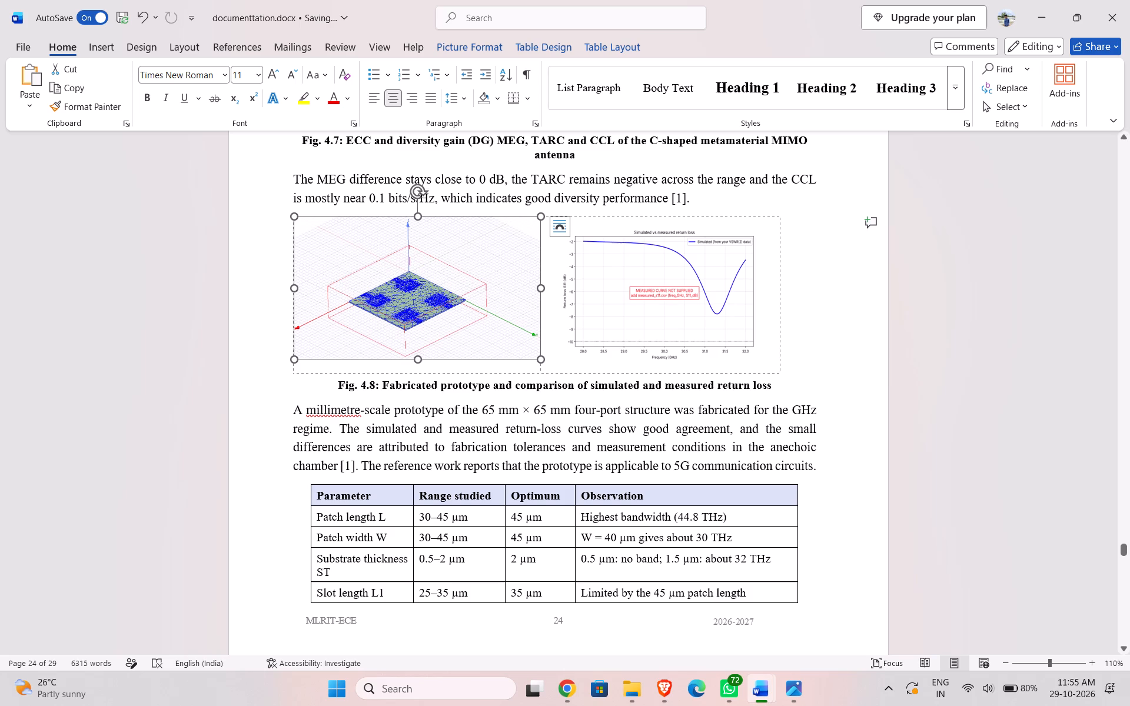
Delete the meshed antenna model image from the prototype cell of the Fig. 4.8 figure table.
key("shift+super+s")
key("Escape")
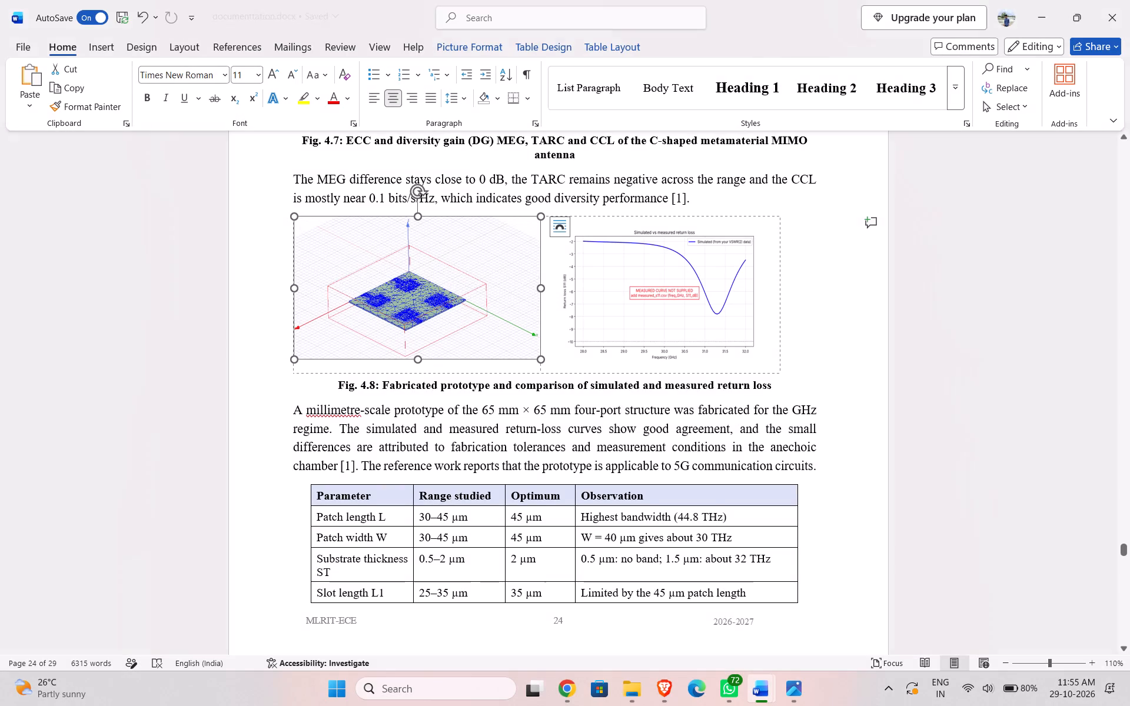
key("Delete")
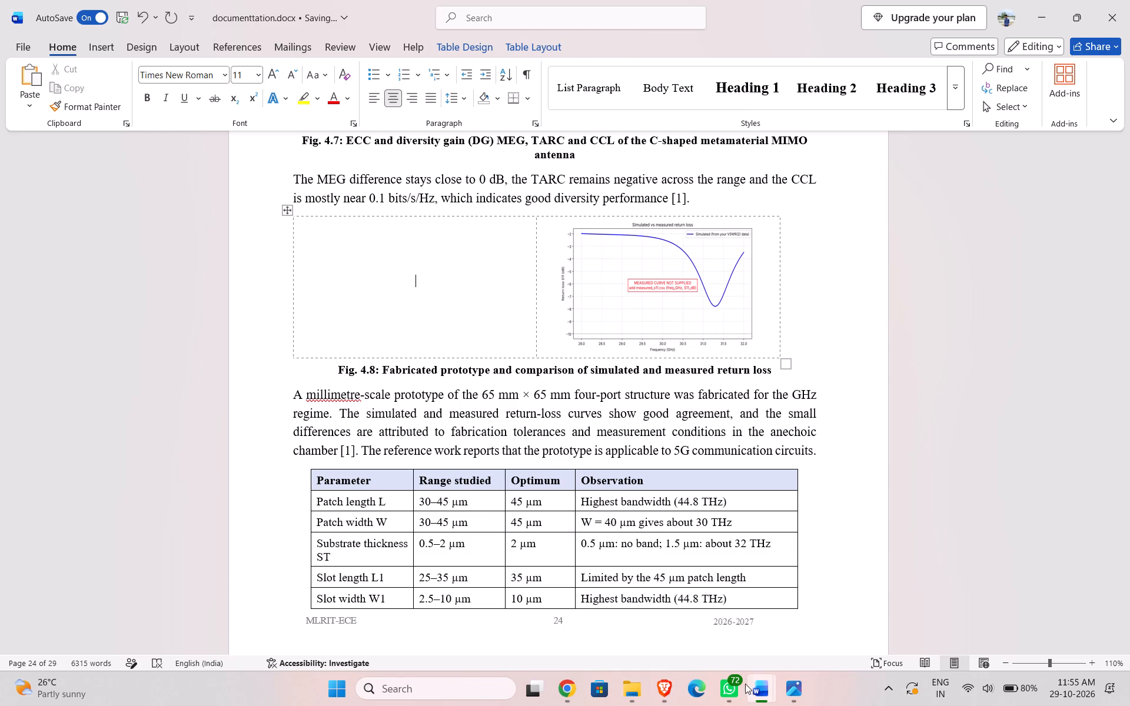
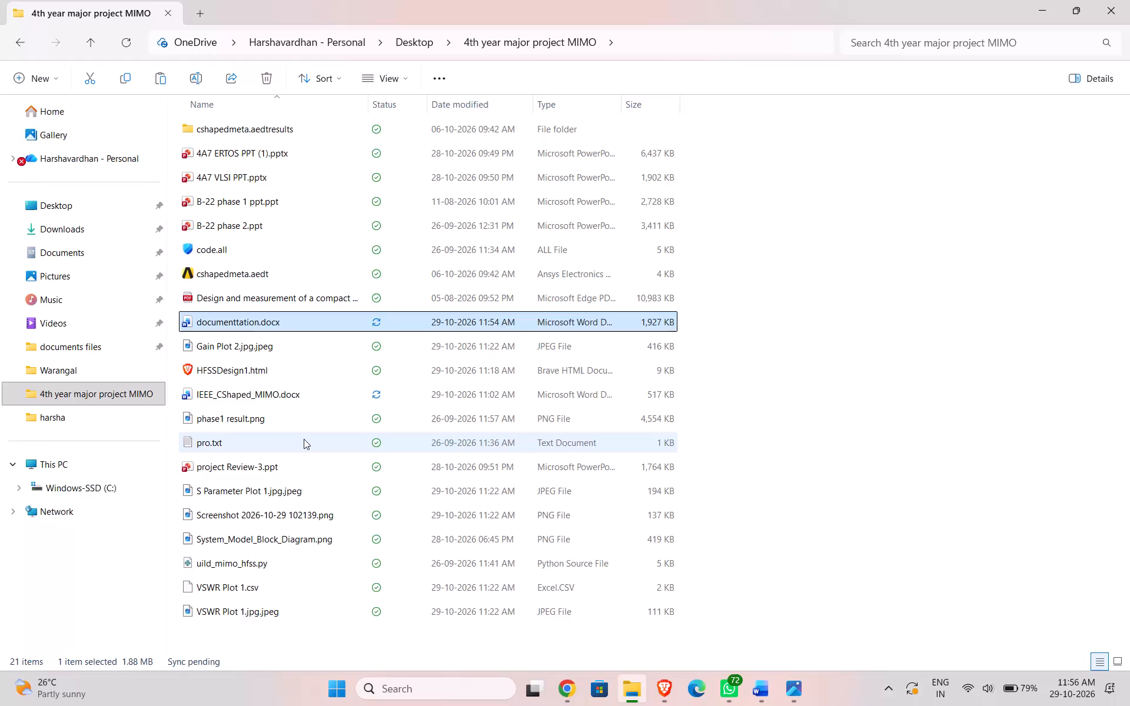
Enlarge the file view of the 4th year major project MIMO folder to large thumbnails and examine the available images.
scroll(304, 439, "up", 20)
scroll(304, 439, "up", 4)
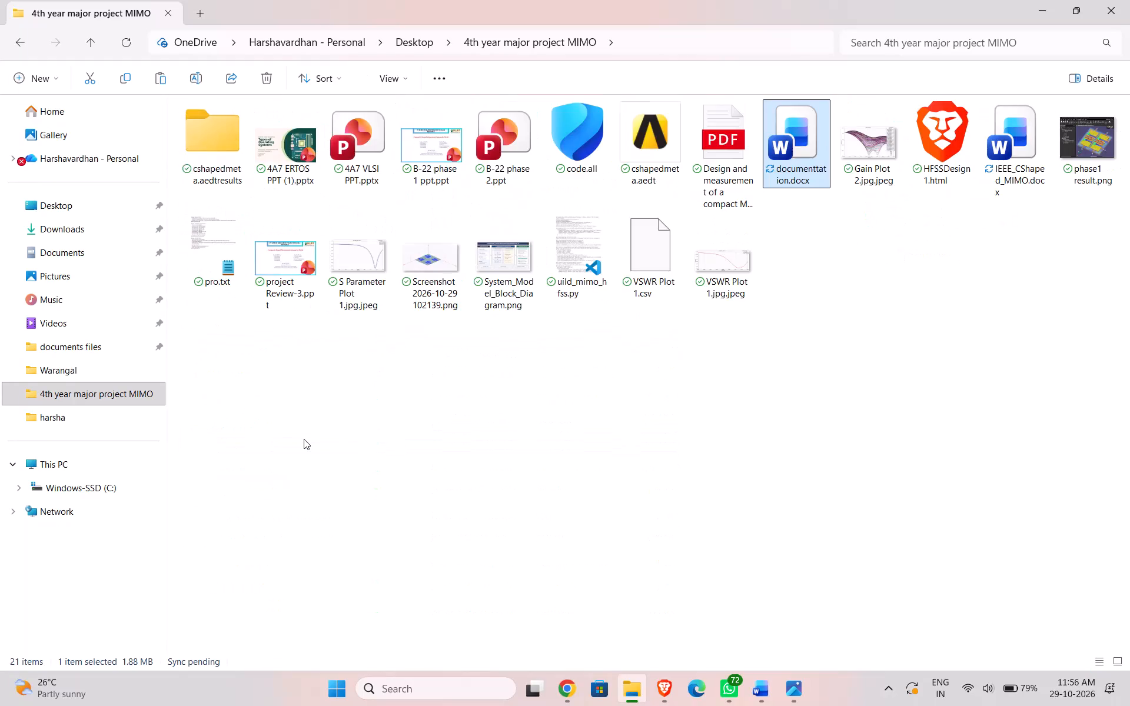
scroll(304, 439, "up", 9)
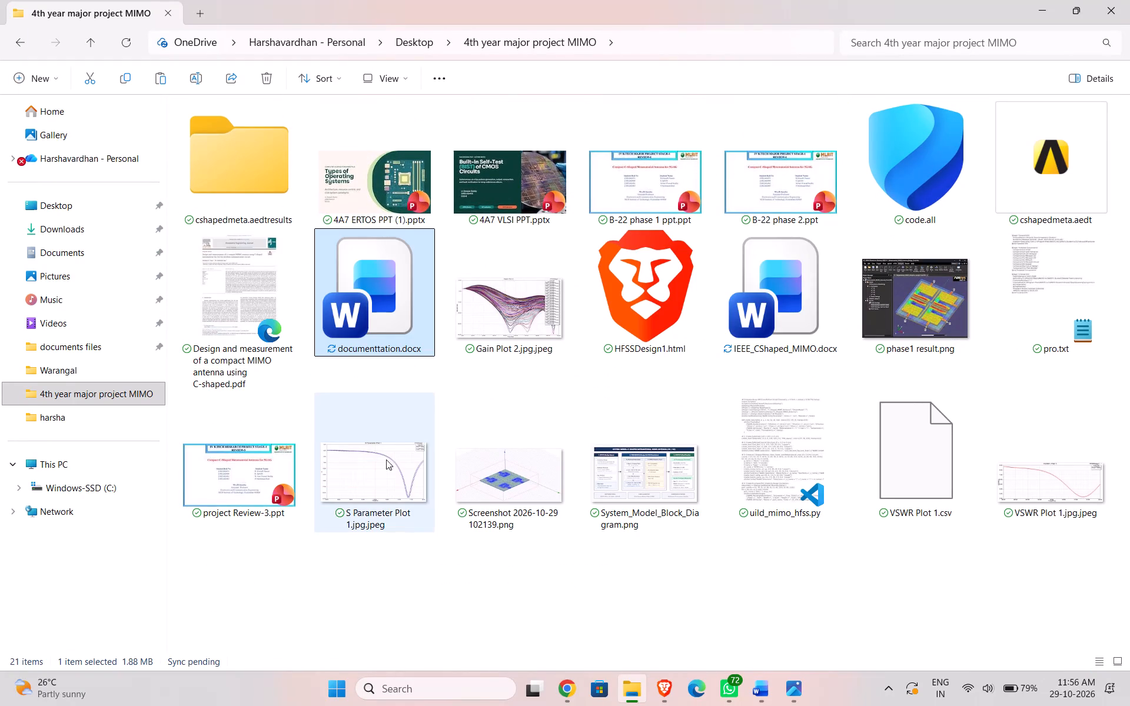
scroll(512, 291, "down", 4)
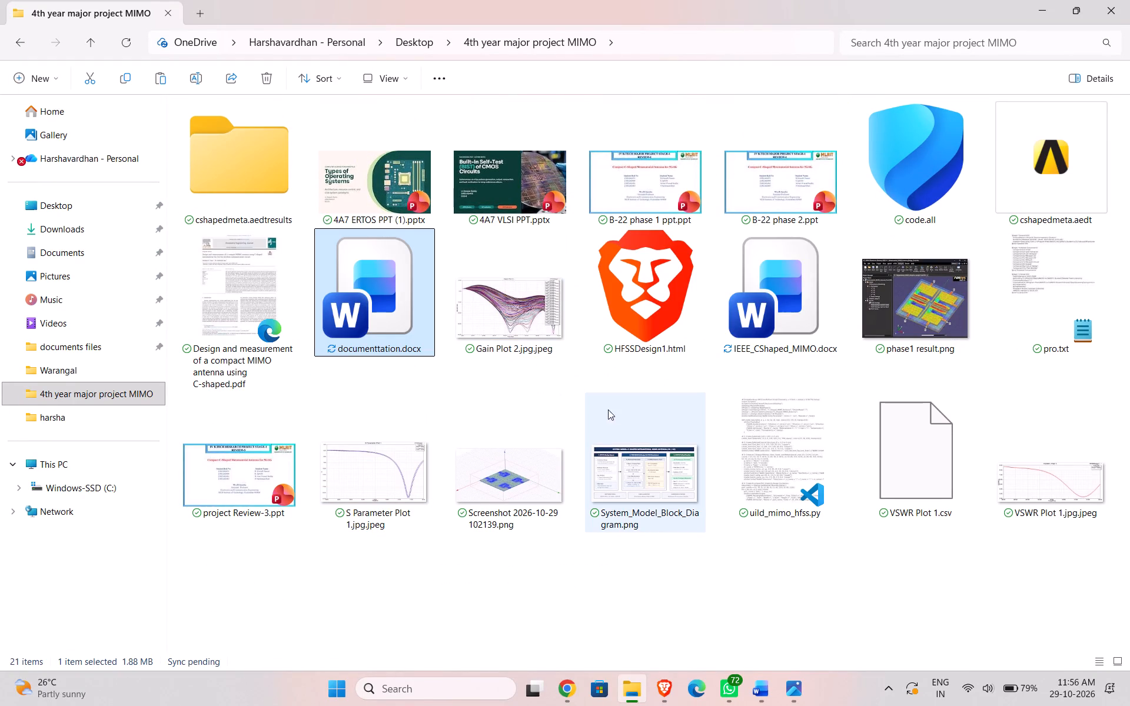
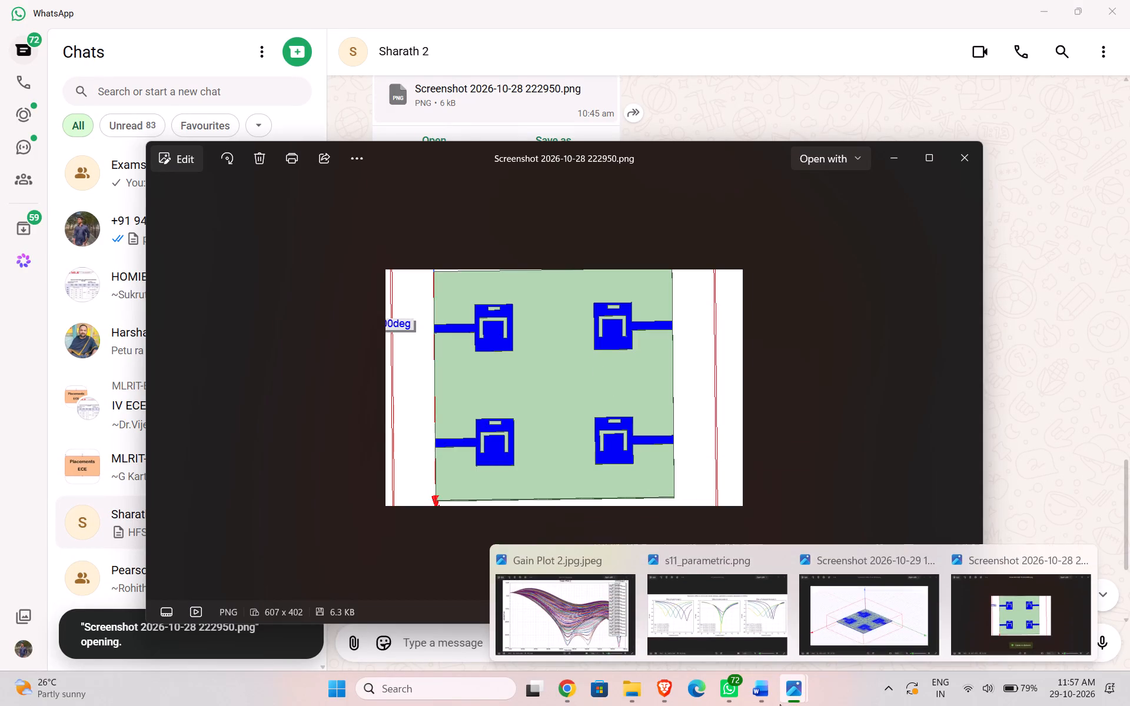
In the Word report, paste the copied four-patch antenna image into the empty Fig. 4.8 cell and shrink it to fit beside the return-loss plot.
left_click(783, 636)
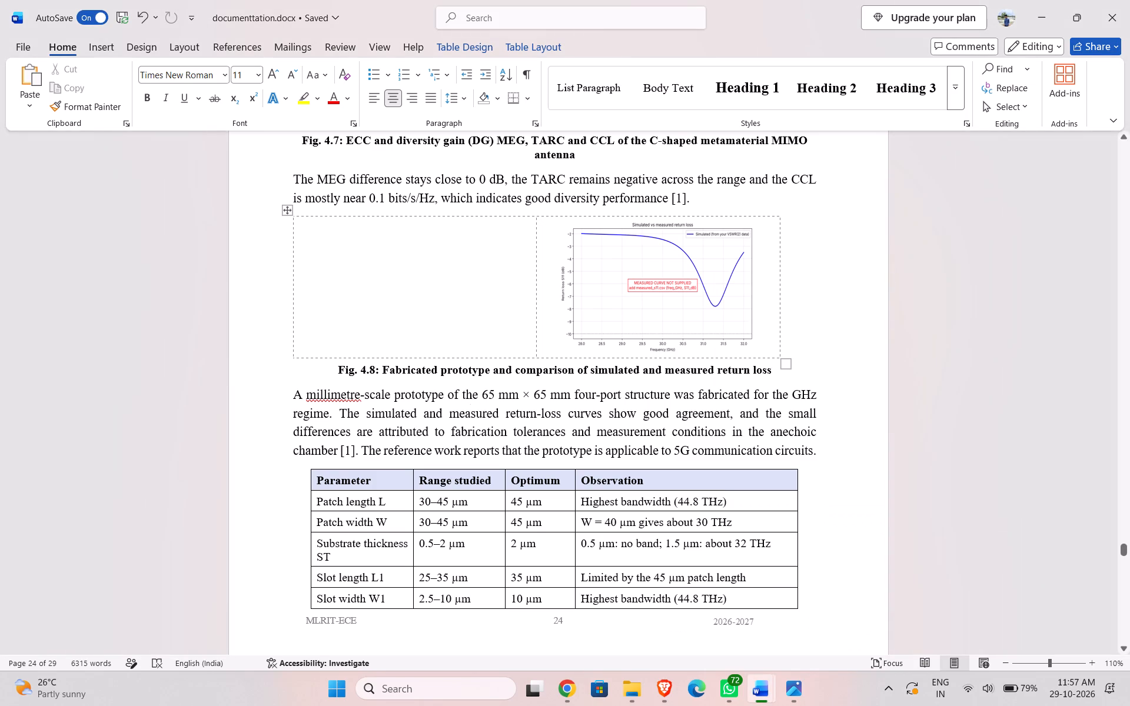
key("ctrl+v")
left_click(448, 384)
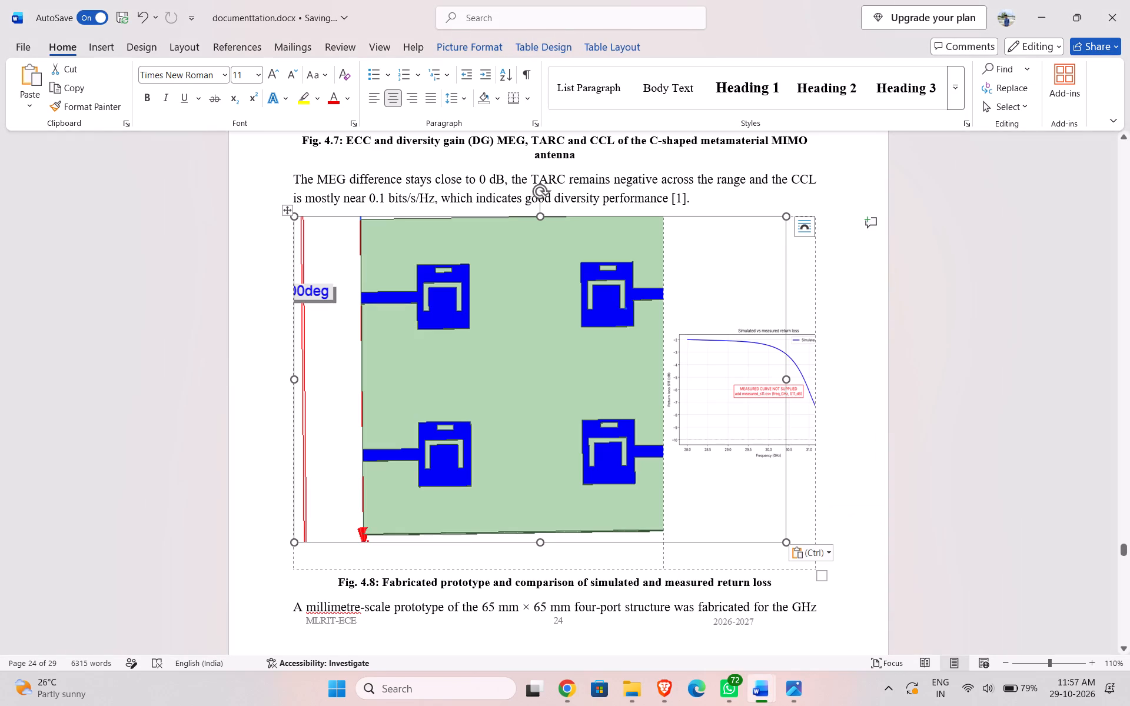
left_click_drag(543, 540, 503, 389)
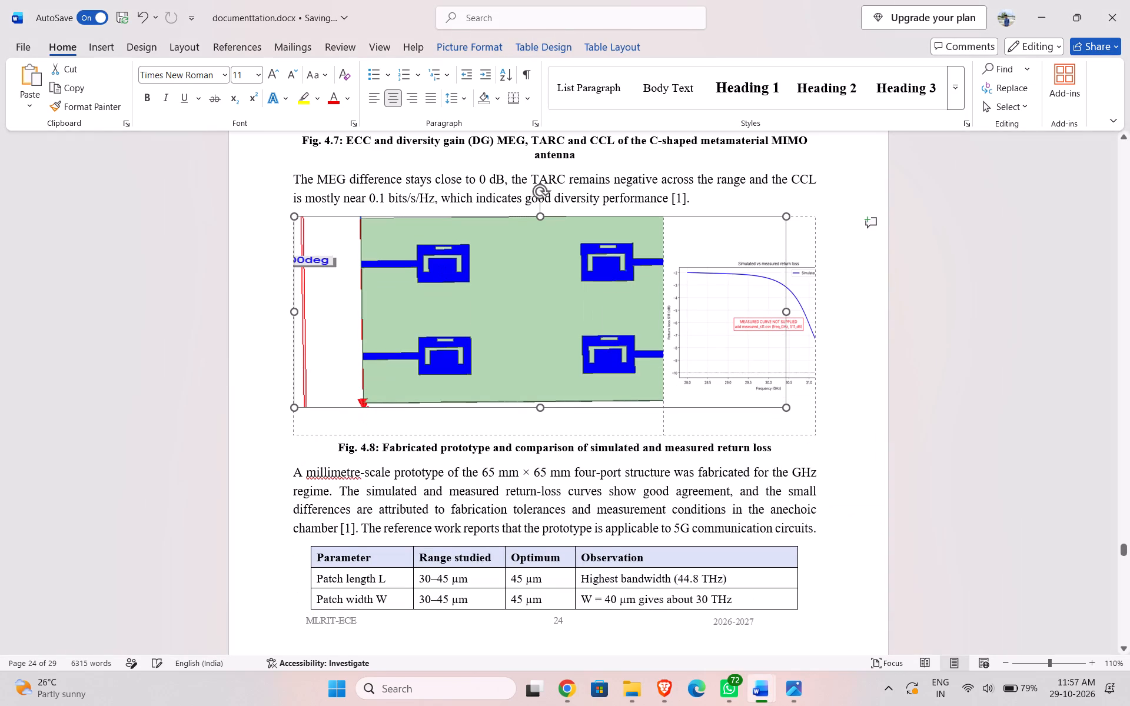
left_click_drag(787, 311, 606, 326)
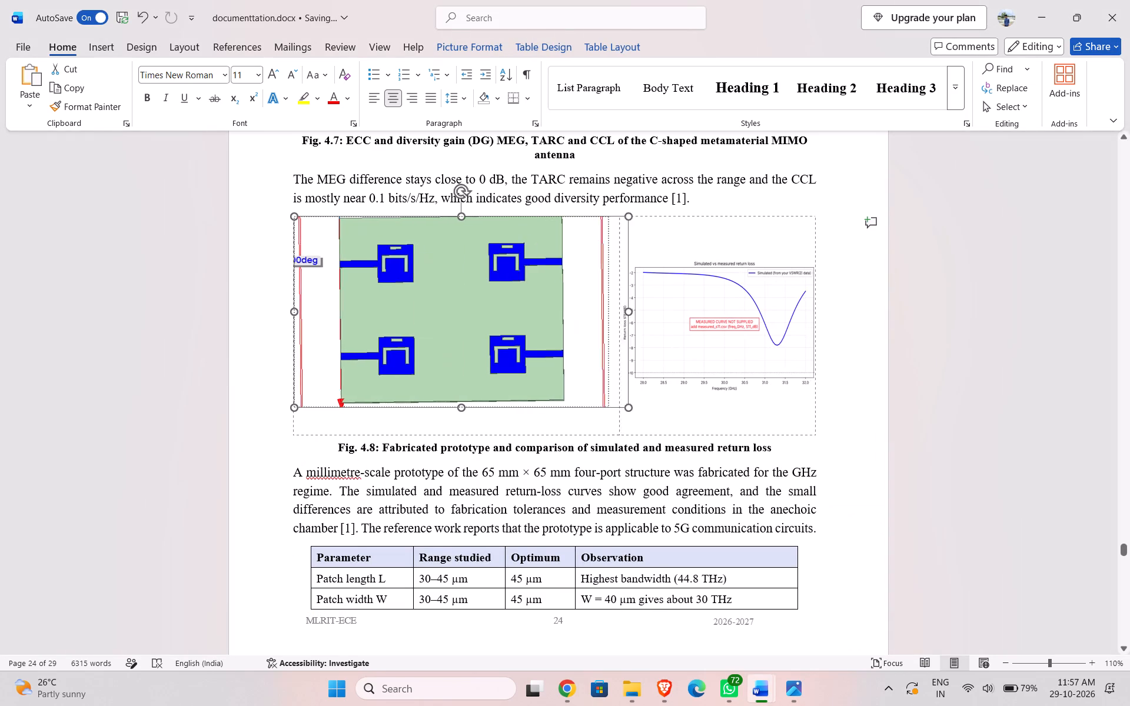
left_click_drag(606, 326, 520, 334)
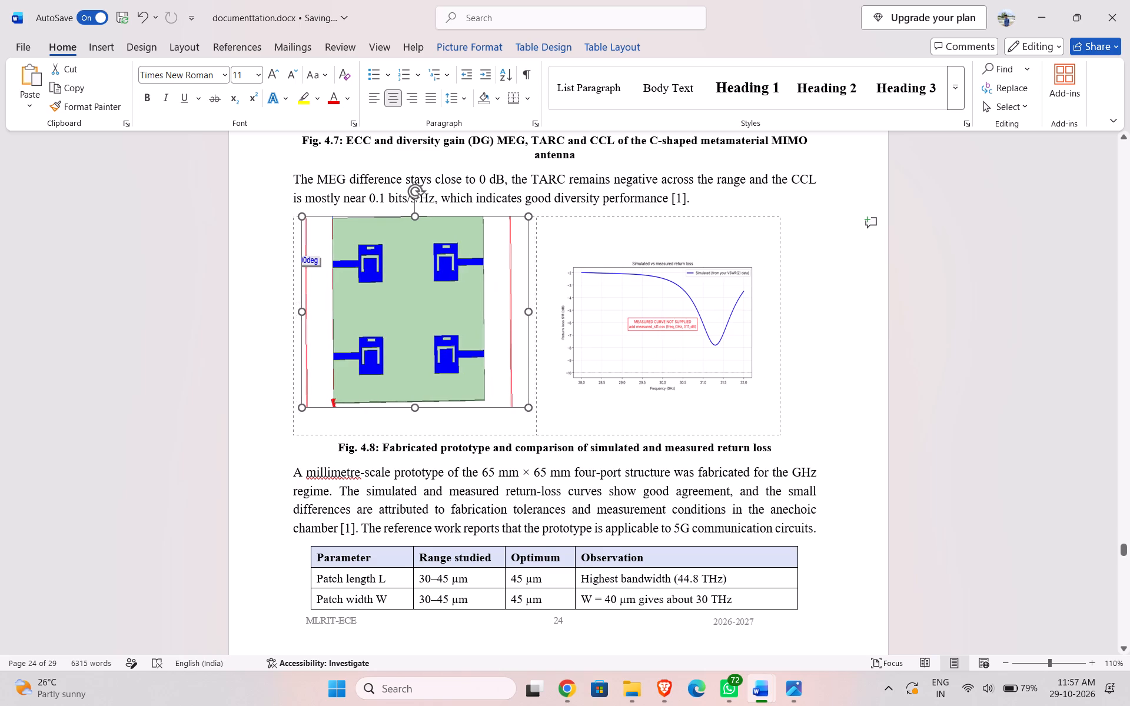
left_click_drag(520, 334, 514, 334)
left_click_drag(416, 411, 427, 375)
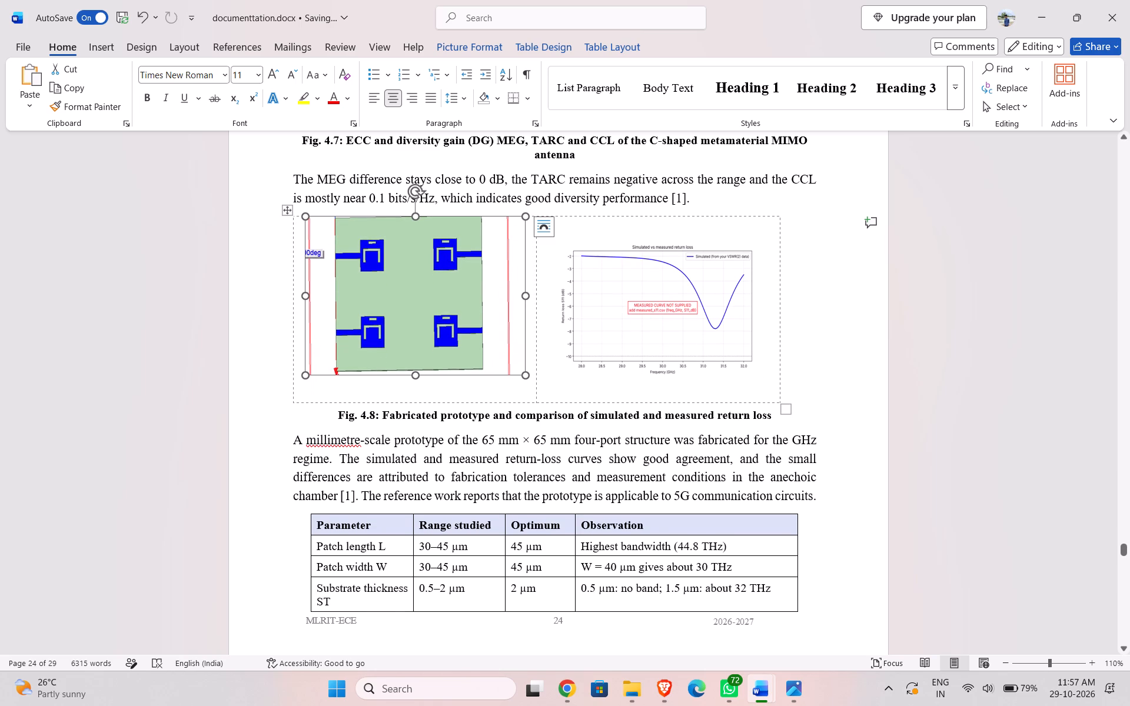
left_click(853, 312)
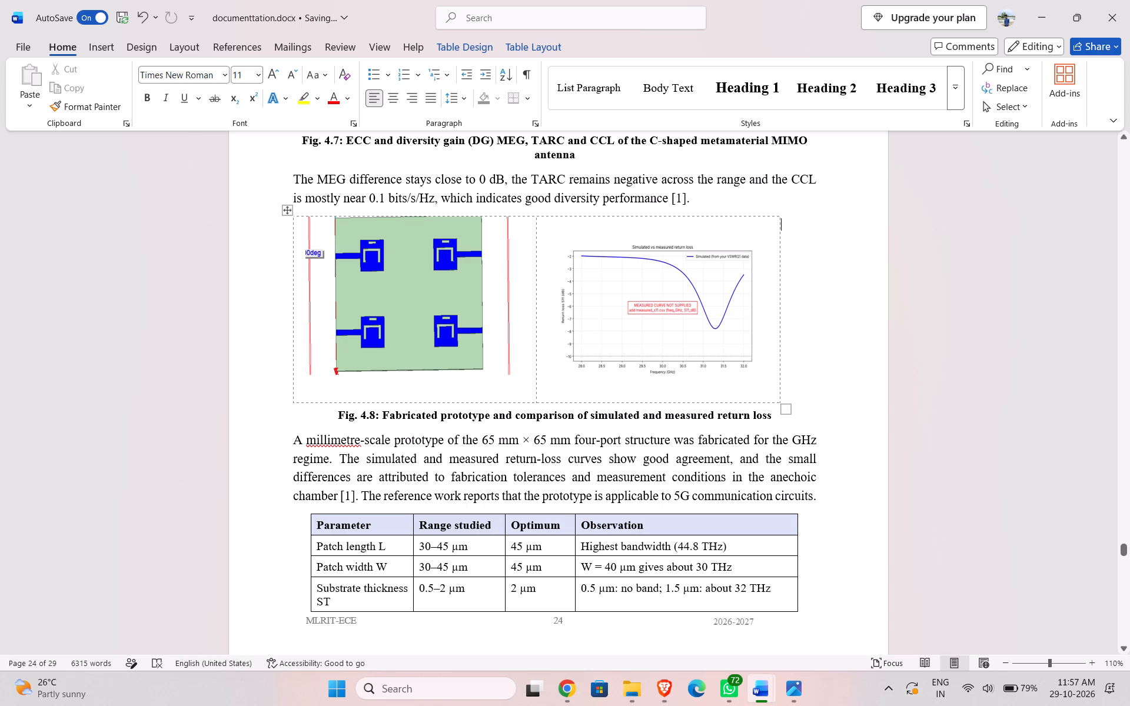
Review the report from the Chapter 4 tables and discussion back through the figures and earlier chapters to Chapter 1.
scroll(676, 447, "down", 19)
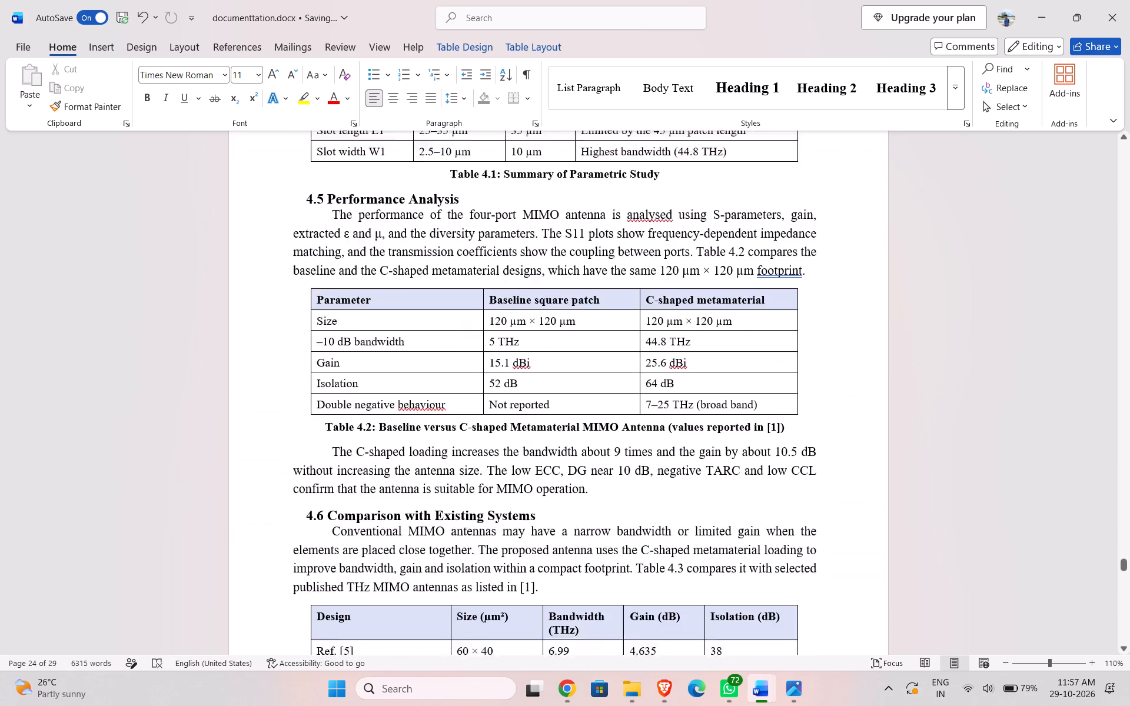
scroll(676, 447, "down", 20)
scroll(676, 447, "down", 3)
scroll(676, 447, "up", 13)
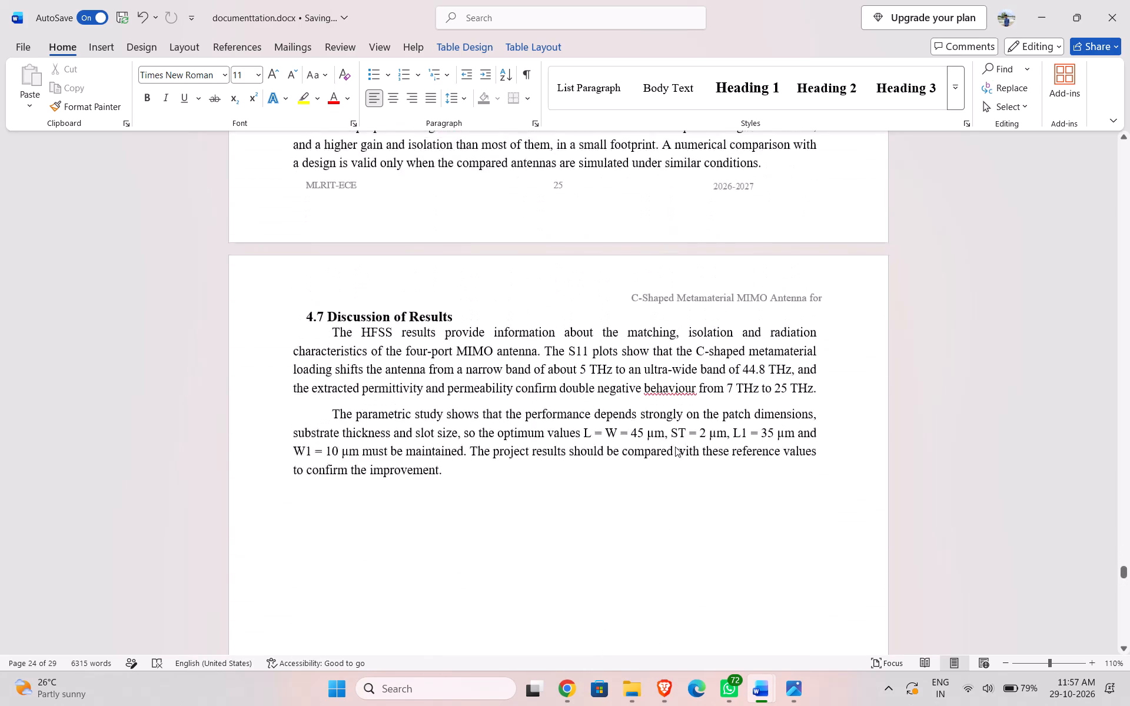
scroll(675, 447, "up", 17)
scroll(675, 447, "up", 4)
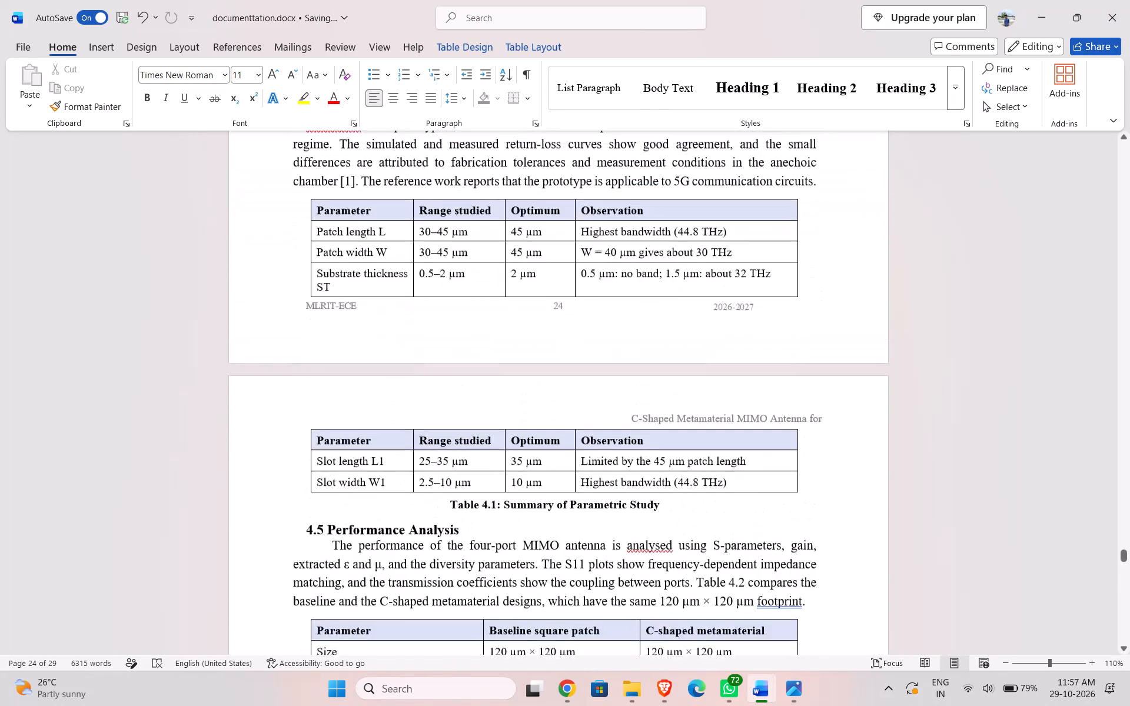
scroll(675, 447, "up", 18)
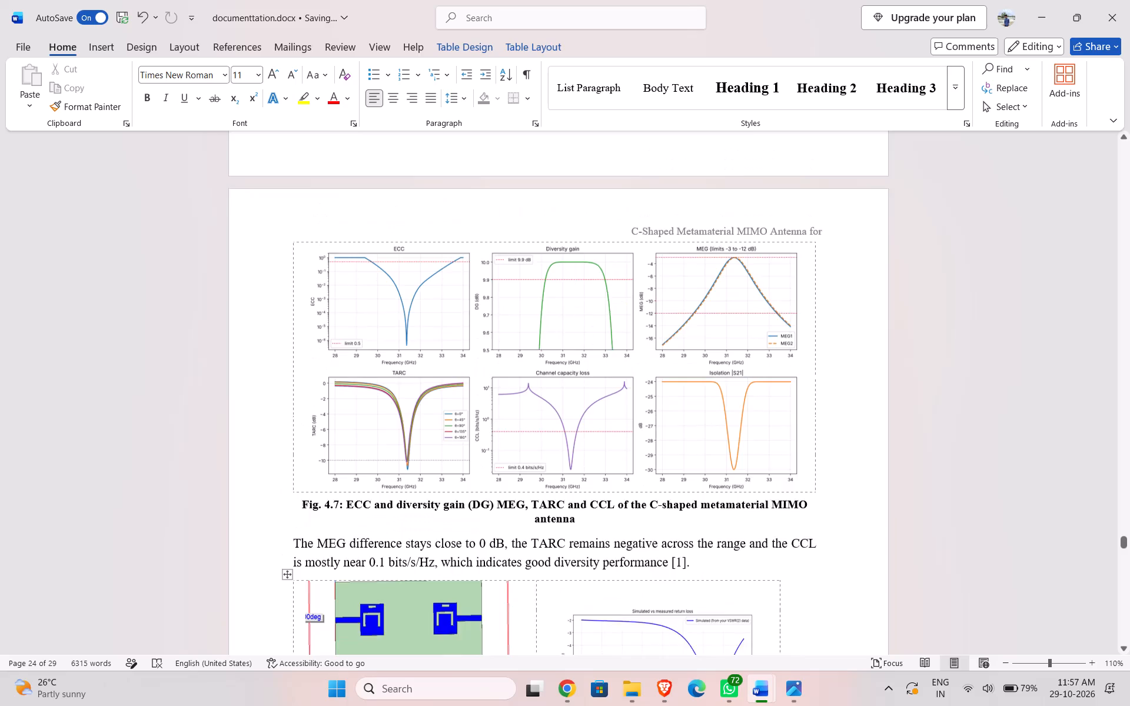
scroll(675, 447, "up", 16)
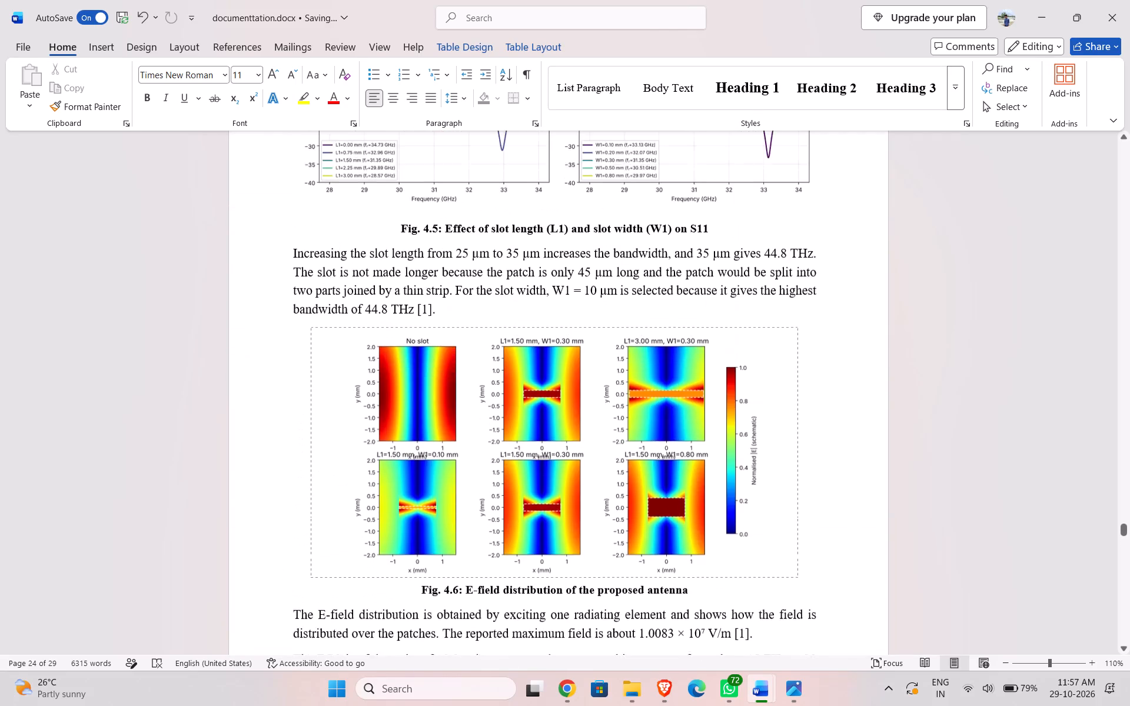
scroll(675, 447, "up", 20)
scroll(675, 447, "up", 9)
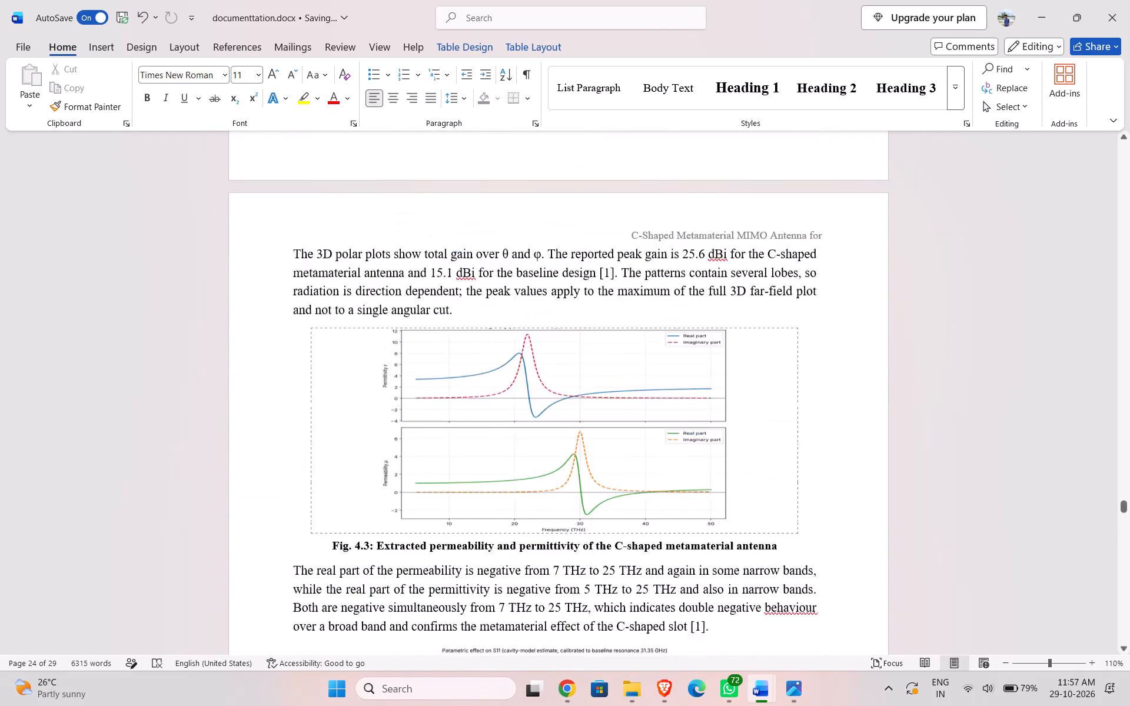
scroll(675, 447, "up", 20)
scroll(675, 447, "up", 10)
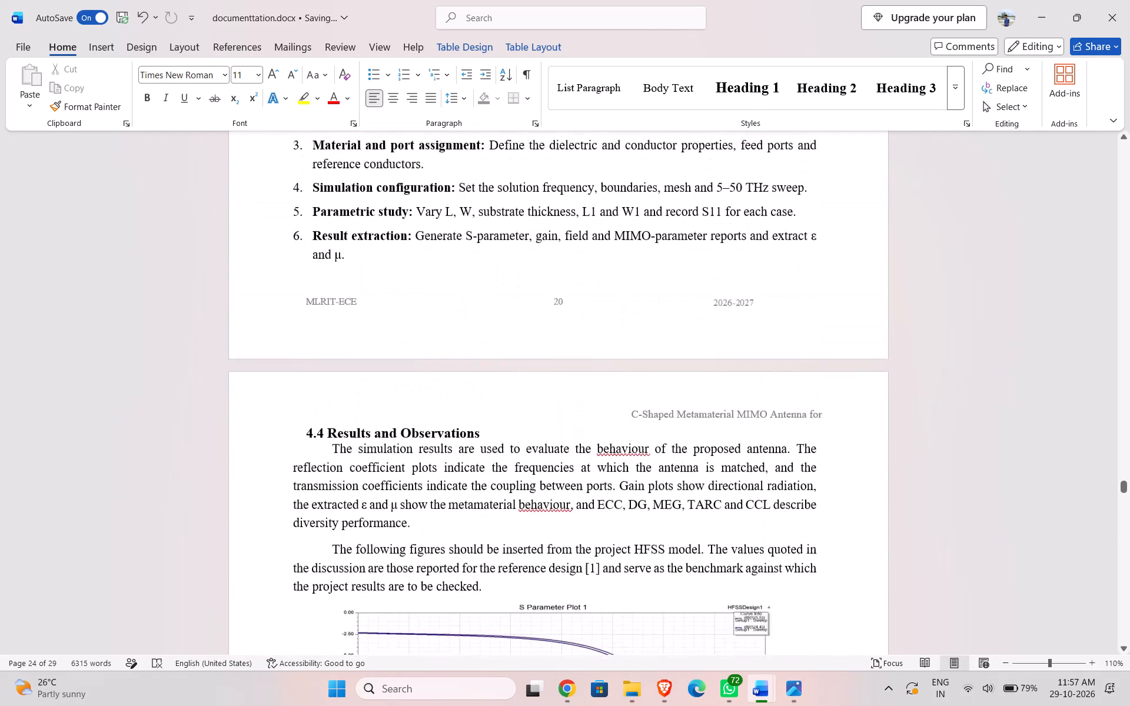
scroll(675, 447, "up", 20)
scroll(675, 447, "up", 7)
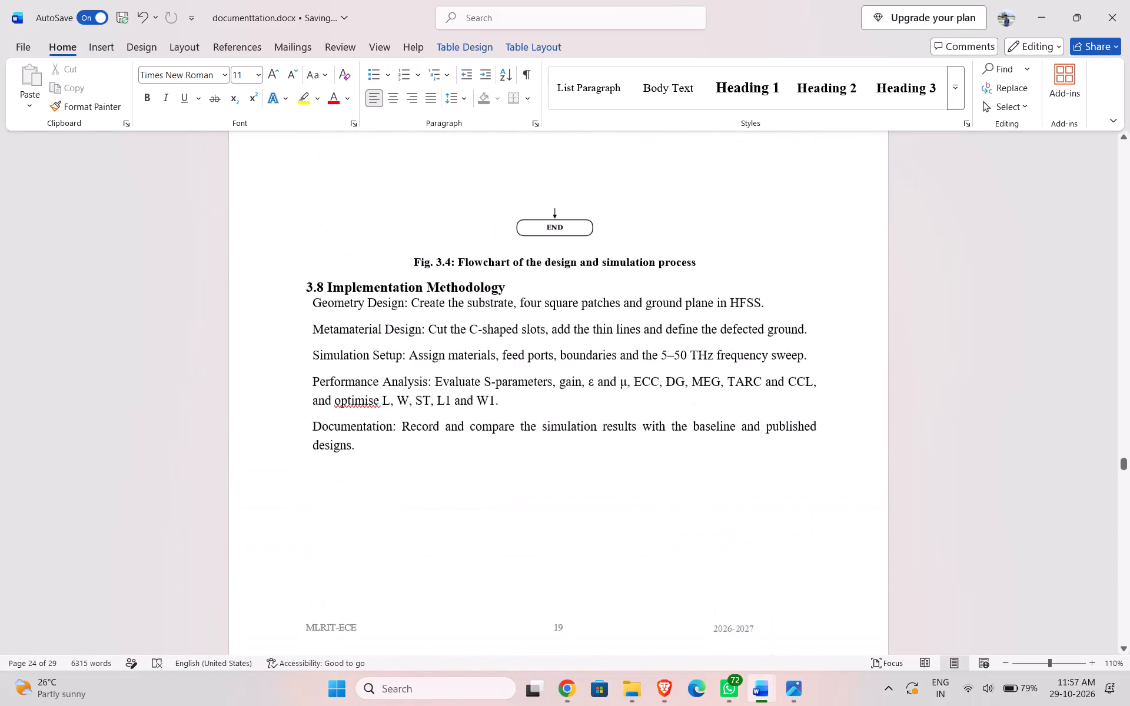
scroll(675, 447, "up", 20)
scroll(675, 447, "up", 10)
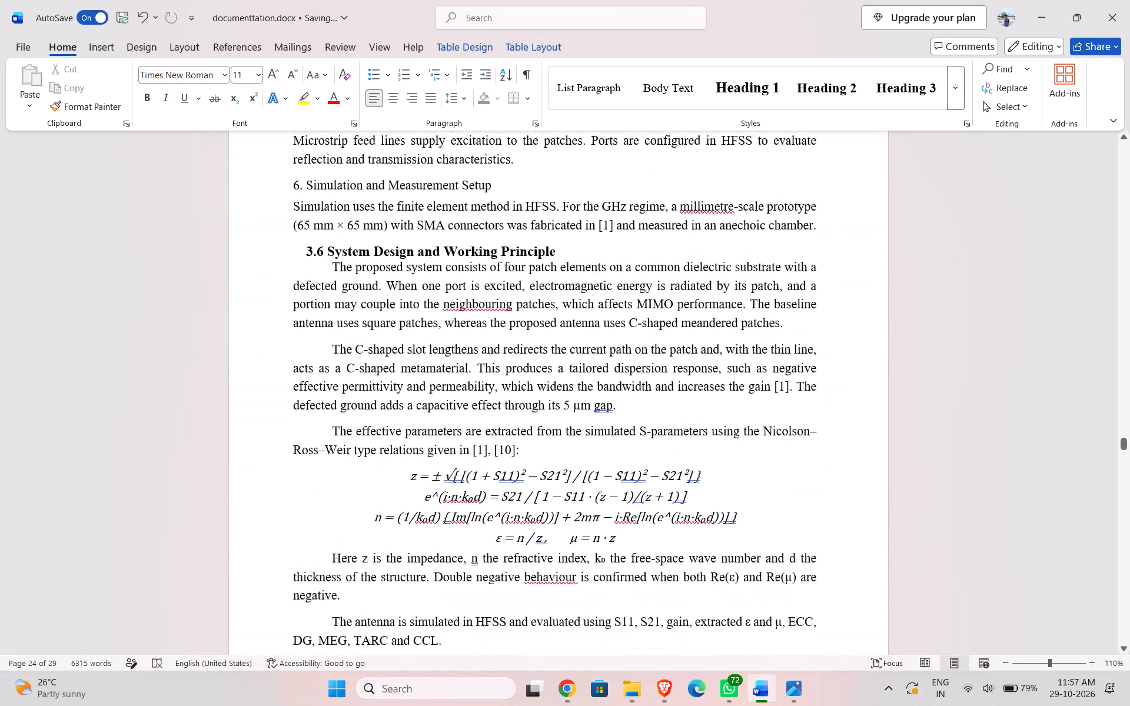
scroll(675, 447, "up", 20)
scroll(675, 447, "up", 8)
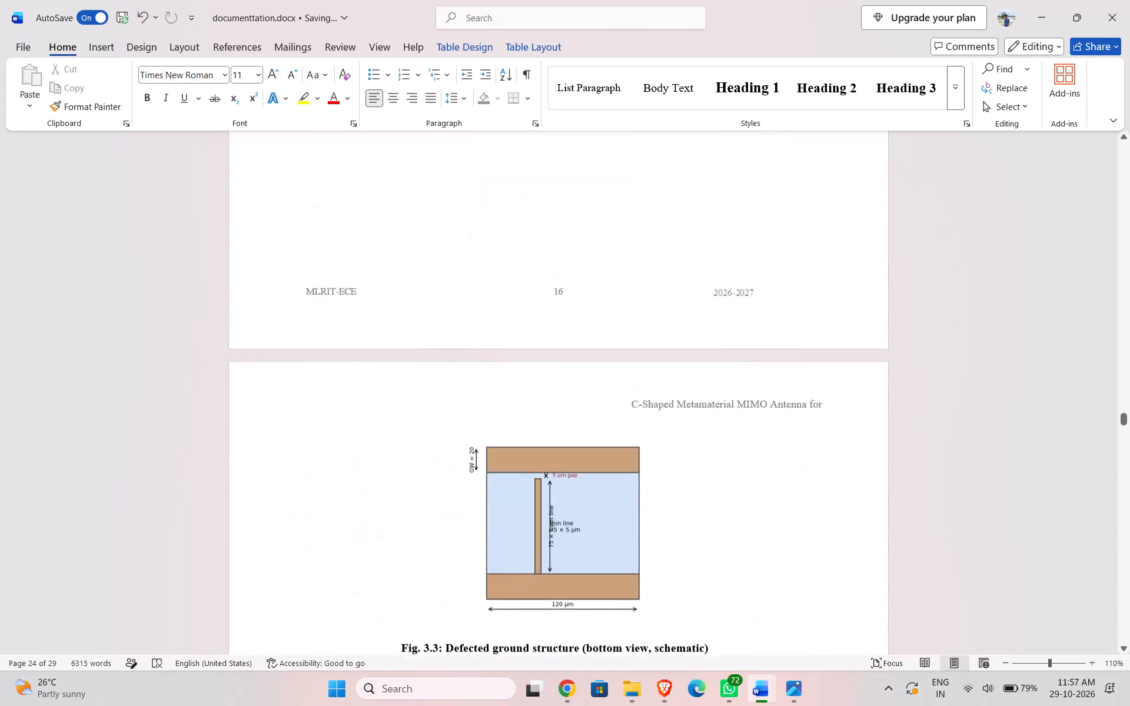
scroll(675, 448, "down", 1)
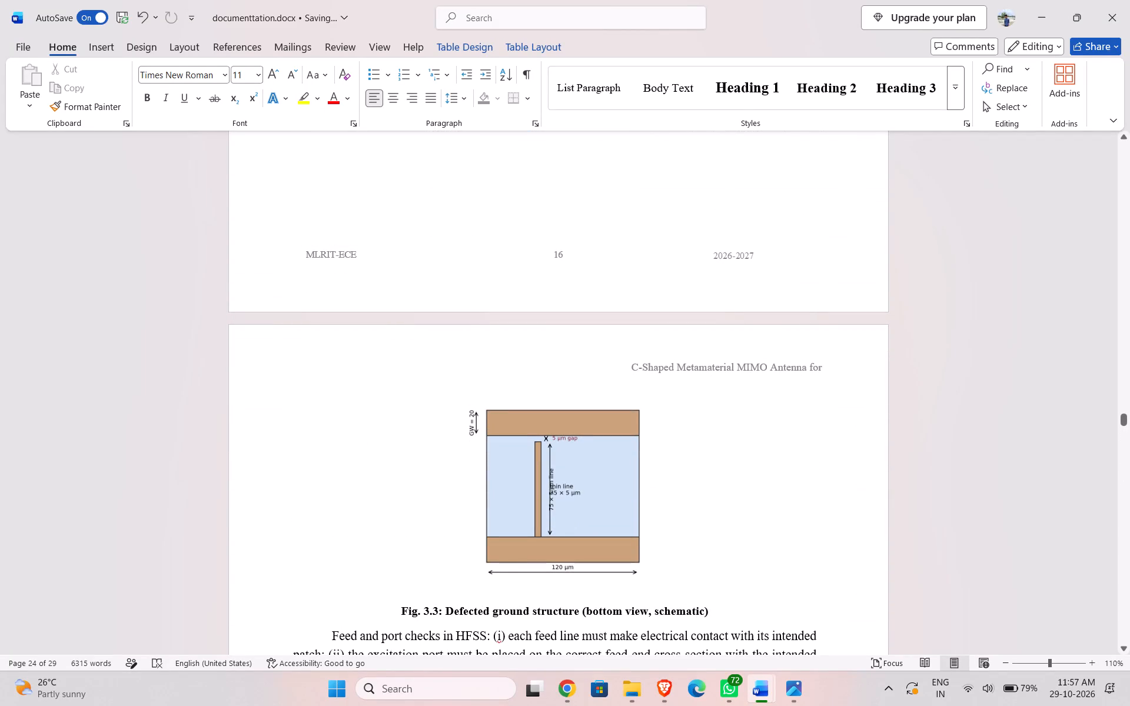
scroll(577, 505, "up", 2)
scroll(577, 505, "down", 3)
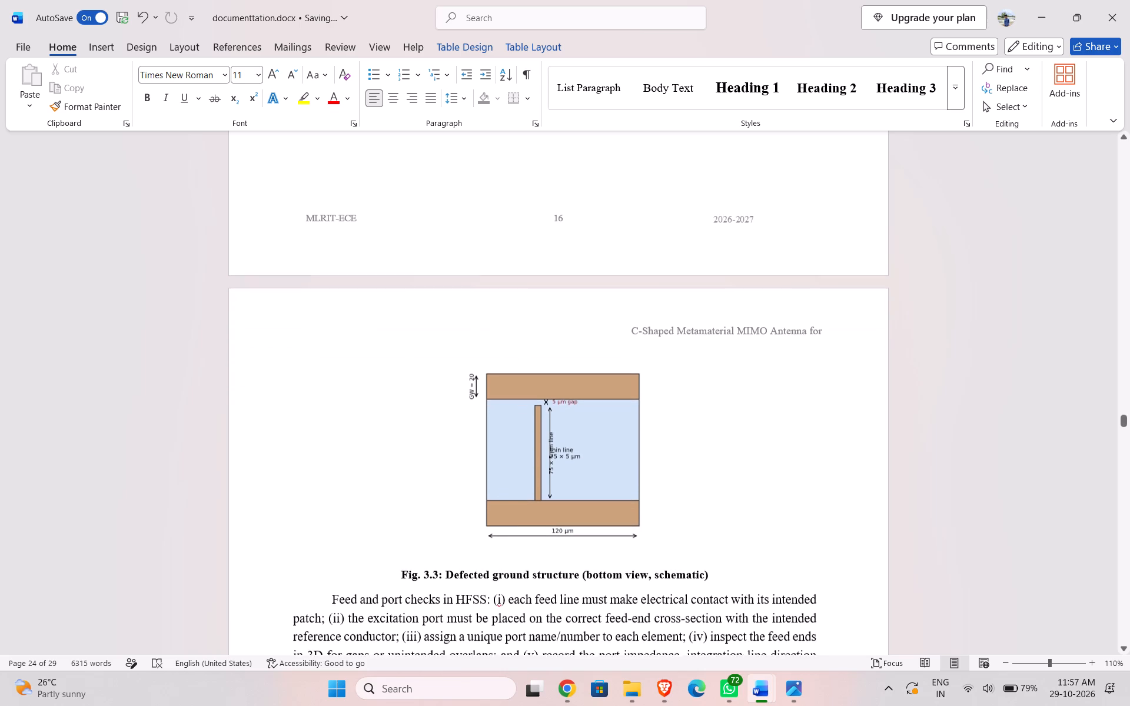
scroll(577, 505, "up", 20)
scroll(577, 505, "up", 5)
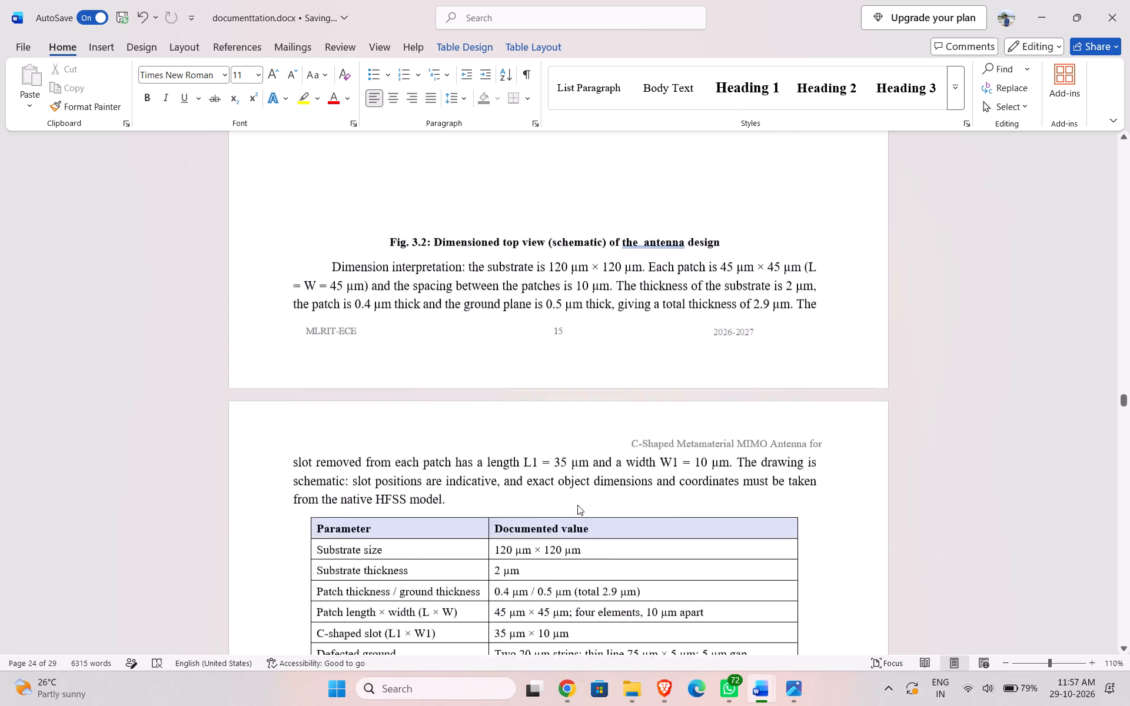
scroll(577, 505, "up", 20)
scroll(577, 505, "up", 7)
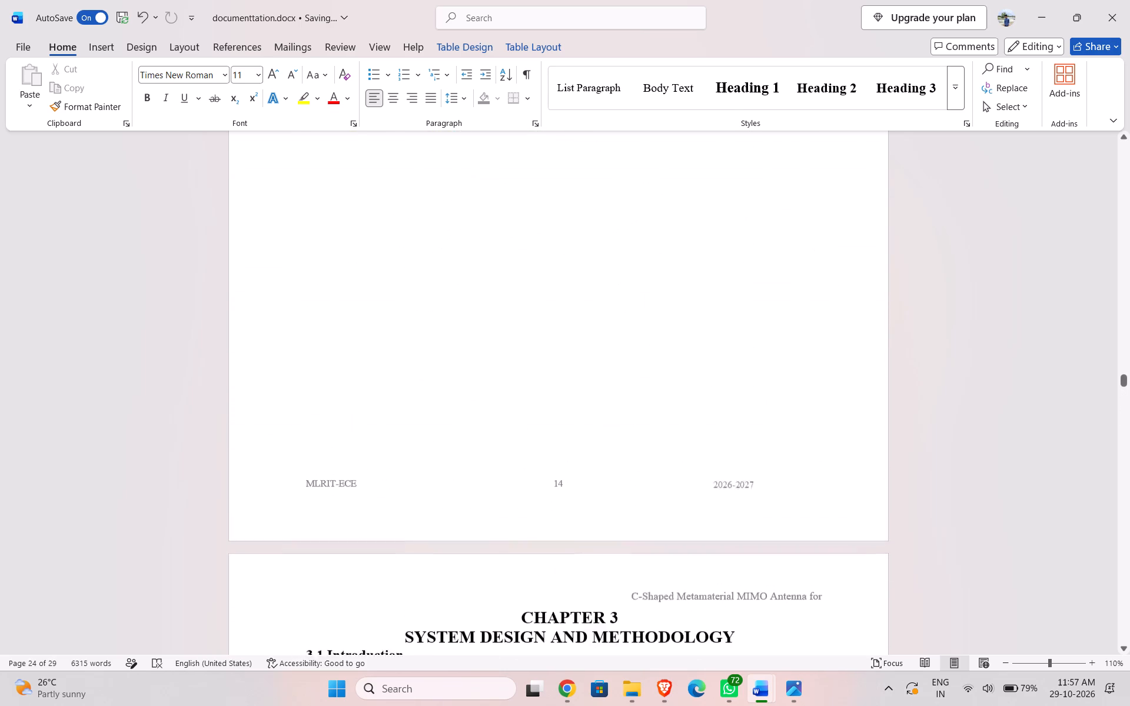
scroll(577, 505, "up", 20)
scroll(577, 505, "up", 13)
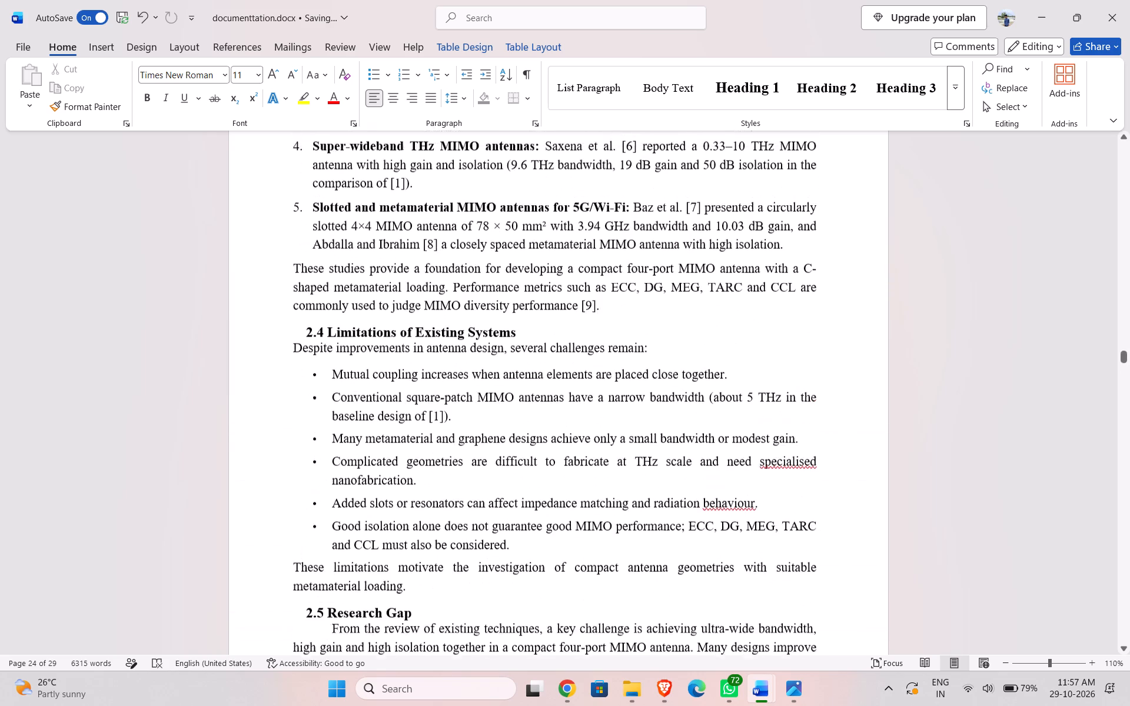
scroll(577, 505, "up", 20)
scroll(577, 505, "up", 13)
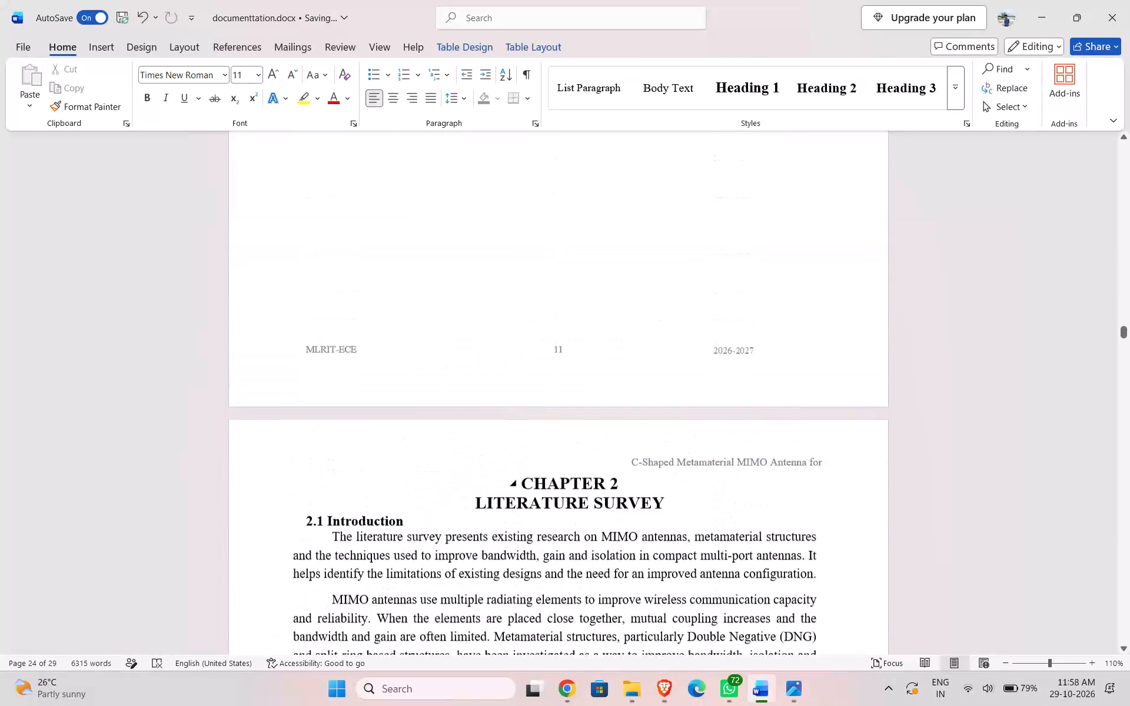
scroll(577, 505, "up", 20)
scroll(577, 505, "up", 6)
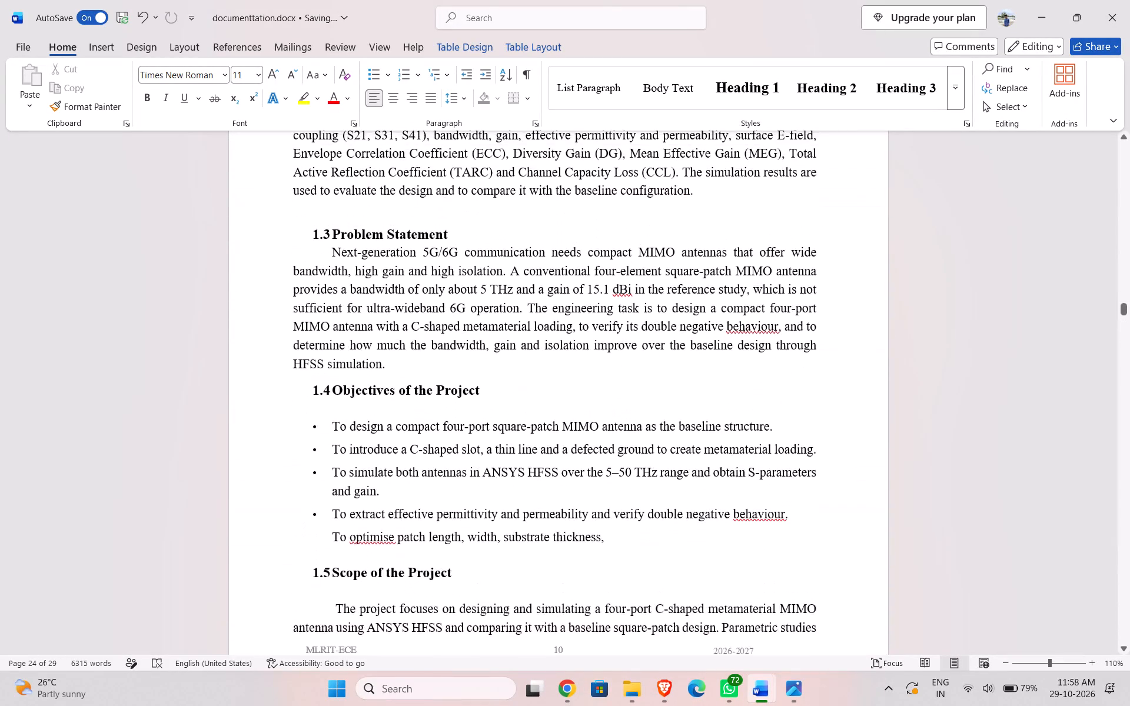
scroll(577, 505, "up", 8)
In the List of Figures, extend the Fig. 4.7 entry with "and MEG, TARC and CCL", reusing the Fig. 4.8 entry's text.
left_click_drag(1124, 304, 1112, 158)
scroll(500, 488, "down", 9)
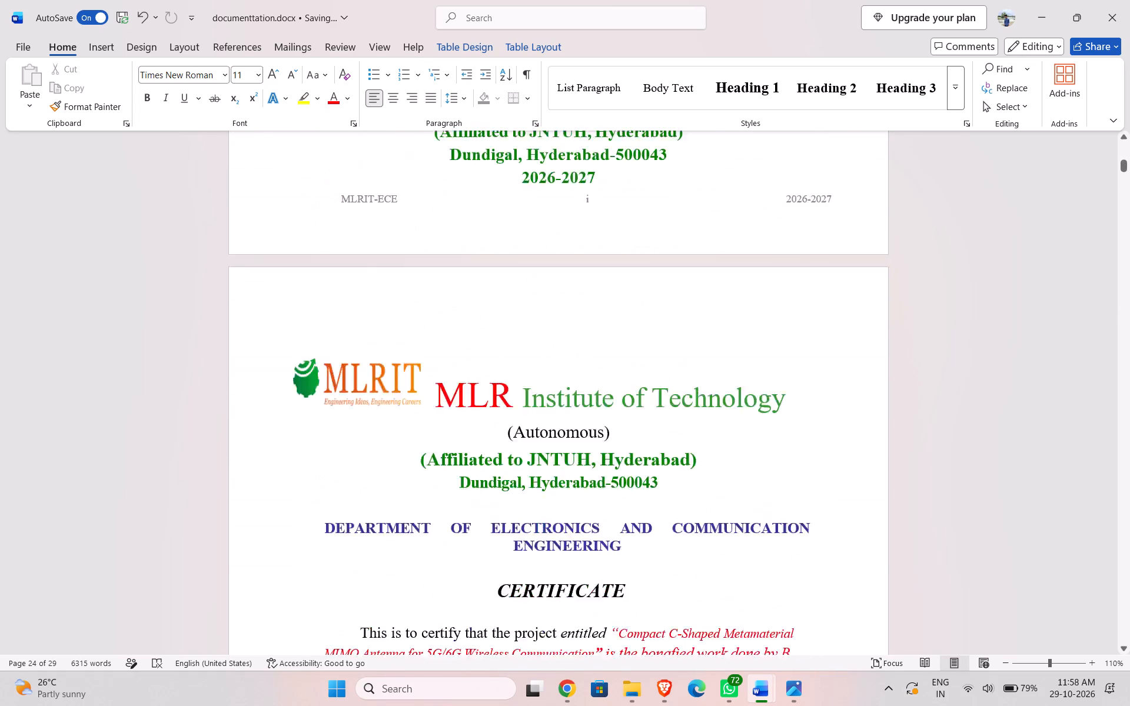
scroll(500, 492, "down", 20)
scroll(500, 492, "down", 13)
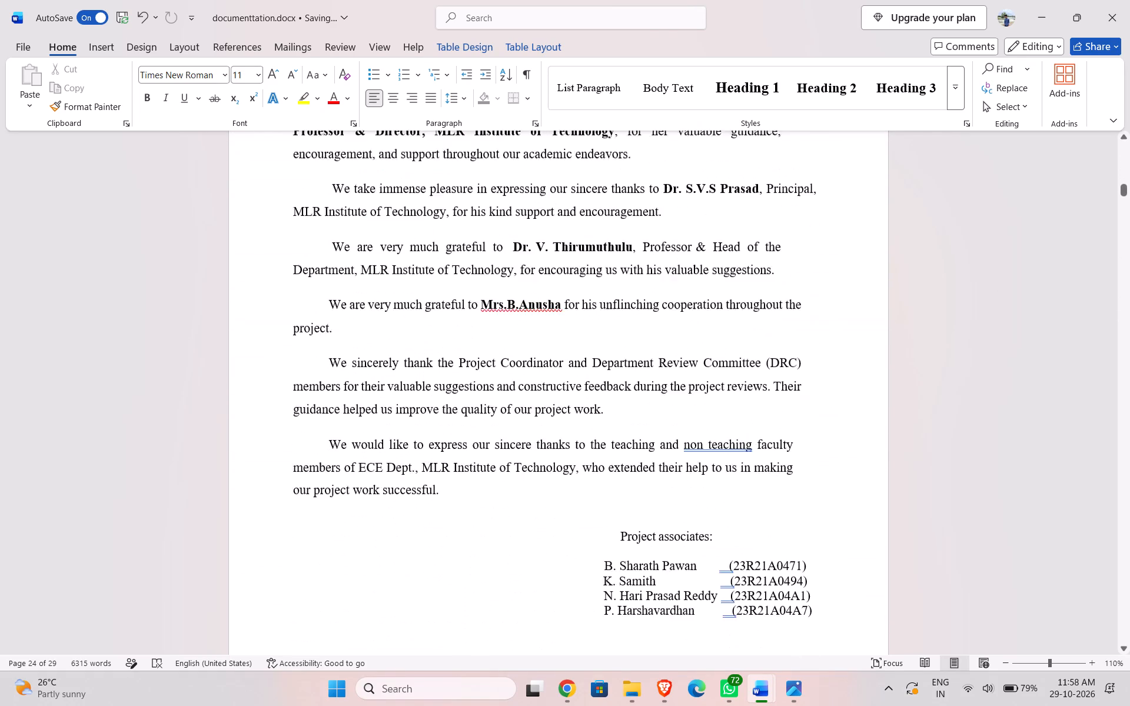
scroll(499, 492, "down", 5)
scroll(499, 492, "down", 20)
scroll(499, 492, "down", 2)
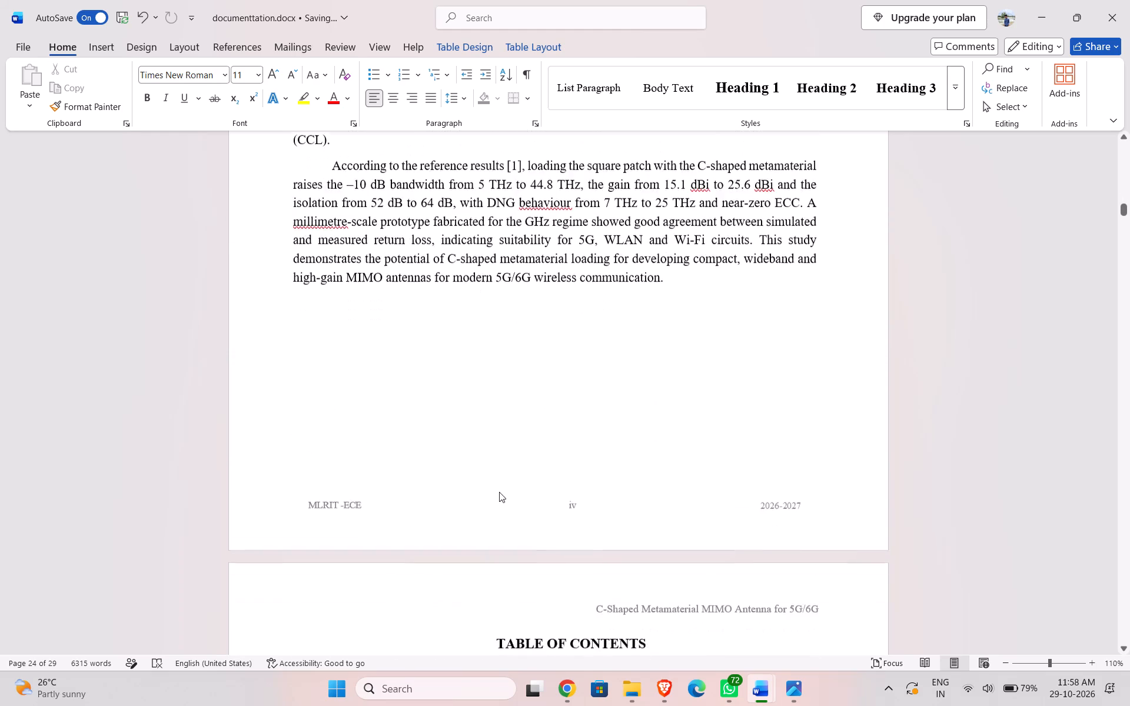
scroll(499, 492, "down", 12)
scroll(499, 492, "down", 15)
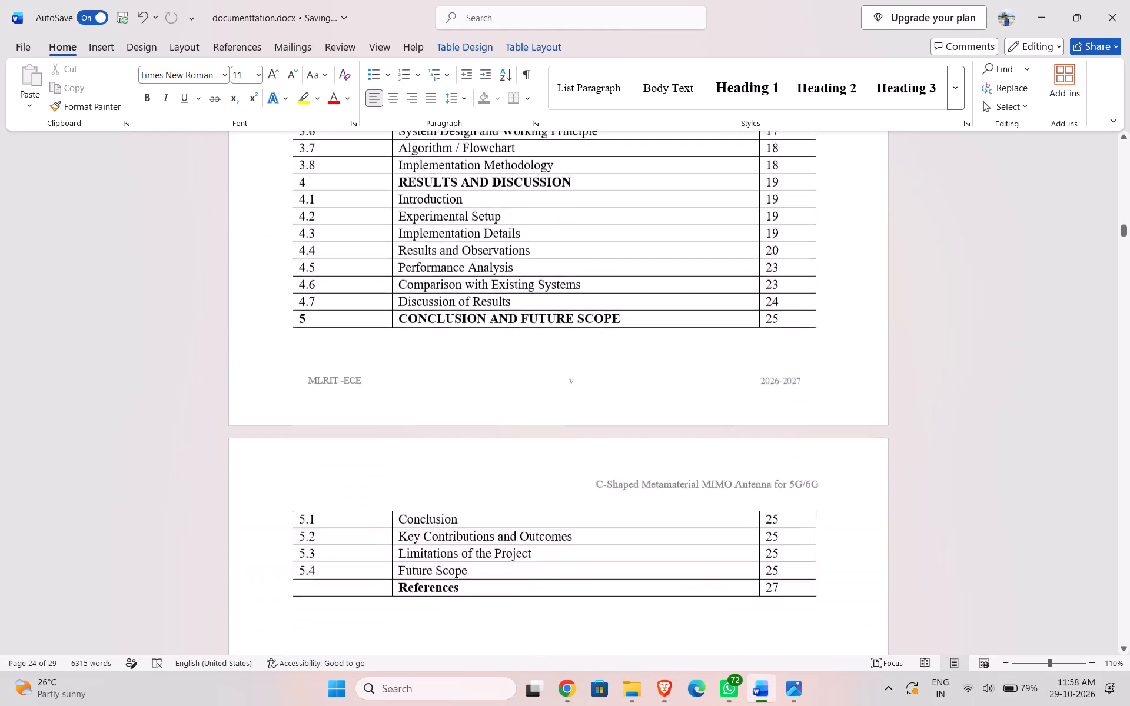
scroll(499, 492, "down", 5)
scroll(499, 492, "down", 19)
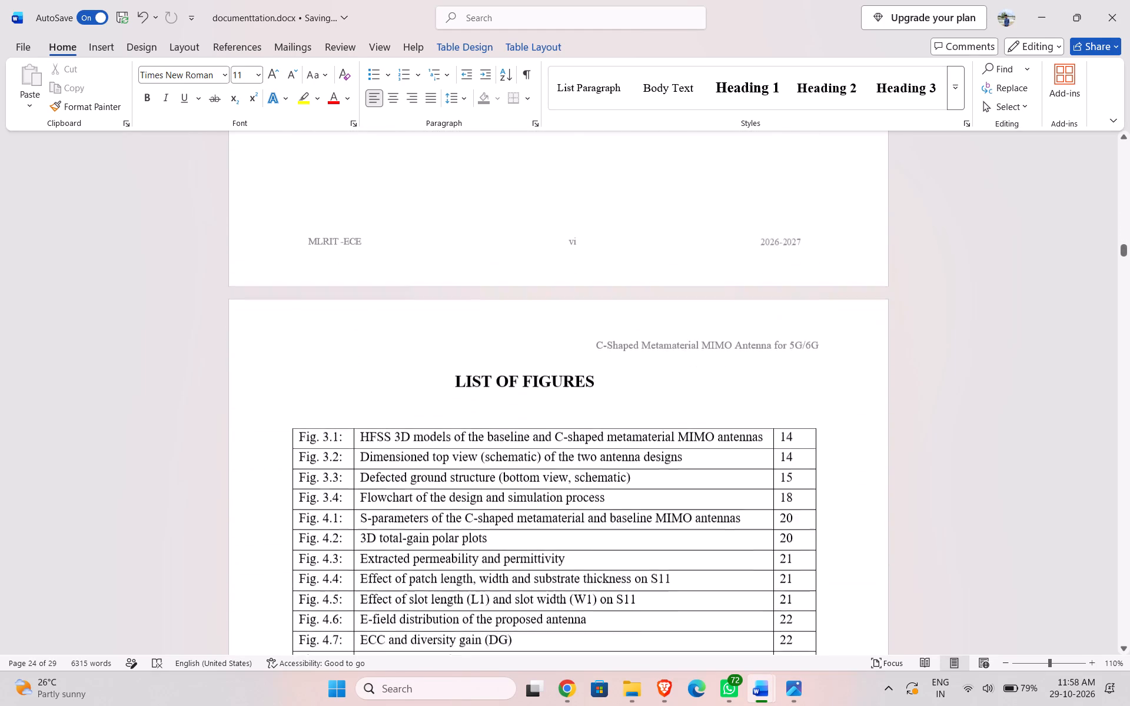
scroll(499, 492, "down", 2)
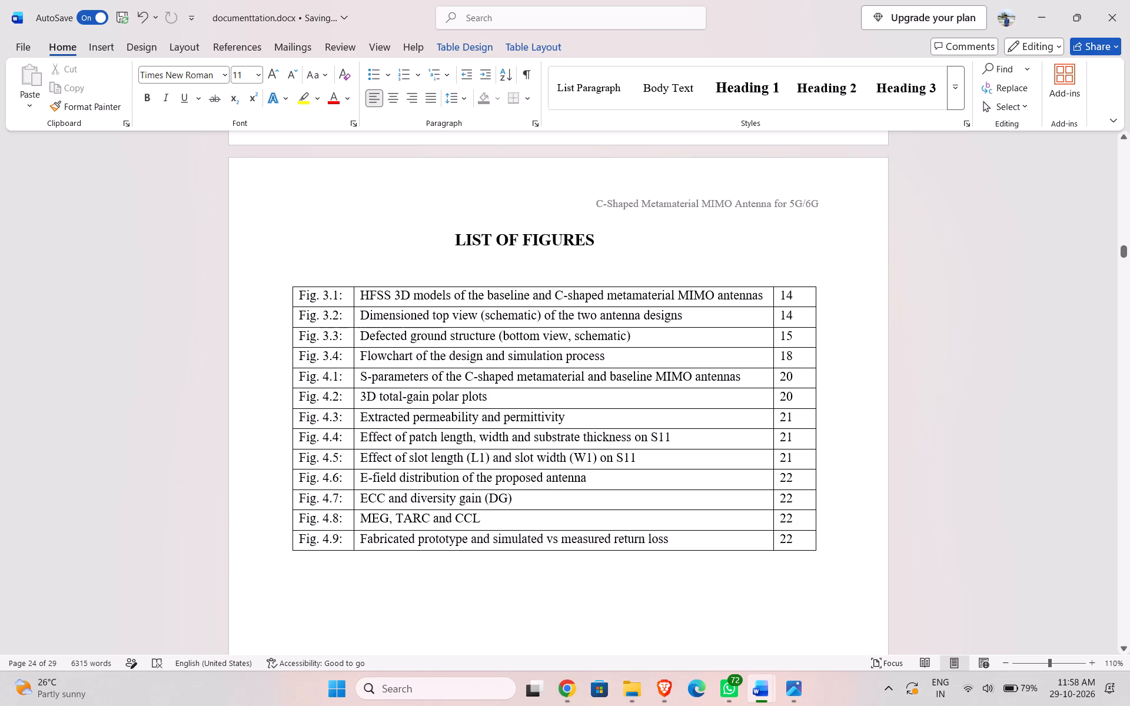
left_click_drag(483, 515, 371, 527)
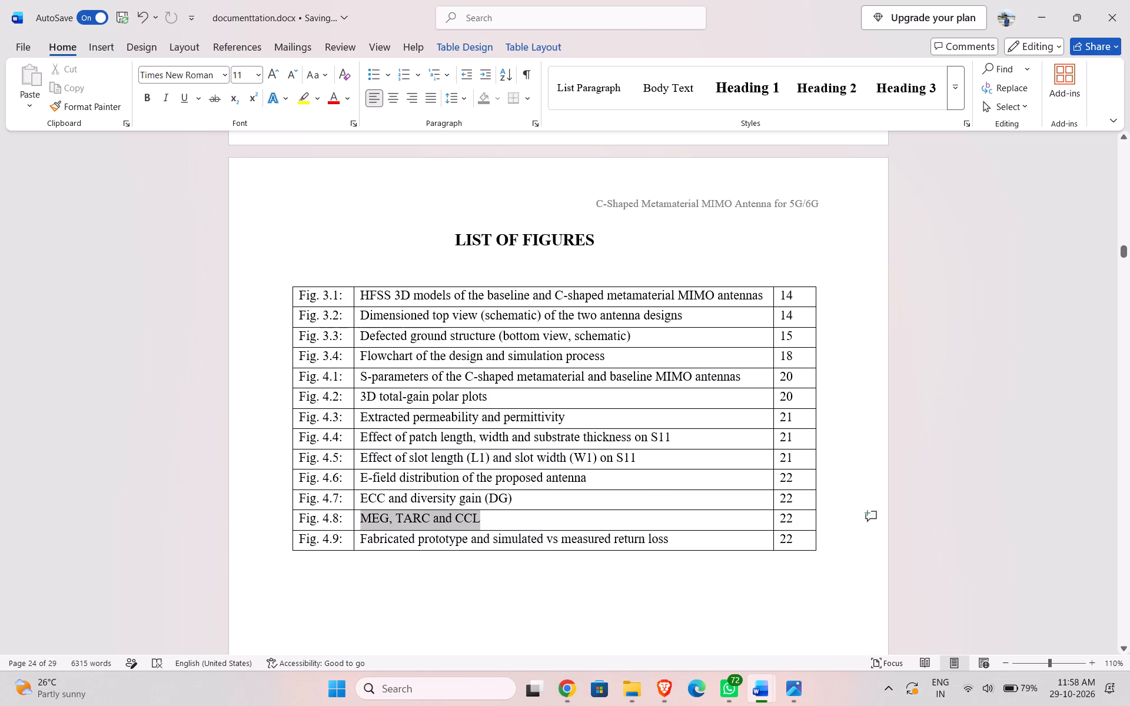
left_click_drag(371, 527, 363, 527)
key("ctrl+c")
left_click(531, 501)
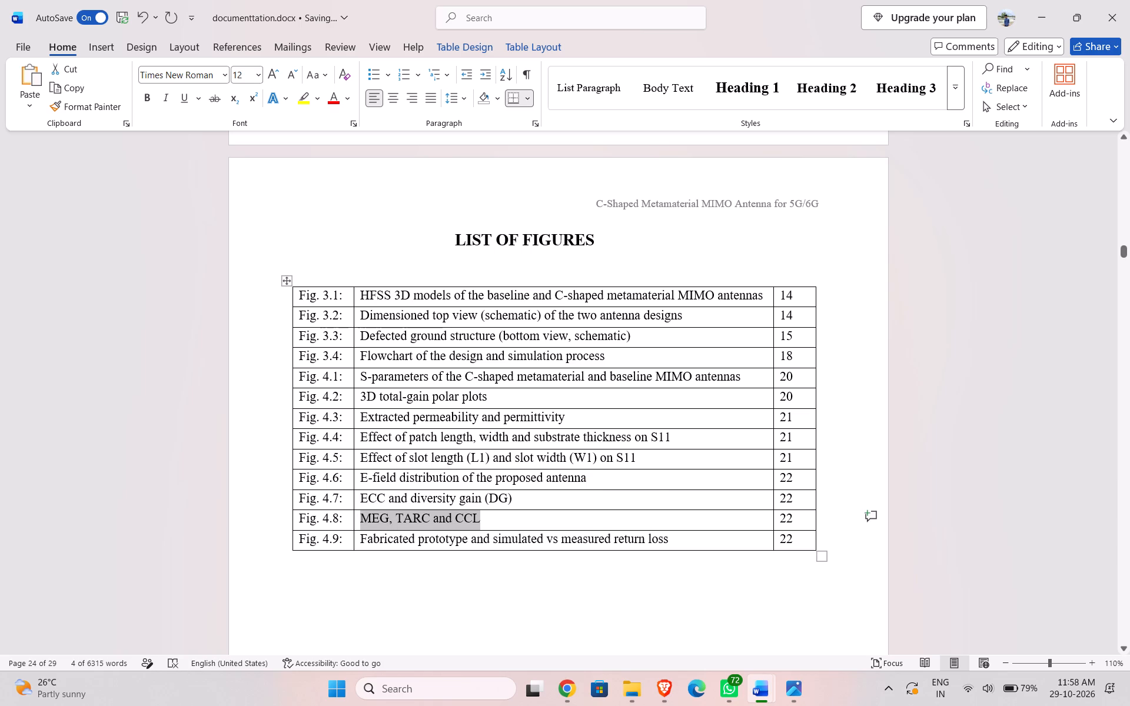
key("space")
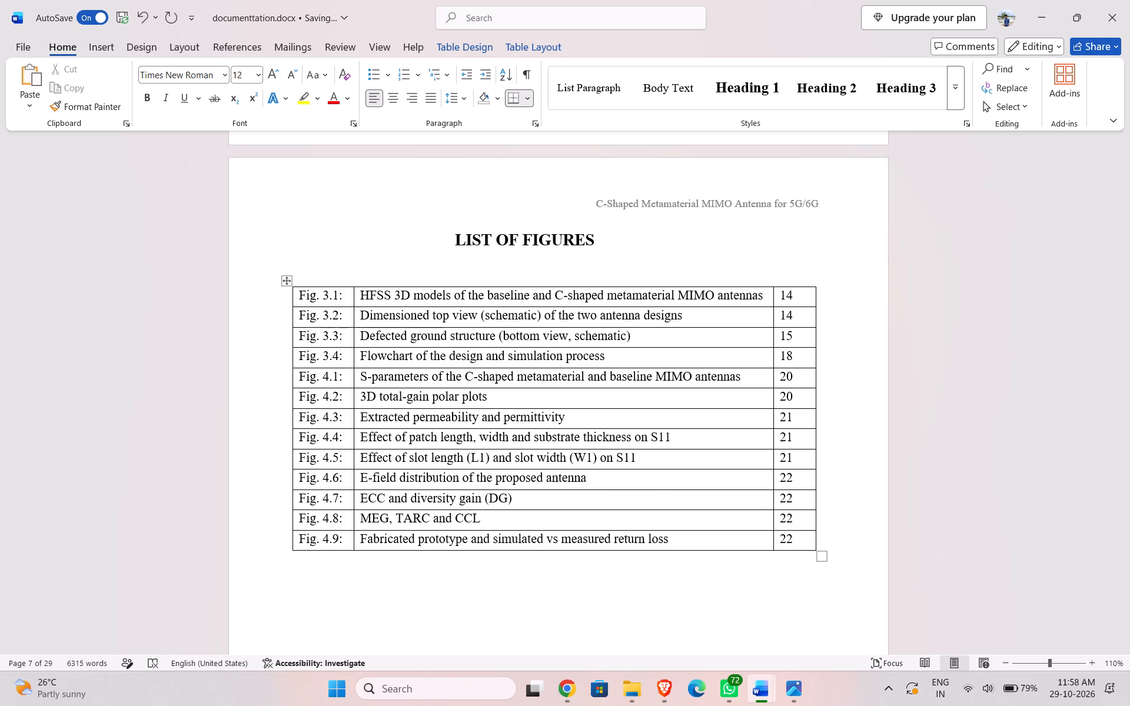
key("ctrl+v")
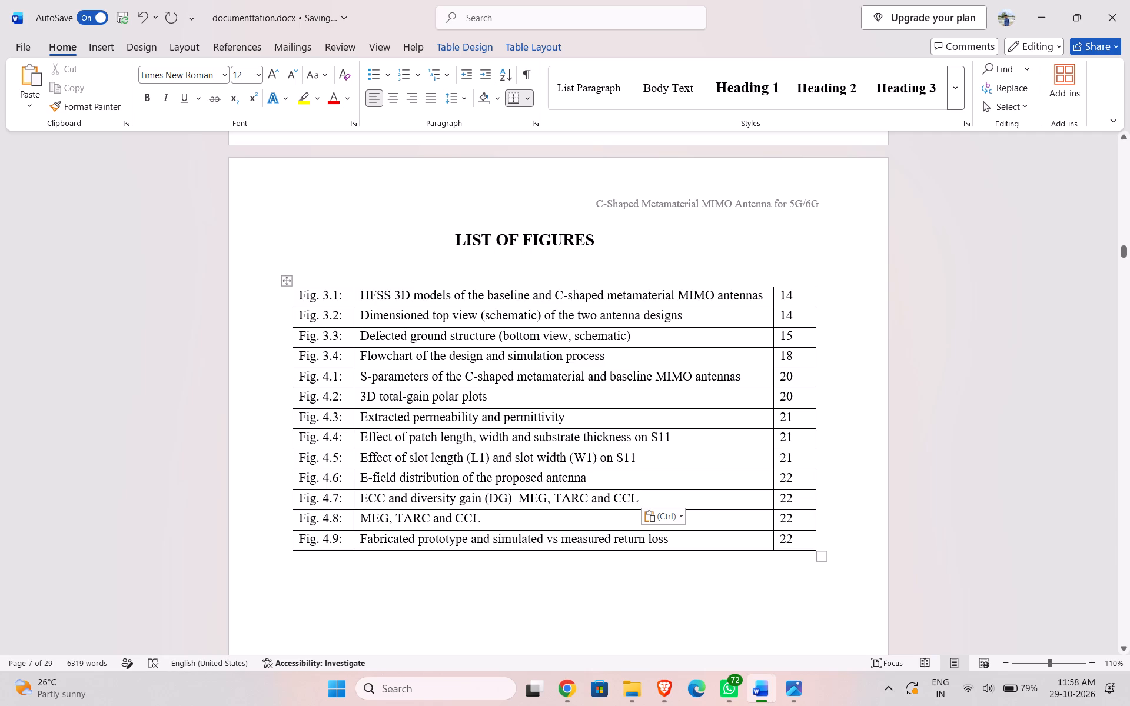
left_click(516, 498)
type("and")
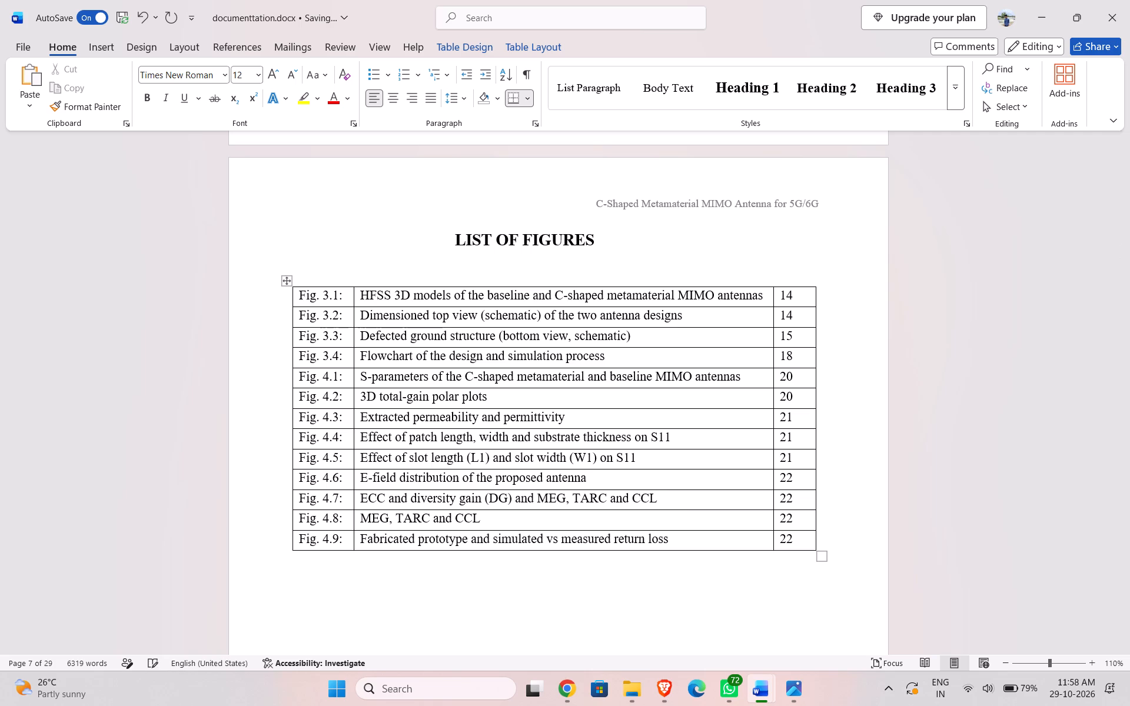
In the List of Figures, replace the Fig. 4.8 title with the Fig. 4.9 title, "Fabricated prototype and simulated vs measured return loss".
triple_click(608, 536)
key("ctrl+c")
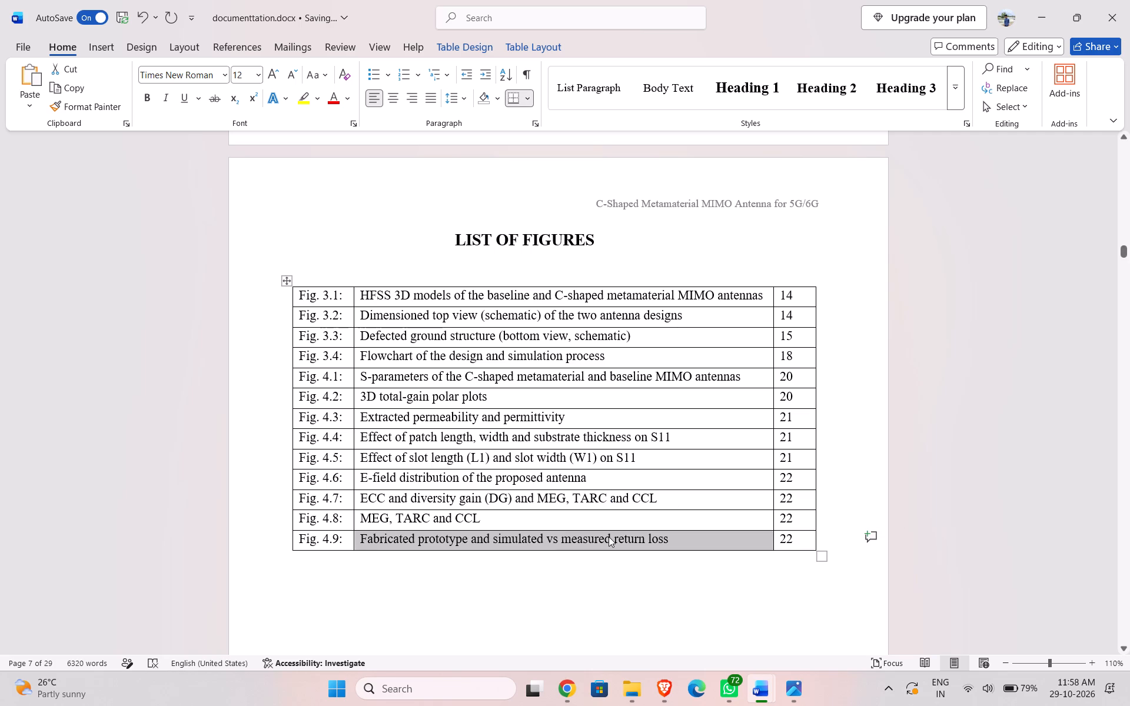
left_click(463, 519)
double_click(466, 519)
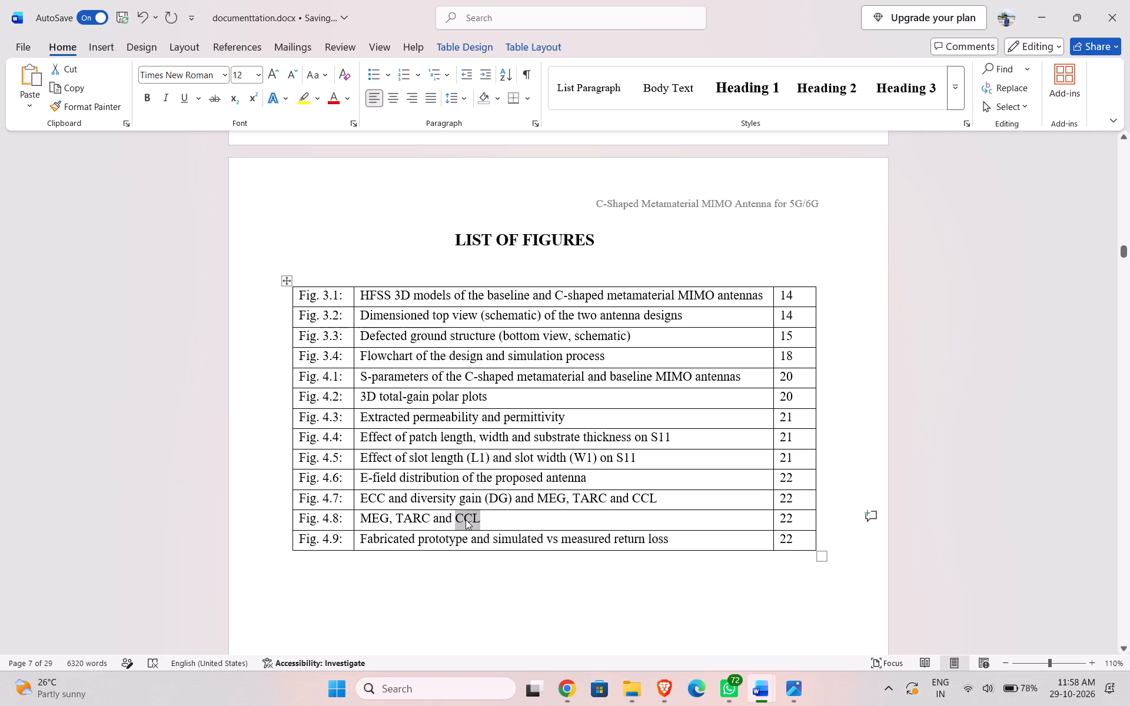
left_click(466, 519, "ctrl")
triple_click(466, 519)
double_click(466, 519)
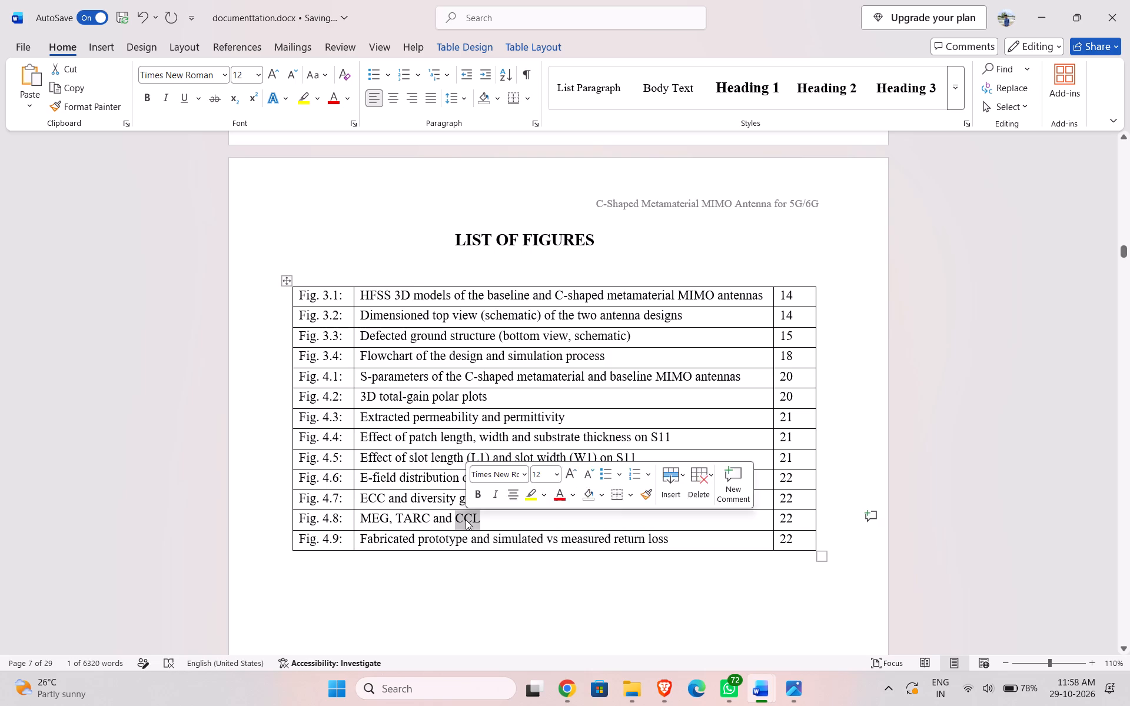
left_click(466, 519)
key("ctrl+v")
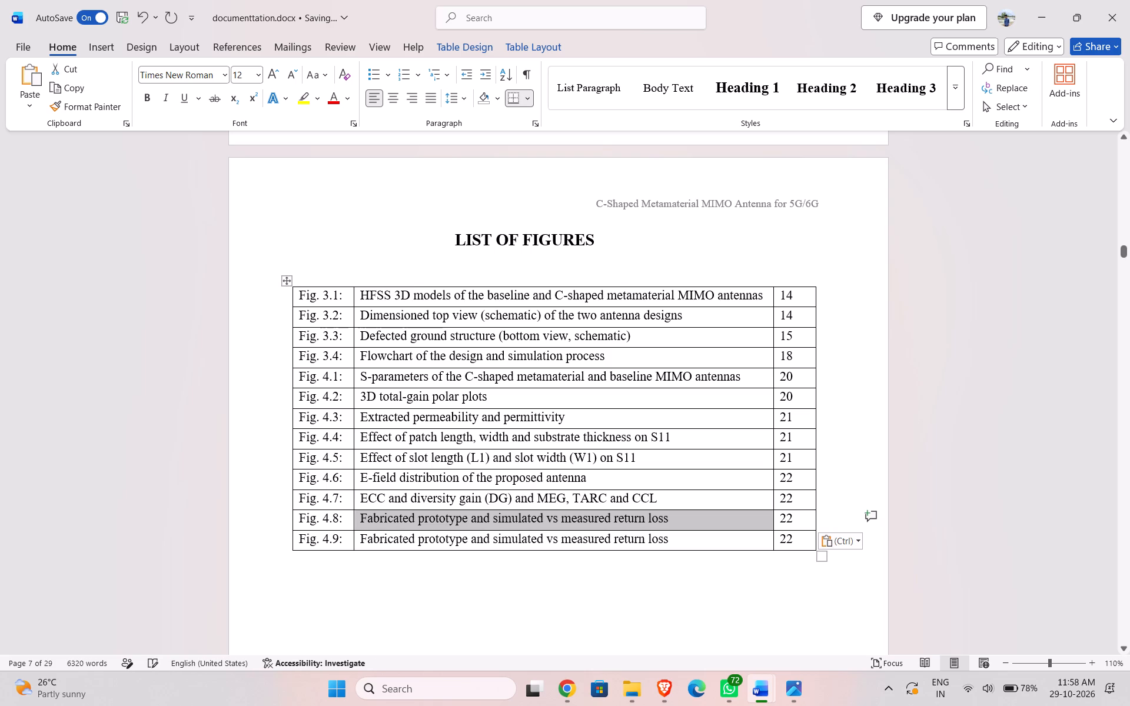
Clear the figure label, title and page number from the redundant Fig. 4.9 row of the List of Figures.
left_click(531, 539)
double_click(539, 539)
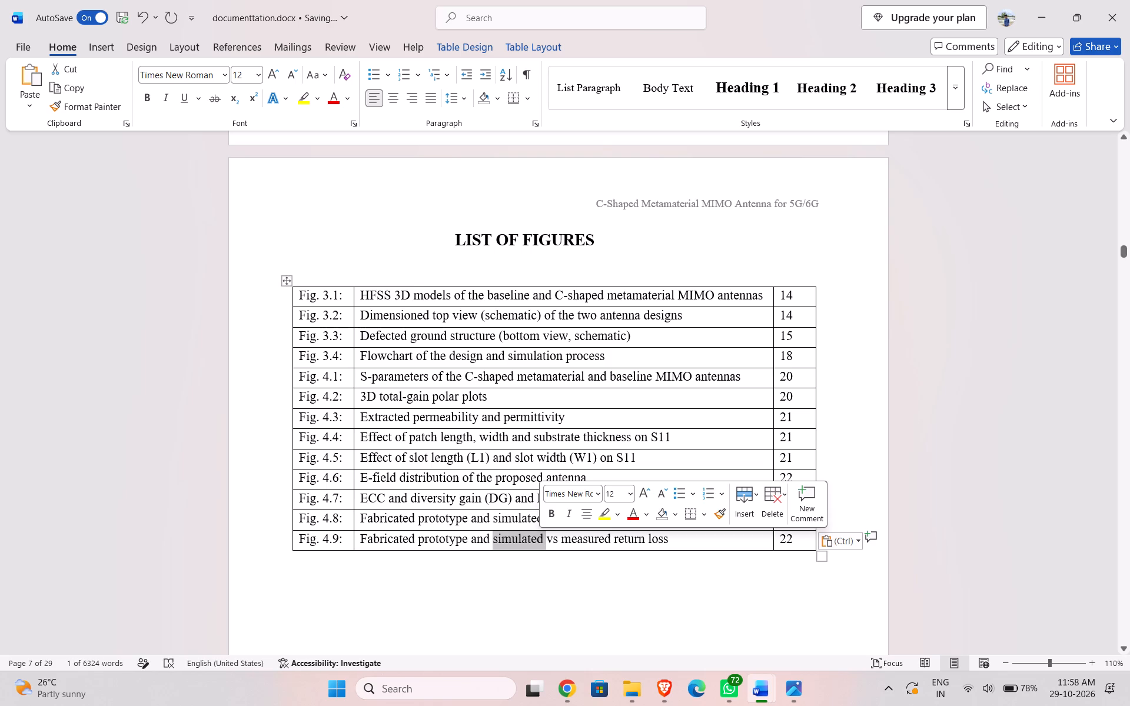
left_click_drag(671, 538, 315, 555)
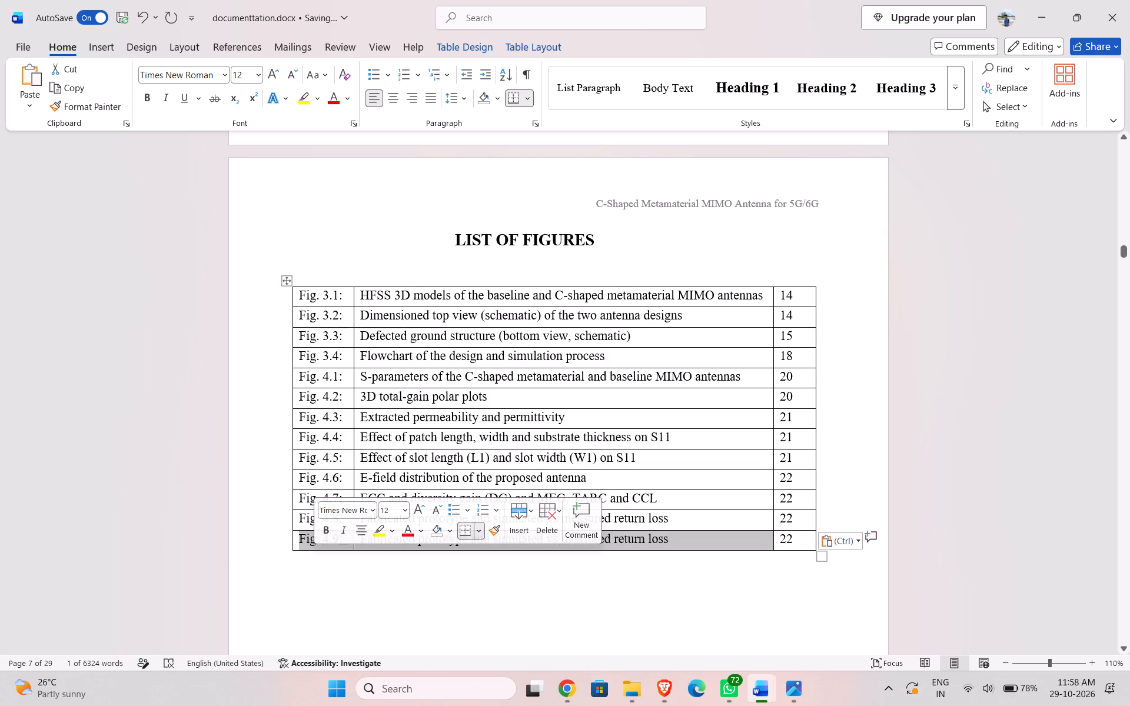
key("Delete")
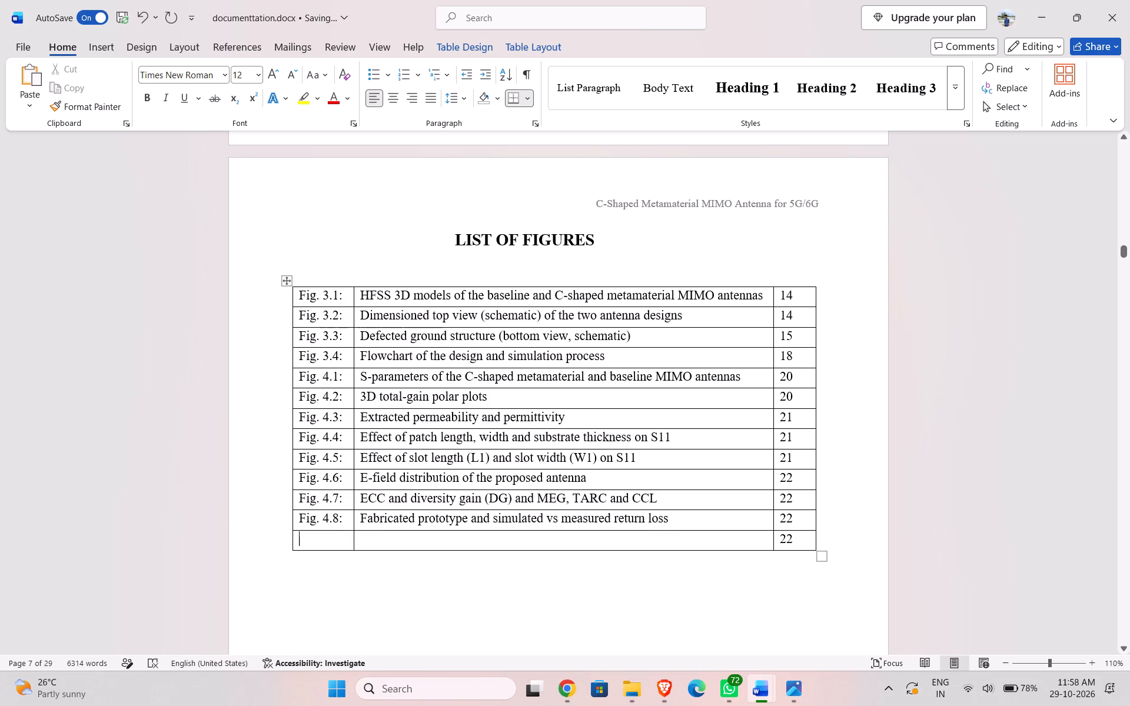
key("BackSpace")
double_click(795, 537)
key("BackSpace")
key("BackSpace")
key("BackSpace")
key("BackSpace")
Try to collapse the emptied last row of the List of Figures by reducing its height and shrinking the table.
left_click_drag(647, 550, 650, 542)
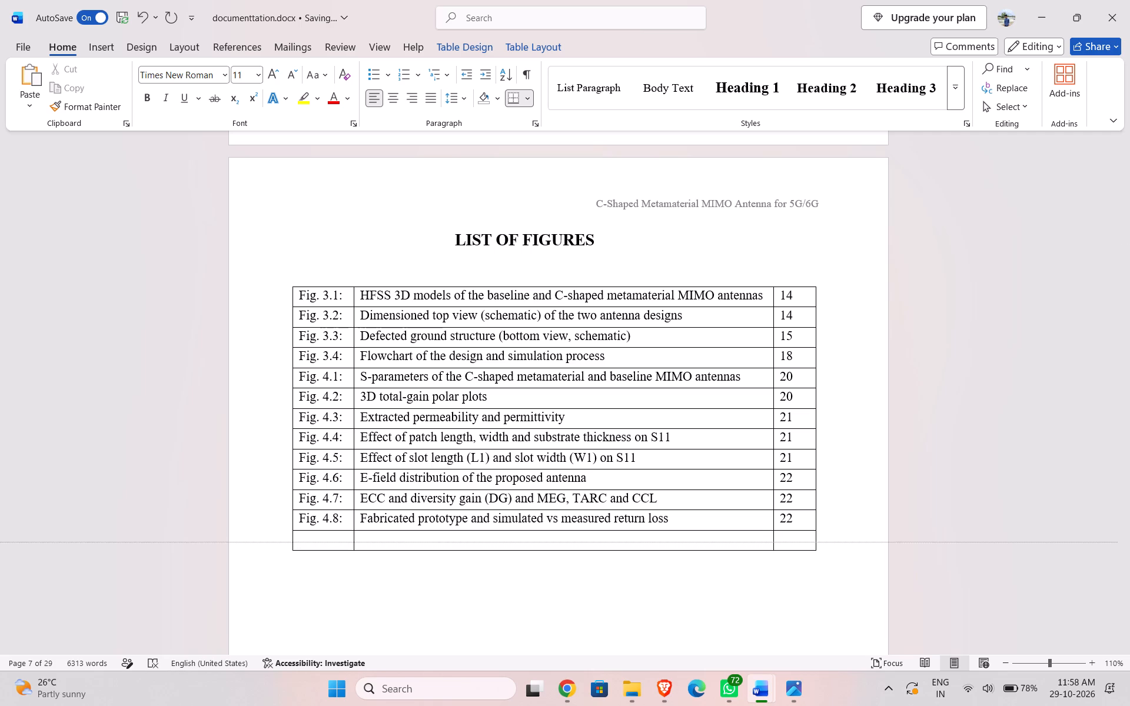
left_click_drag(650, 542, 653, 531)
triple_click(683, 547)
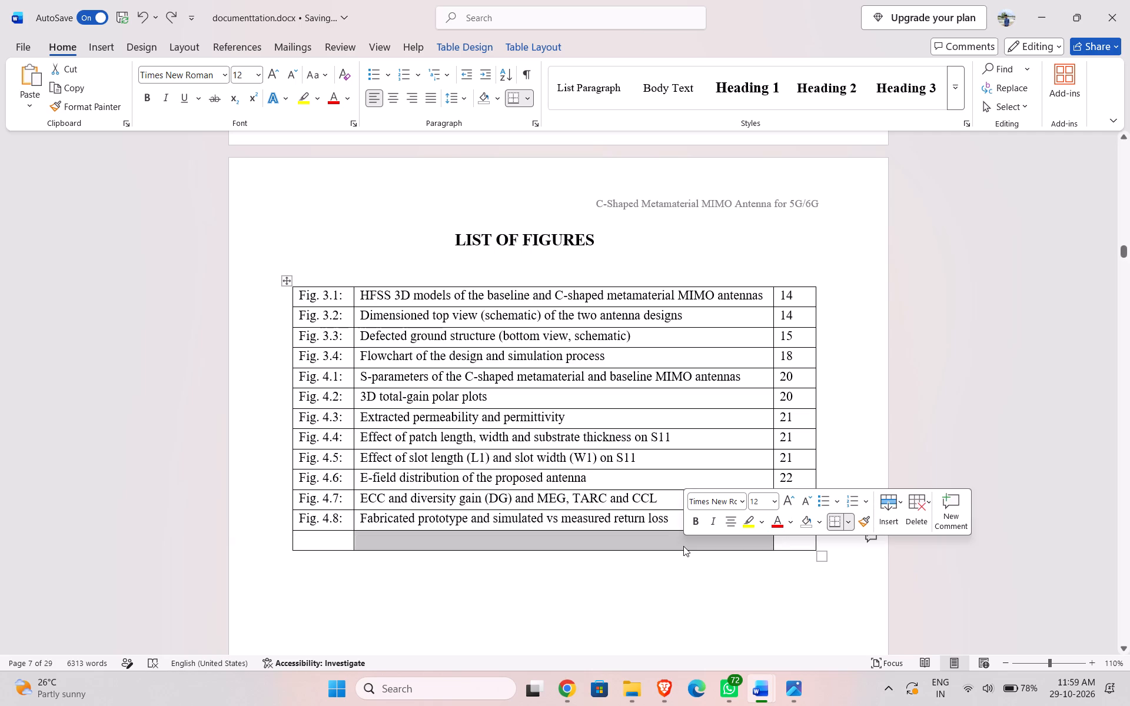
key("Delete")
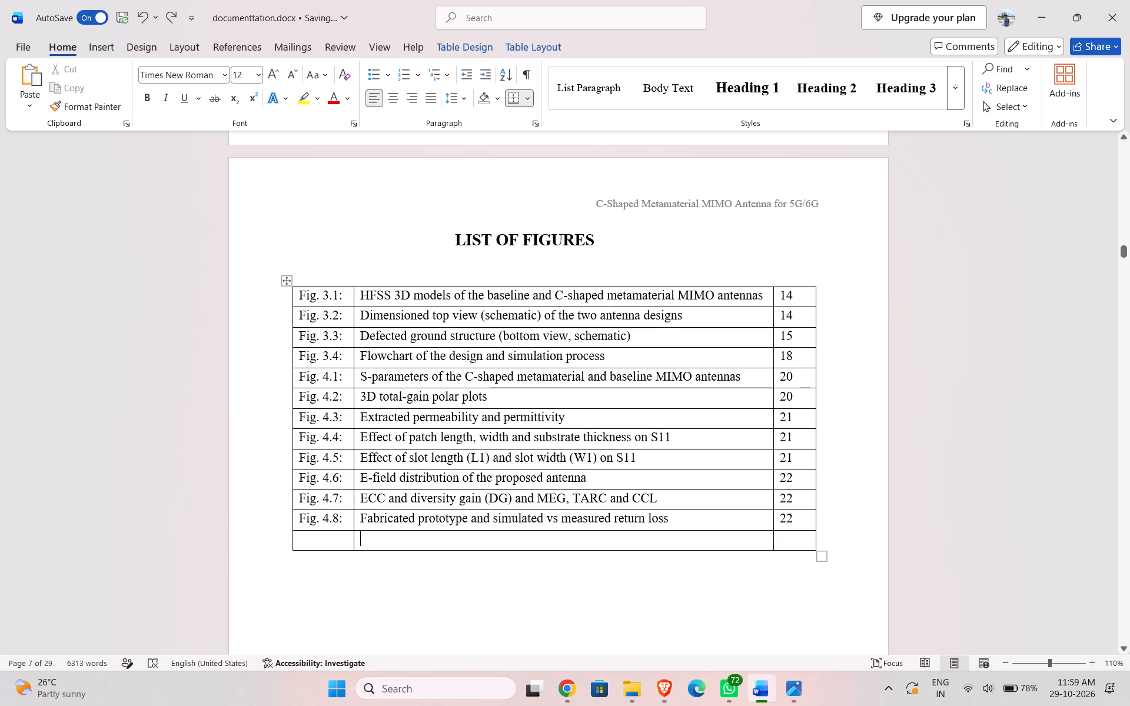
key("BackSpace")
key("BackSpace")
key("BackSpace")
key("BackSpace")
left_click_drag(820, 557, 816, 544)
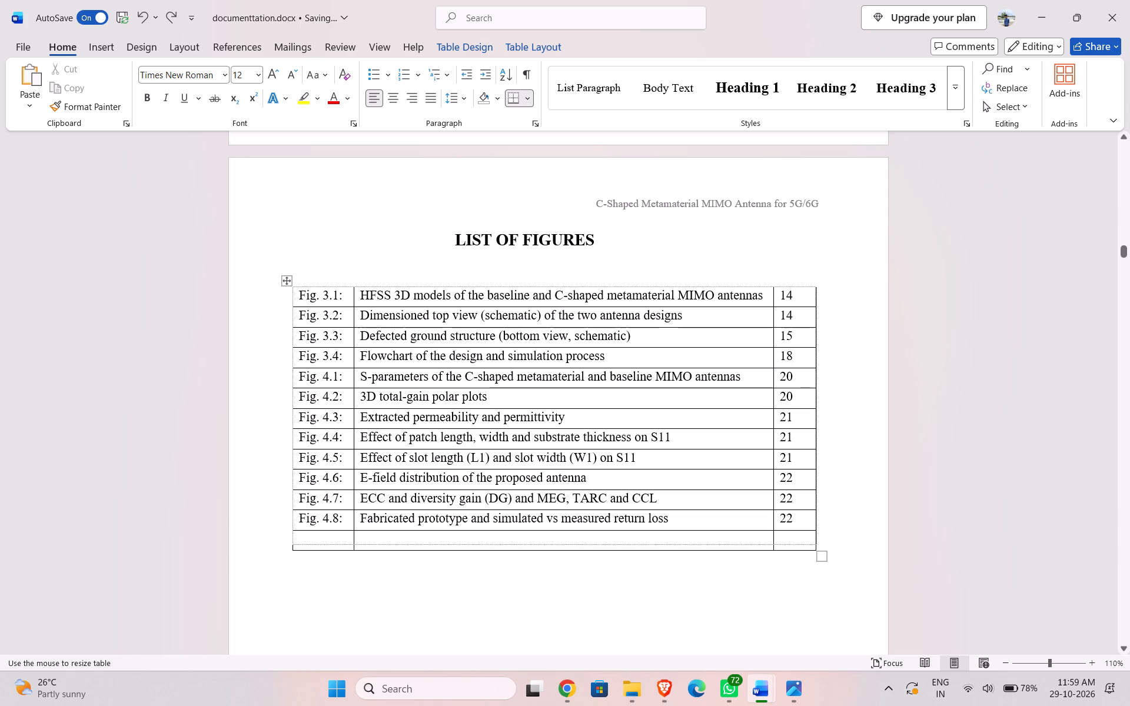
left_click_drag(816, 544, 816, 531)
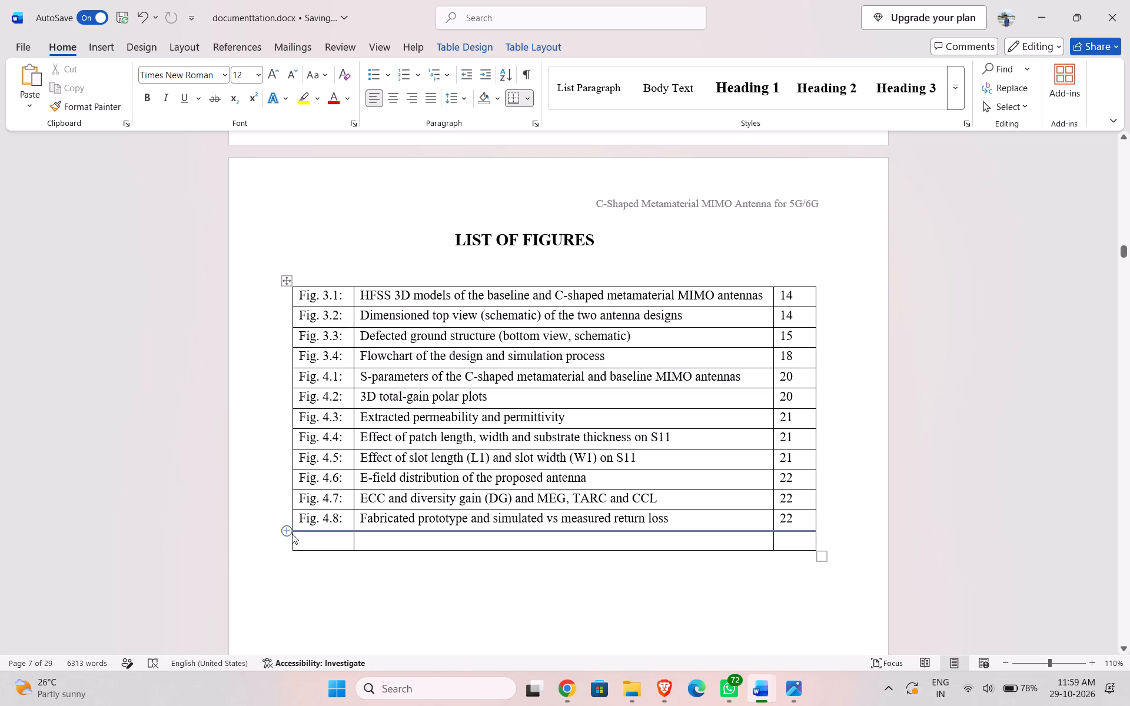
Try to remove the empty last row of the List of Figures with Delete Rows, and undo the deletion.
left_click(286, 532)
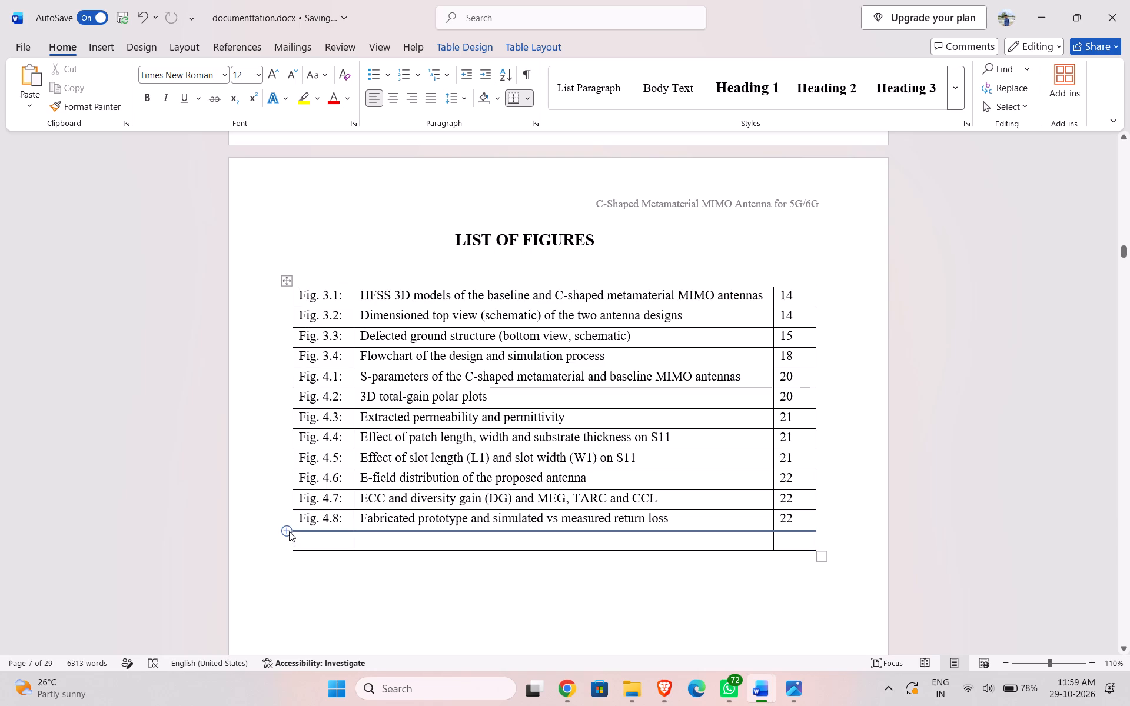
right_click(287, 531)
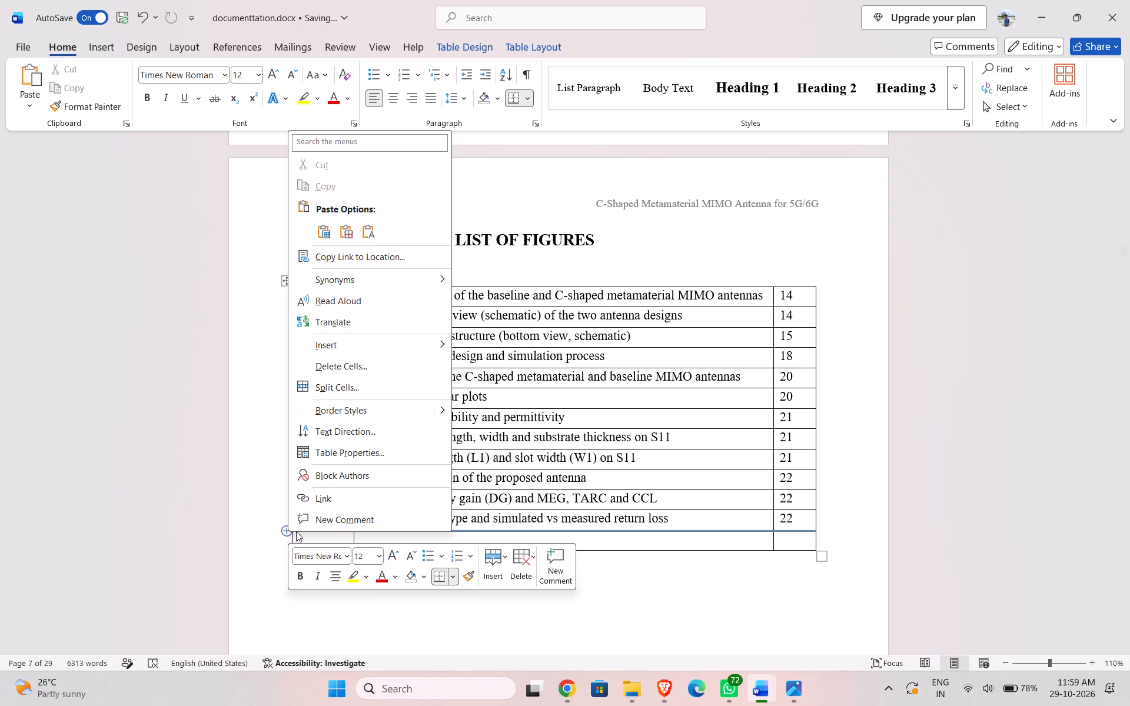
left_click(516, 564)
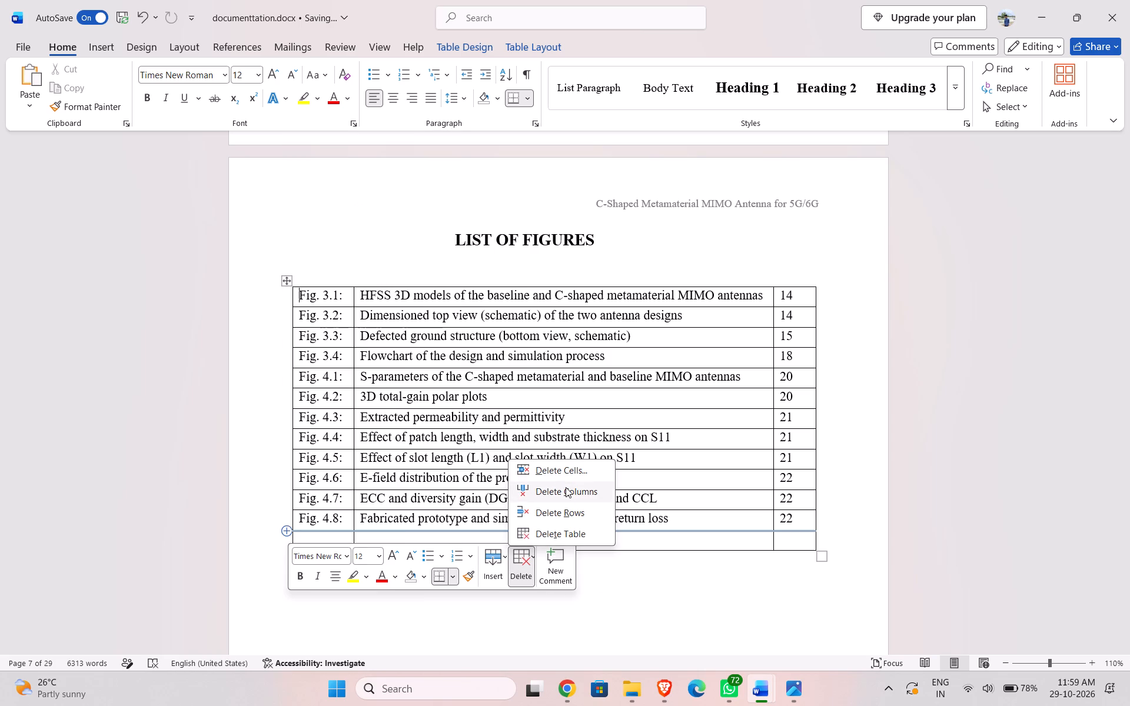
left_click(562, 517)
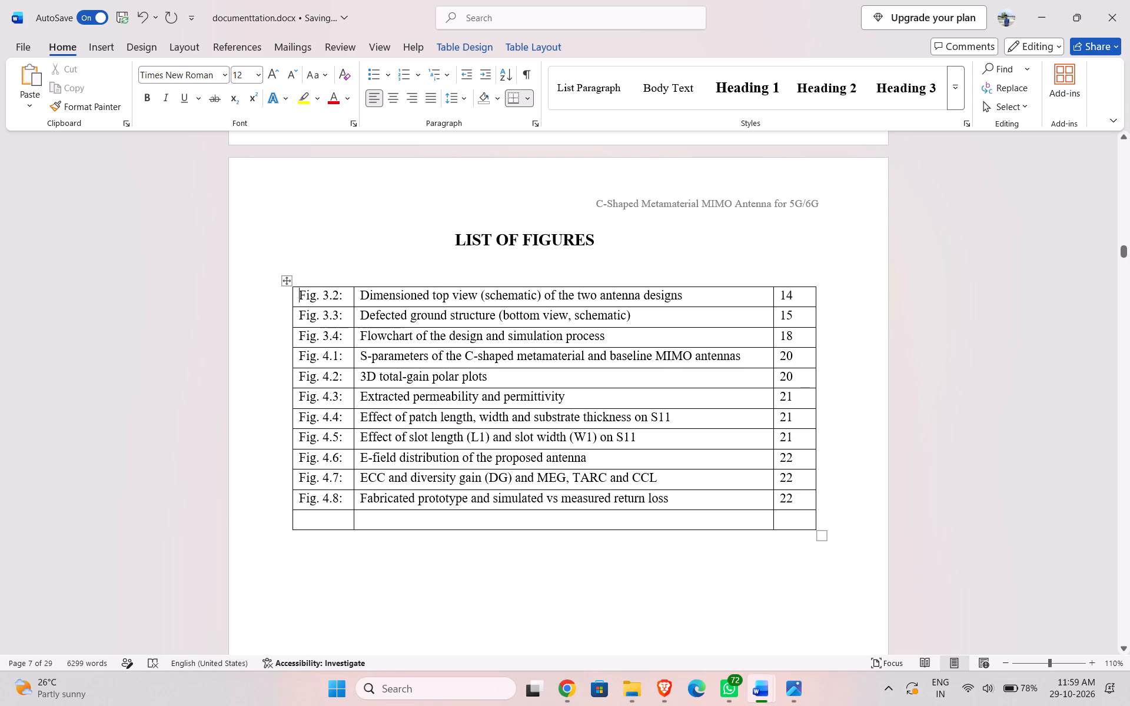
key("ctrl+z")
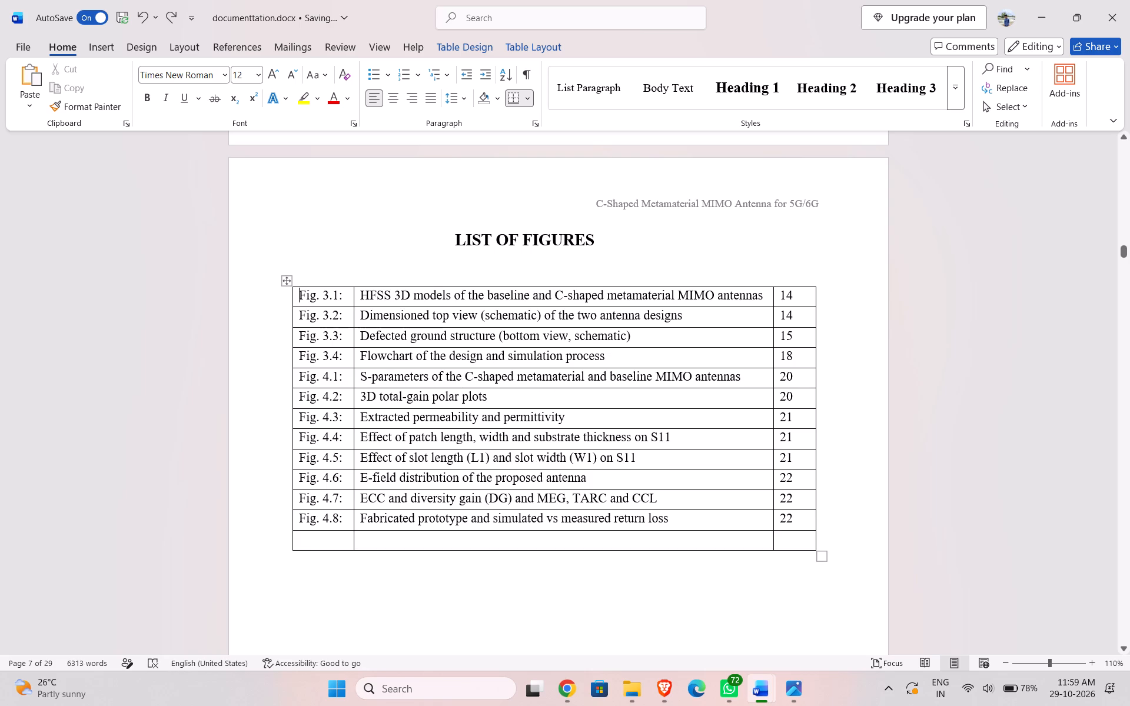
Delete the entire empty last row below Fig. 4.8 from the List of Figures table.
left_click(325, 540)
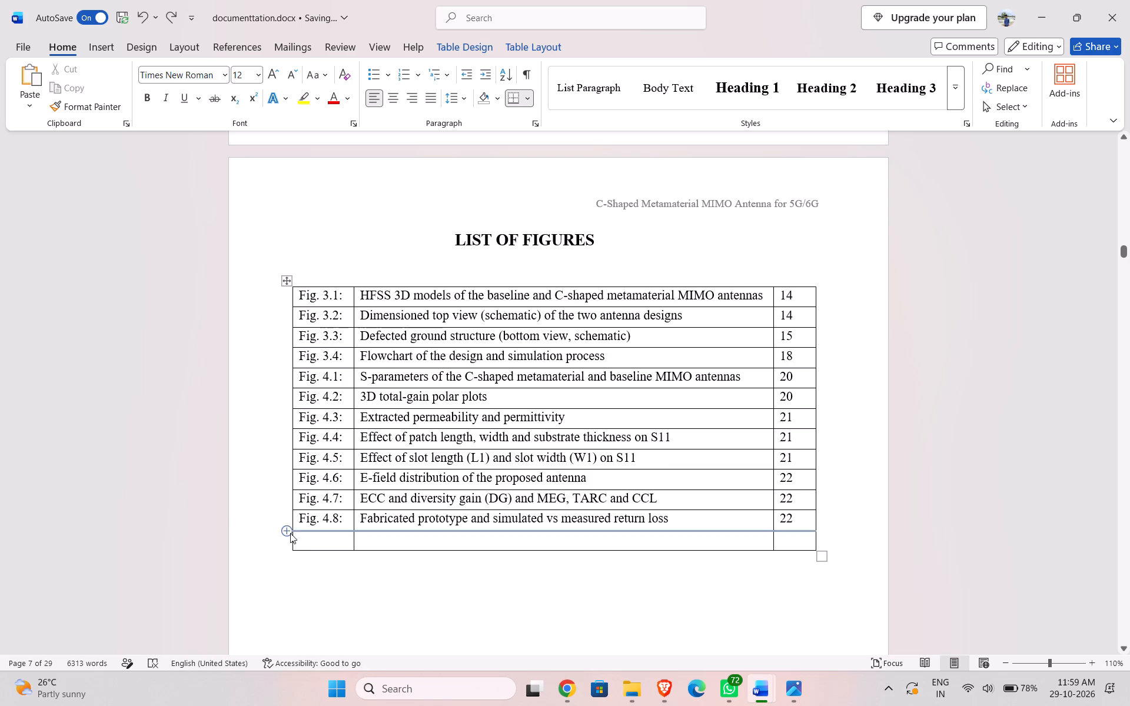
right_click(282, 526)
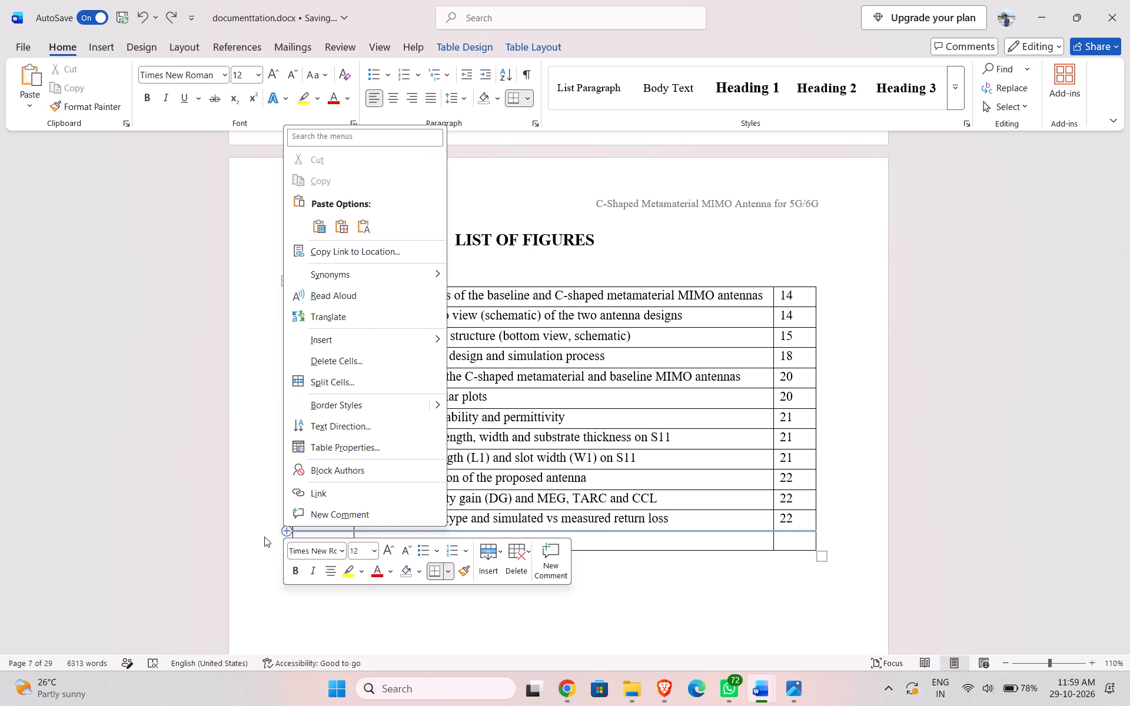
left_click(264, 537)
left_click(289, 528)
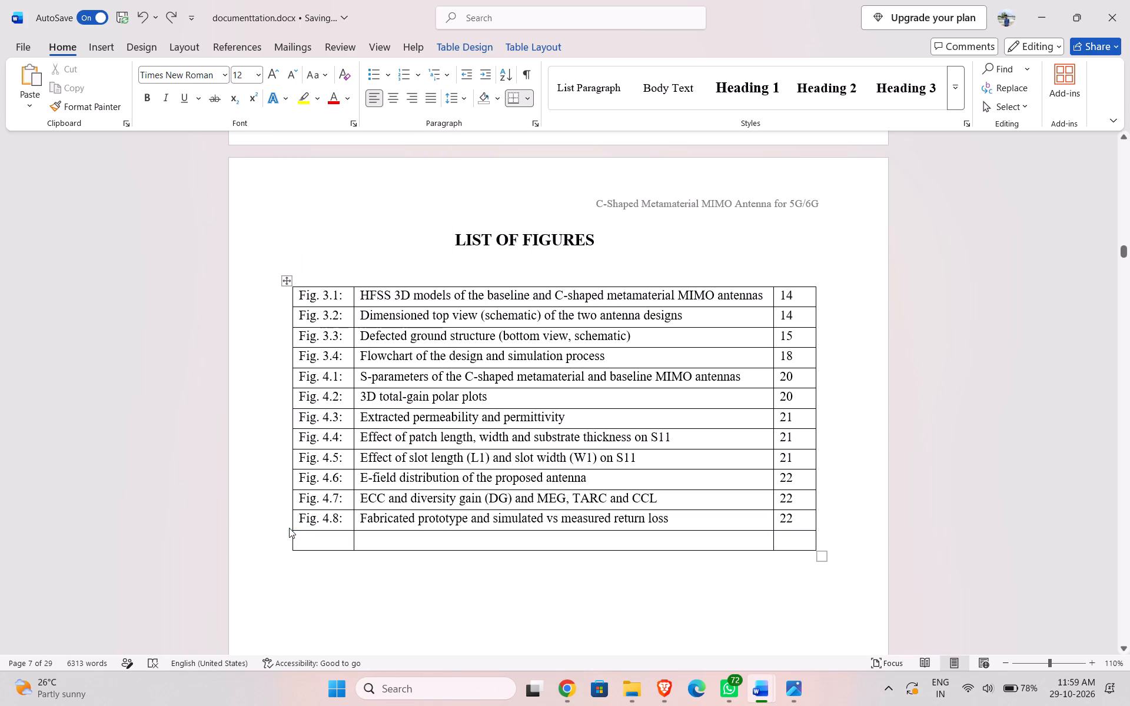
key("ctrl+z")
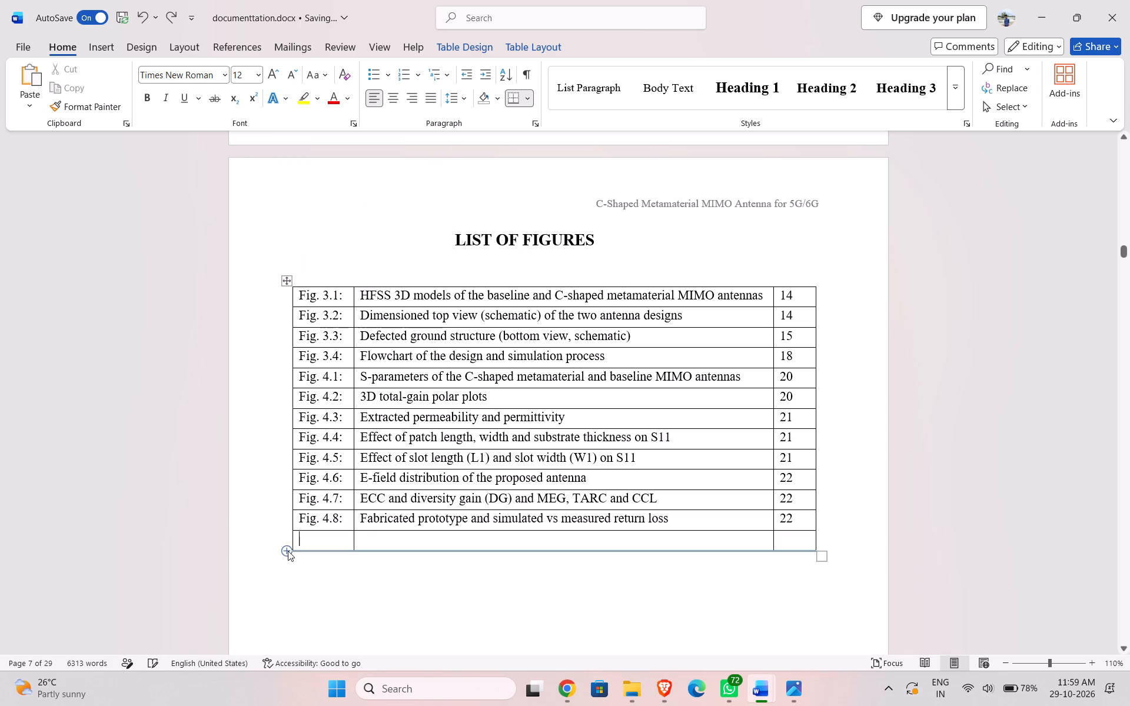
right_click(288, 551)
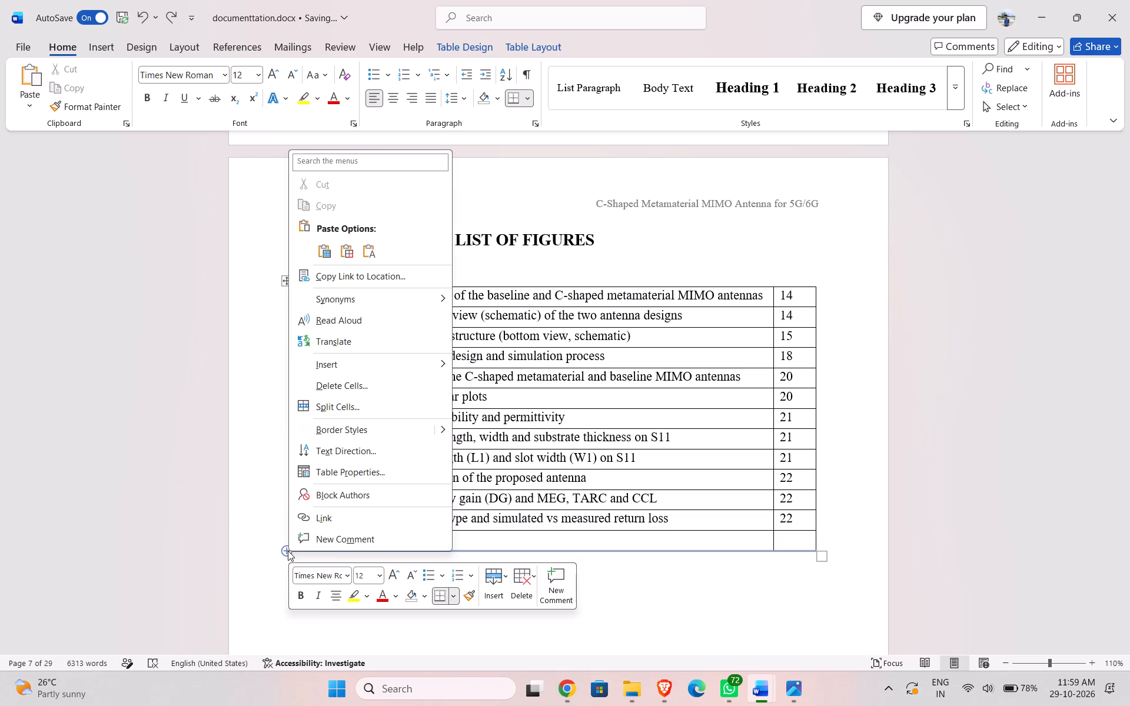
left_click(521, 578)
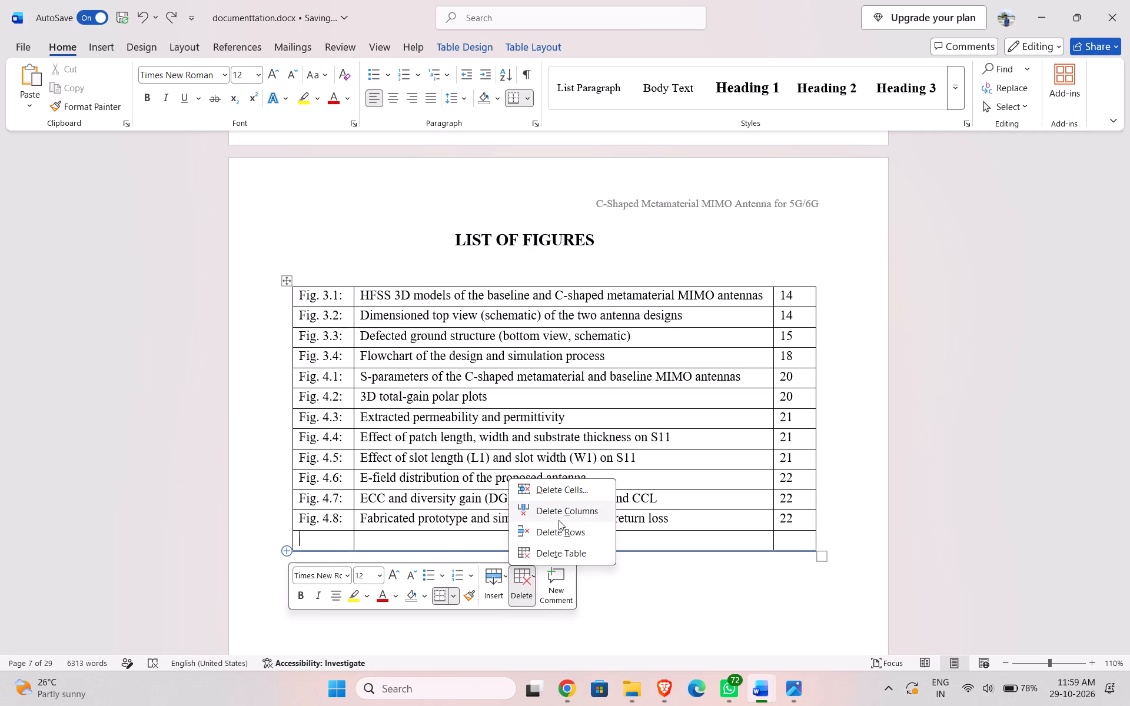
left_click(563, 488)
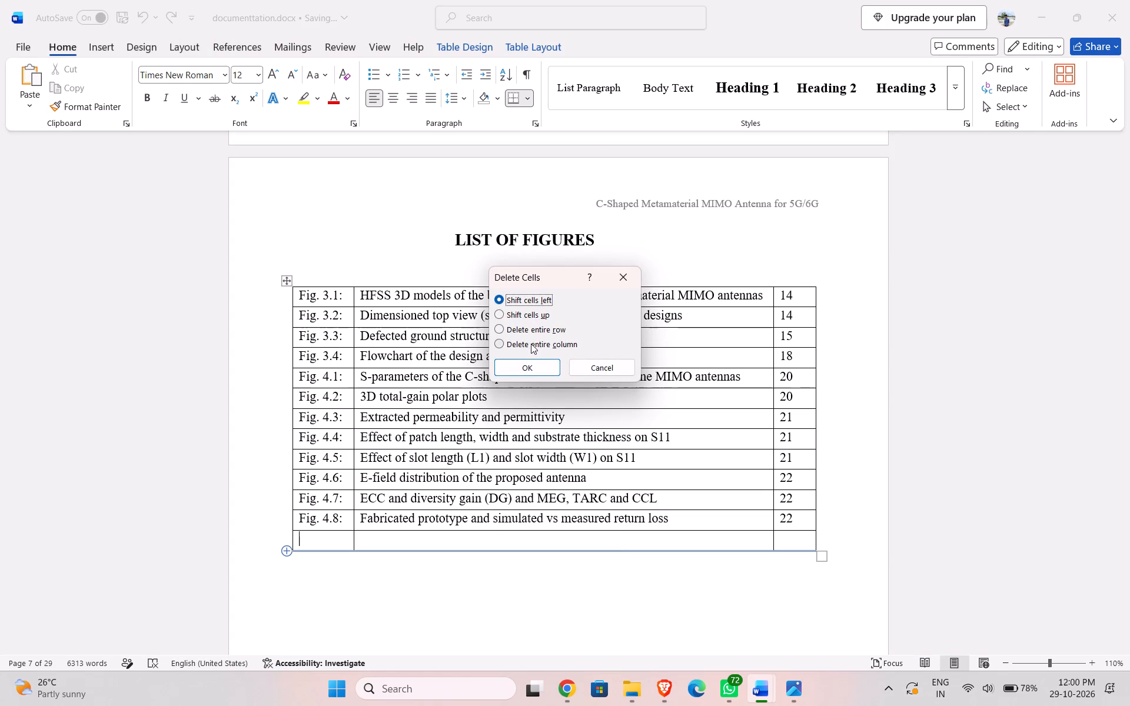
left_click(497, 327)
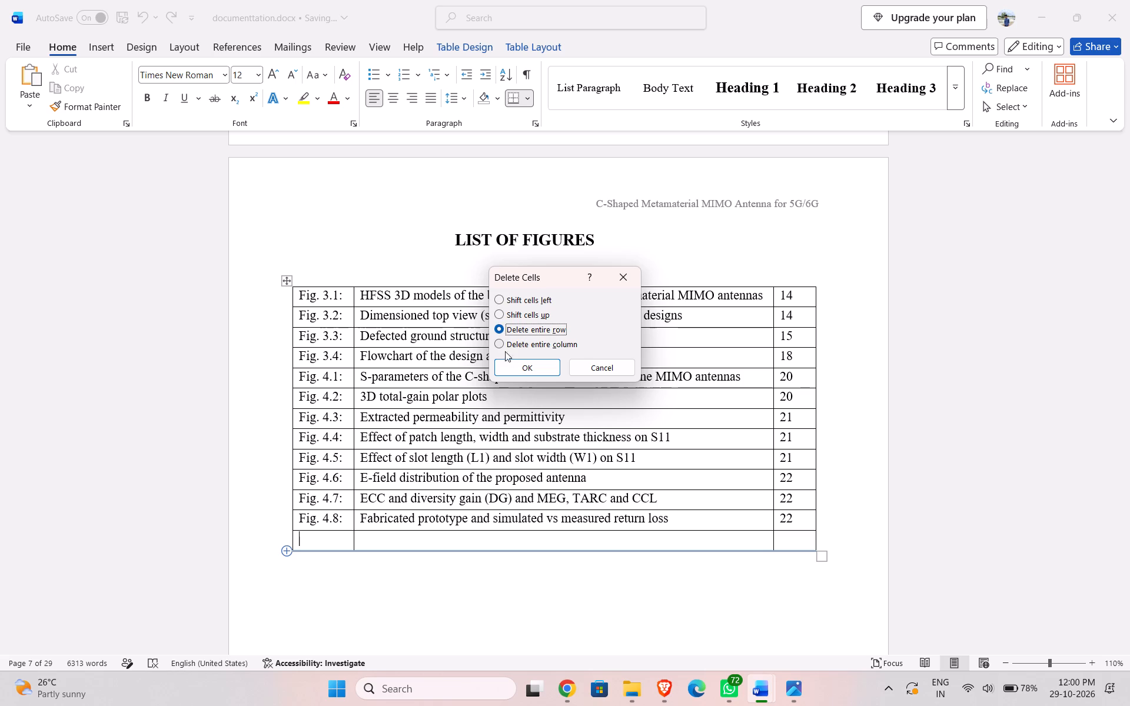
left_click(527, 366)
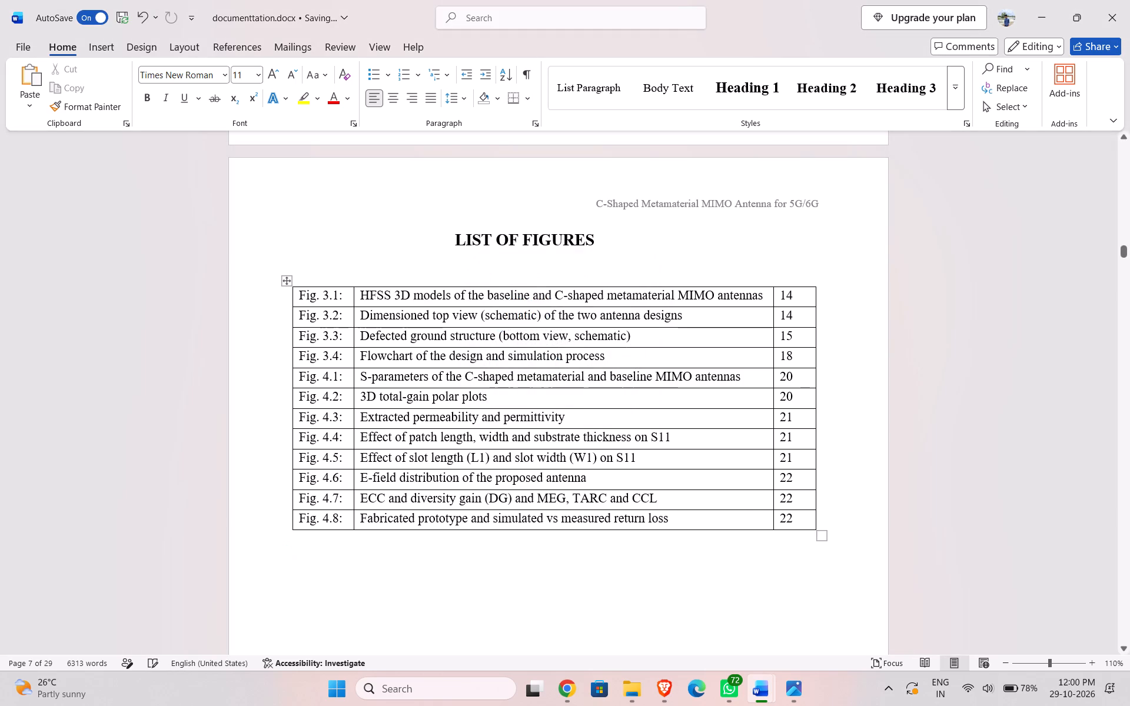
Review the pages after the List of Figures, from the List of Tables into Chapter 1.
left_click(610, 574)
scroll(608, 574, "down", 8)
scroll(608, 574, "down", 13)
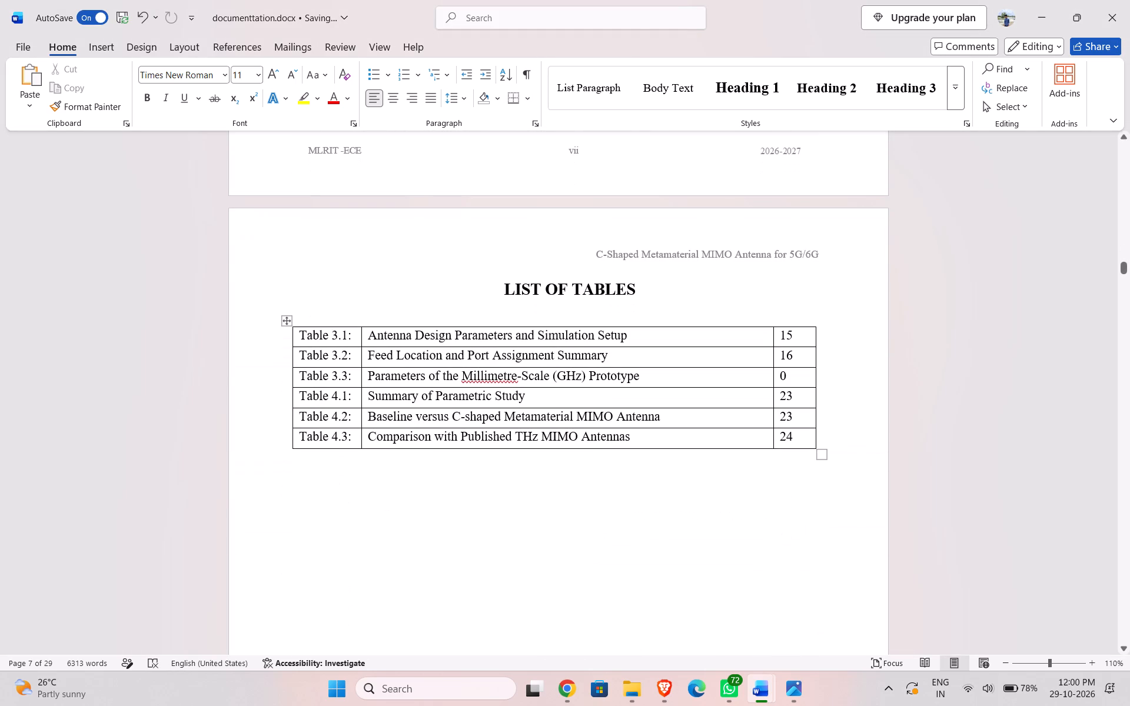
scroll(608, 574, "down", 20)
scroll(608, 574, "down", 18)
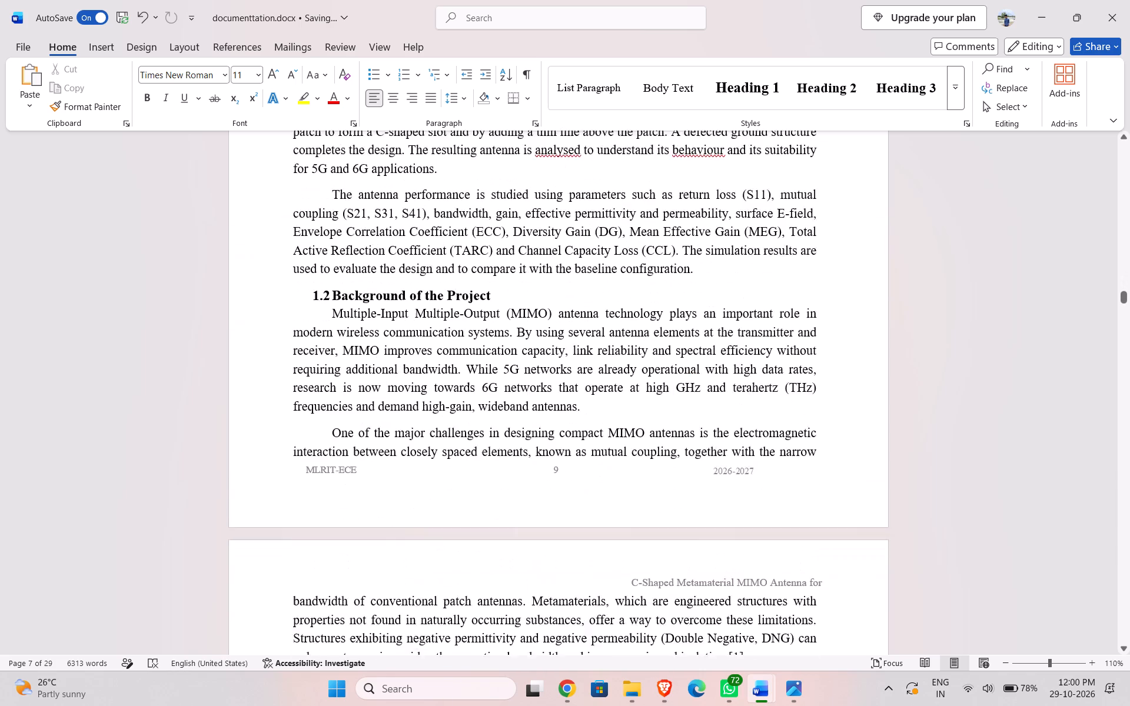
scroll(608, 574, "down", 10, "ctrl")
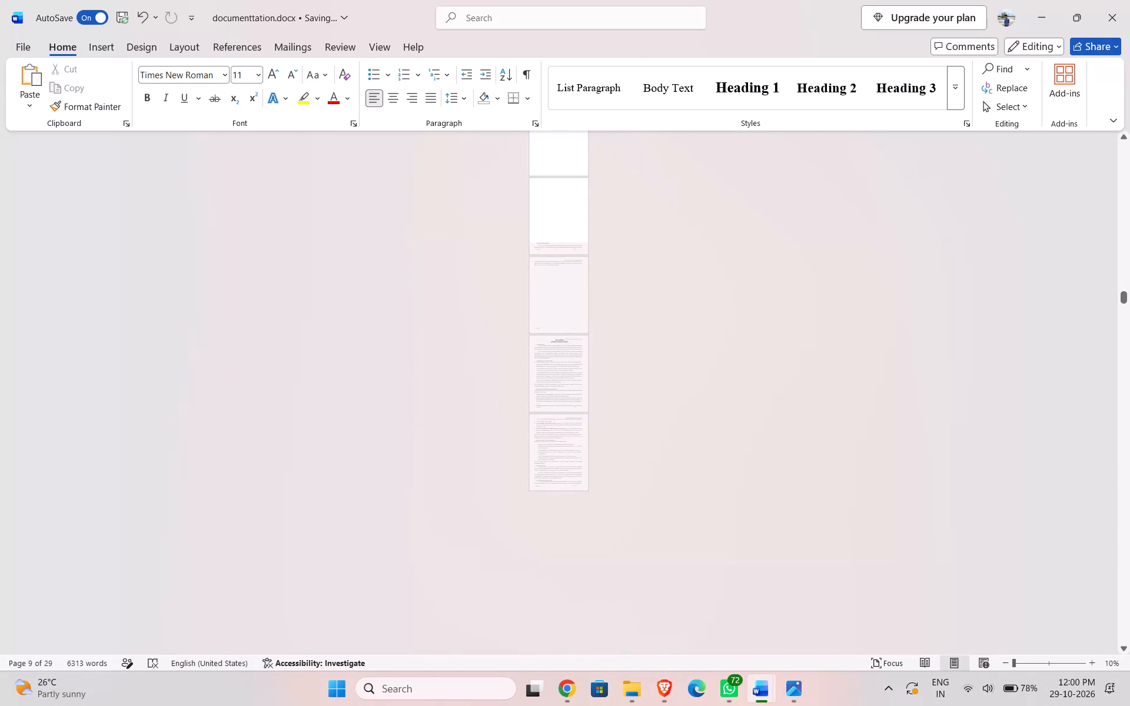
Examine the report's page layout from the title page to Chapter 3 in a multi-page overview.
scroll(585, 412, "up", 2, "ctrl")
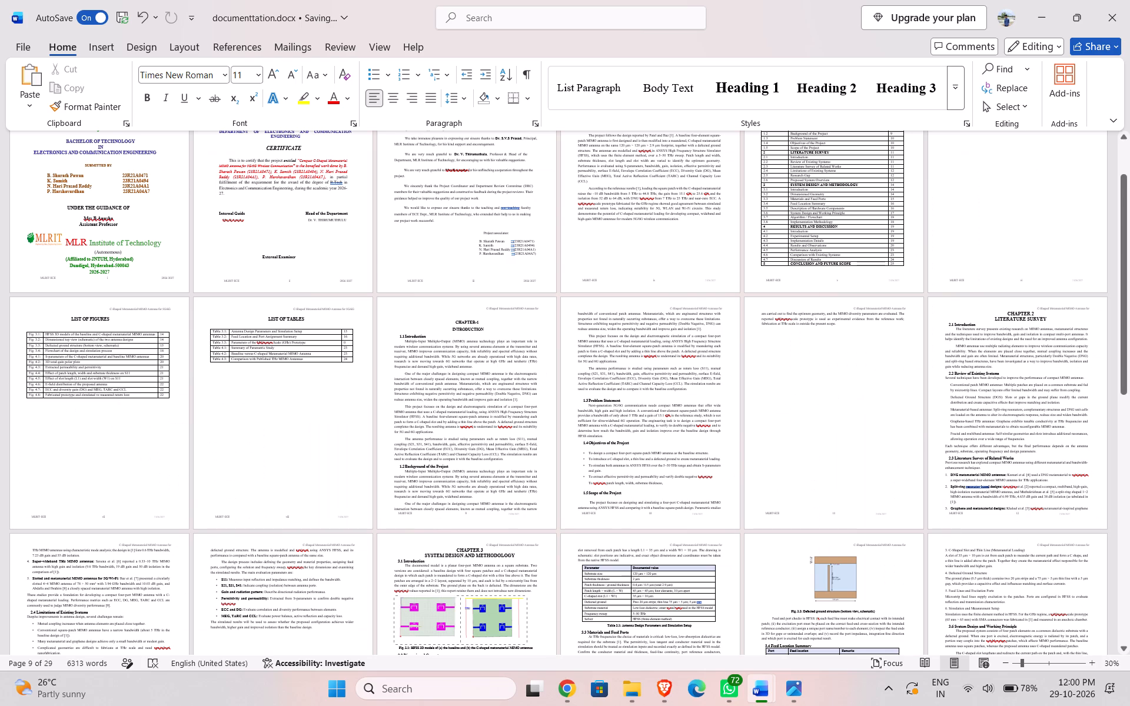
scroll(653, 437, "down", 1)
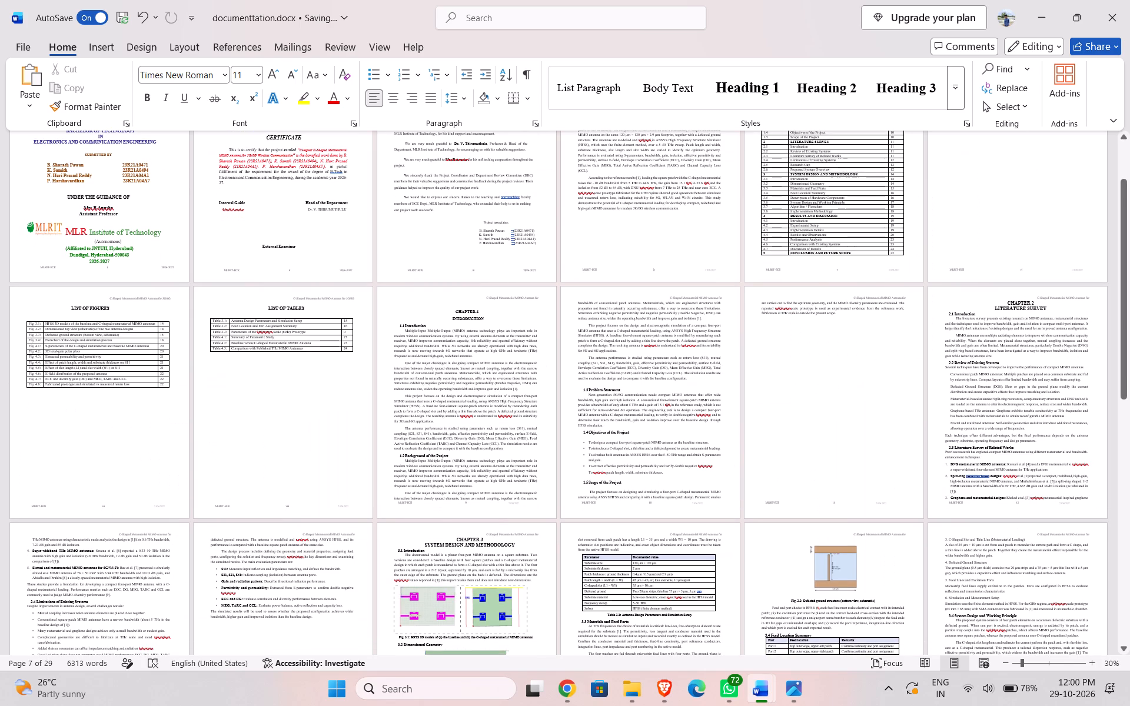
scroll(653, 437, "up", 9)
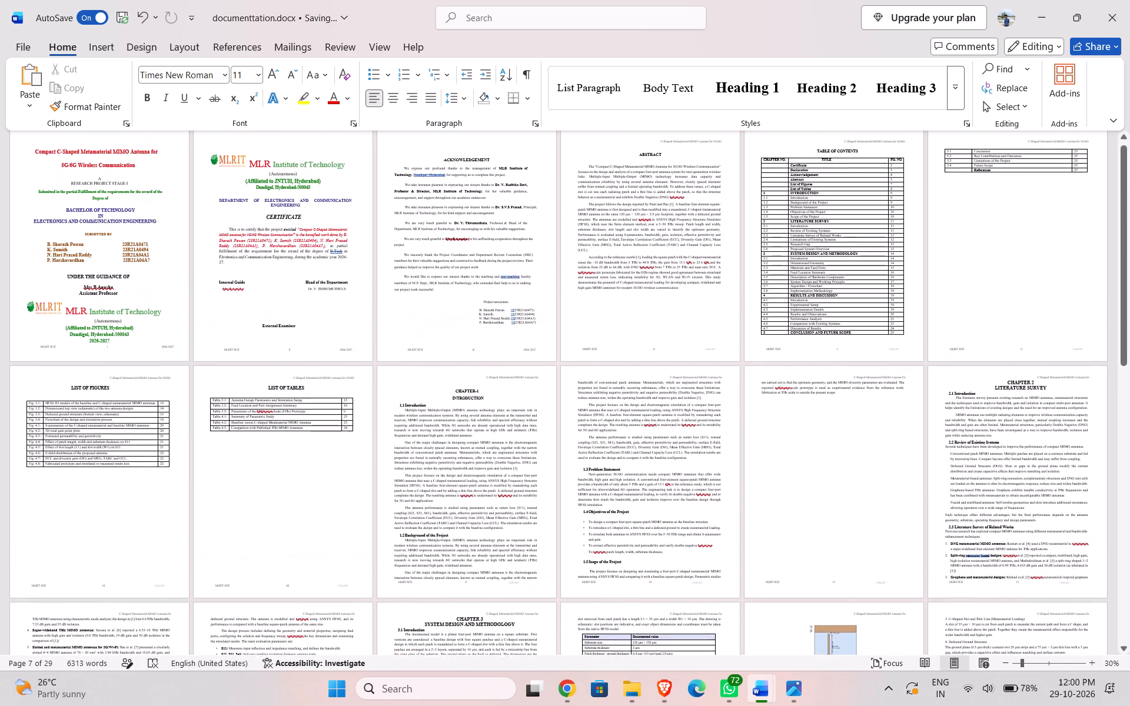
scroll(653, 437, "up", 2)
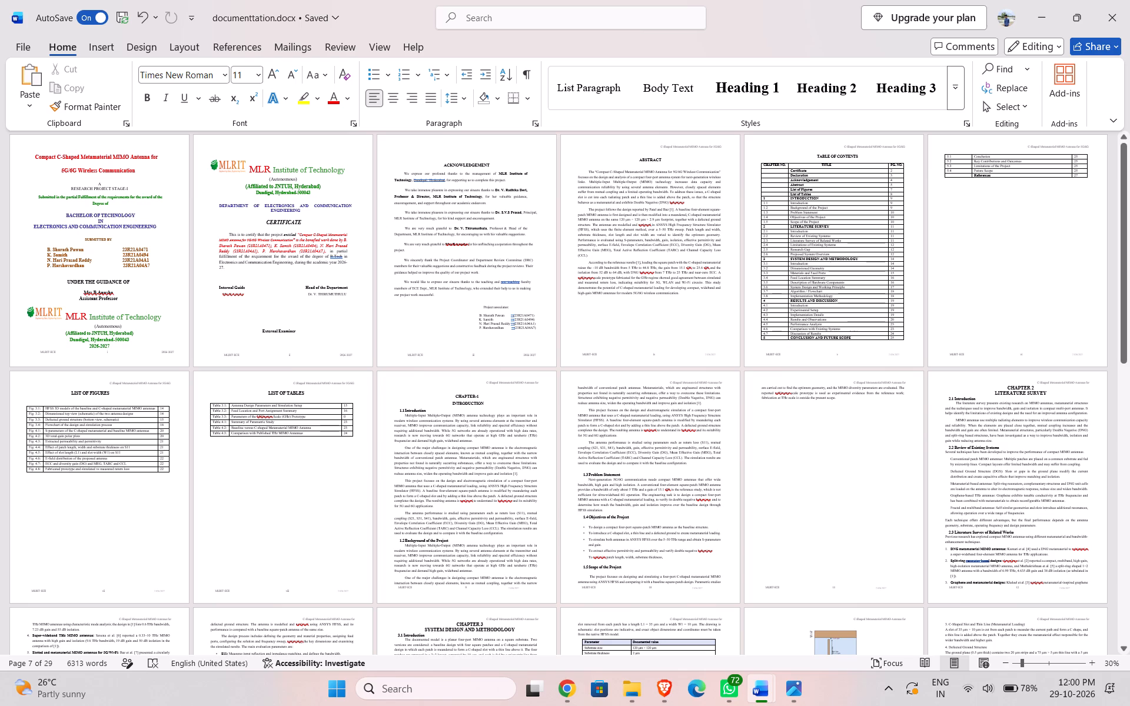
Review the front matter at reading size from the List of Figures back through the contents, abstract, acknowledgement and certificate to the title page.
scroll(110, 297, "up", 3)
scroll(110, 297, "up", 7, "ctrl")
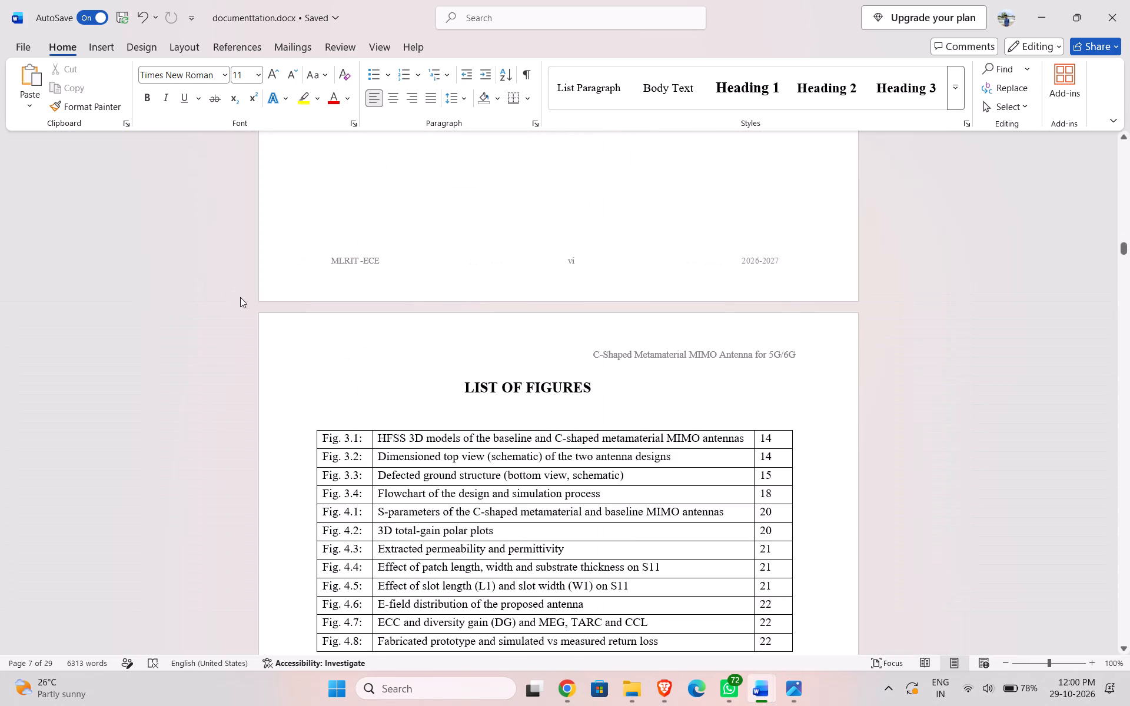
scroll(240, 297, "up", 5)
scroll(467, 298, "up", 20)
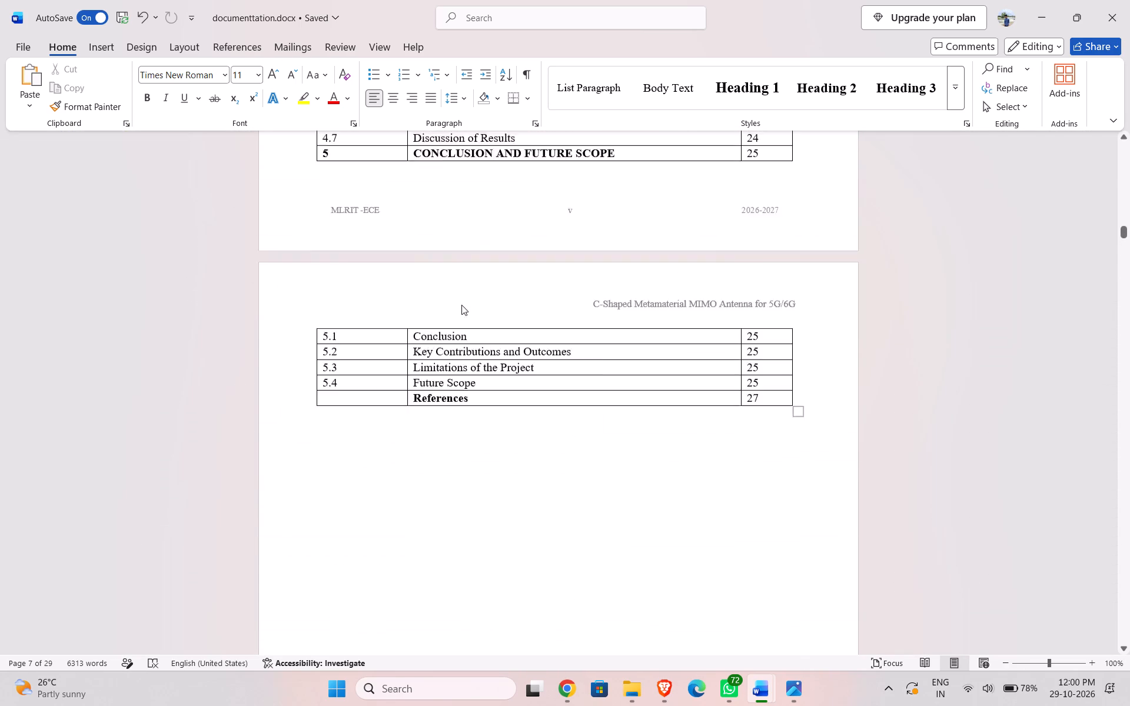
scroll(461, 305, "up", 20)
scroll(461, 305, "up", 17)
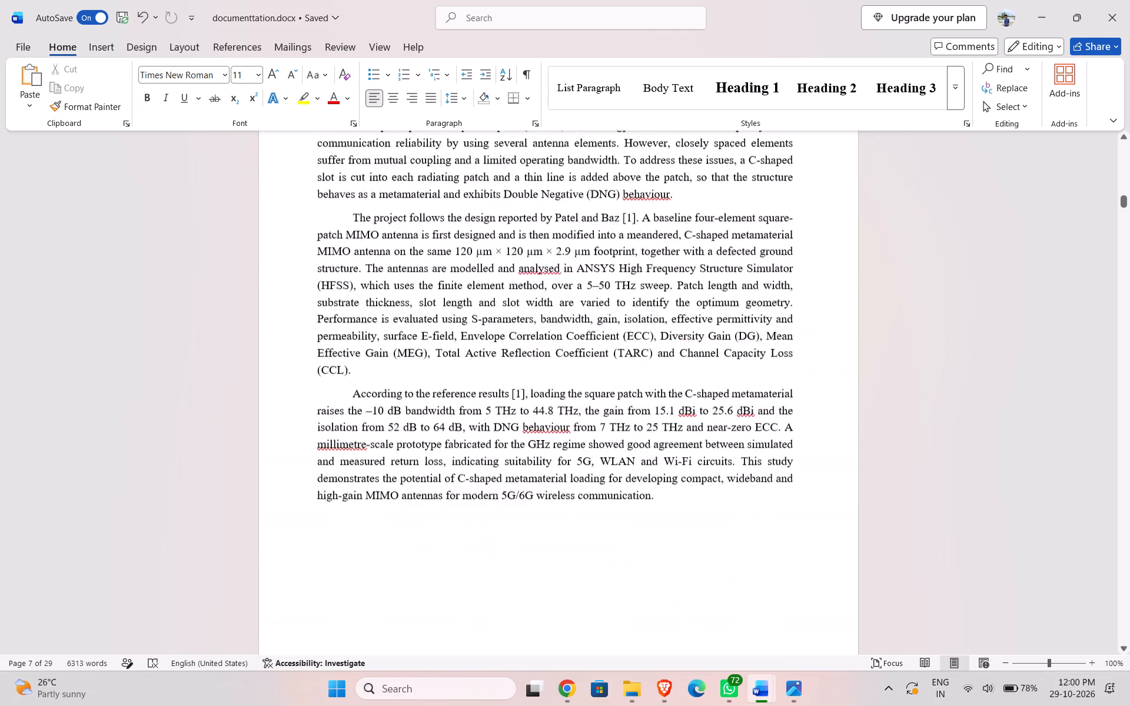
scroll(460, 300, "up", 16)
scroll(460, 299, "down", 1)
scroll(460, 299, "up", 20)
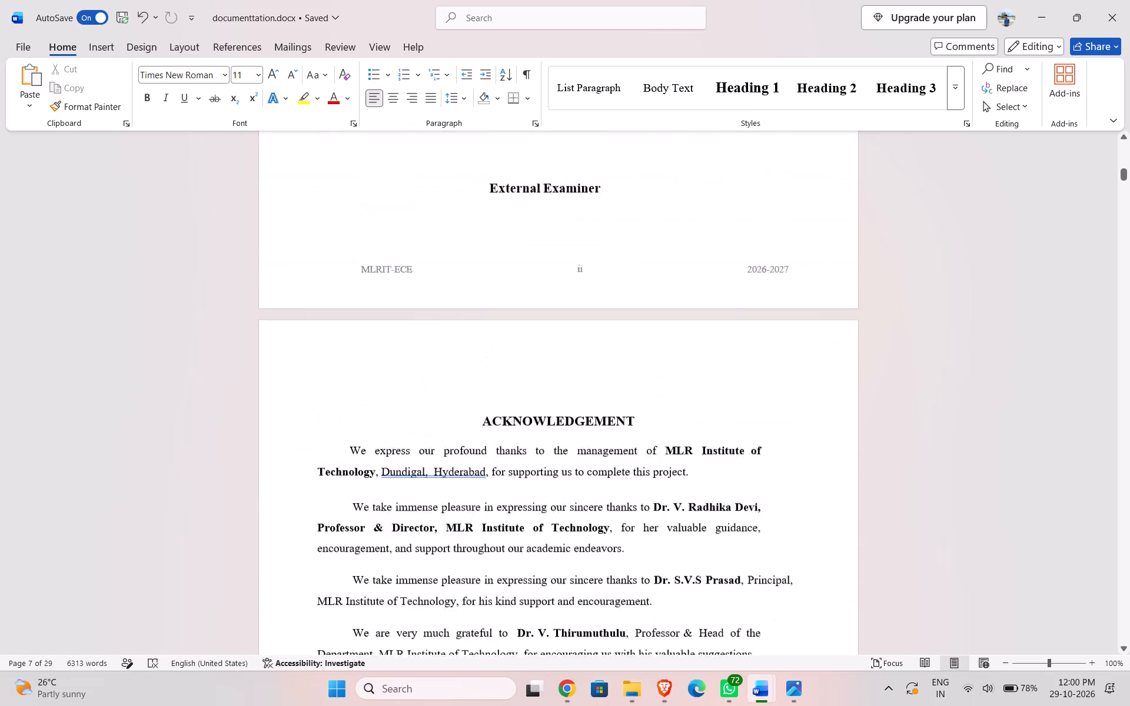
scroll(460, 299, "up", 19)
scroll(460, 299, "up", 12)
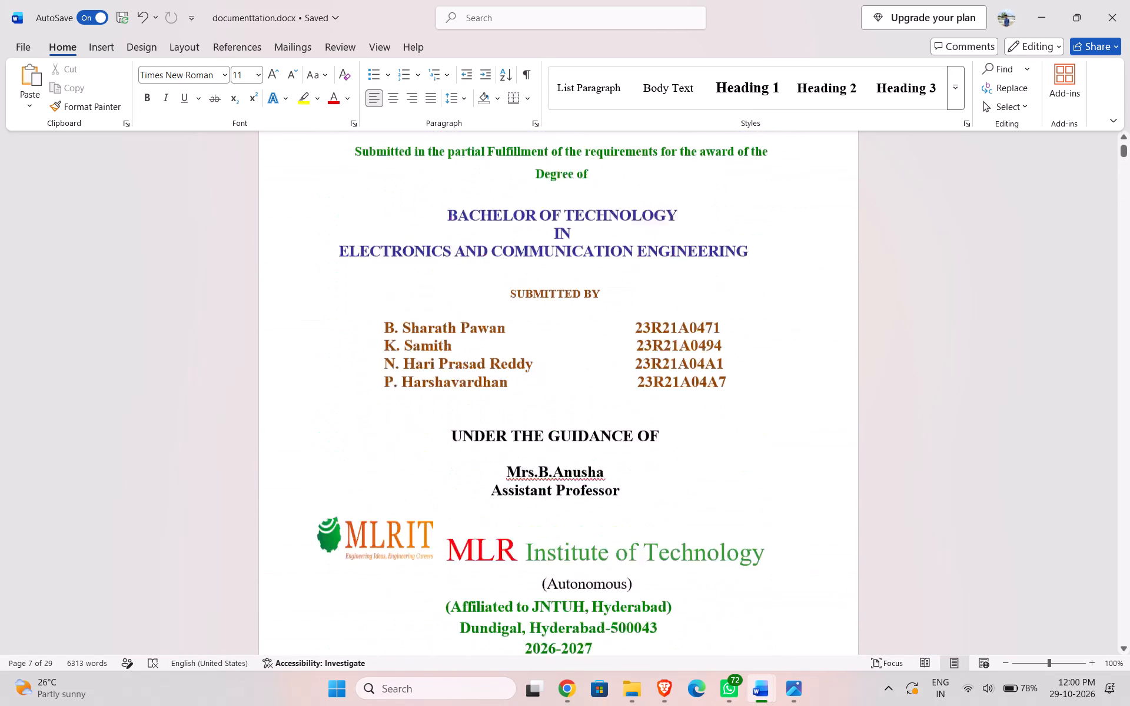
scroll(460, 299, "up", 12)
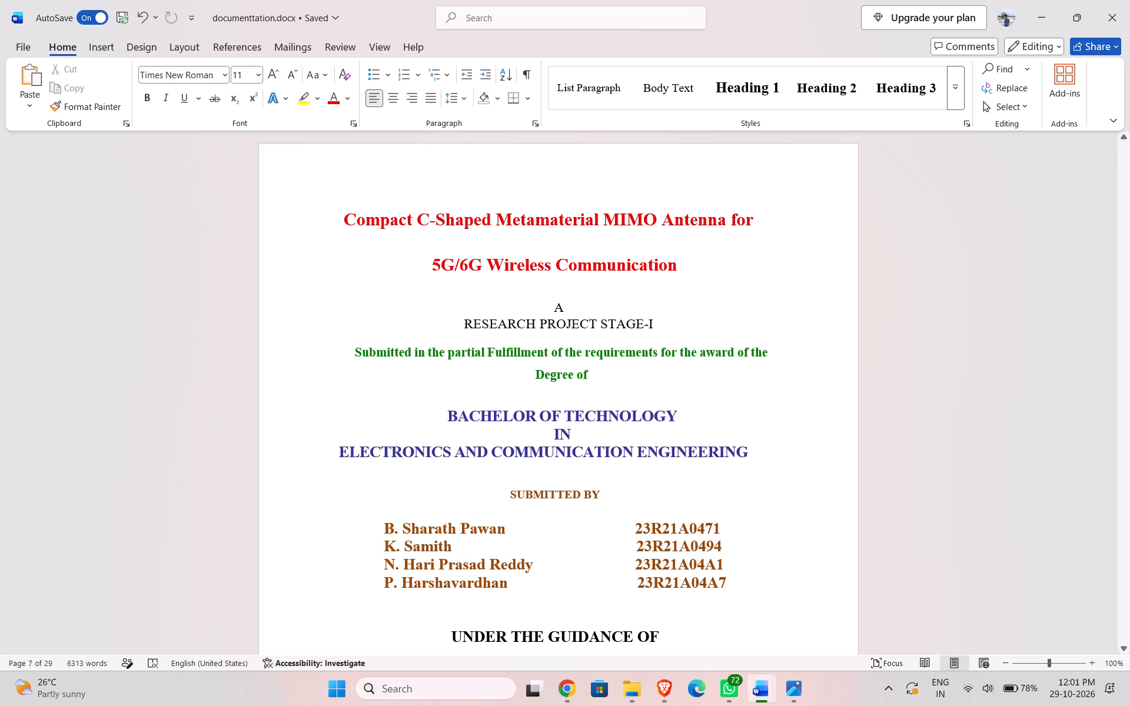
Check the lower part of the title page, and examine the report's pages again in a multi-page overview.
scroll(657, 334, "down", 7)
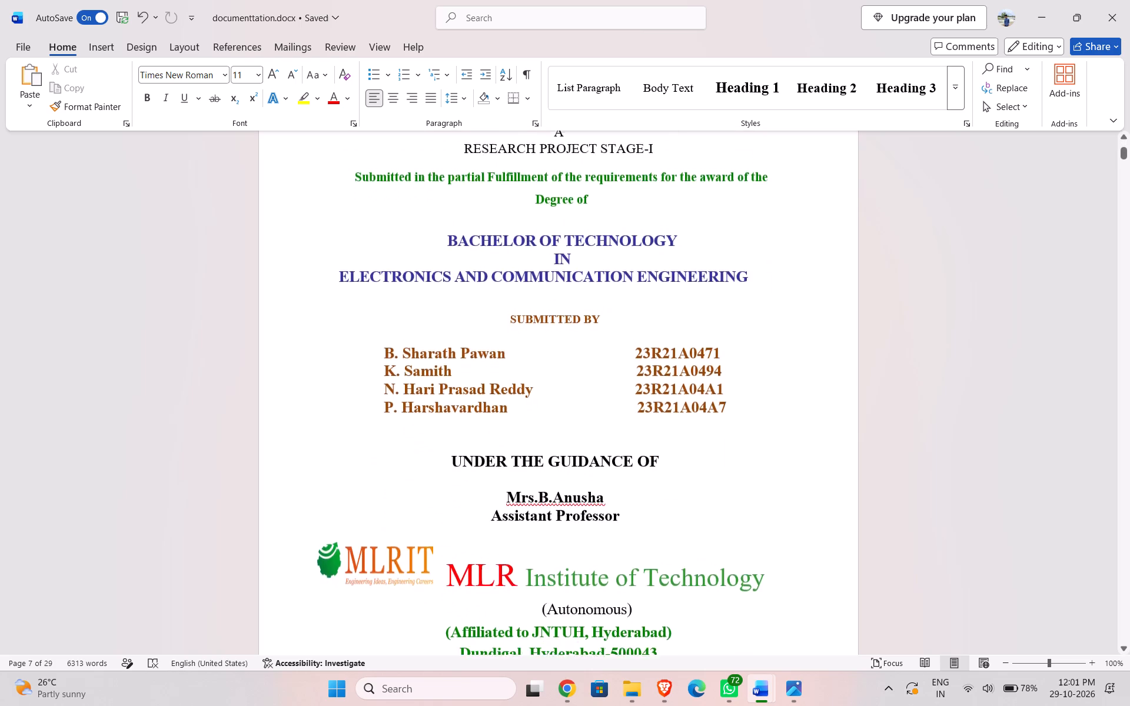
scroll(657, 334, "down", 7)
scroll(657, 334, "down", 7, "ctrl")
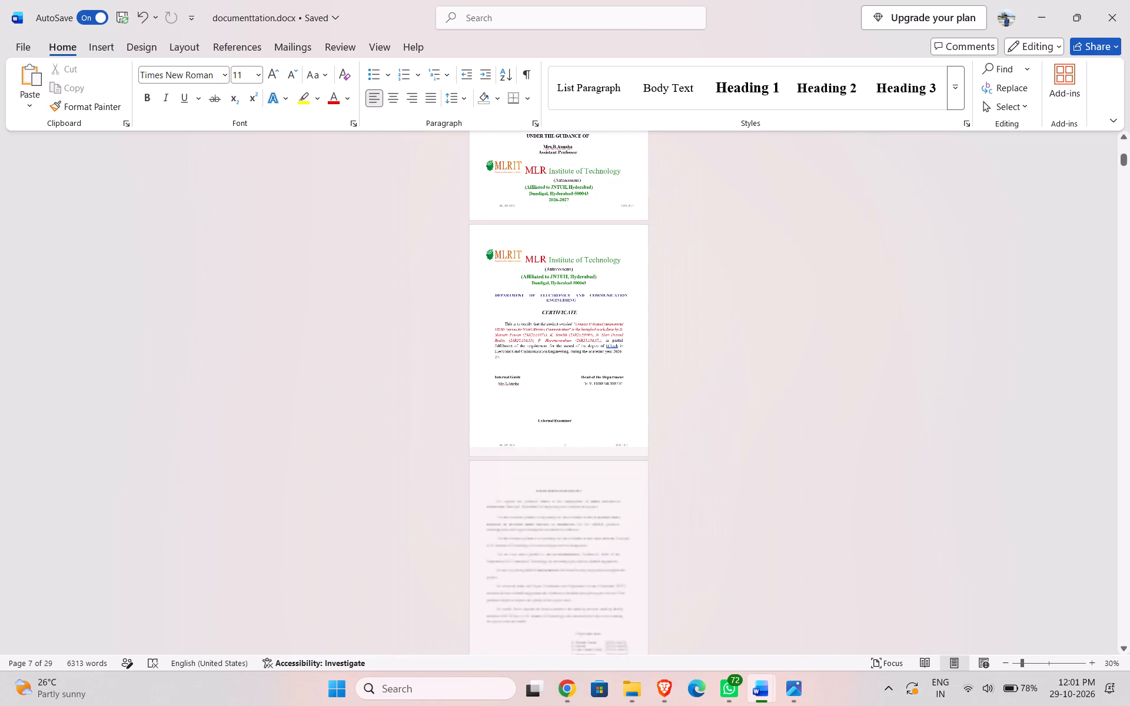
scroll(657, 334, "down", 2, "ctrl")
scroll(596, 369, "up", 5)
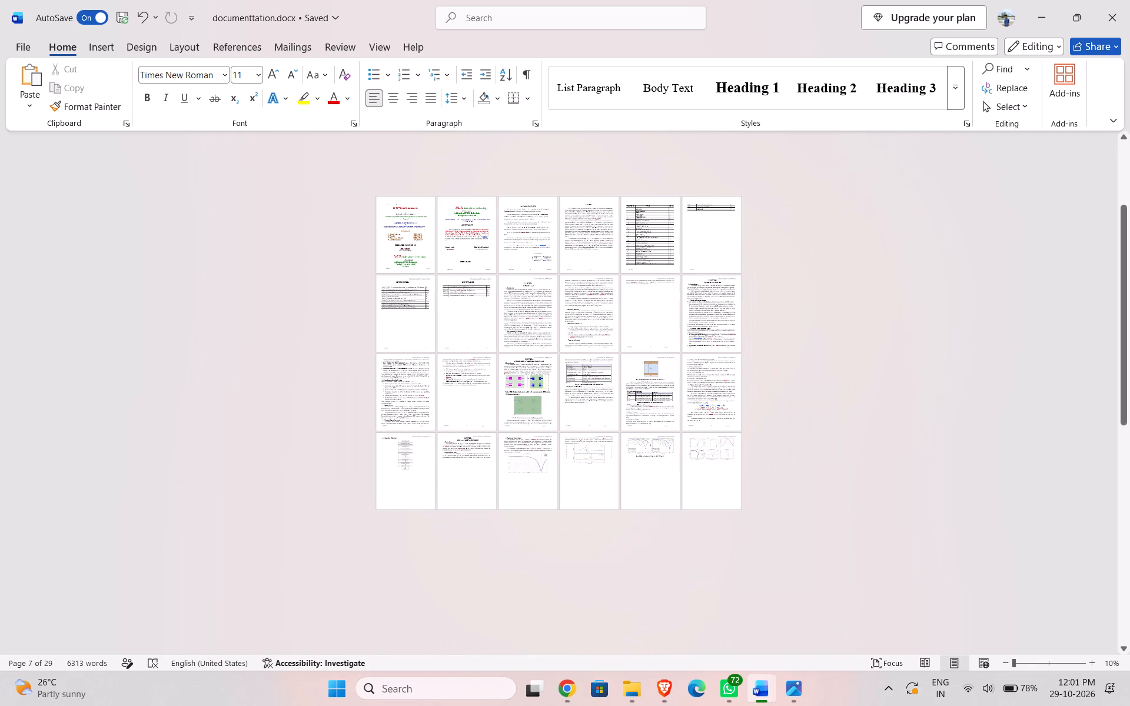
scroll(596, 369, "up", 2, "ctrl")
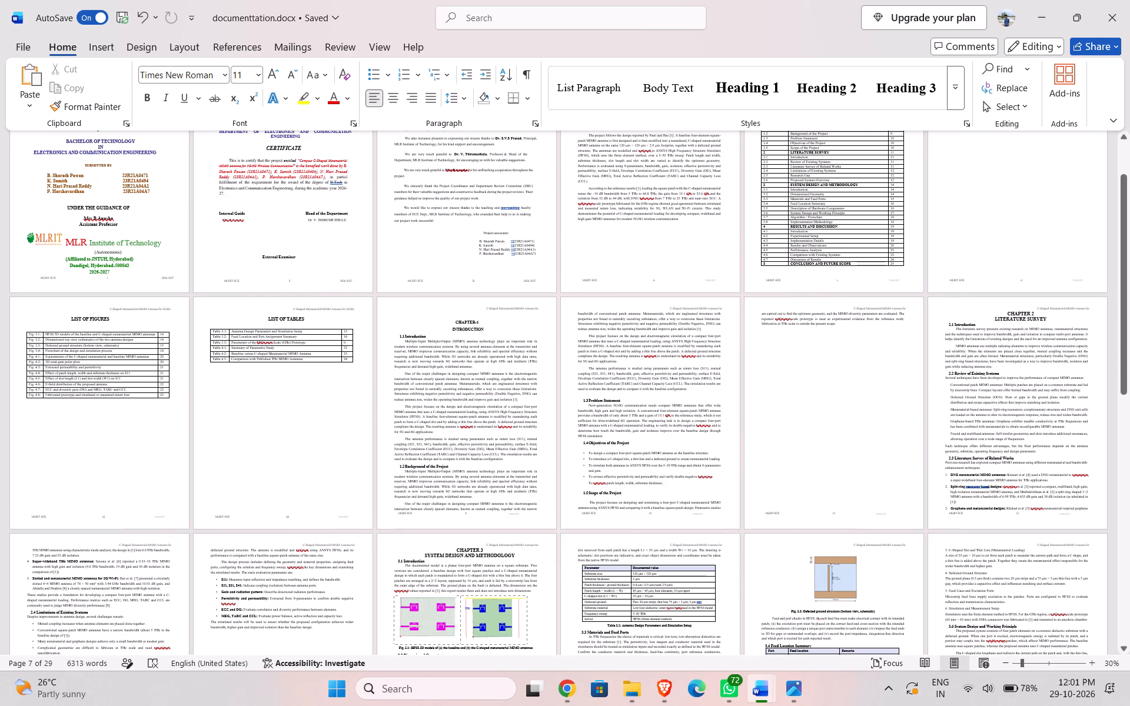
Examine the page layout from the front matter through Chapters 1 to 3 in the multi-page overview, checking for gaps and overflowing text.
scroll(693, 417, "down", 4)
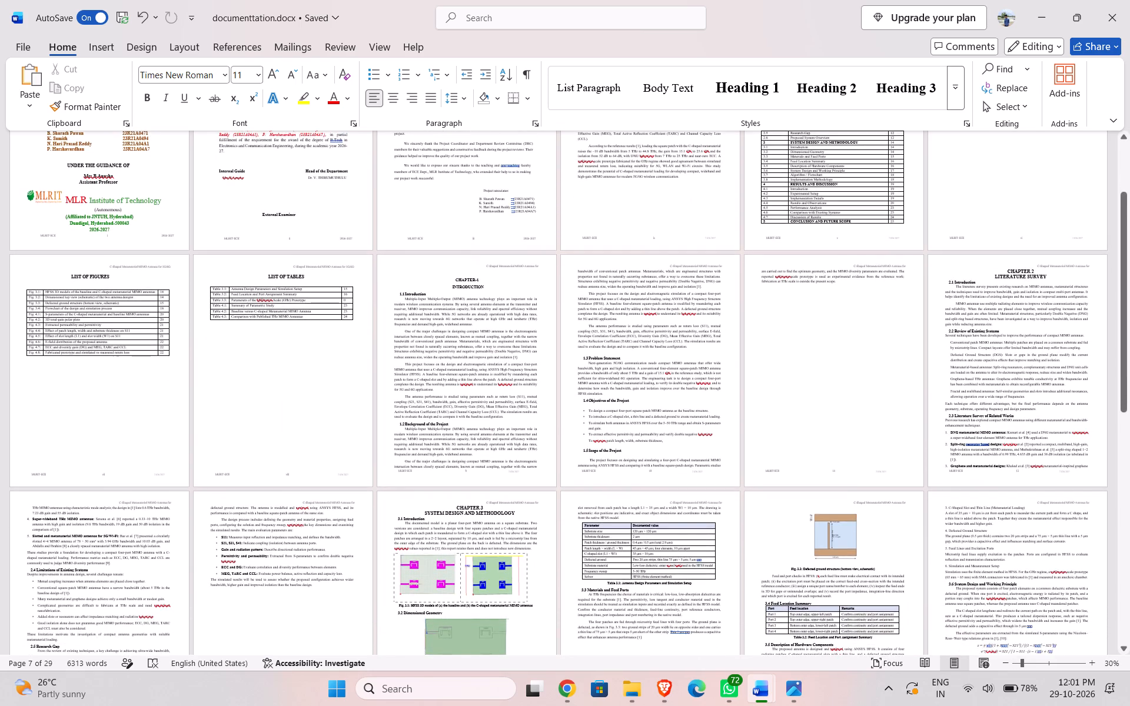
scroll(646, 439, "down", 13)
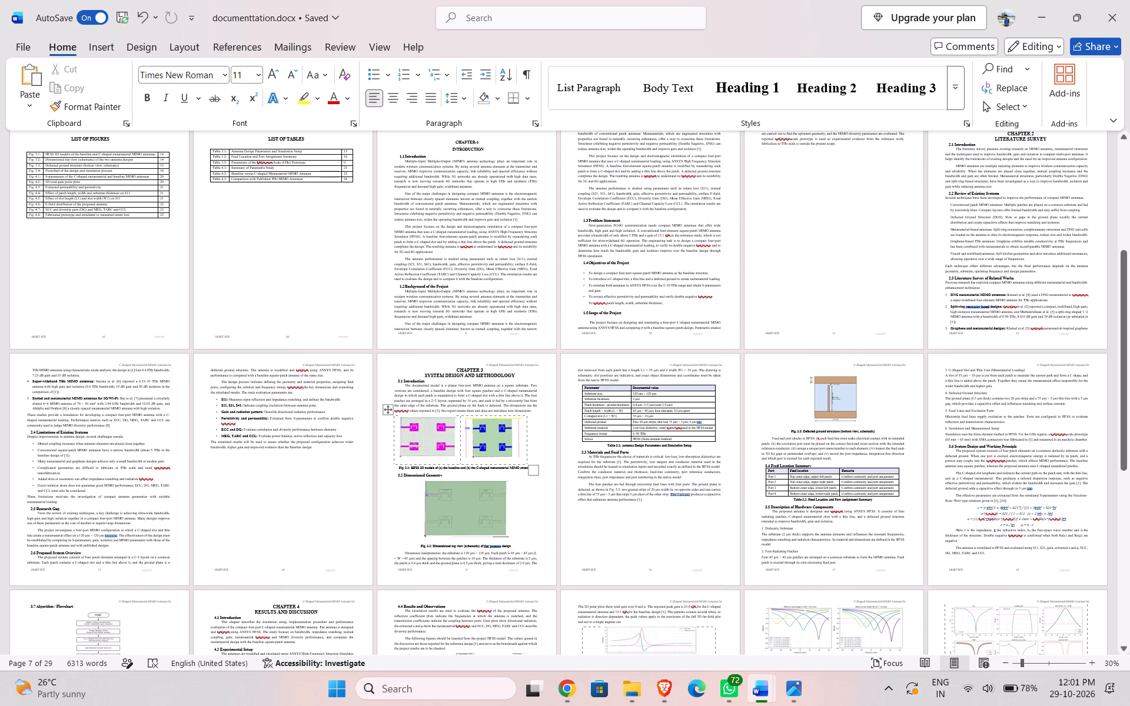
scroll(669, 382, "up", 3)
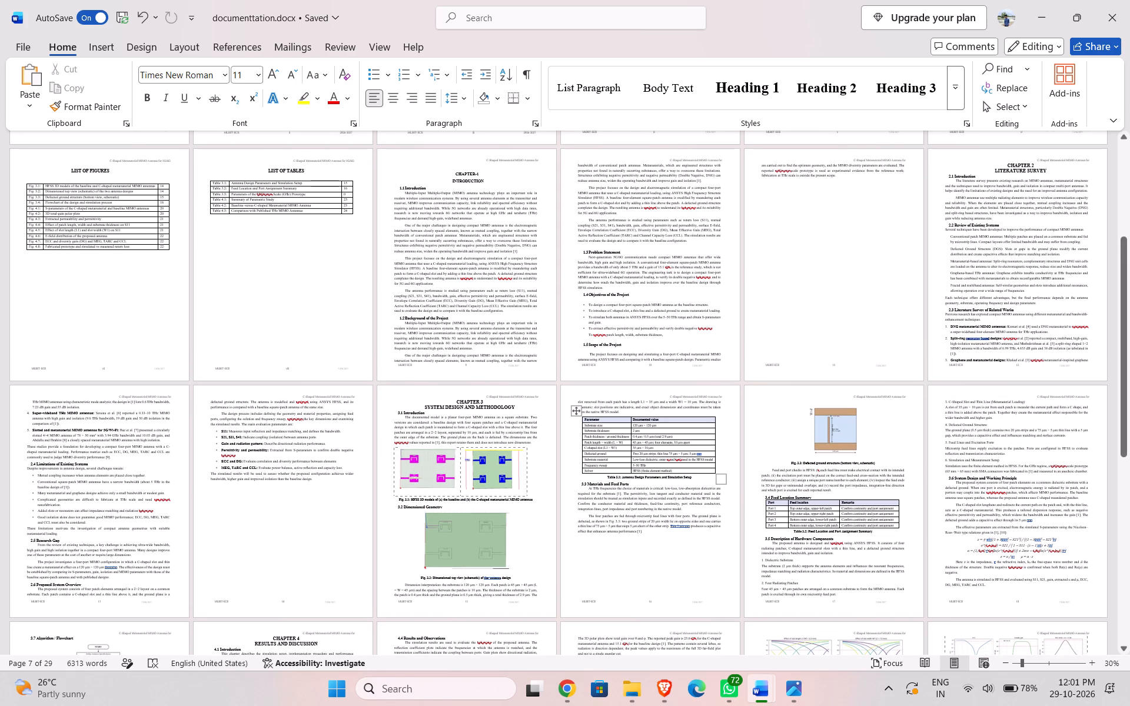
scroll(669, 381, "down", 1)
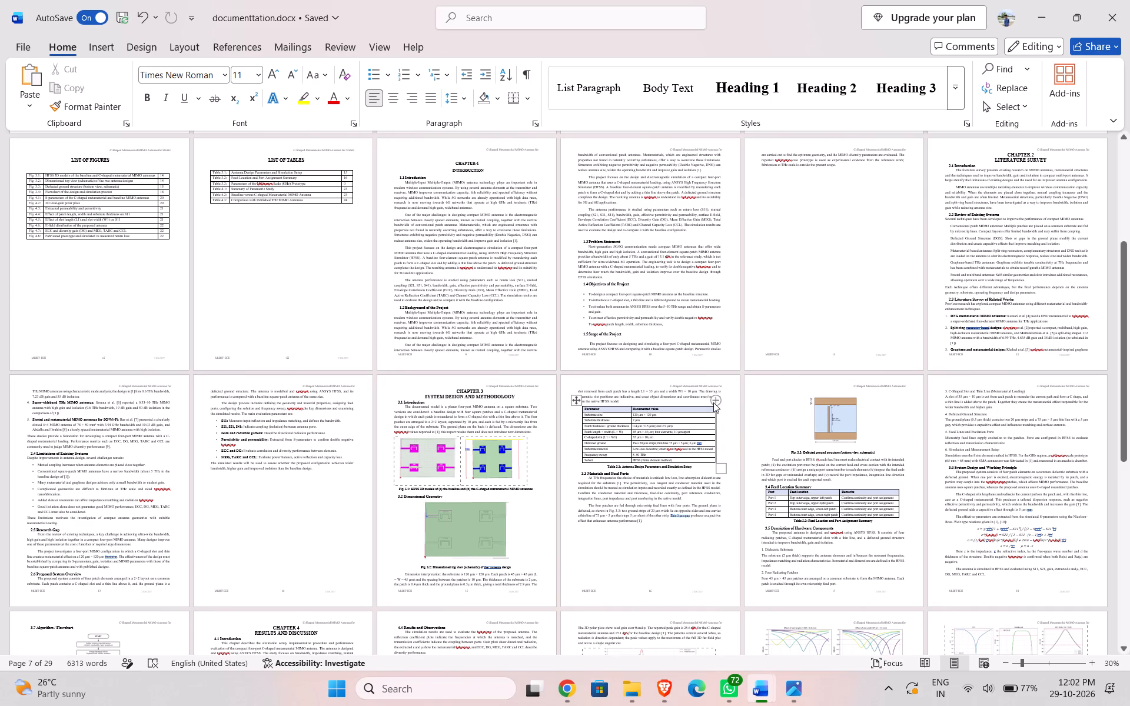
scroll(667, 437, "down", 2)
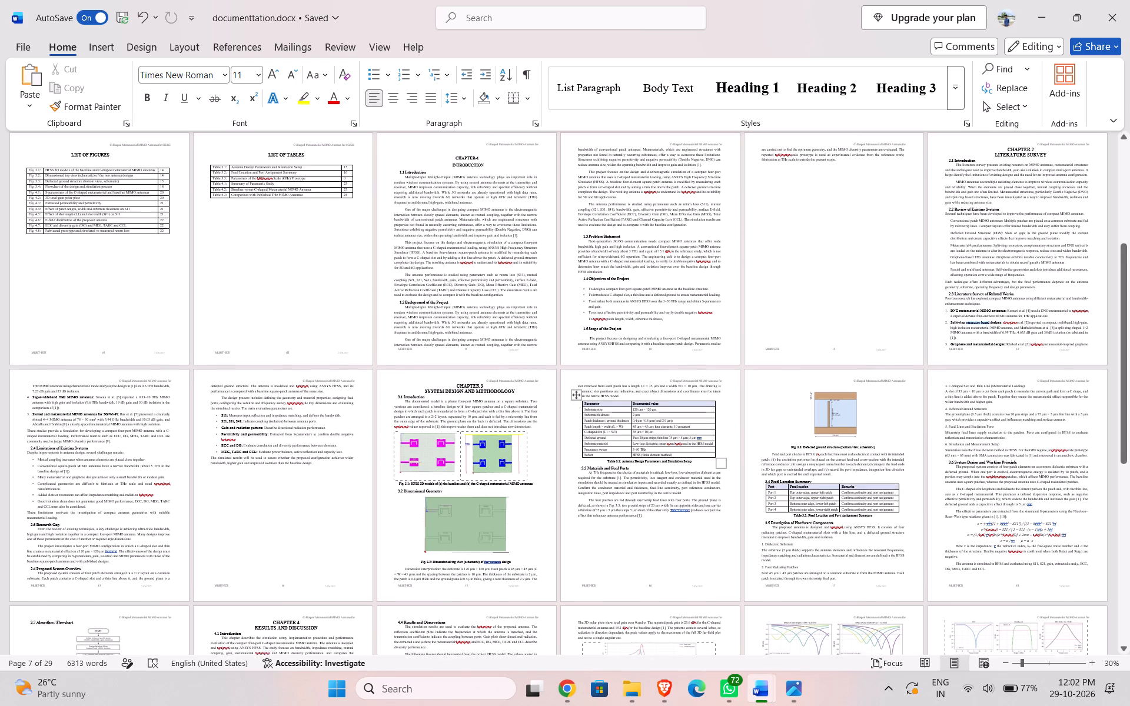
scroll(667, 437, "down", 2)
scroll(667, 437, "up", 9)
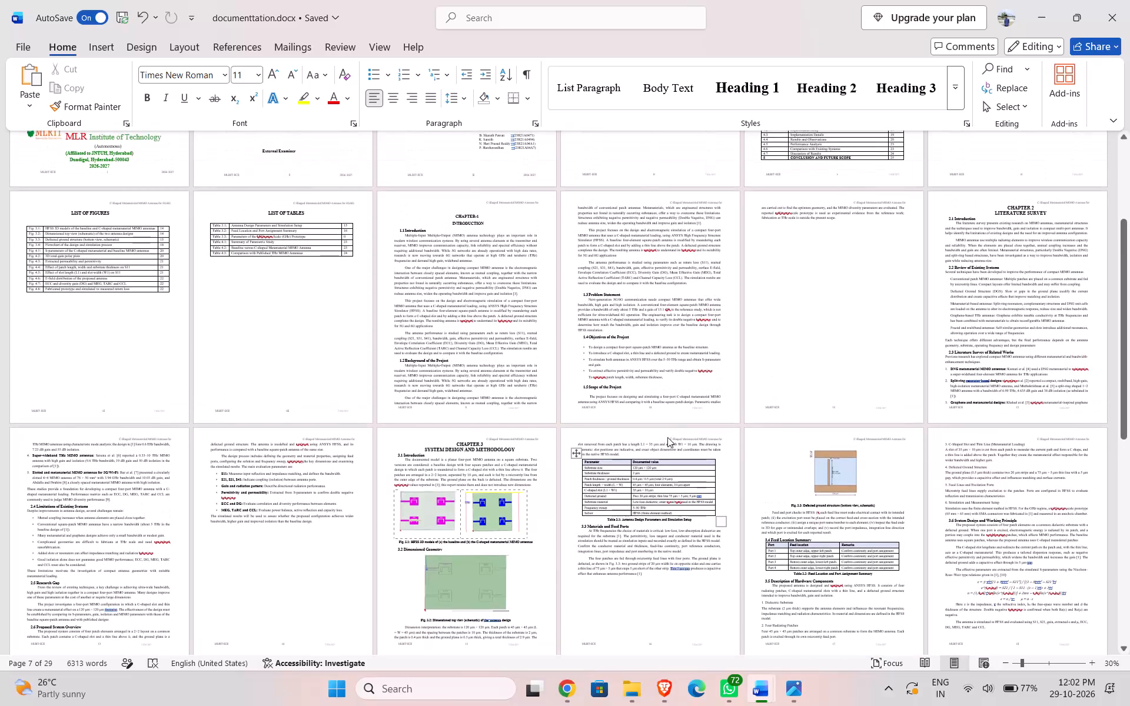
scroll(667, 437, "up", 3)
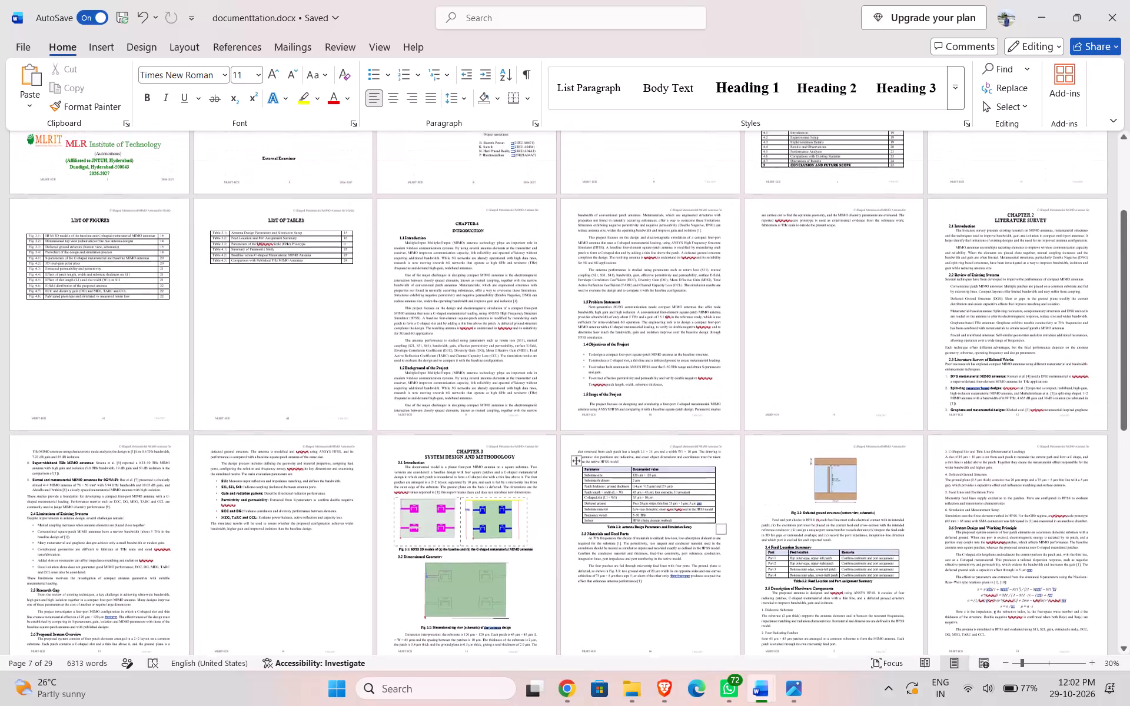
scroll(667, 437, "up", 2)
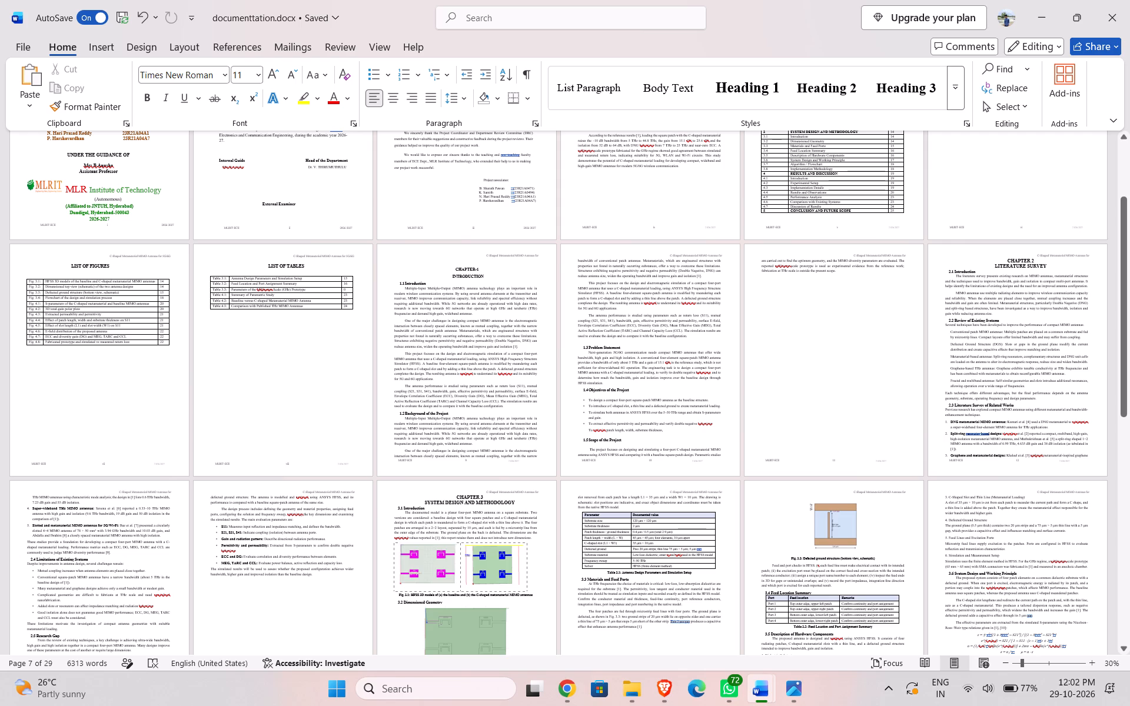
scroll(686, 399, "up", 1)
scroll(686, 399, "down", 5)
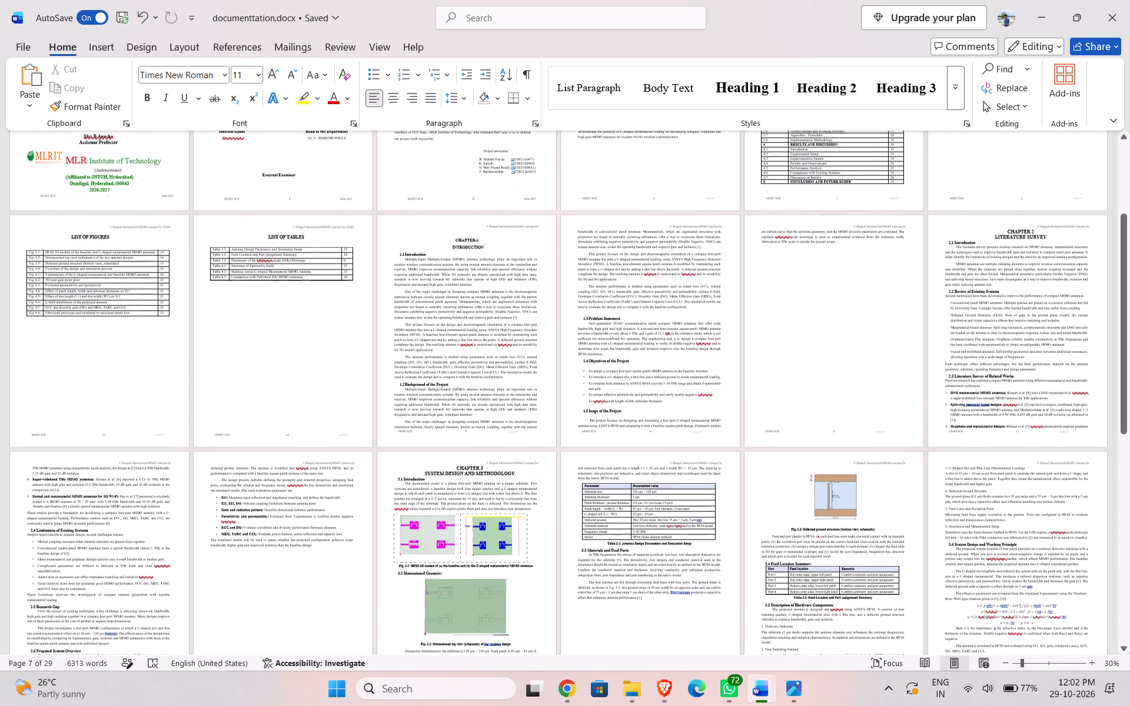
scroll(686, 399, "down", 2)
scroll(686, 399, "up", 3)
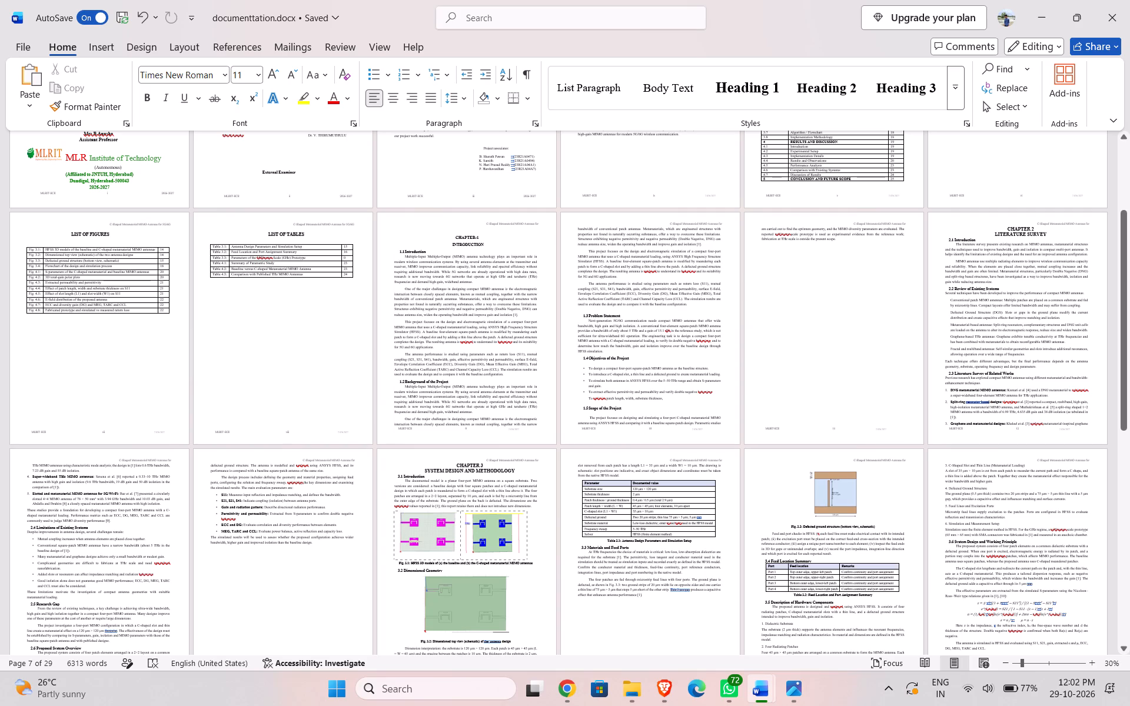
scroll(459, 351, "up", 2, "ctrl")
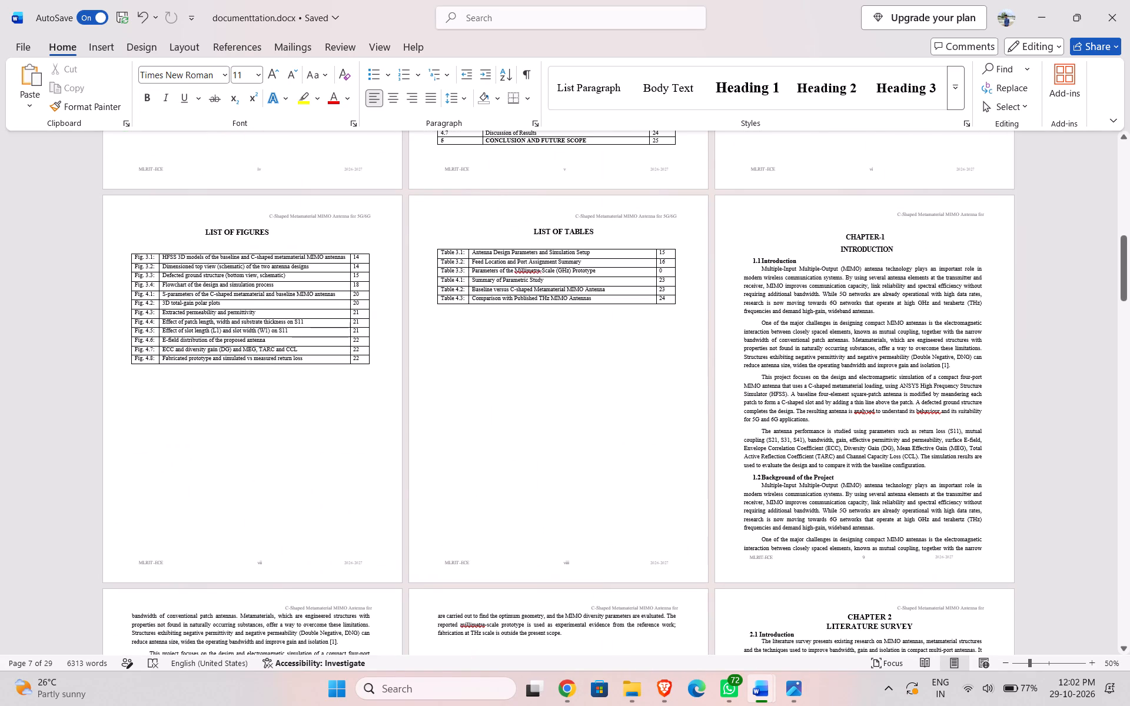
Remove the empty space between the 1.4 Objectives of the Project heading and its bullet list.
scroll(625, 415, "down", 20)
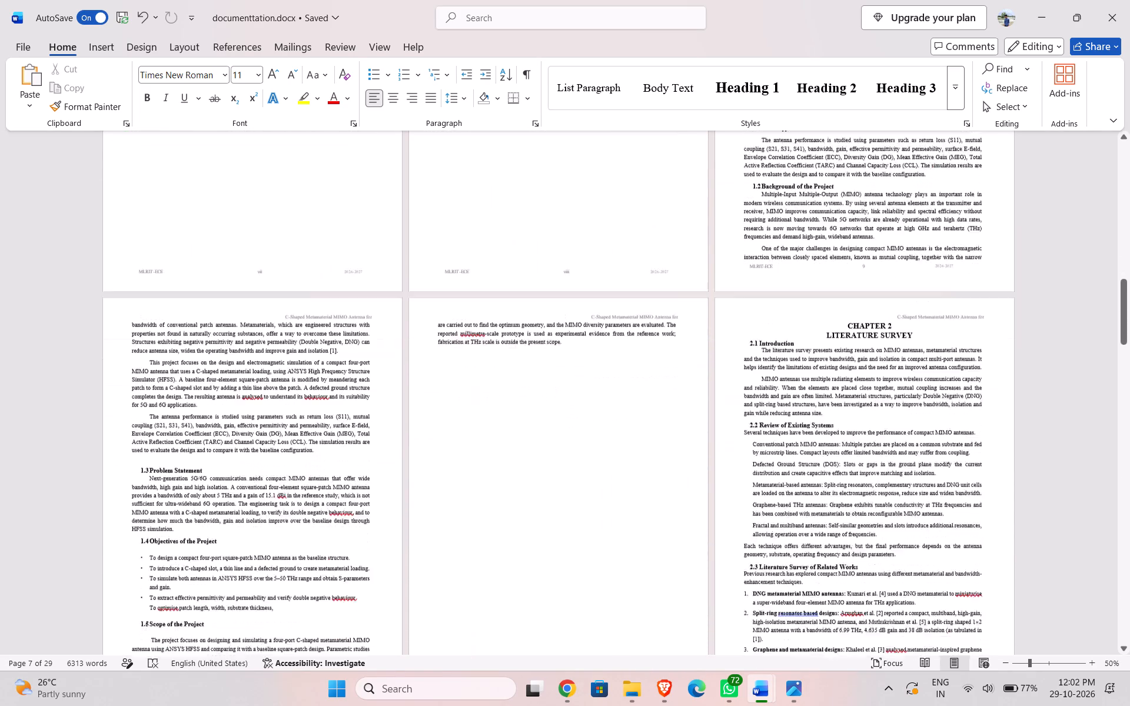
scroll(625, 415, "down", 5)
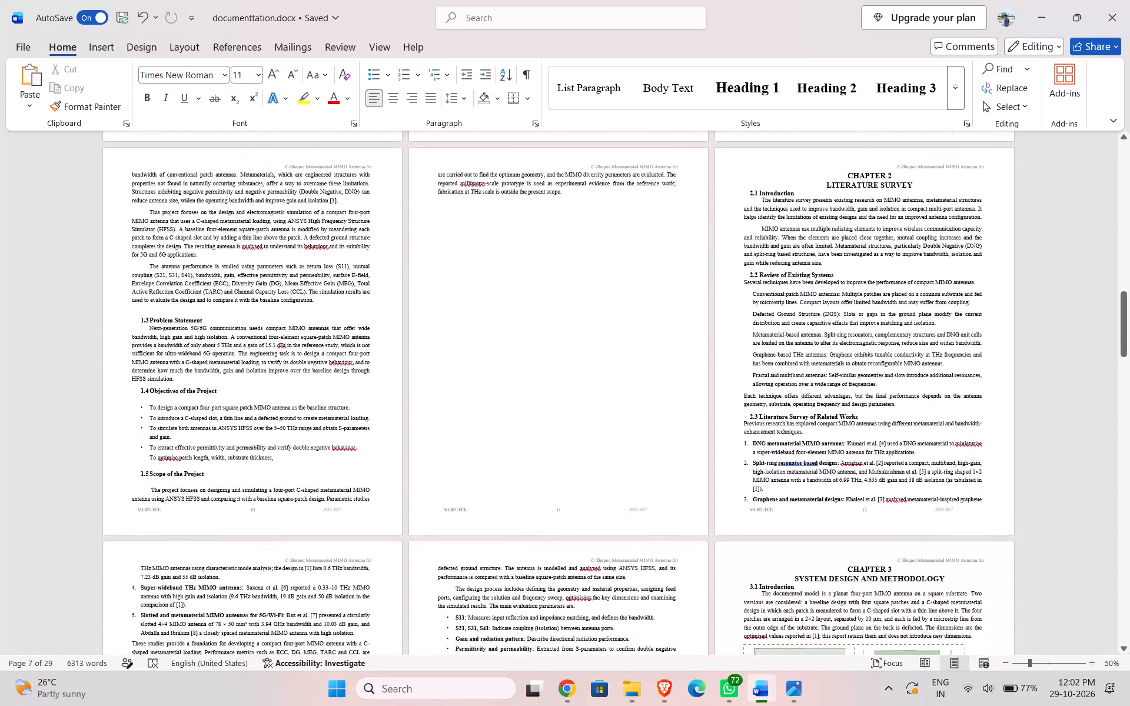
left_click(157, 400)
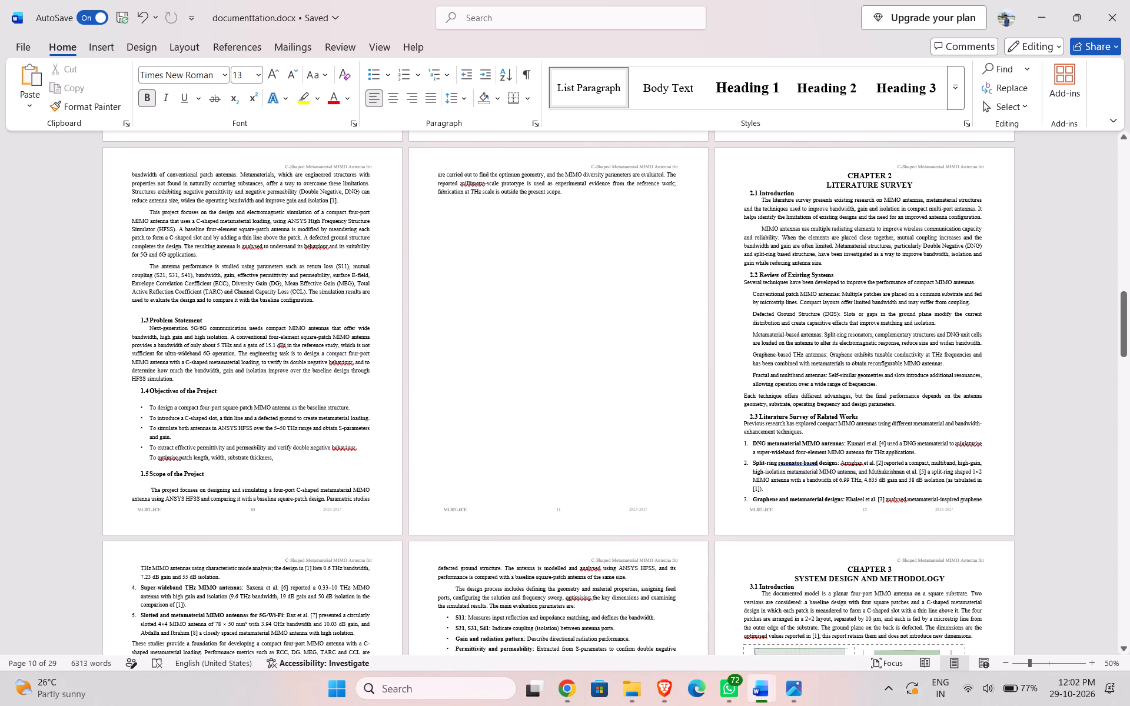
key("BackSpace")
key("BackSpace")
key("BackSpace")
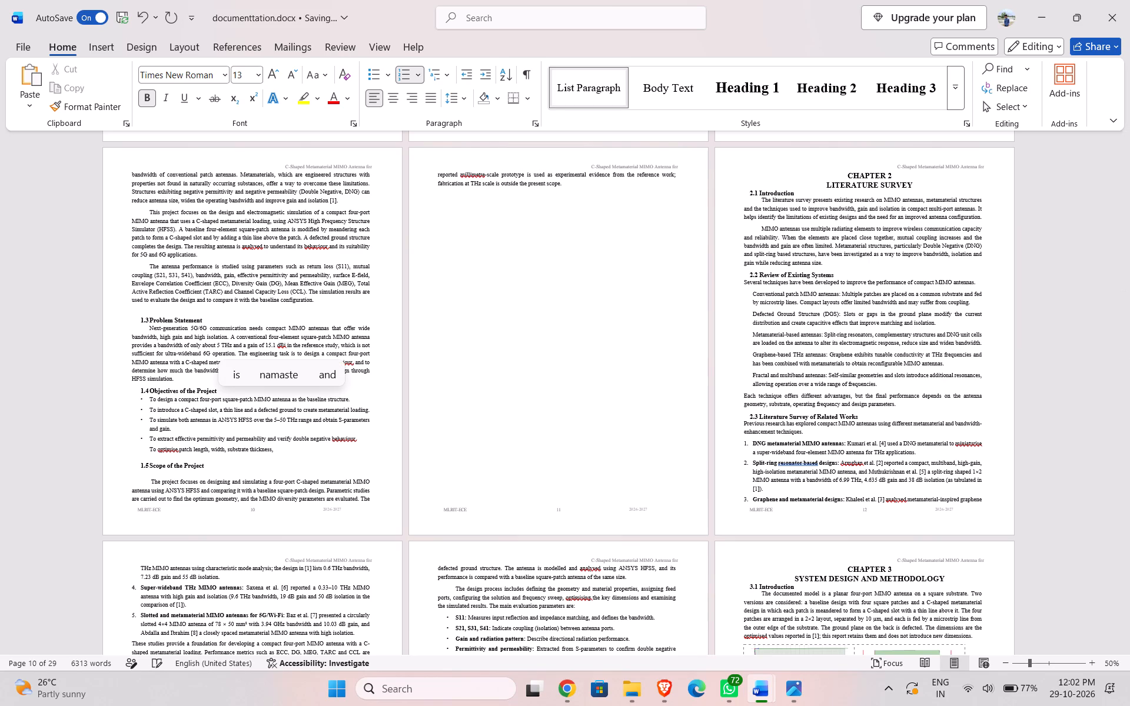
Delete the empty line above the 1.3 Problem Statement heading.
left_click(156, 308)
key("BackSpace")
key("BackSpace")
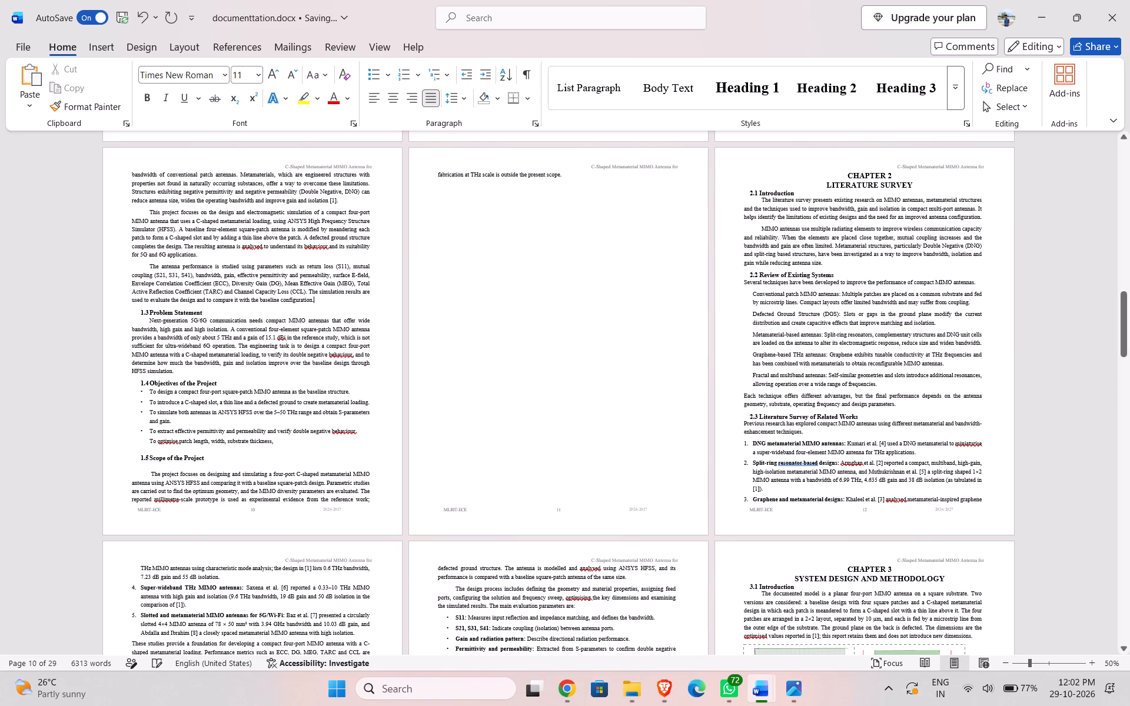
Delete the empty line below the 1.5 Scope of the Project heading, keeping the heading text complete by undoing any extra deletion.
left_click(164, 472)
left_click(165, 467)
key("BackSpace")
key("BackSpace")
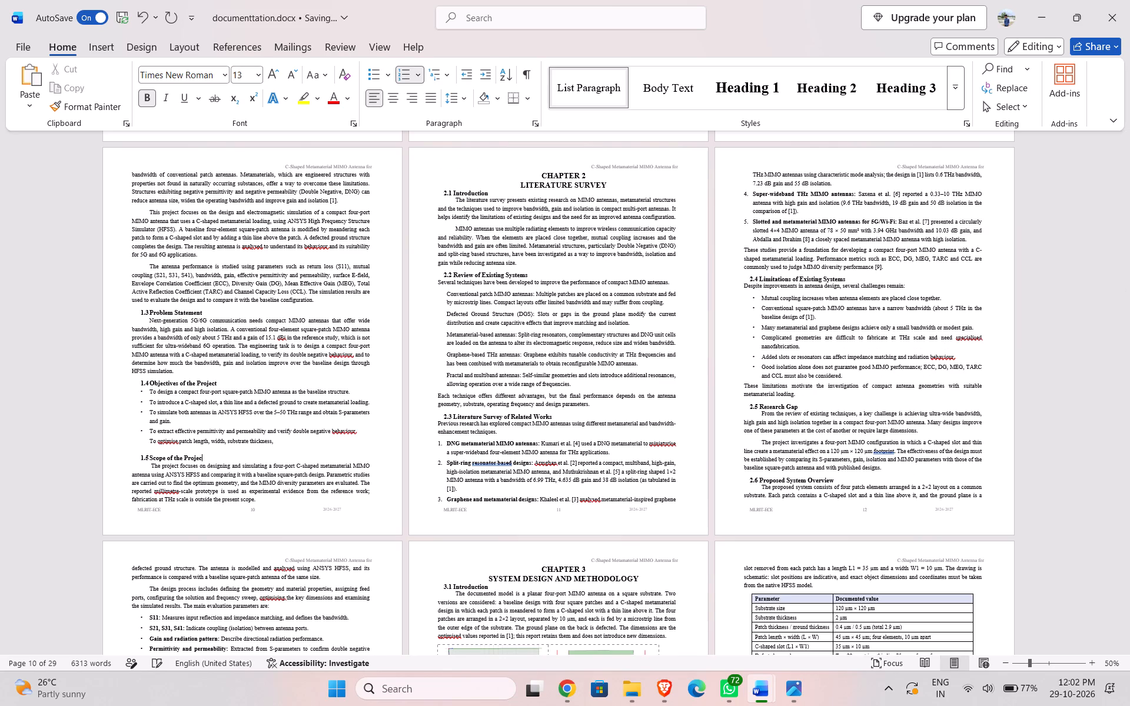
key("ctrl+z")
Review the layout of the remaining pages from Chapter 2 through Chapter 5 to the References.
scroll(395, 408, "down", 5)
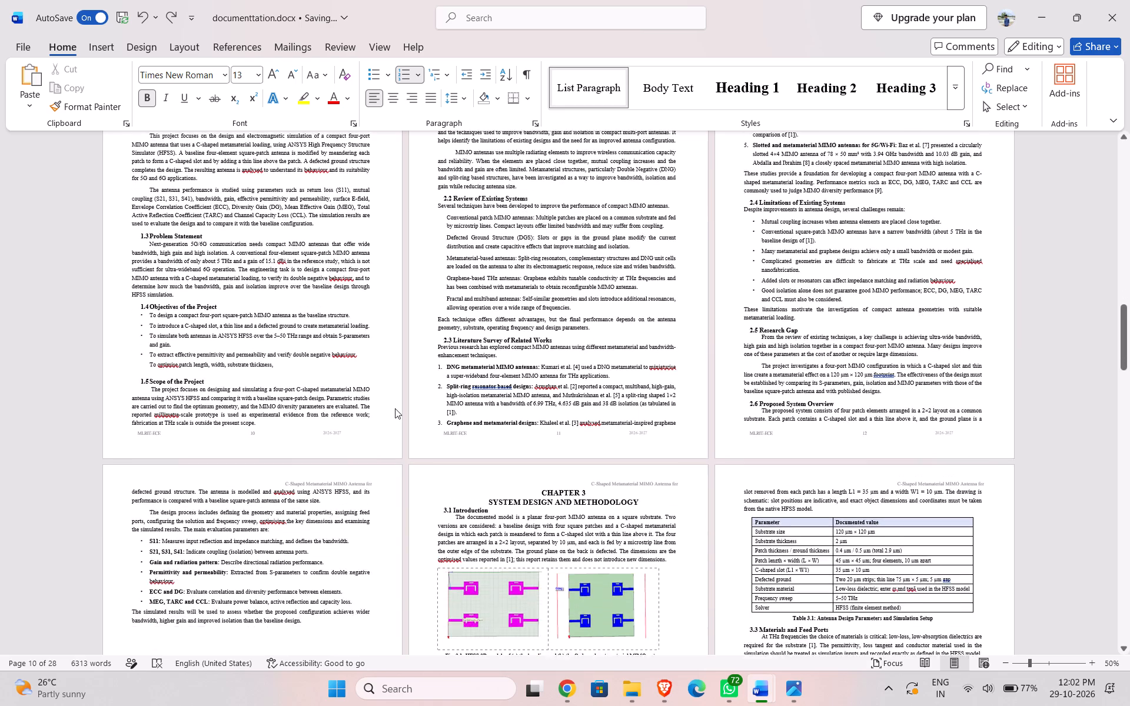
scroll(395, 408, "down", 20)
scroll(395, 408, "down", 4)
scroll(519, 428, "down", 9)
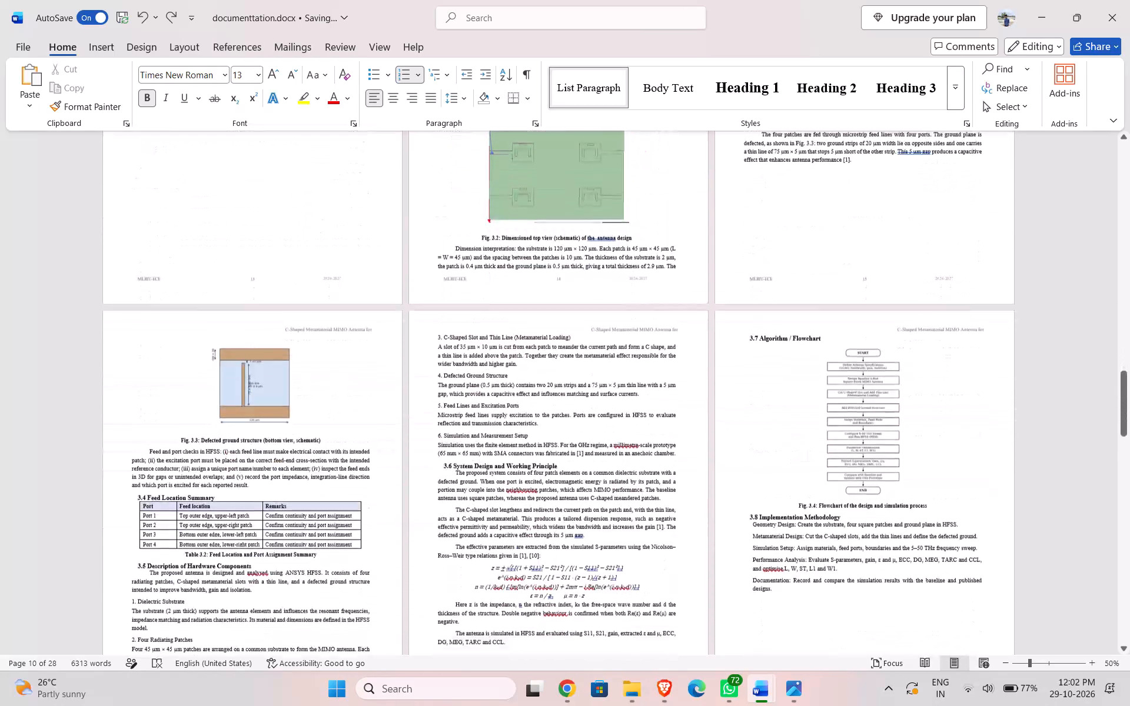
scroll(519, 428, "down", 17)
scroll(519, 428, "down", 5)
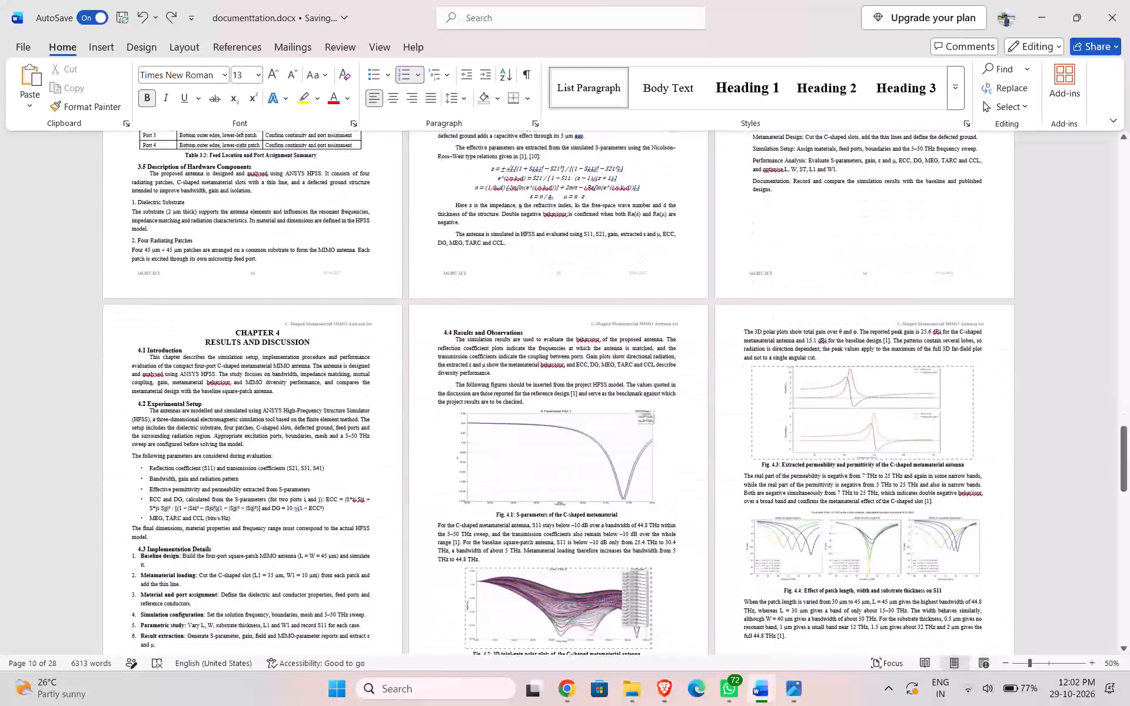
left_click_drag(1125, 449, 1125, 452)
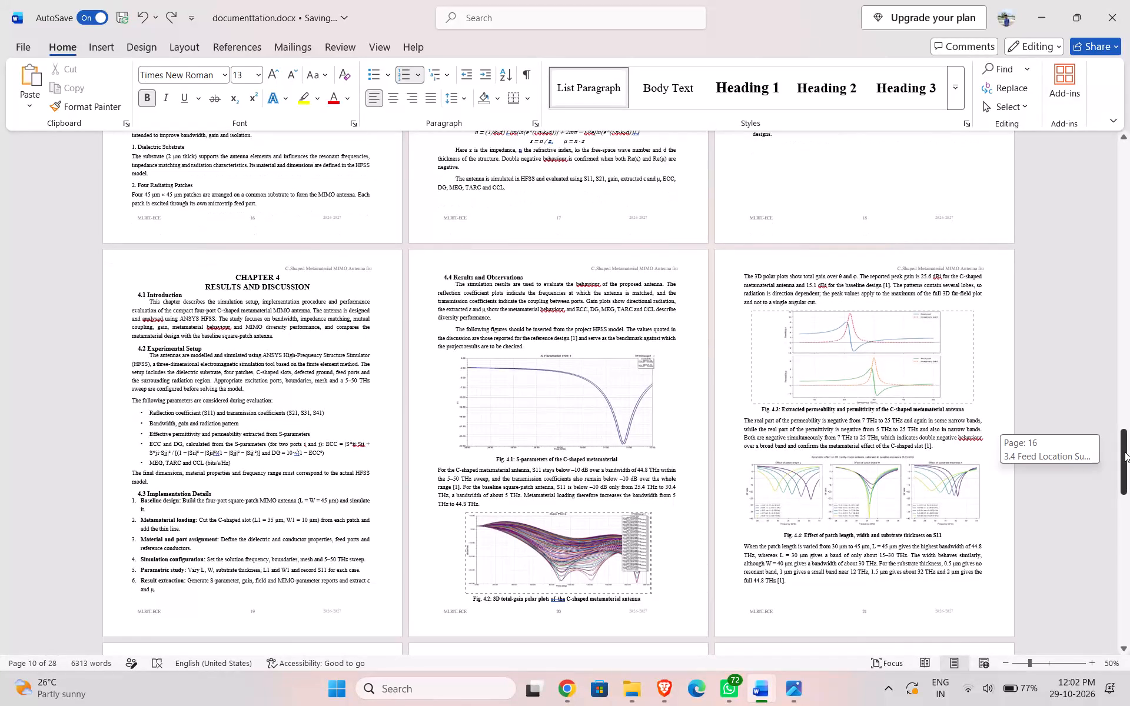
left_click_drag(1125, 452, 1129, 512)
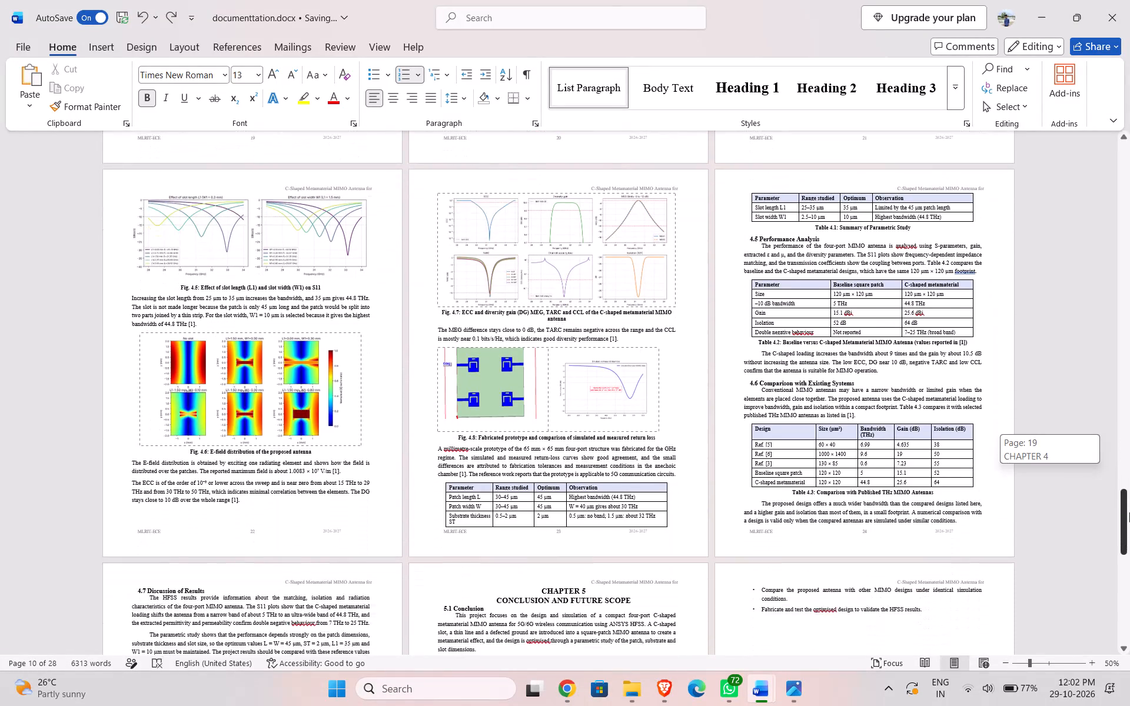
left_click_drag(1129, 512, 1129, 551)
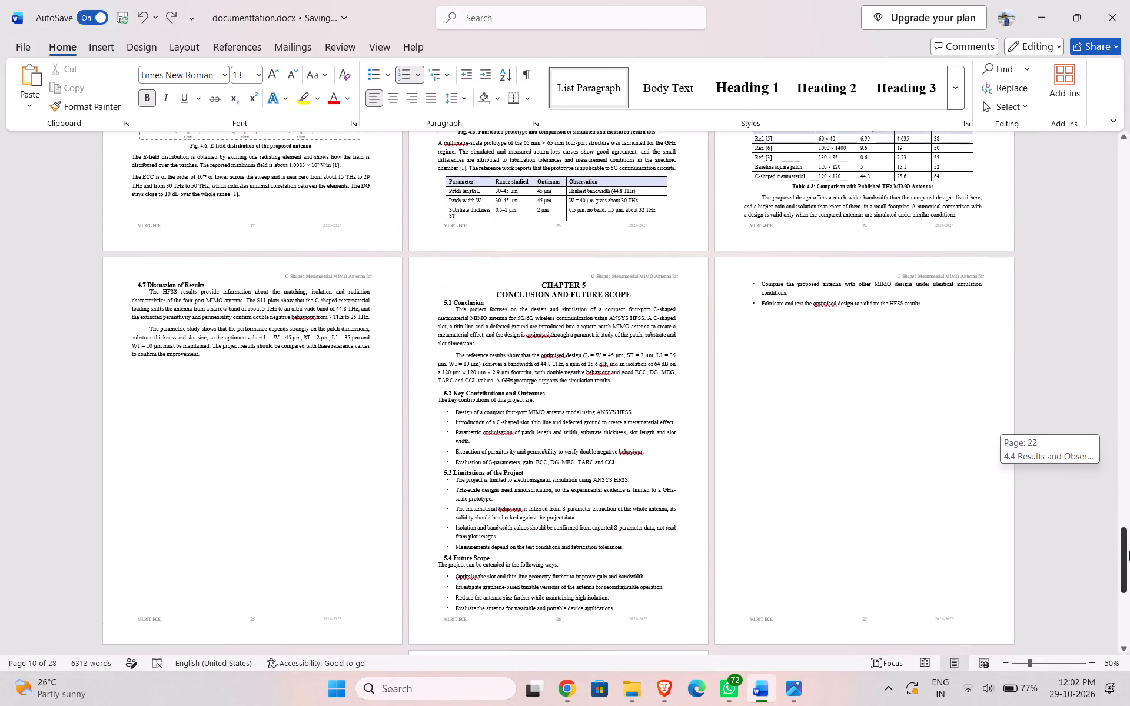
left_click_drag(1129, 551, 1129, 563)
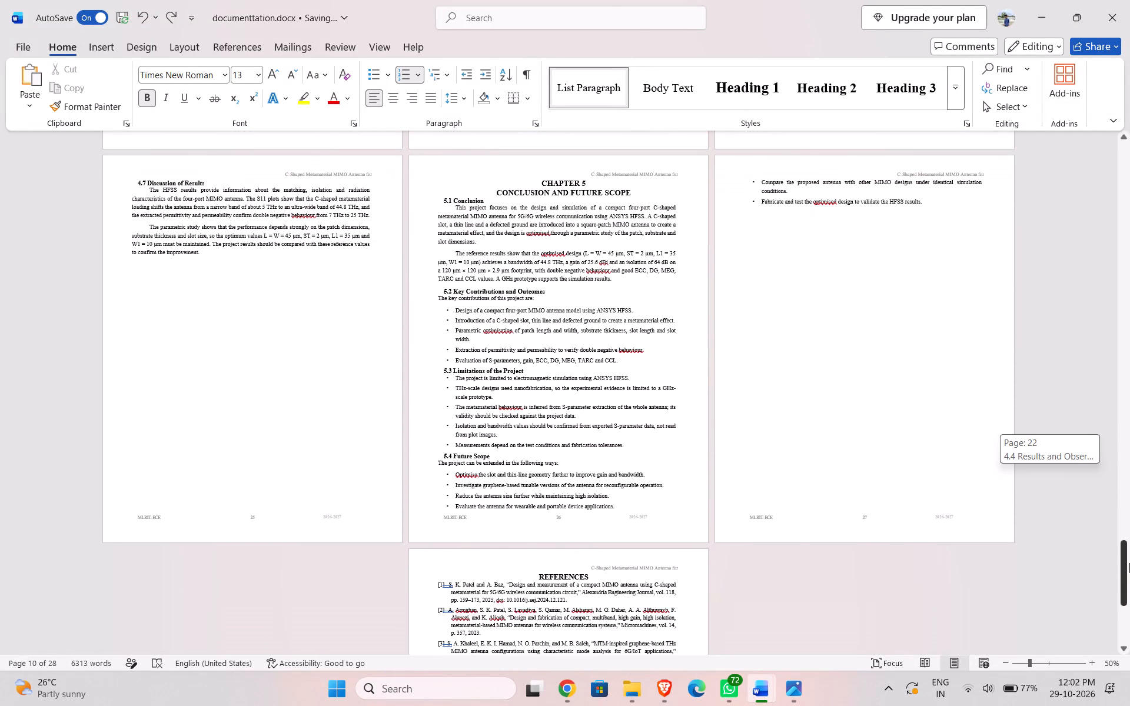
left_click_drag(1129, 563, 1129, 590)
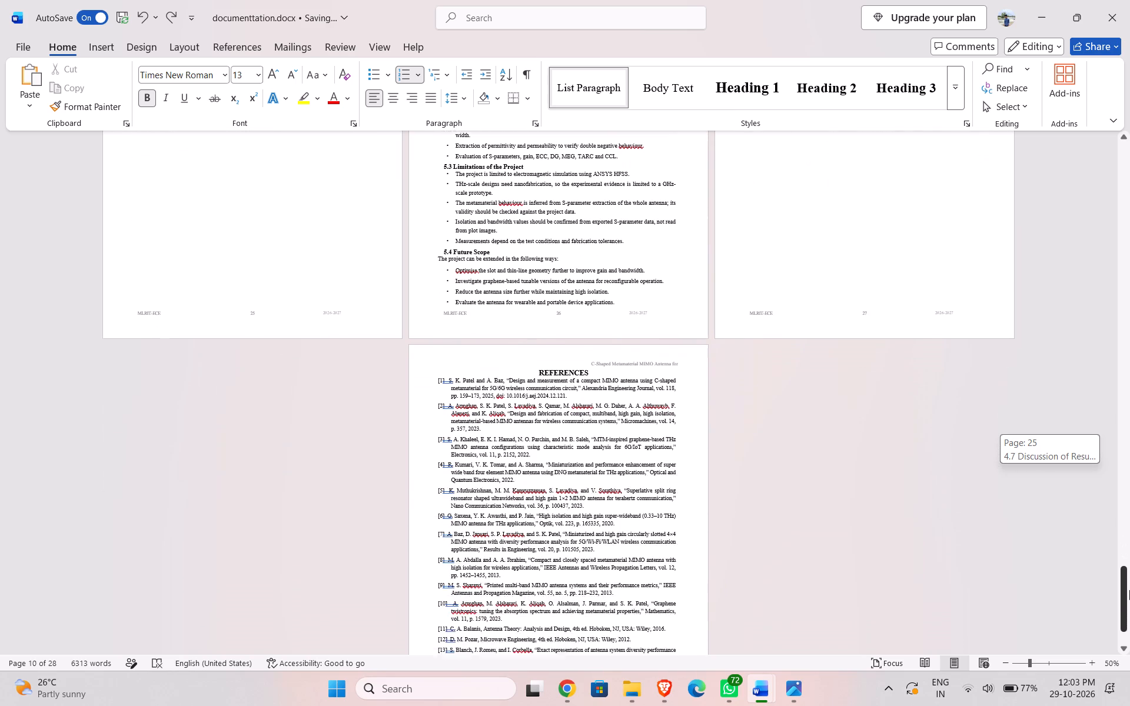
Examine how the Chapter 4, Chapter 5 and References content breaks across pages, including the bullets spilling past 5.4 Future Scope.
left_click_drag(1129, 590, 1129, 534)
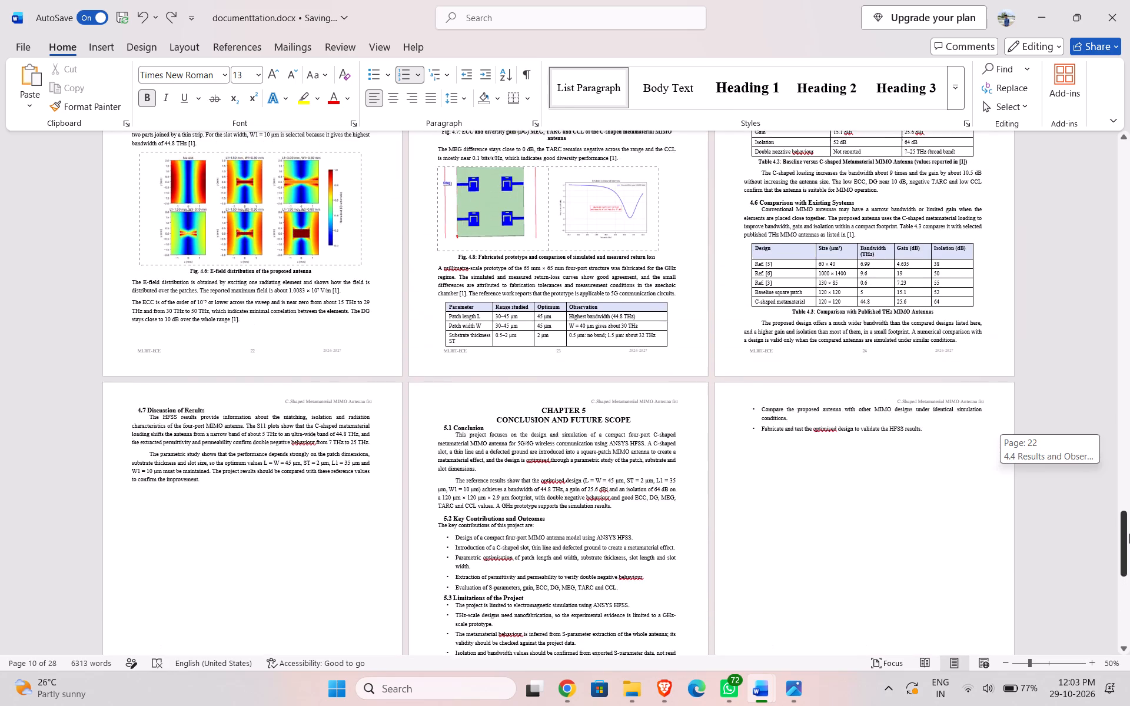
left_click_drag(1129, 534, 1129, 514)
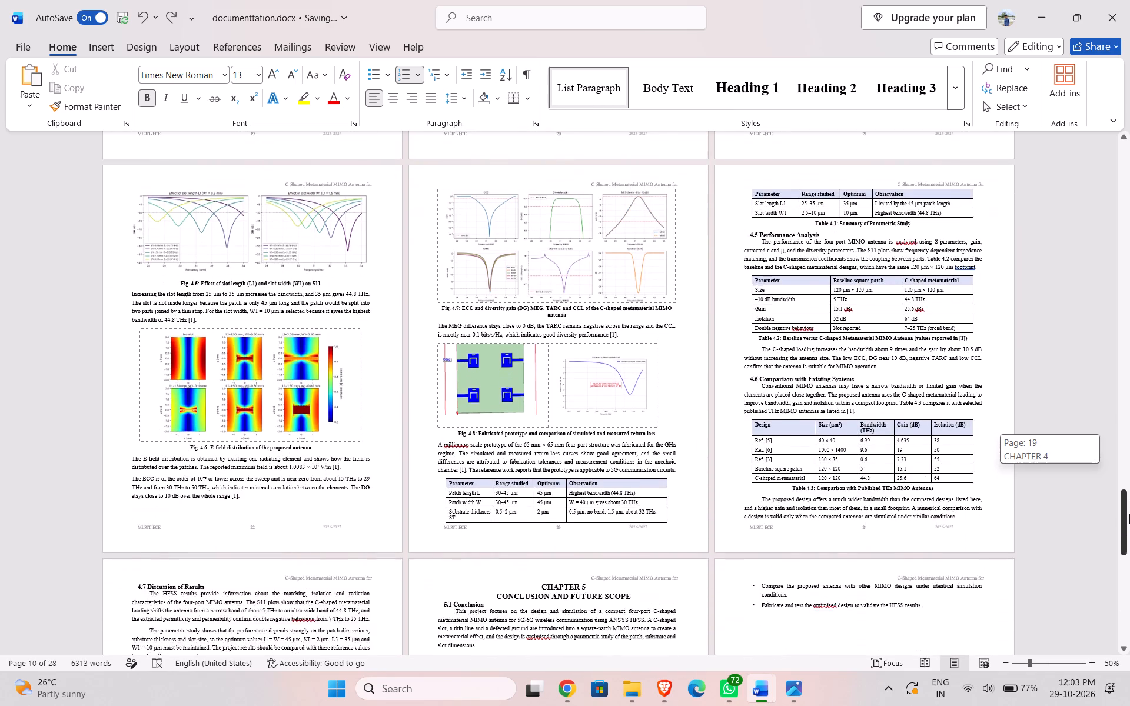
left_click_drag(1129, 514, 1129, 536)
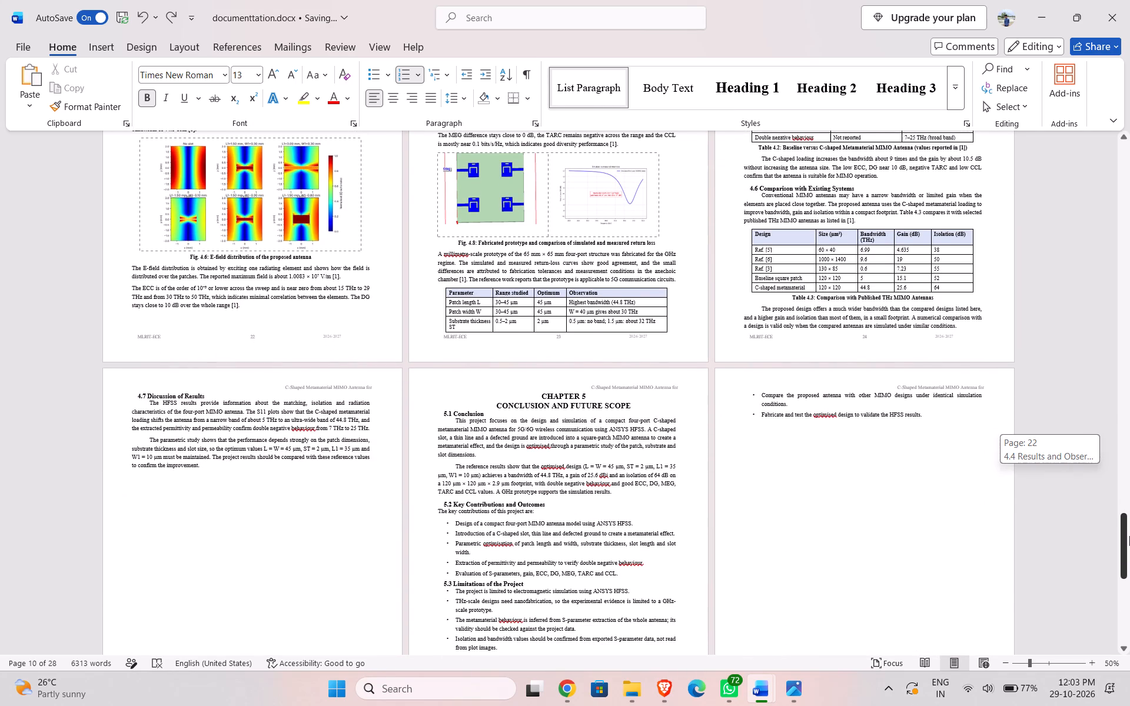
left_click_drag(1129, 536, 1129, 538)
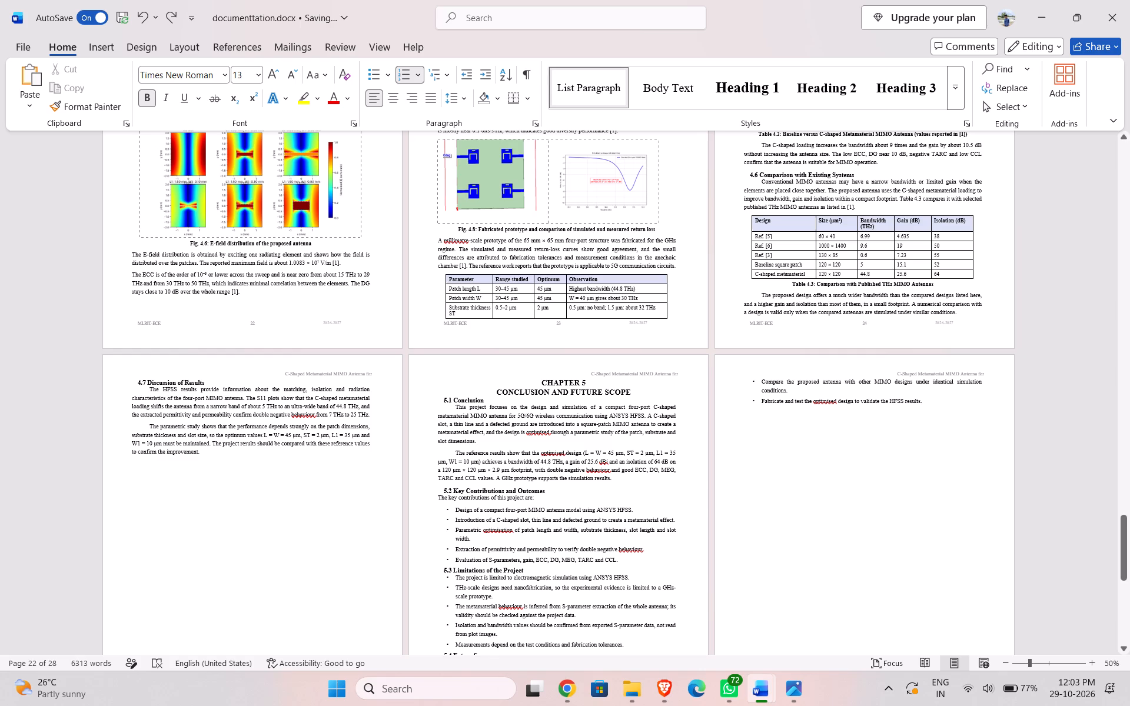
scroll(481, 459, "up", 5, "ctrl")
scroll(743, 473, "down", 4)
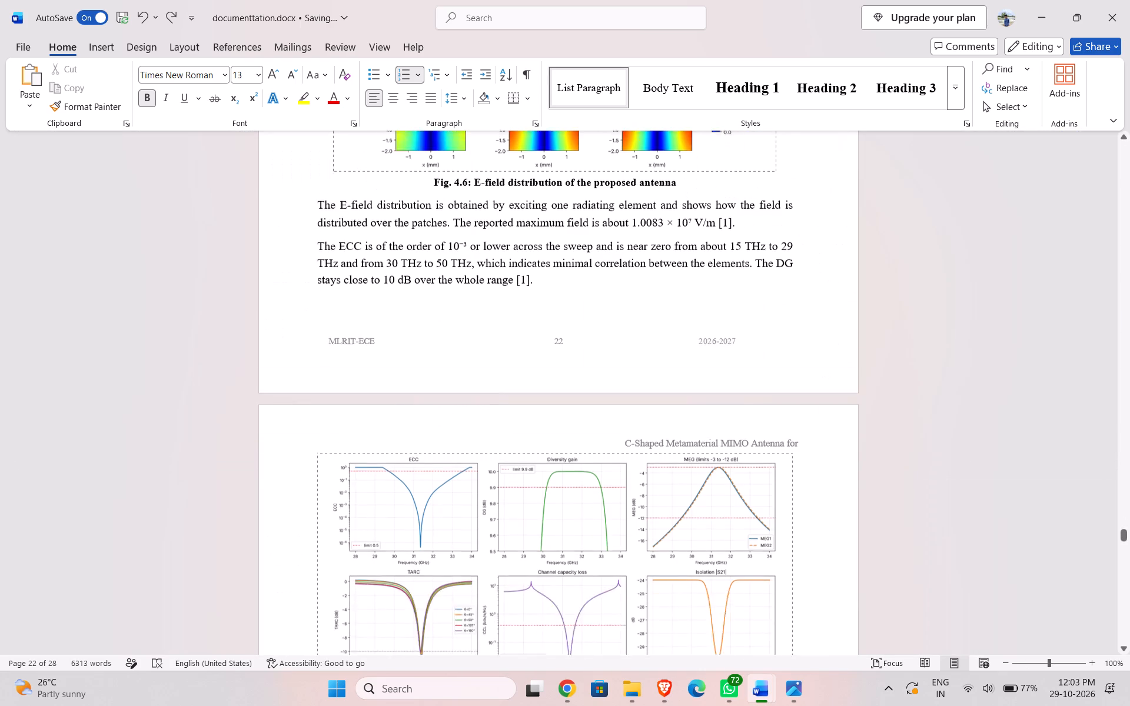
scroll(743, 473, "down", 20)
scroll(743, 473, "down", 17)
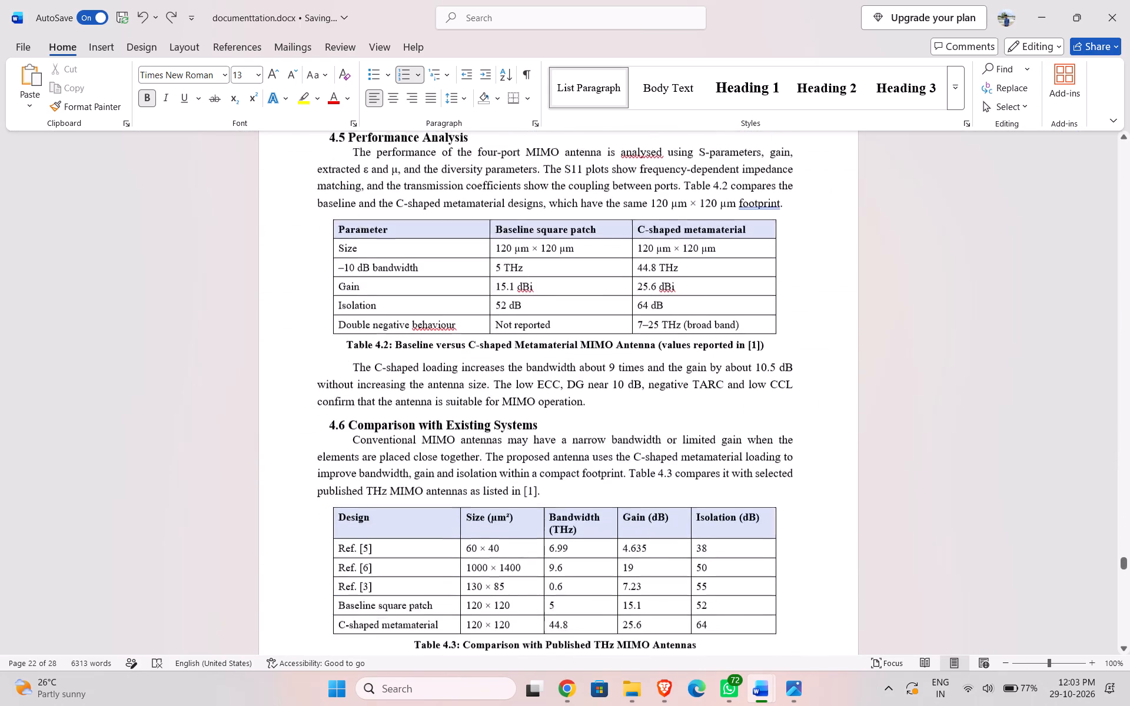
scroll(743, 471, "down", 20)
scroll(743, 471, "down", 13)
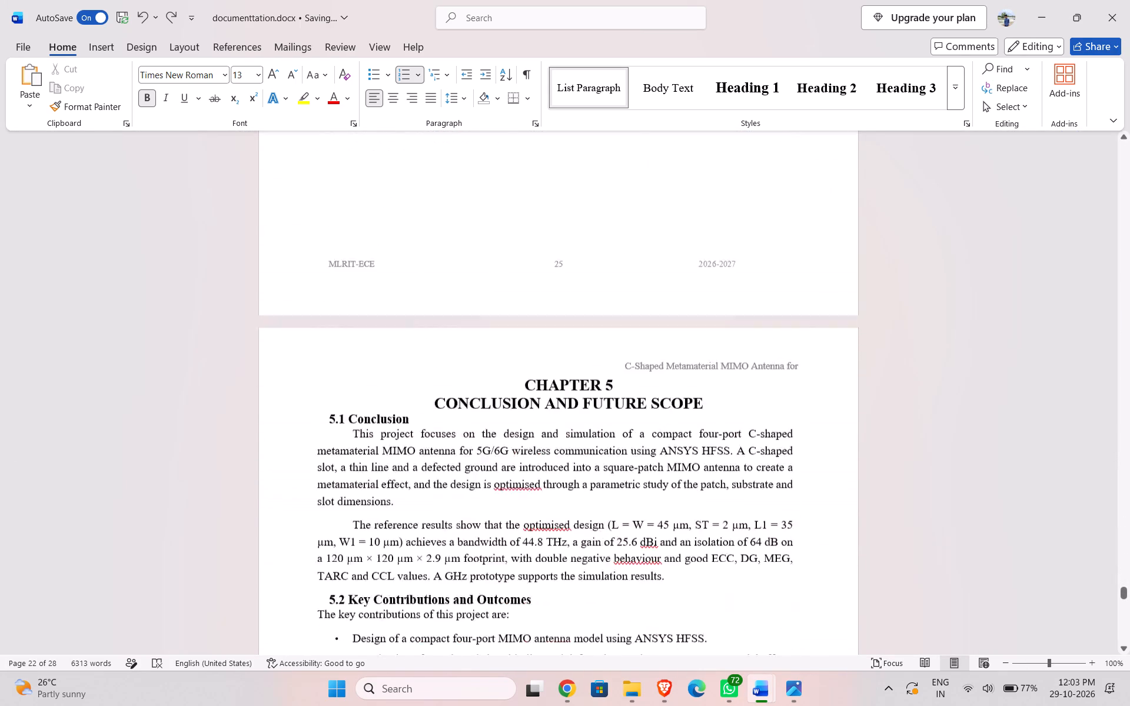
scroll(743, 471, "down", 13)
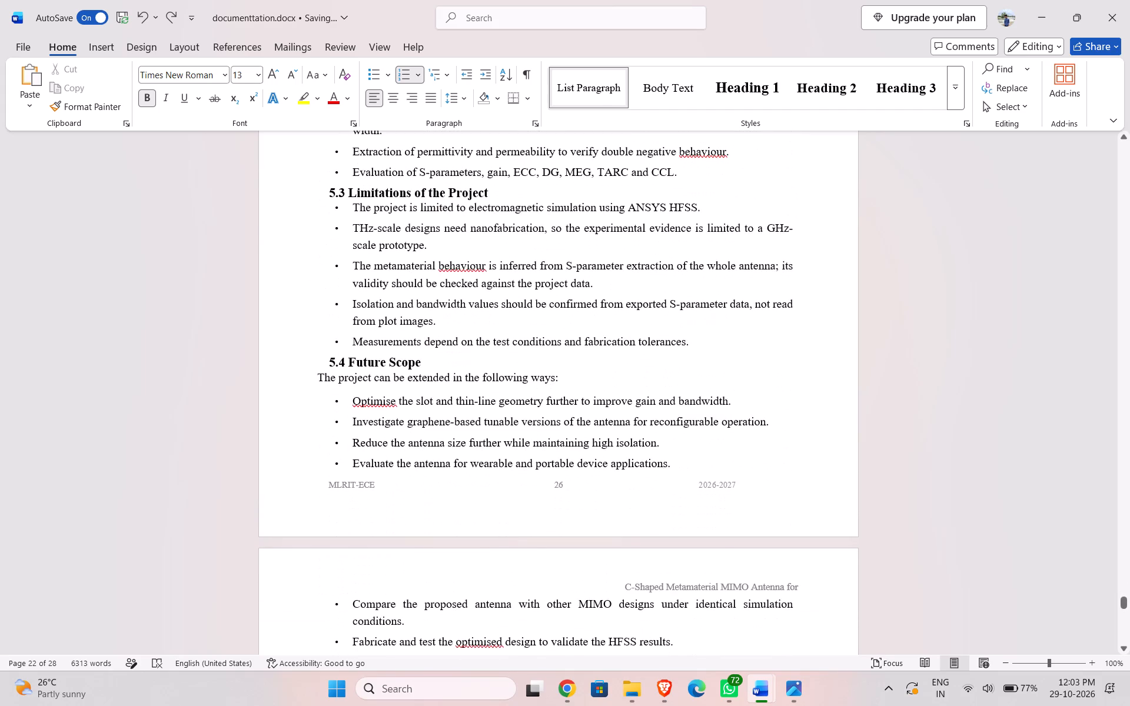
scroll(743, 471, "up", 7)
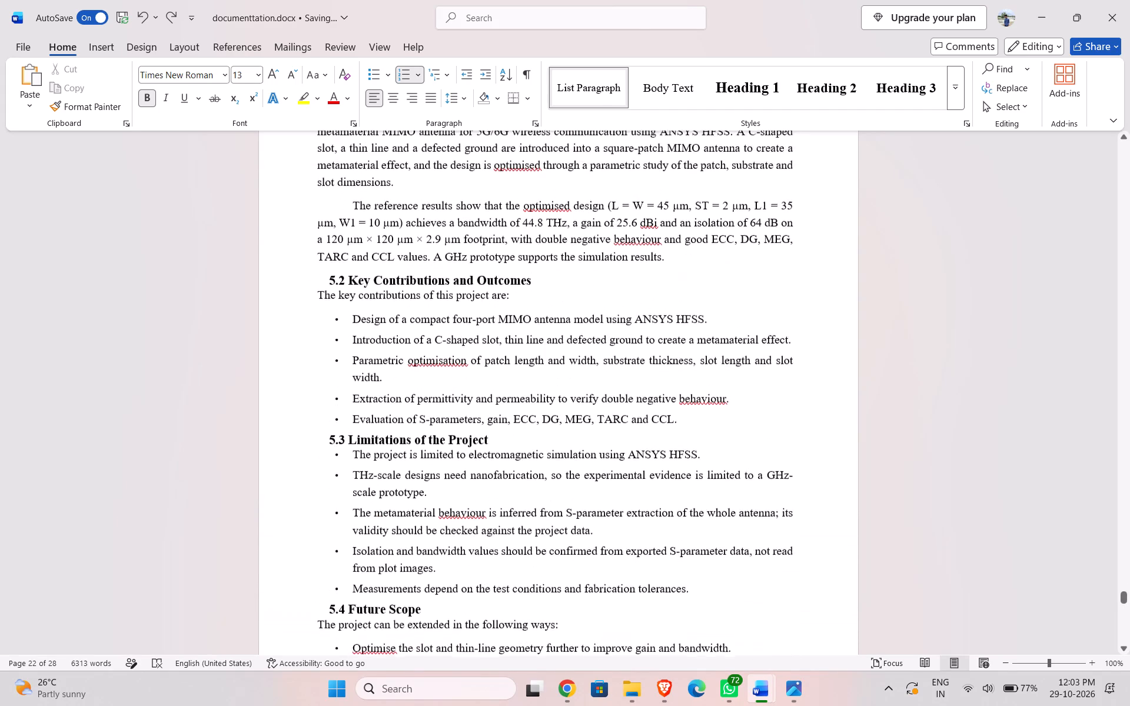
scroll(743, 471, "up", 11)
scroll(743, 471, "up", 4, "ctrl")
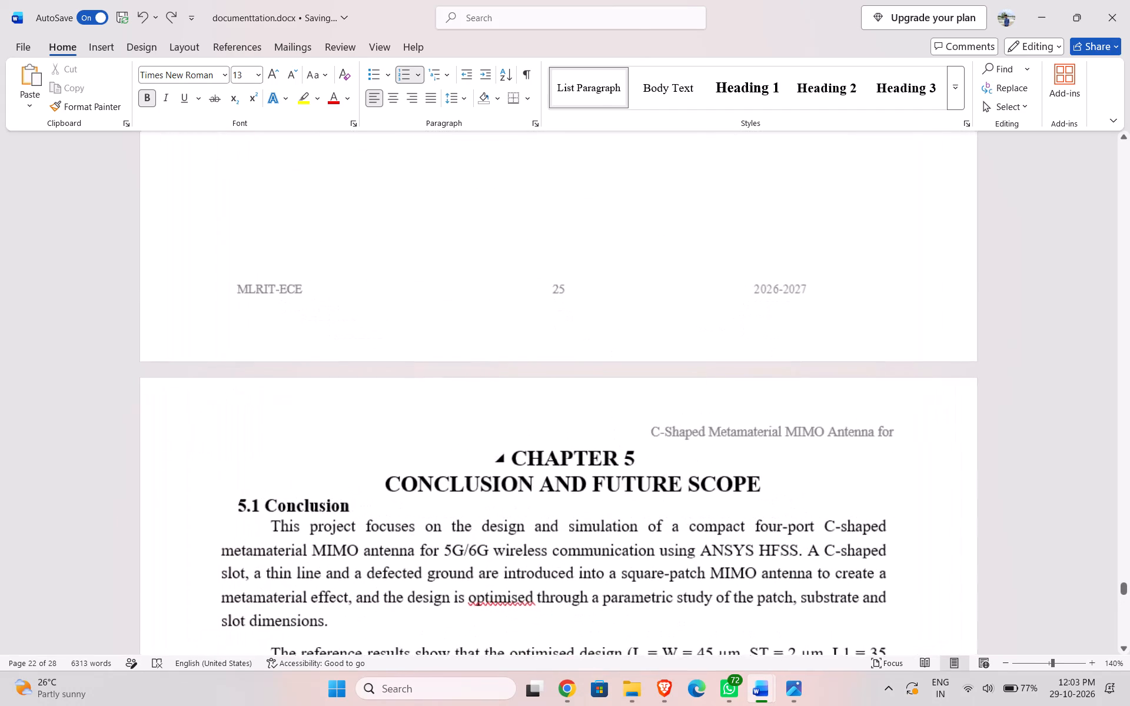
scroll(743, 471, "down", 11, "ctrl")
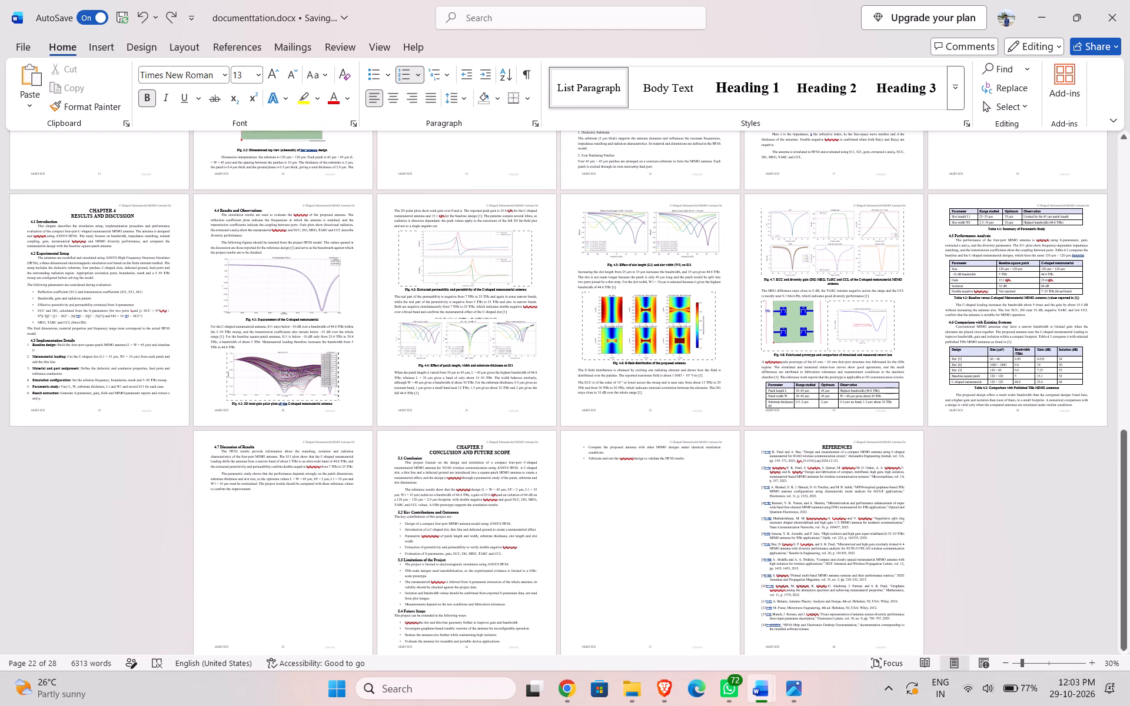
scroll(664, 448, "up", 3)
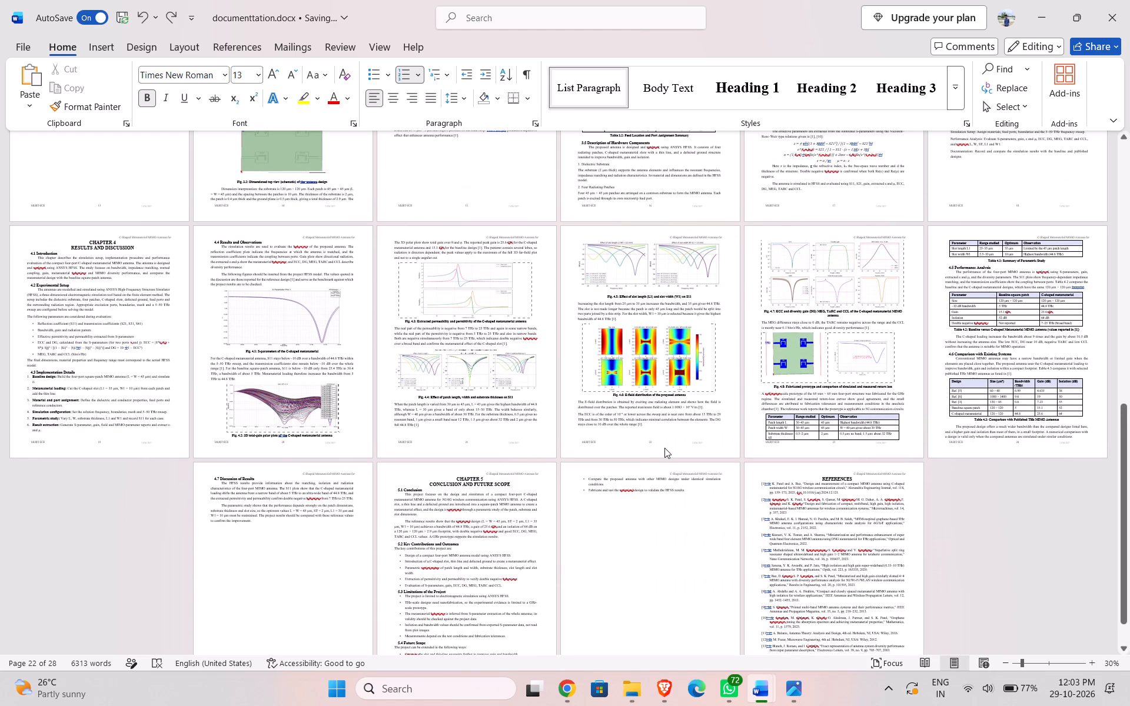
scroll(664, 448, "down", 6)
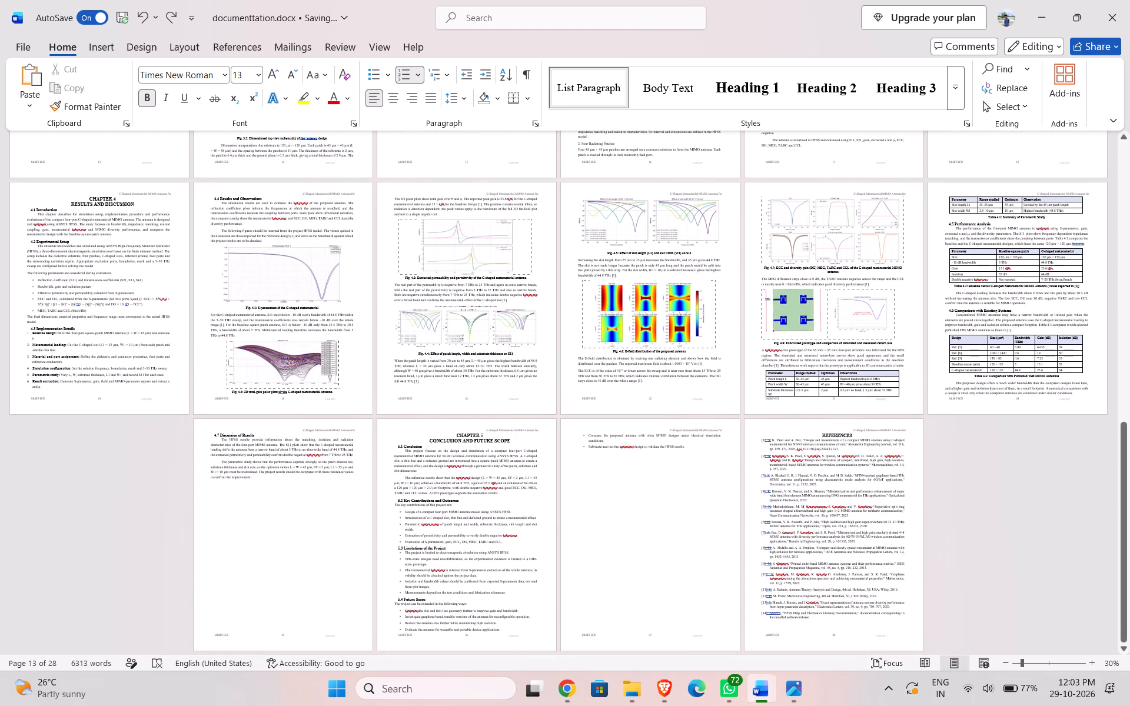
scroll(445, 536, "up", 5, "ctrl")
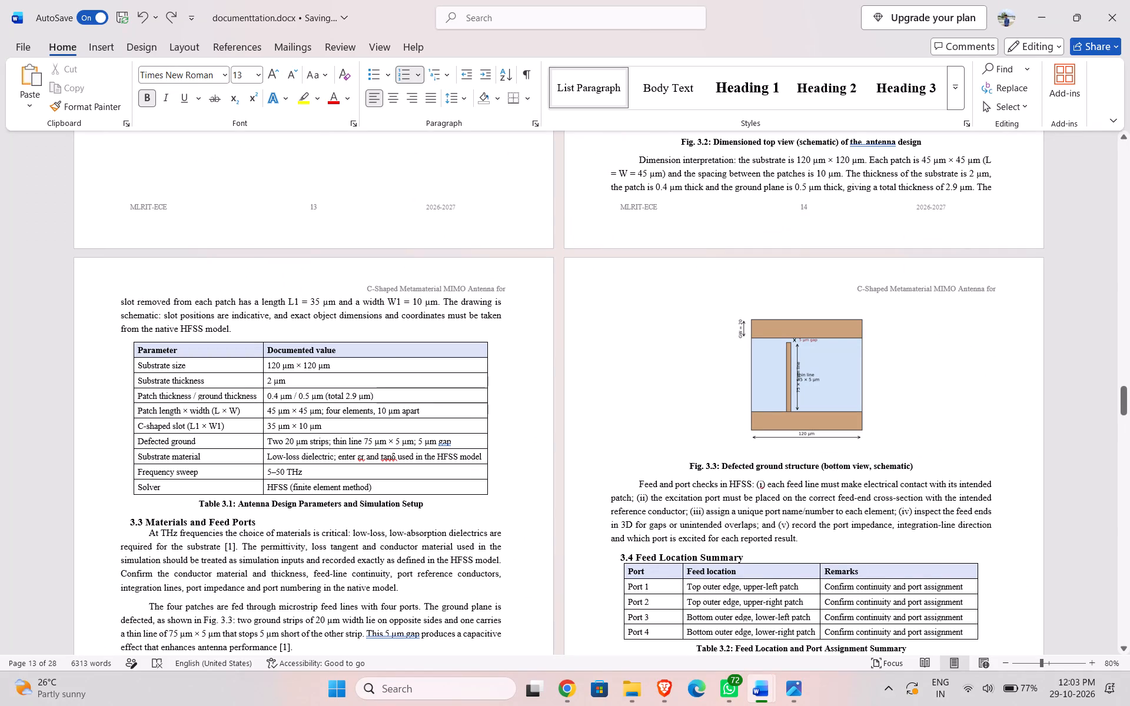
Delete the bullet "Reduce the antenna size further while maintaining high isolation." from 5.4 Future Scope.
left_click_drag(1119, 402, 1128, 668)
scroll(496, 508, "up", 11)
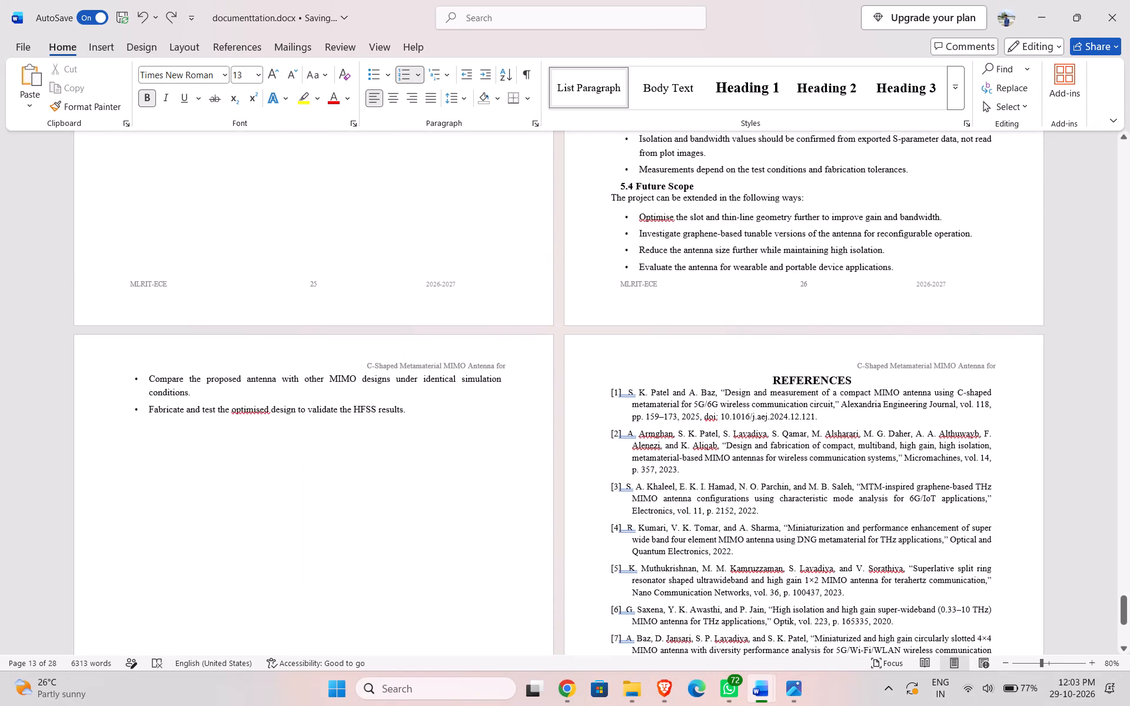
scroll(496, 508, "up", 2)
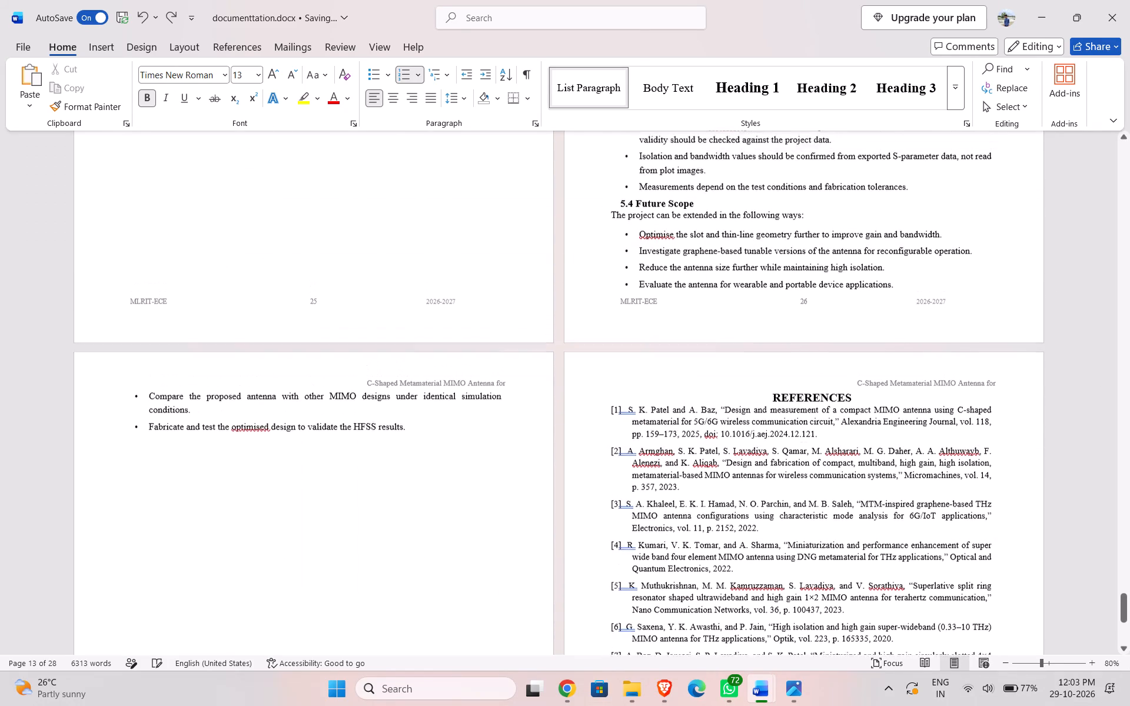
scroll(496, 508, "up", 8)
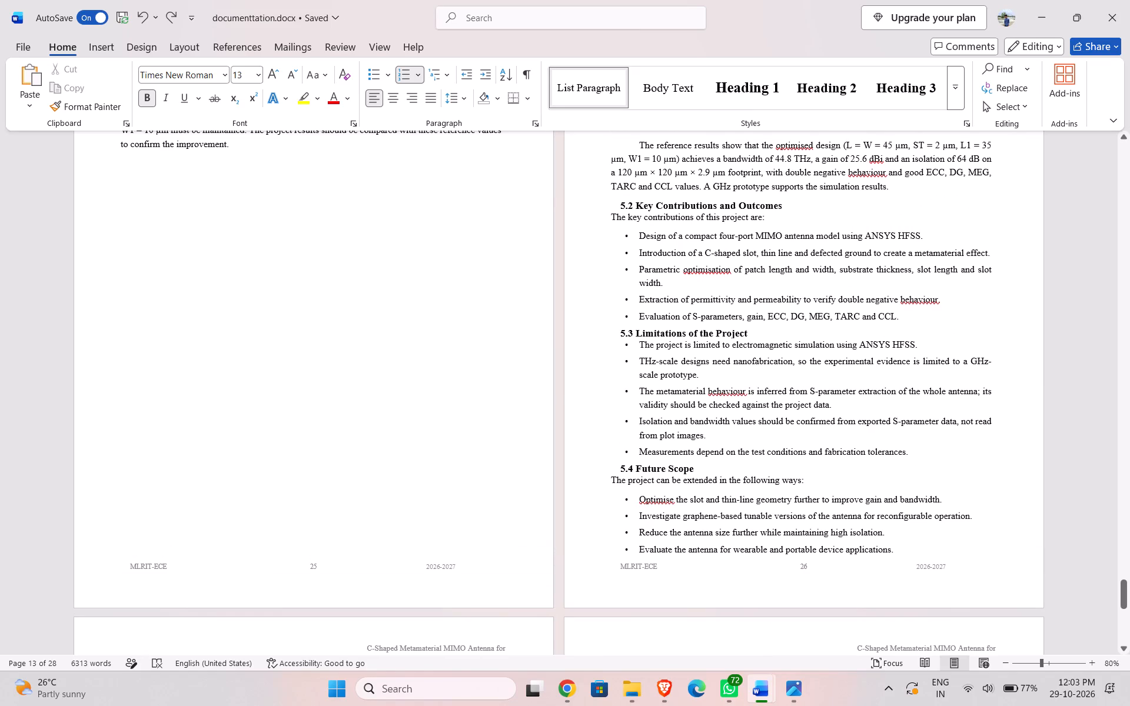
left_click_drag(883, 533, 610, 537)
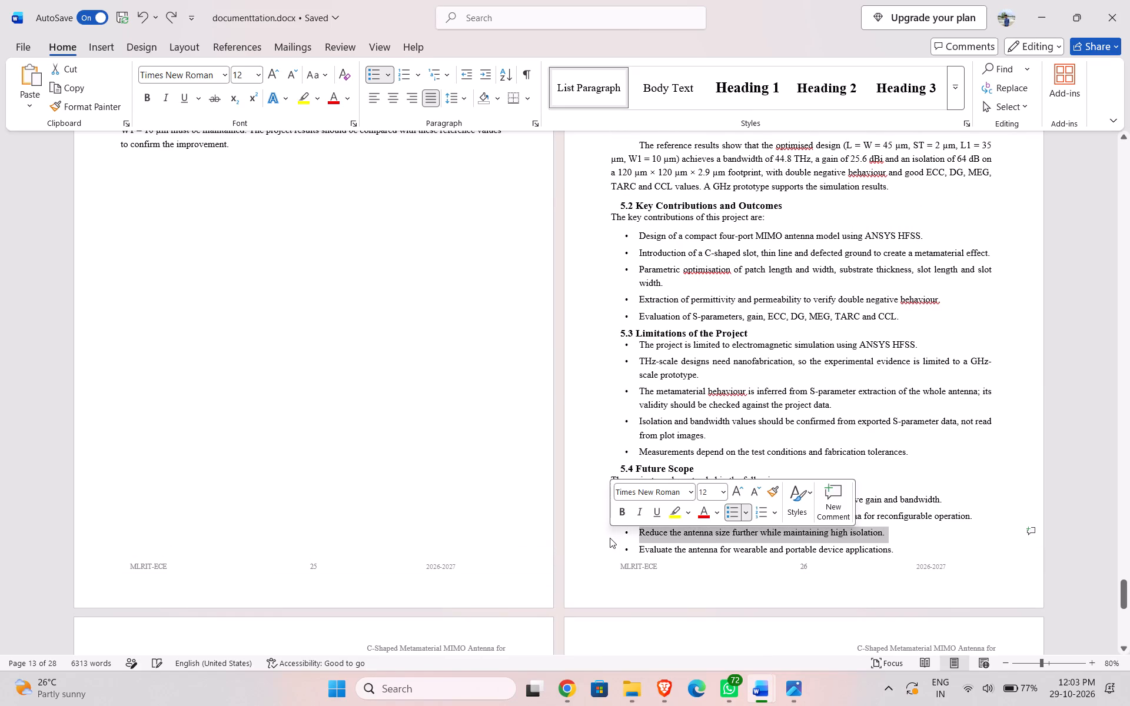
key("BackSpace")
Delete the bullet on confirming isolation and bandwidth values from exported S-parameter data in 5.3 Limitations of the Project.
scroll(767, 507, "down", 5)
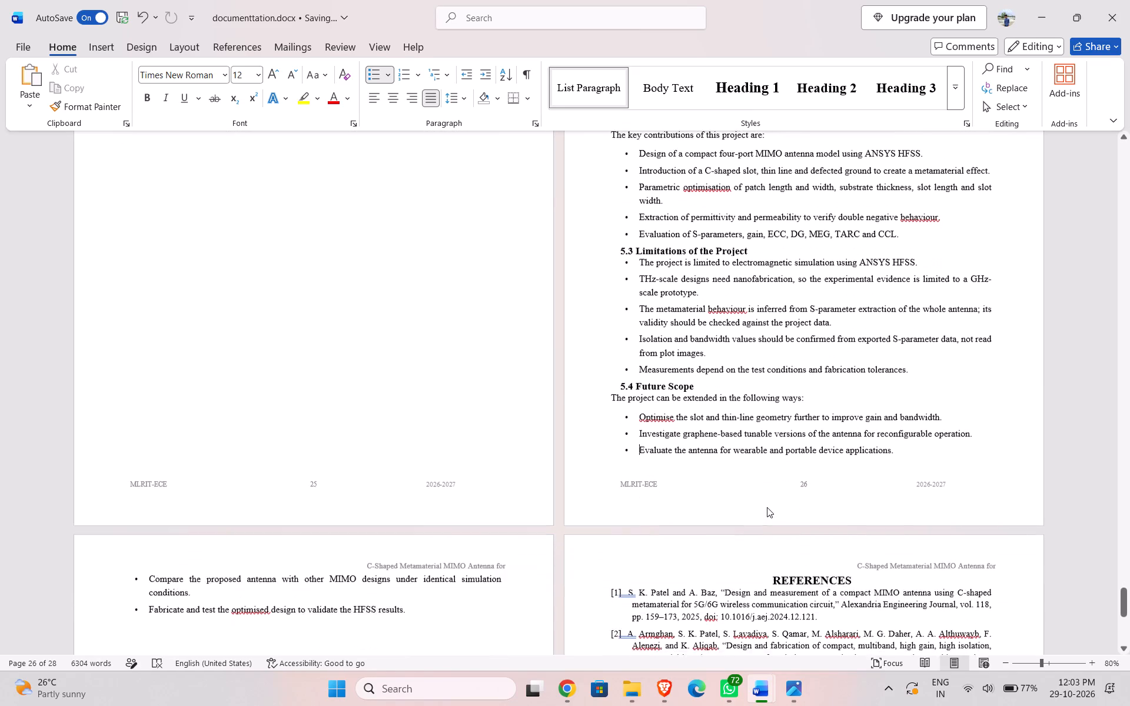
scroll(766, 507, "up", 7)
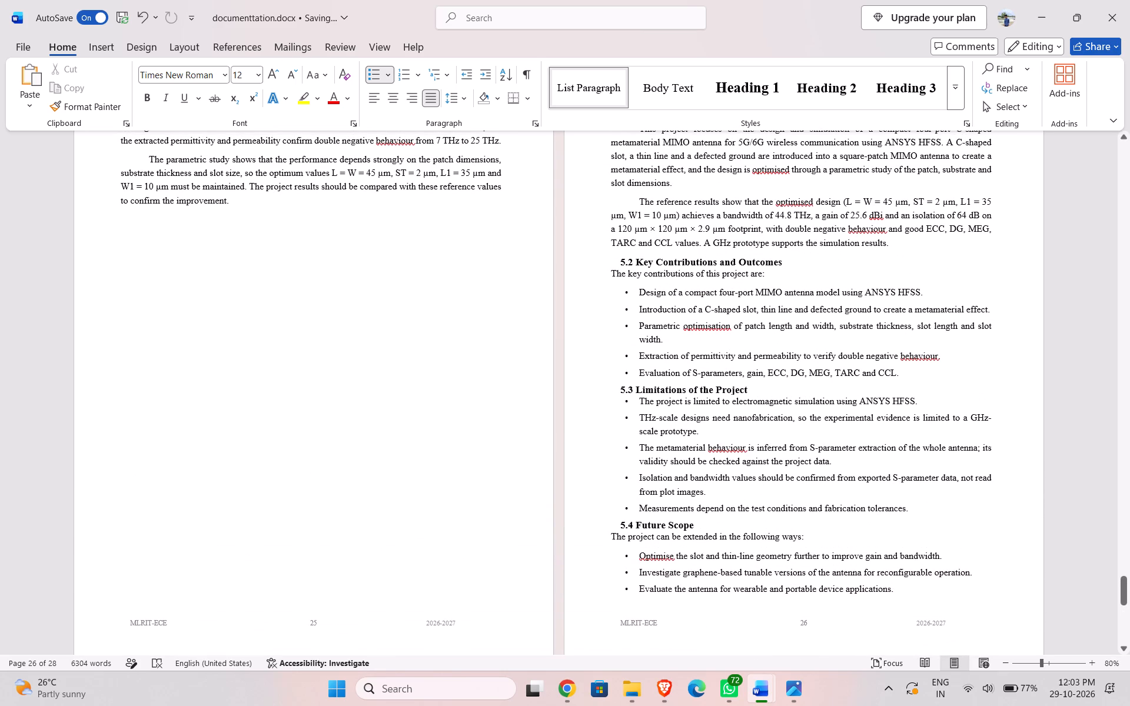
left_click_drag(708, 490, 636, 479)
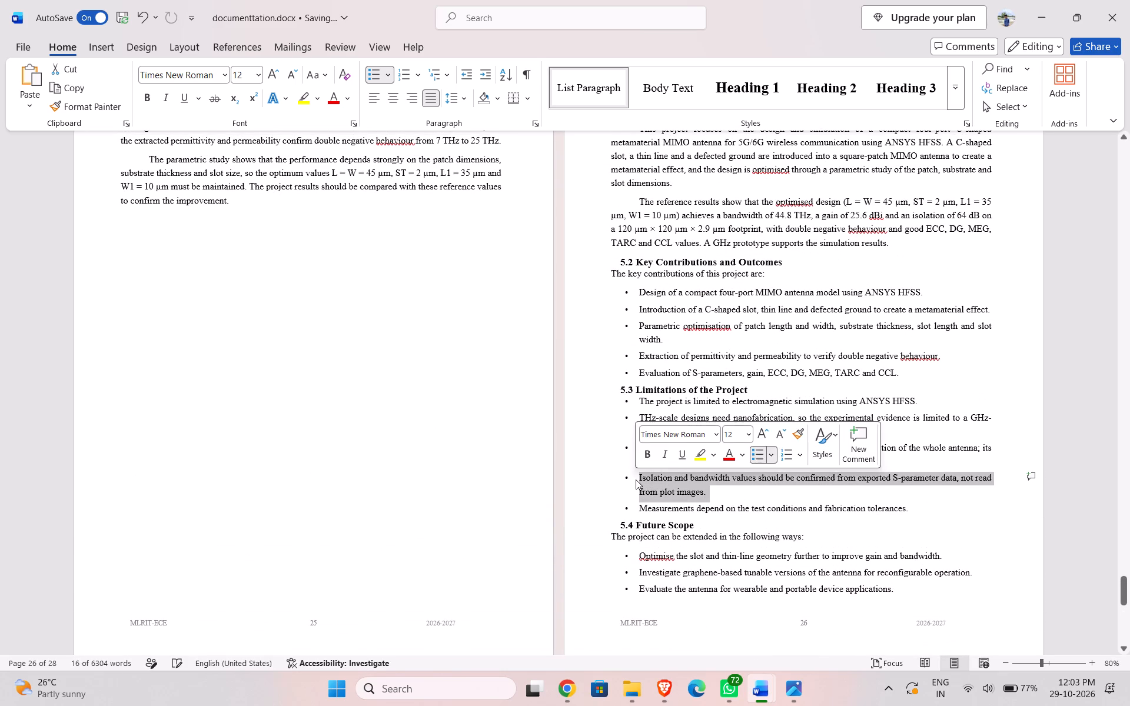
key("BackSpace")
Review the page layout of the report from the References back to Chapter 1 and forward again through Chapter 3.
scroll(687, 482, "down", 5)
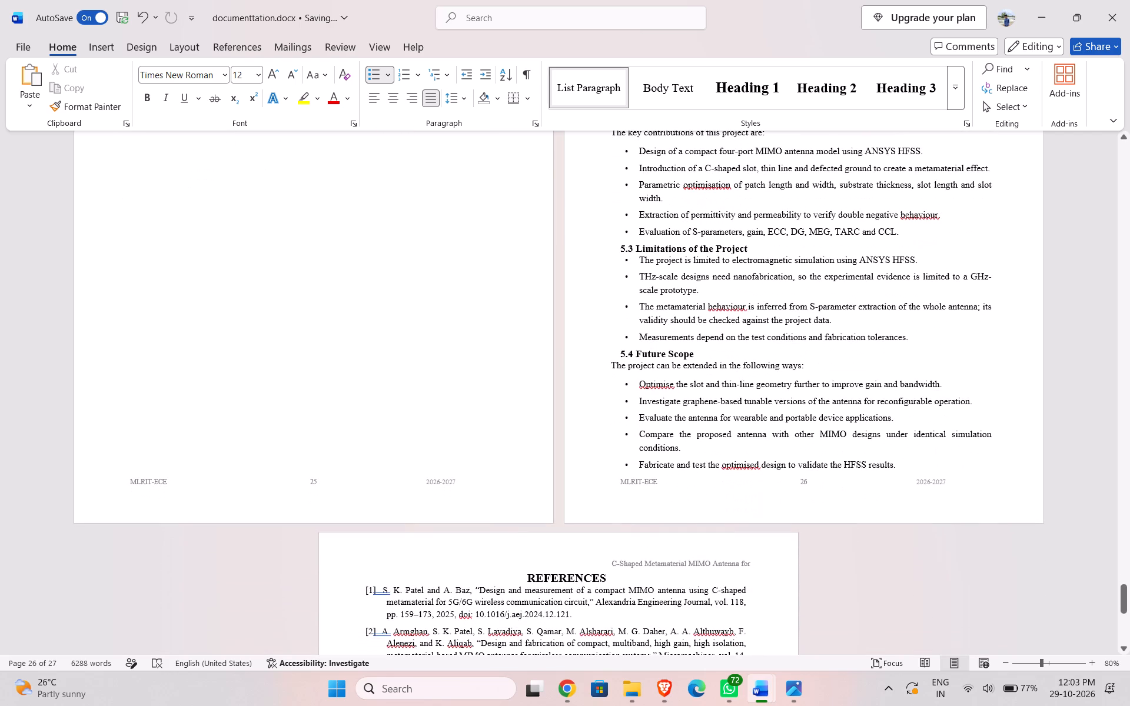
scroll(687, 482, "down", 7)
scroll(687, 482, "down", 1, "ctrl")
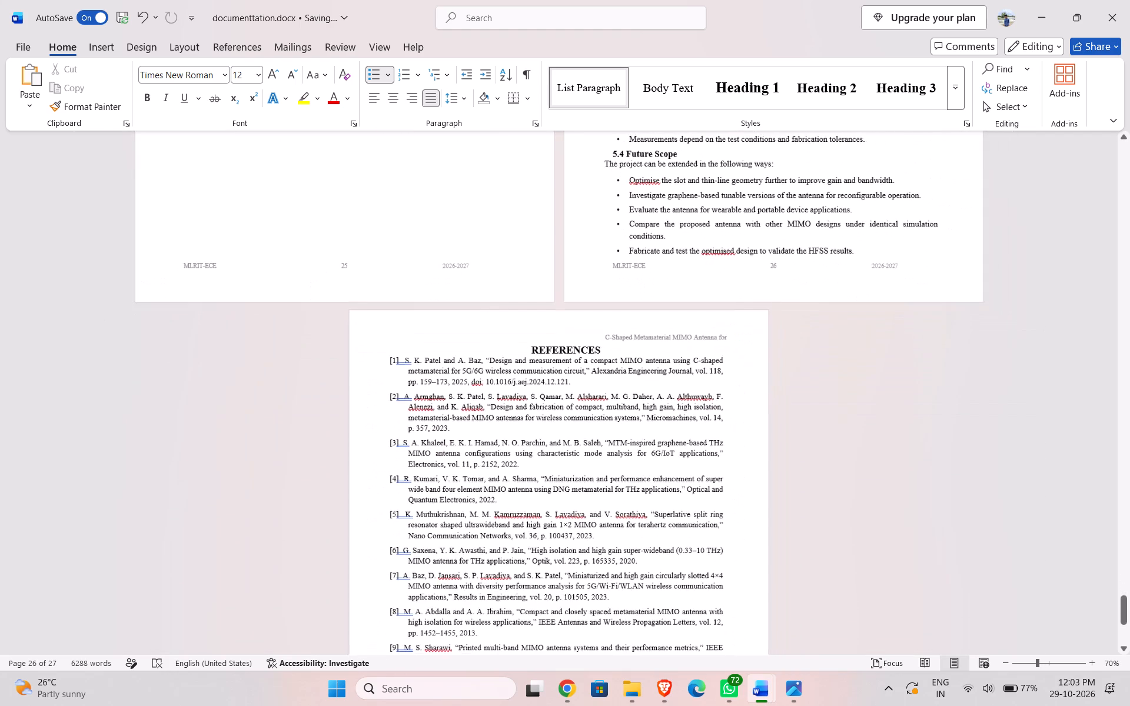
scroll(687, 482, "down", 3, "ctrl")
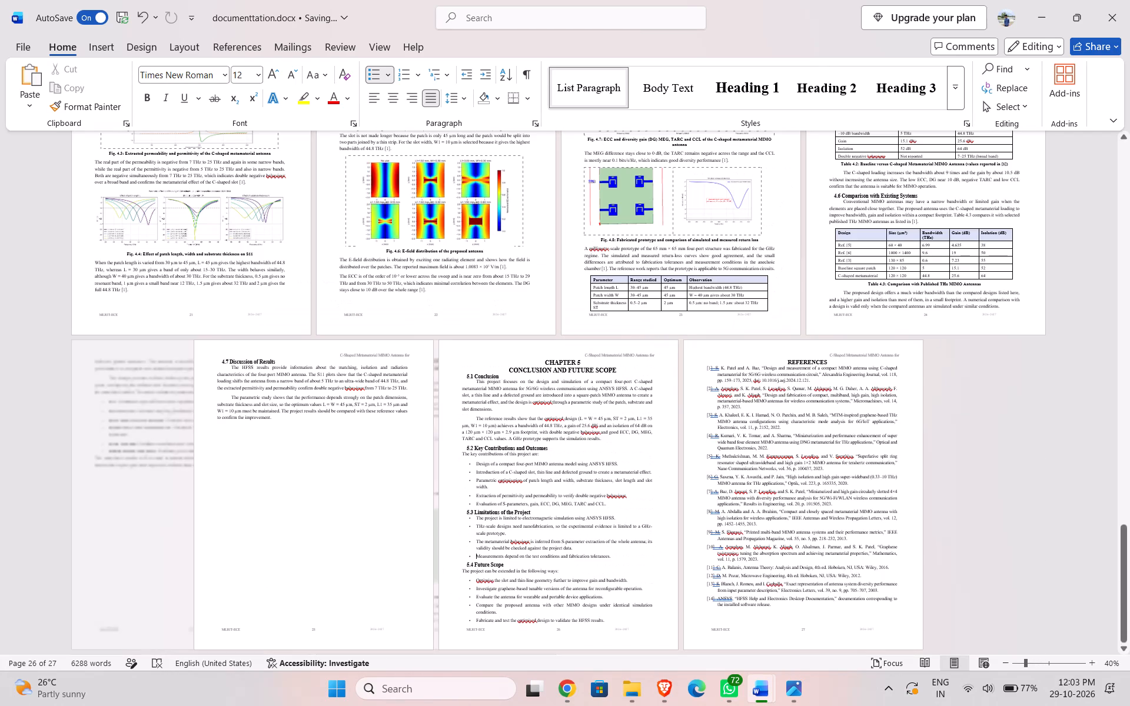
scroll(687, 482, "up", 5)
scroll(687, 482, "up", 20)
scroll(687, 482, "up", 2)
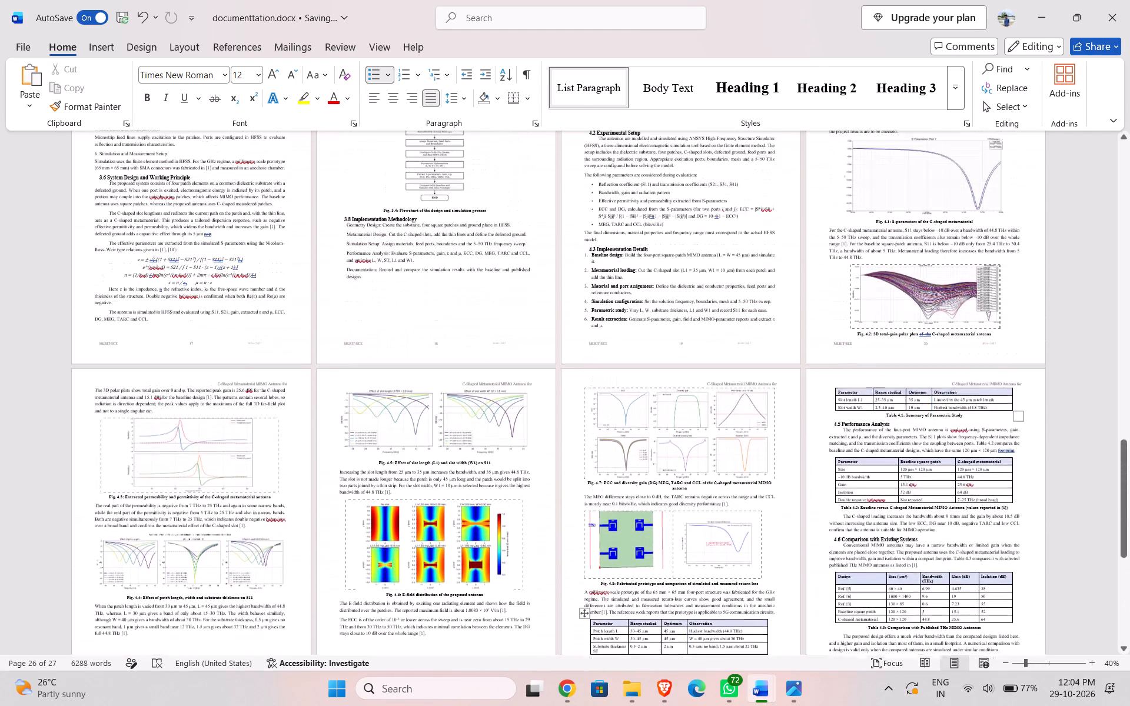
scroll(687, 482, "up", 13)
scroll(687, 482, "up", 14)
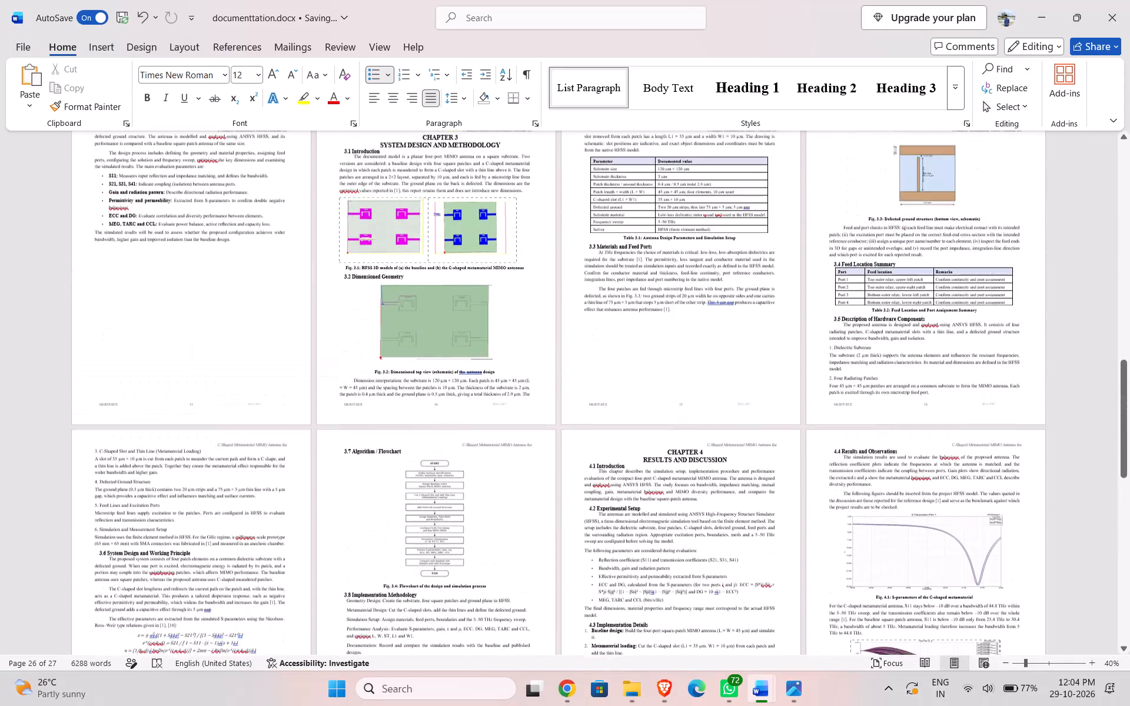
scroll(687, 482, "up", 15)
scroll(687, 482, "up", 19)
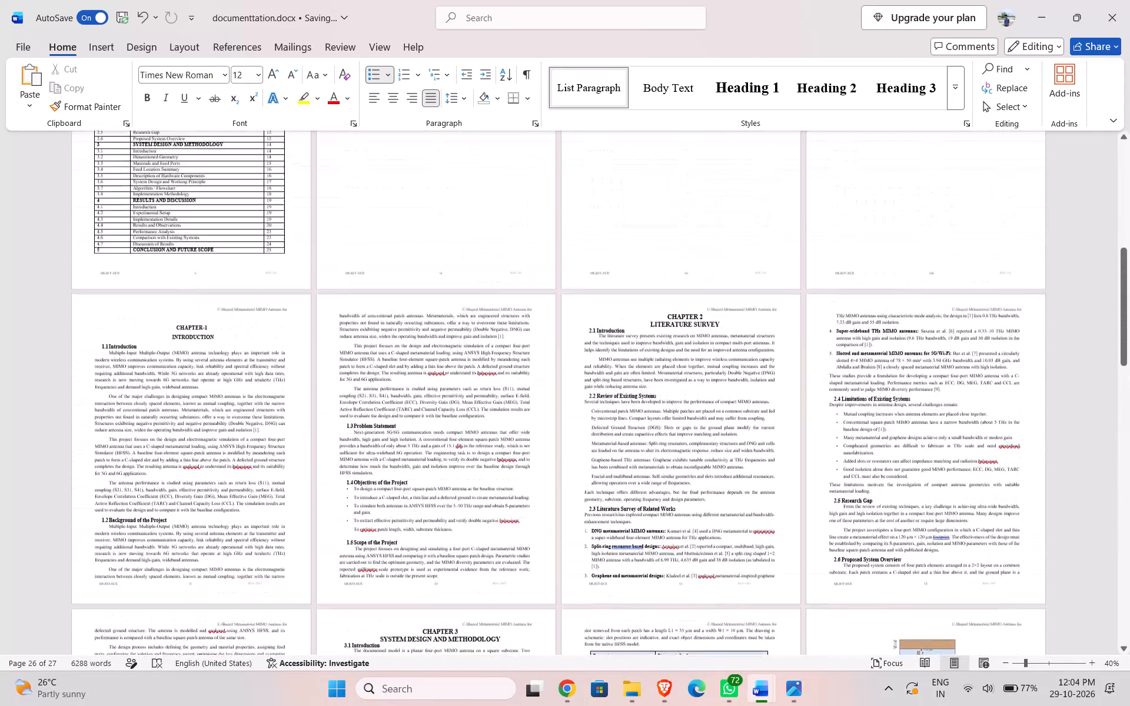
scroll(687, 483, "up", 12)
scroll(687, 483, "down", 16)
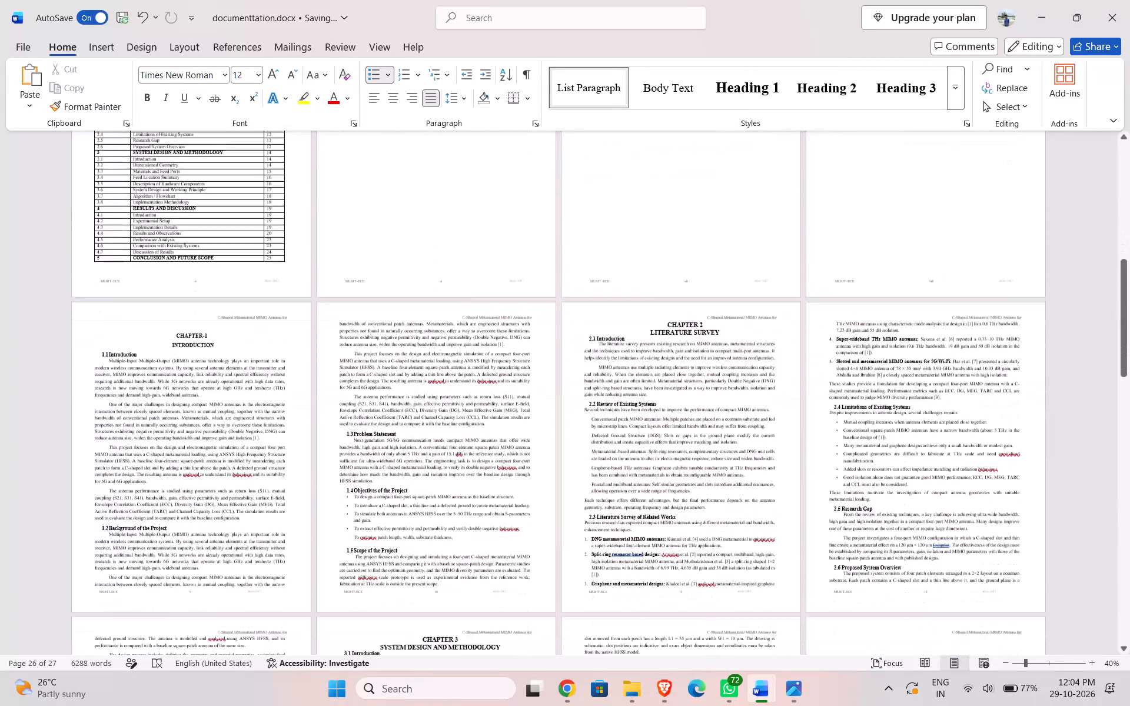
scroll(687, 483, "down", 14)
scroll(627, 507, "down", 5)
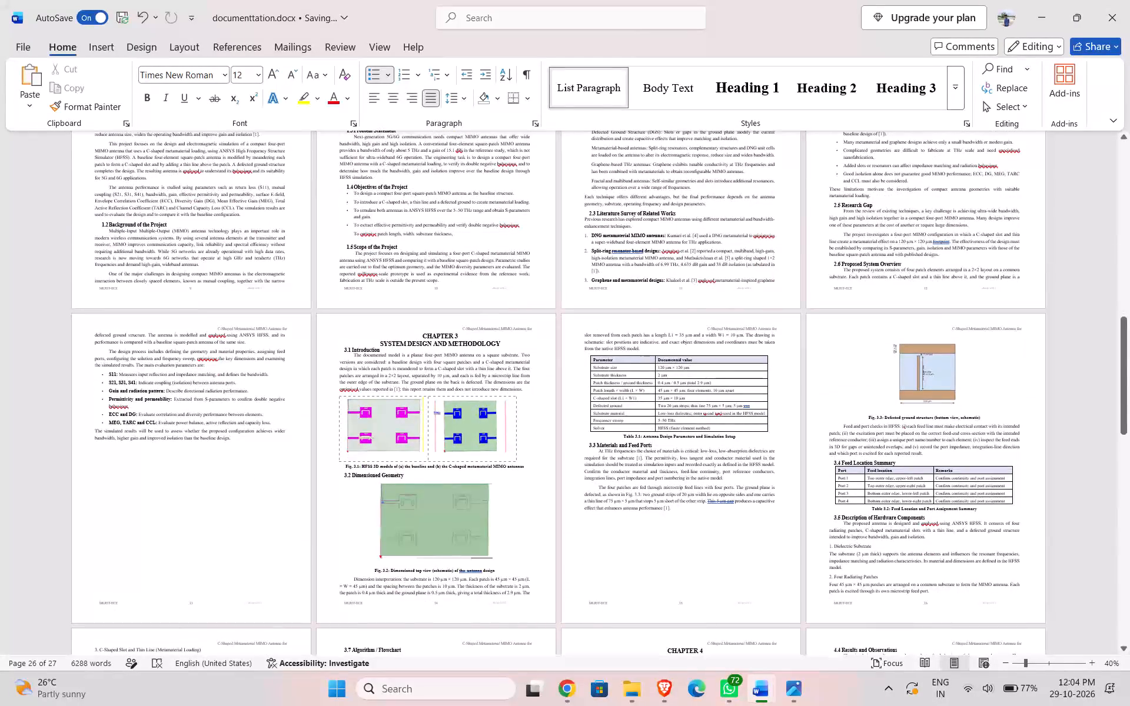
scroll(446, 530, "up", 3, "ctrl")
scroll(547, 505, "down", 13)
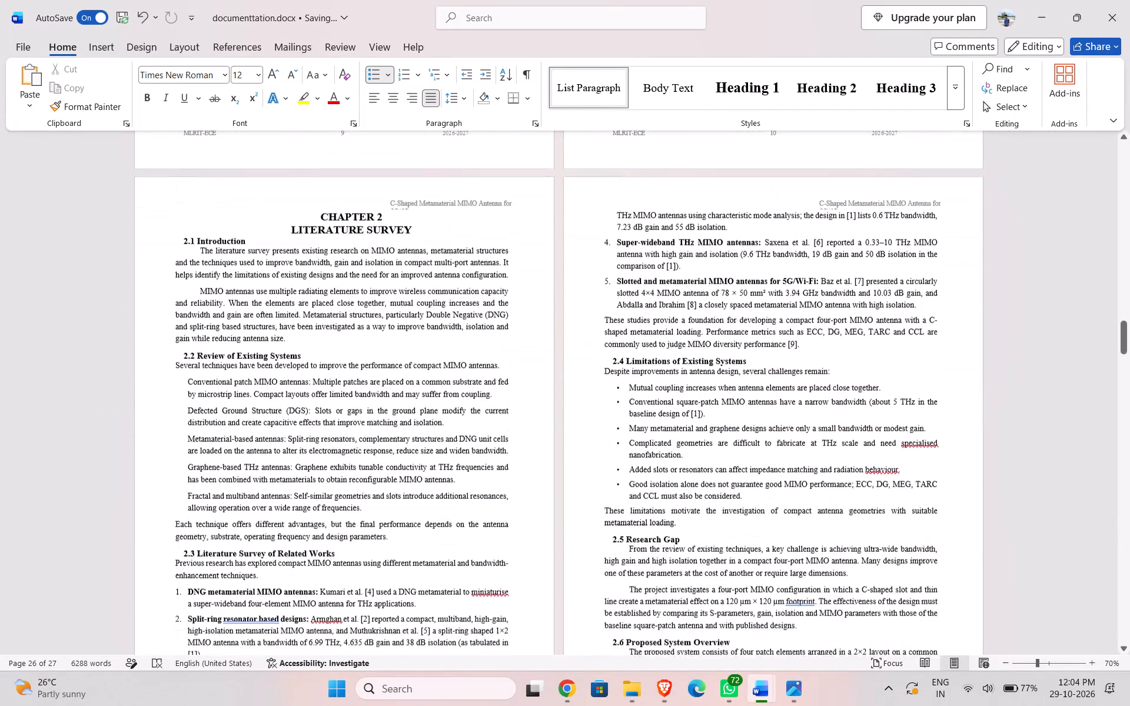
scroll(547, 505, "down", 16)
scroll(547, 505, "down", 10)
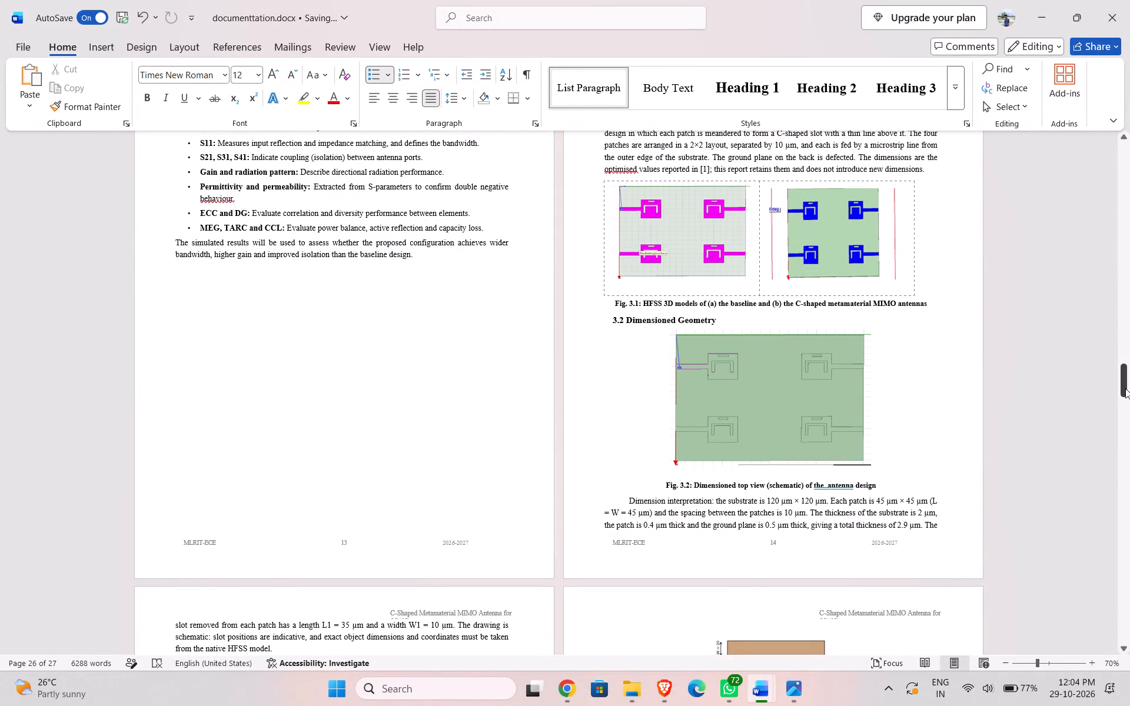
Check the entries and page numbers in the Table of Contents, List of Figures and List of Tables.
left_click_drag(1125, 388, 1120, 234)
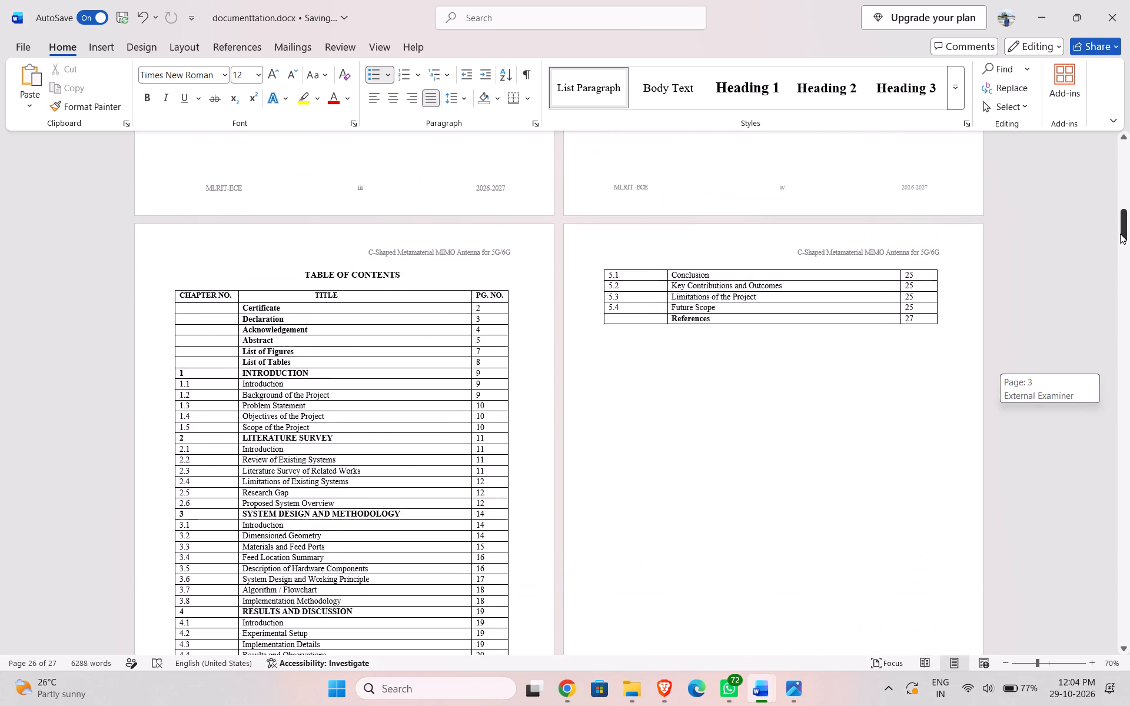
left_click_drag(1120, 234, 1121, 287)
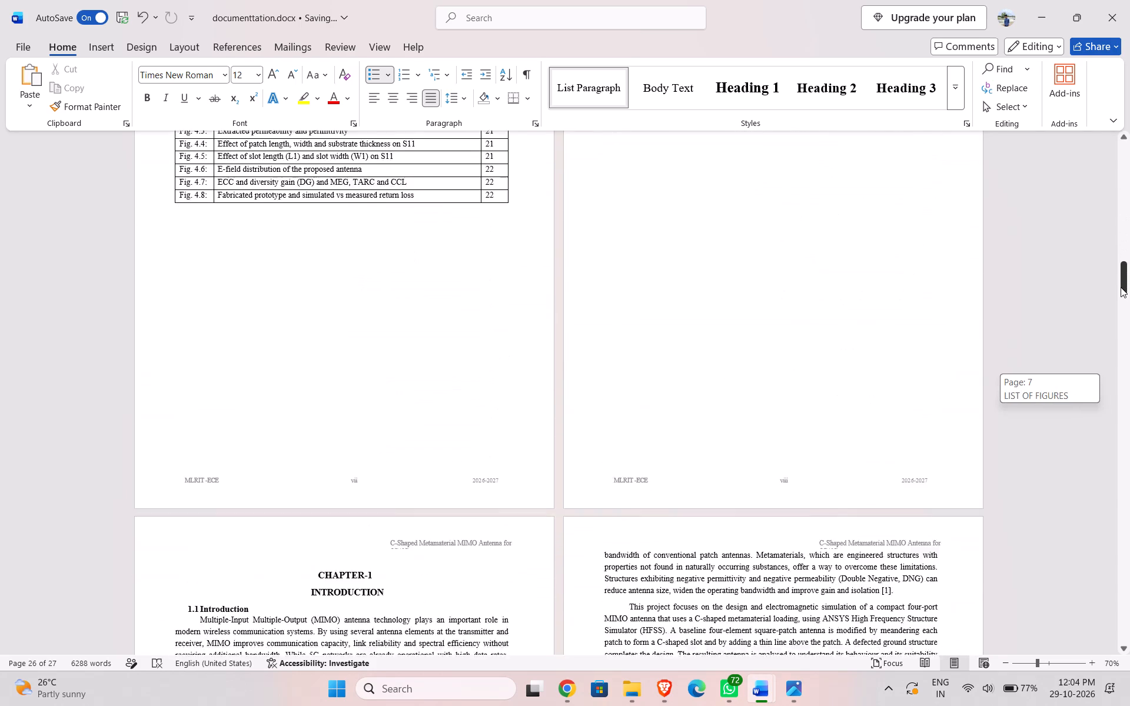
left_click_drag(1121, 287, 1129, 261)
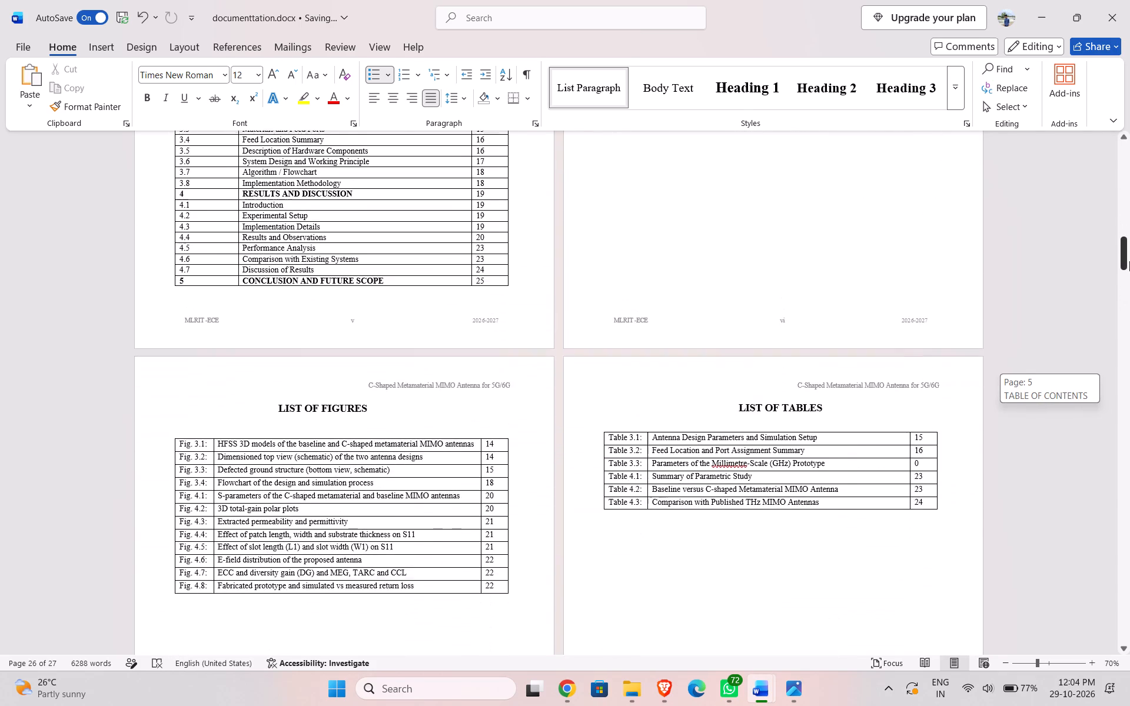
left_click_drag(1129, 261, 1129, 264)
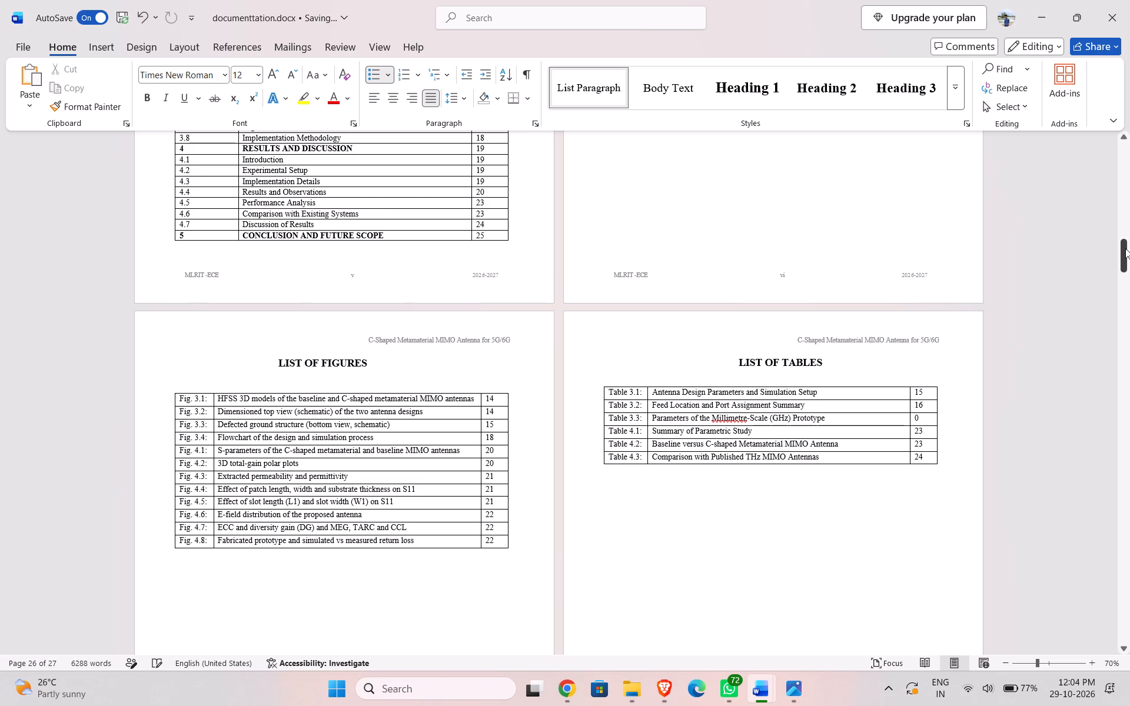
Reduce the height of the Fig. 3.3 defected ground structure picture slightly so it fits on page 15 below the 3.3 text.
left_click_drag(1125, 248, 1123, 284)
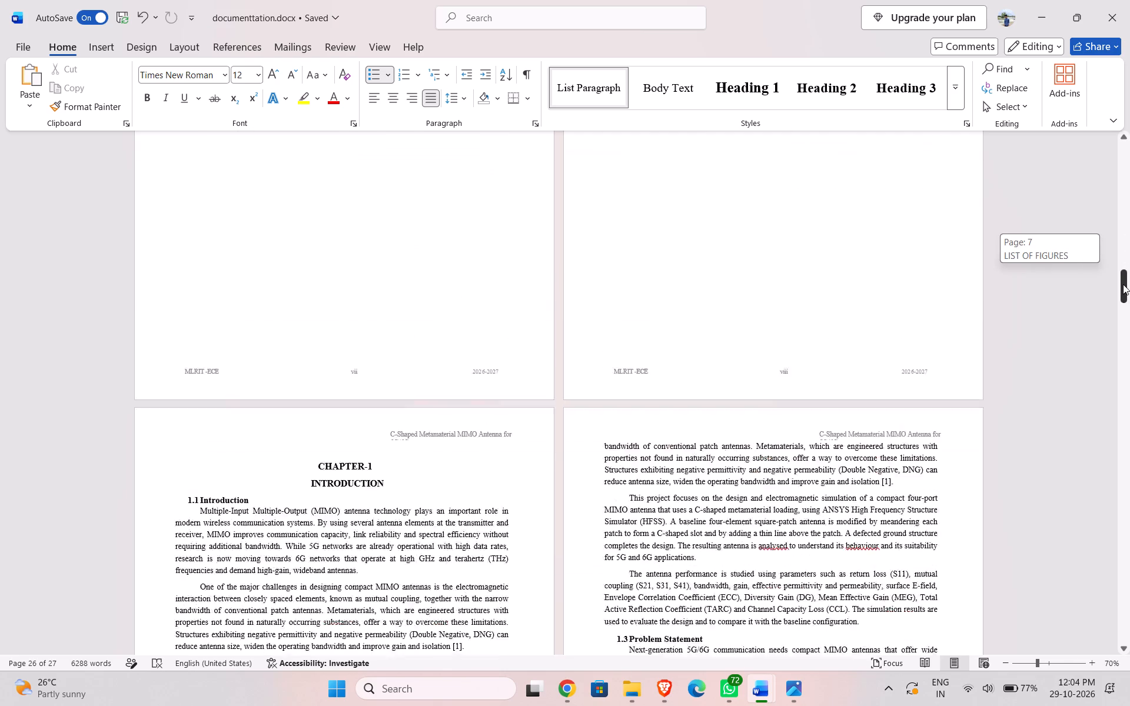
left_click_drag(1123, 284, 1129, 402)
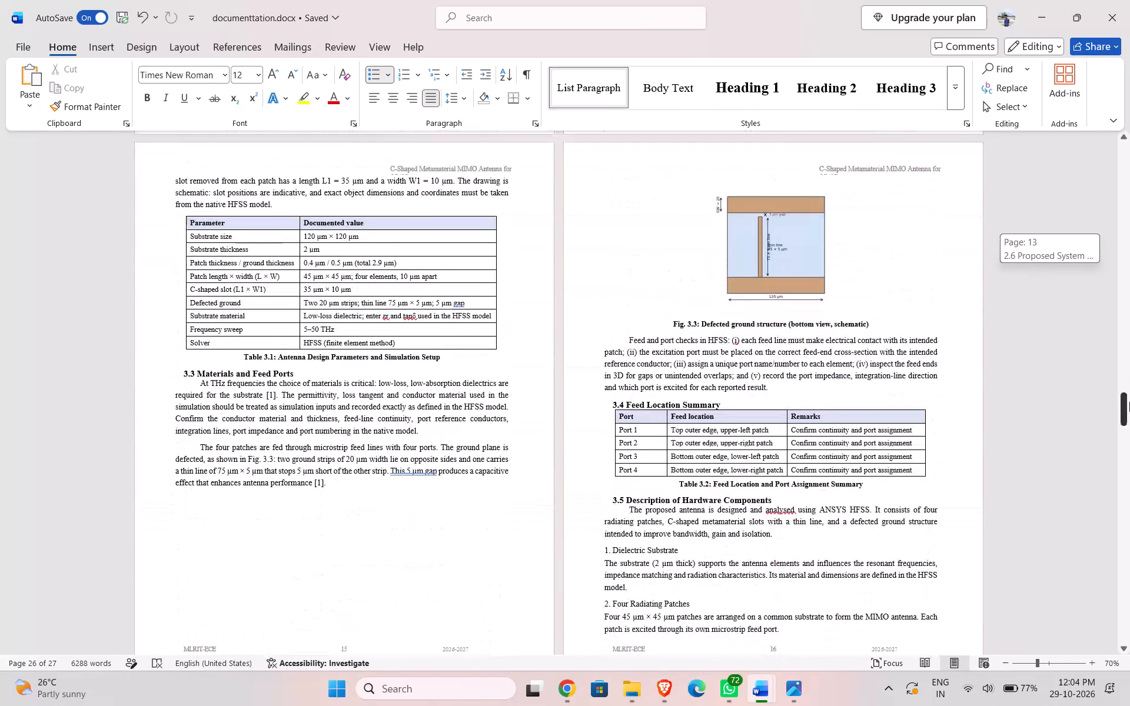
left_click_drag(1129, 402, 1129, 398)
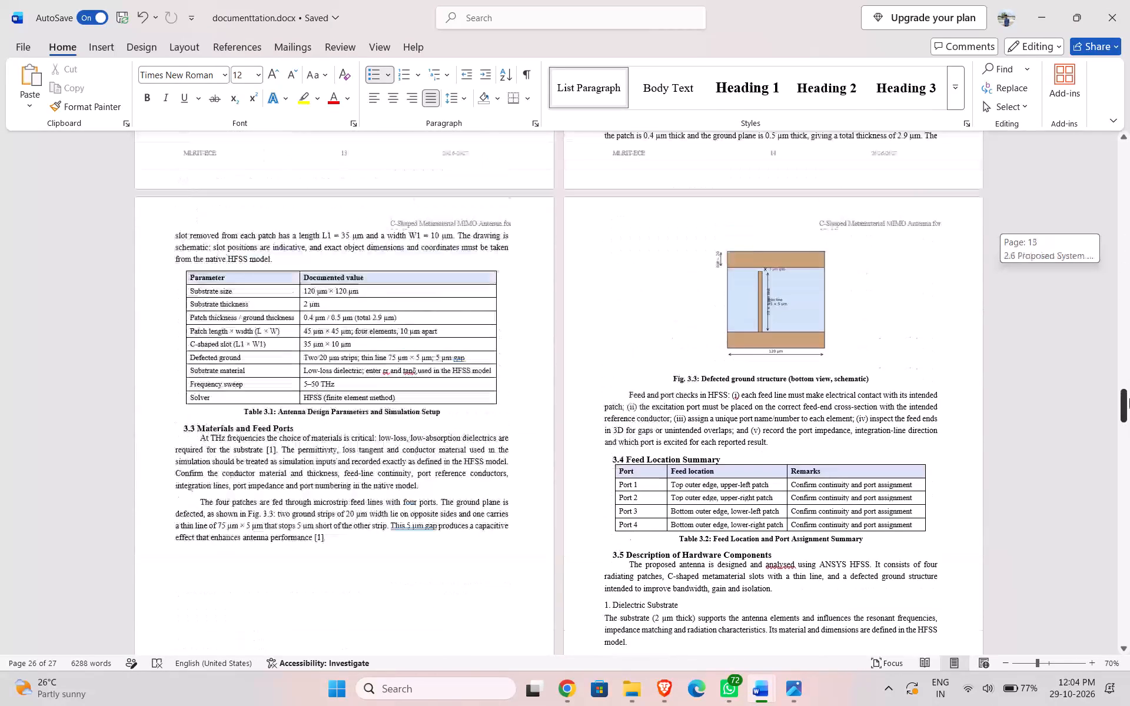
left_click_drag(1129, 398, 1129, 395)
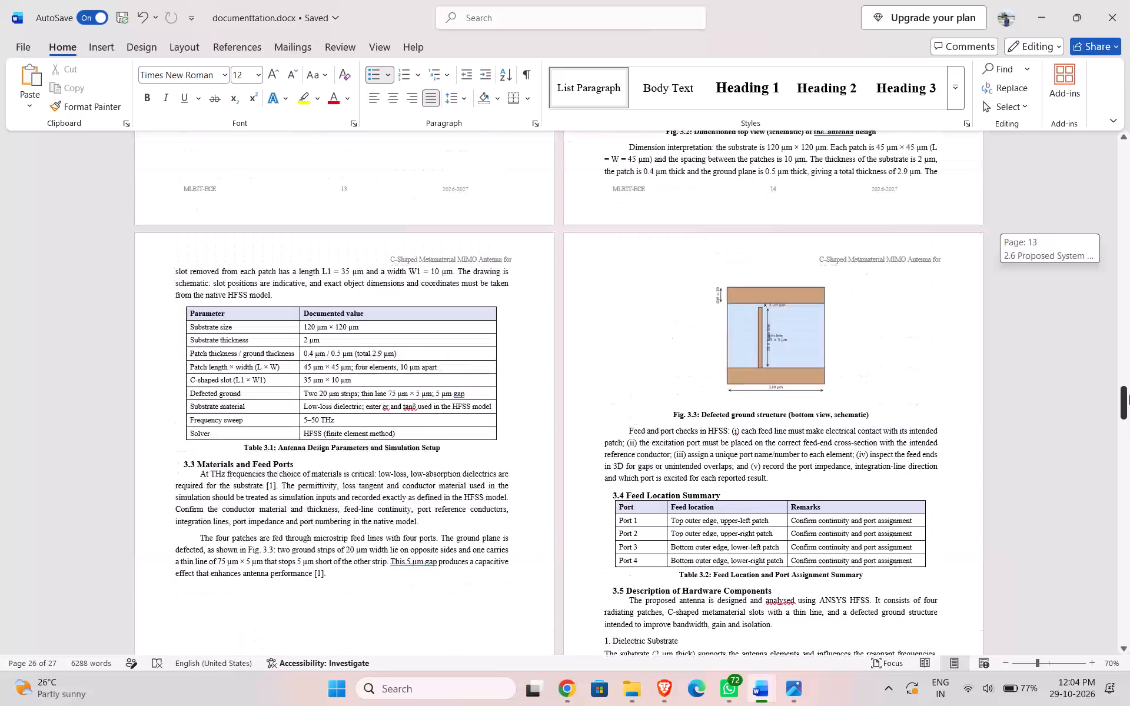
left_click_drag(1129, 395, 1129, 402)
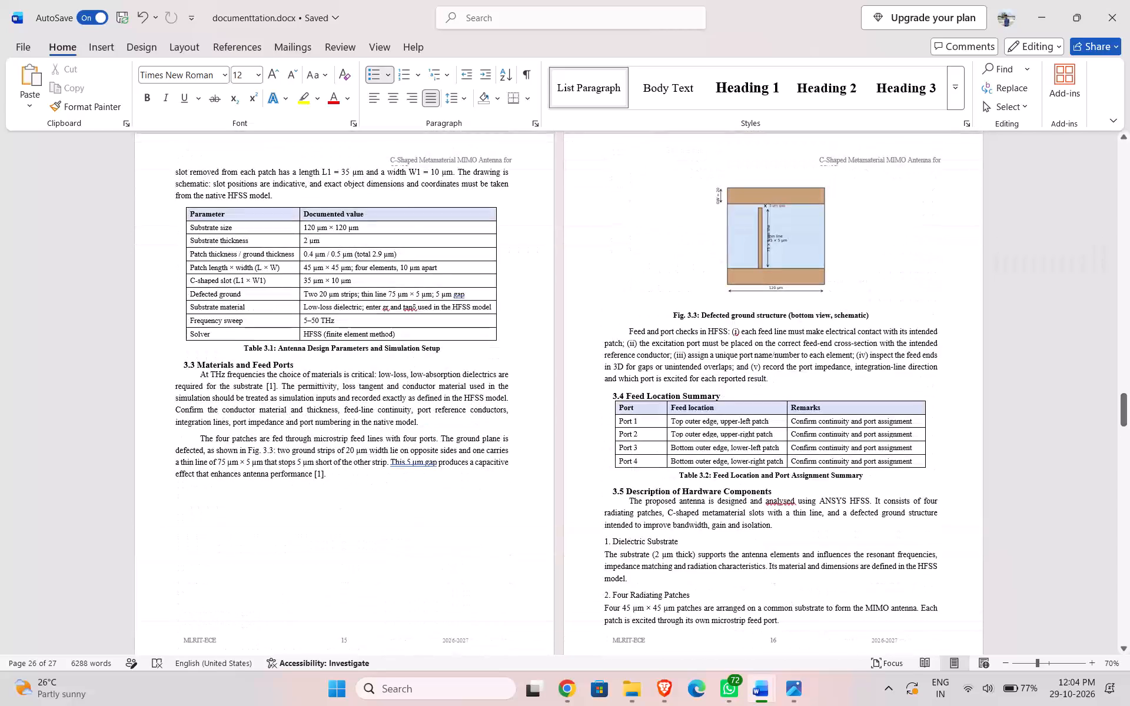
left_click(770, 253)
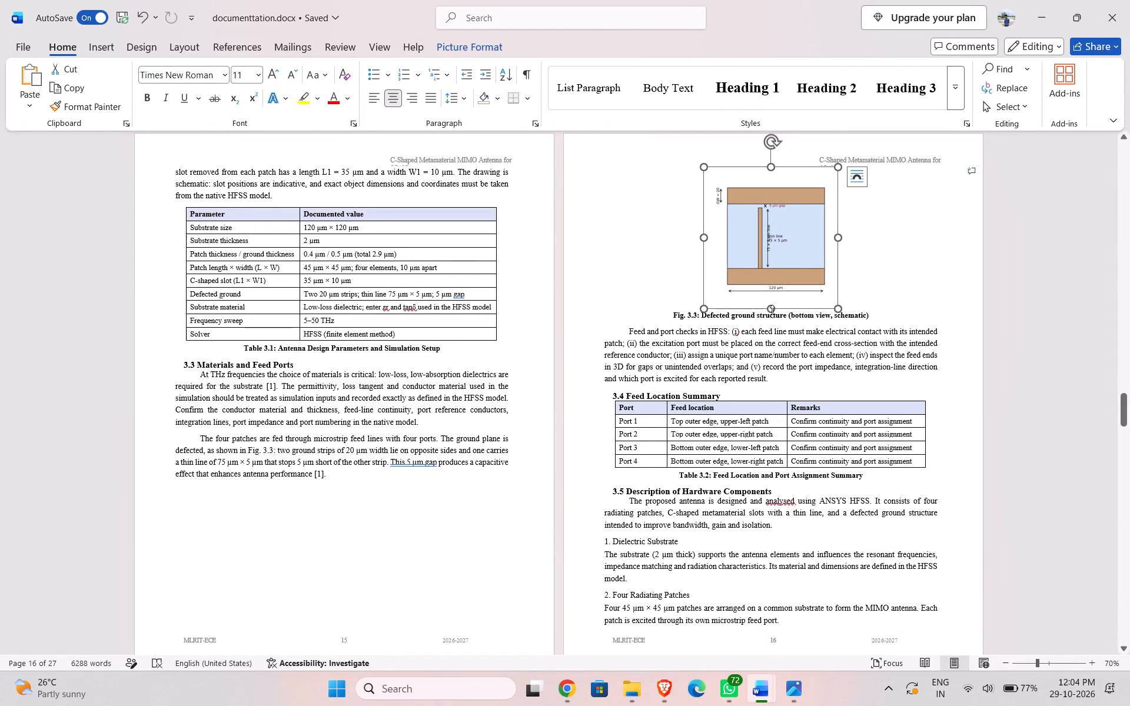
left_click_drag(772, 311, 773, 292)
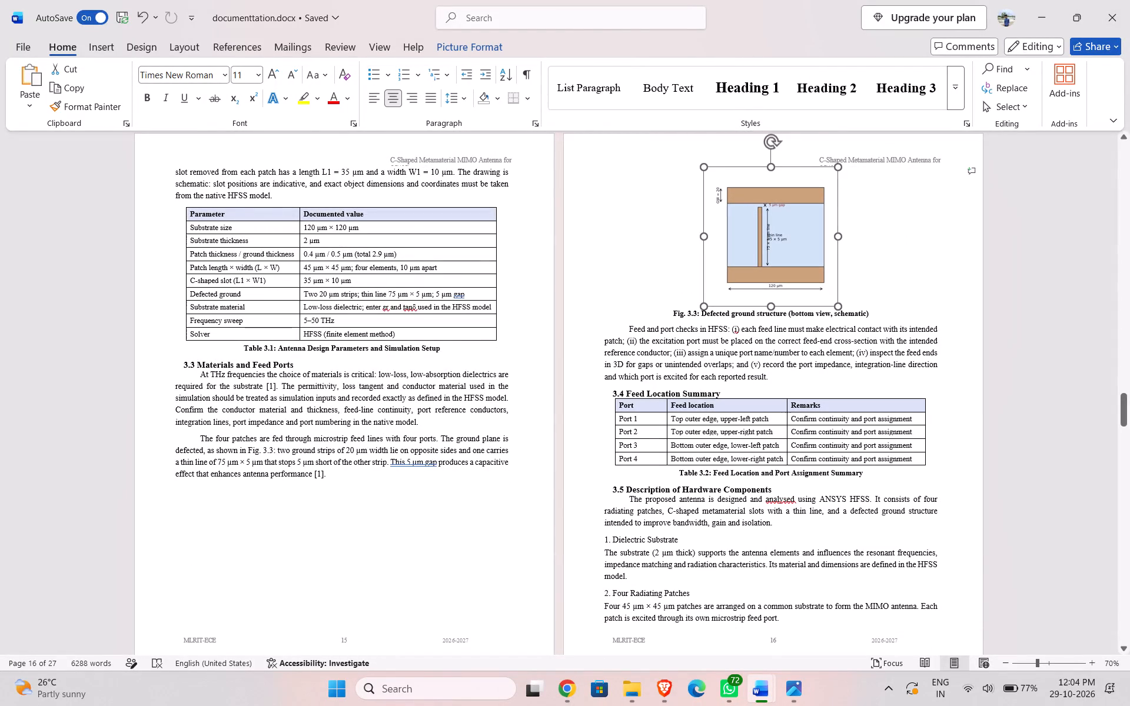
left_click(771, 307)
scroll(611, 445, "down", 1)
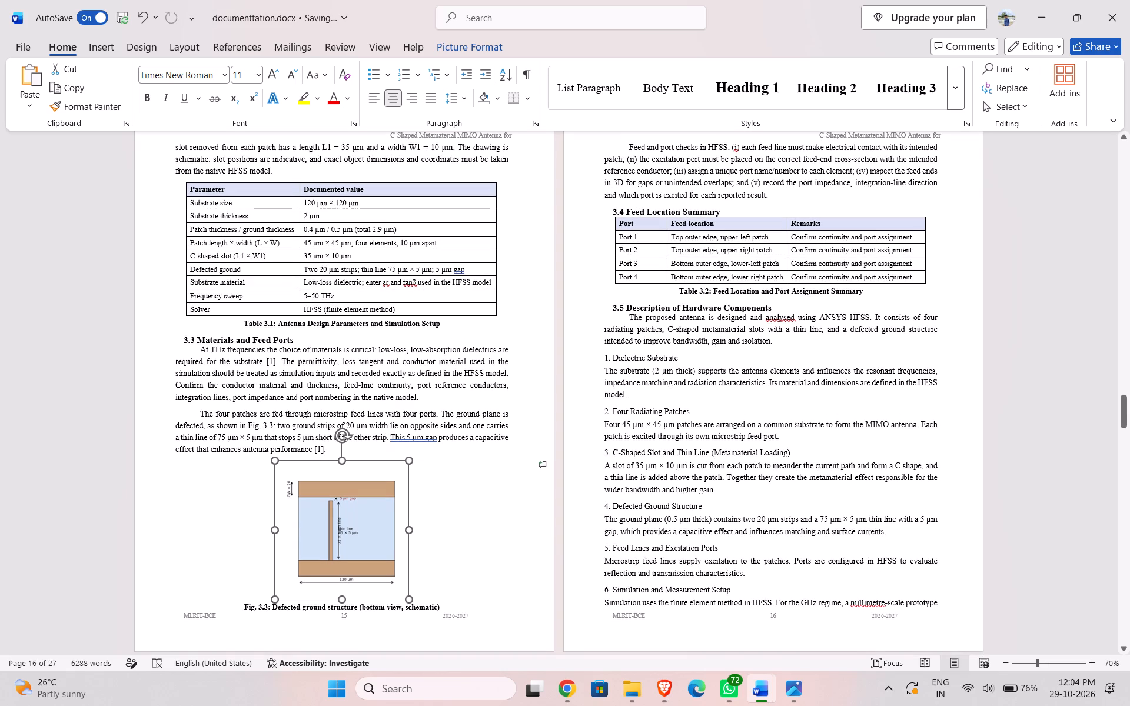
scroll(746, 374, "down", 2)
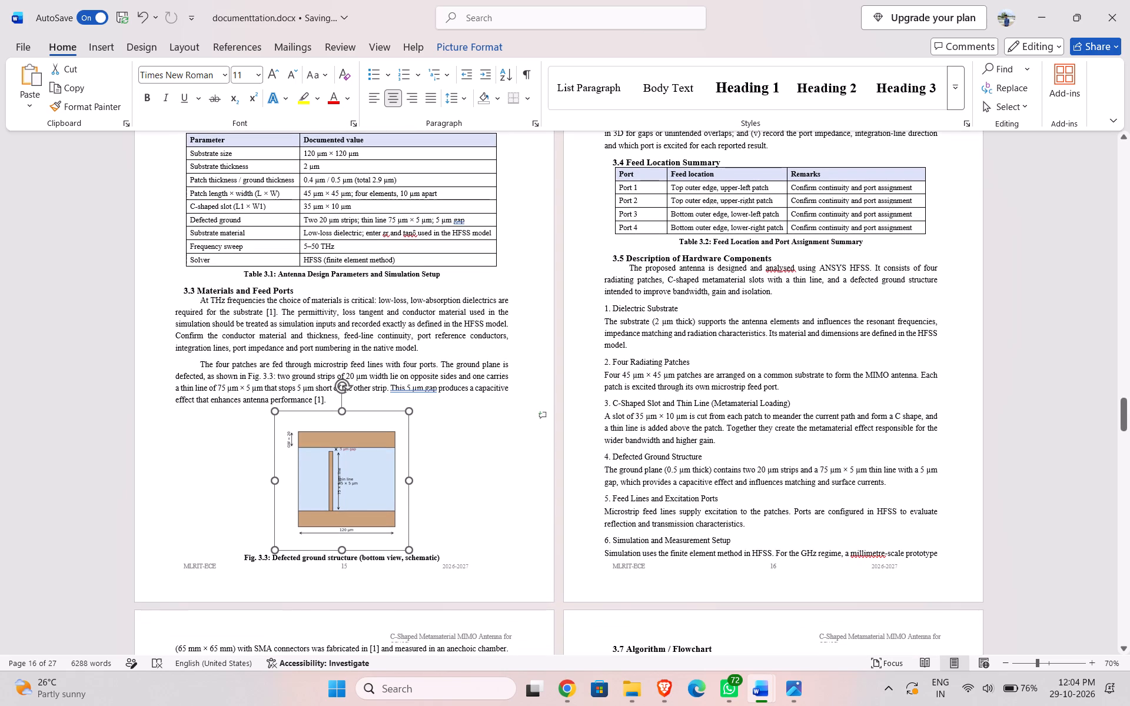
Shrink the height of the Fig. 3.4 flowchart by about 30% so section 3.7 fits on page 17 below the 3.6 text.
left_click_drag(1125, 408, 1125, 427)
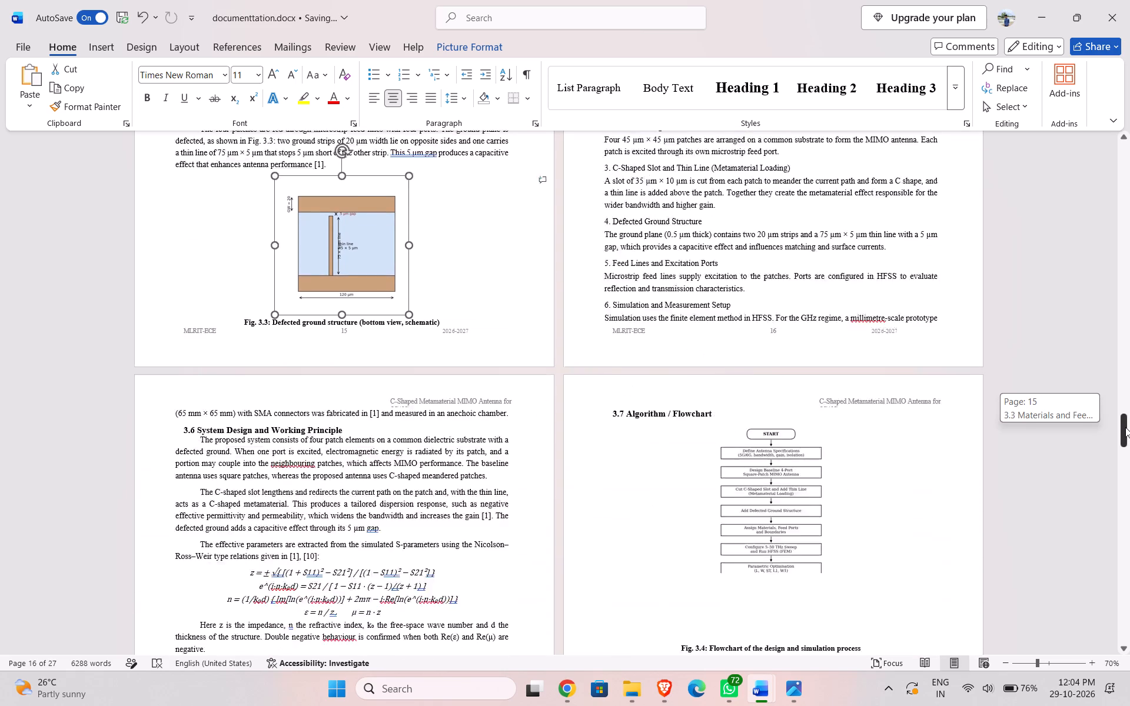
left_click_drag(1125, 427, 1128, 461)
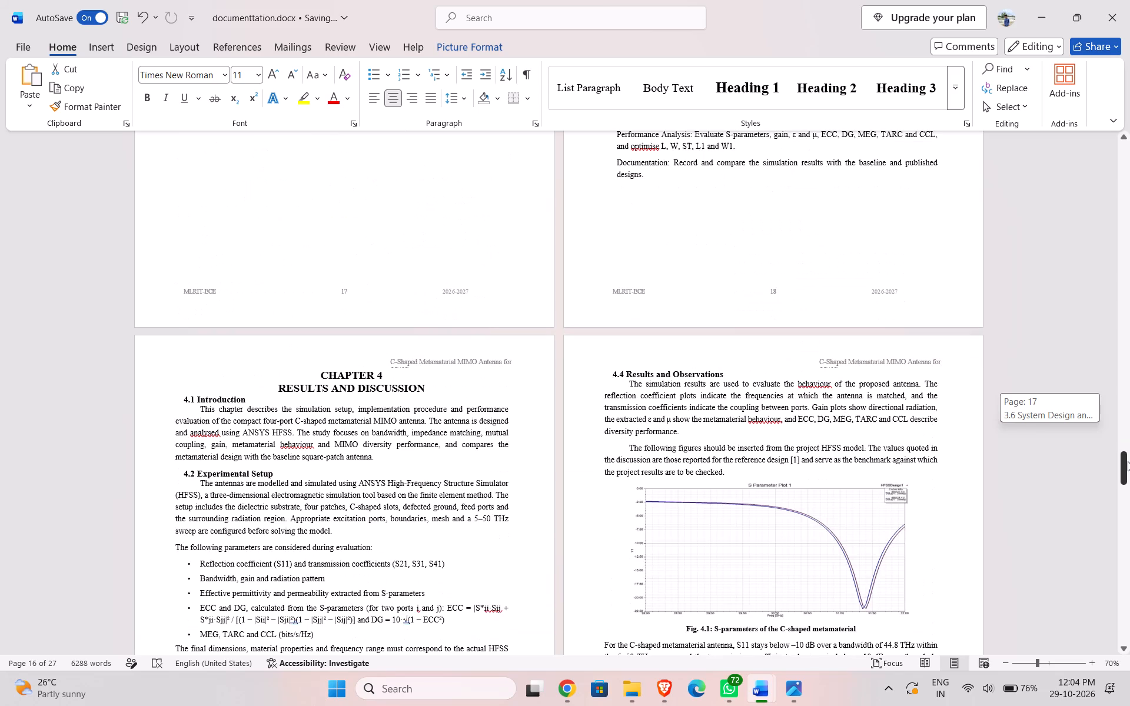
left_click_drag(1128, 461, 1127, 428)
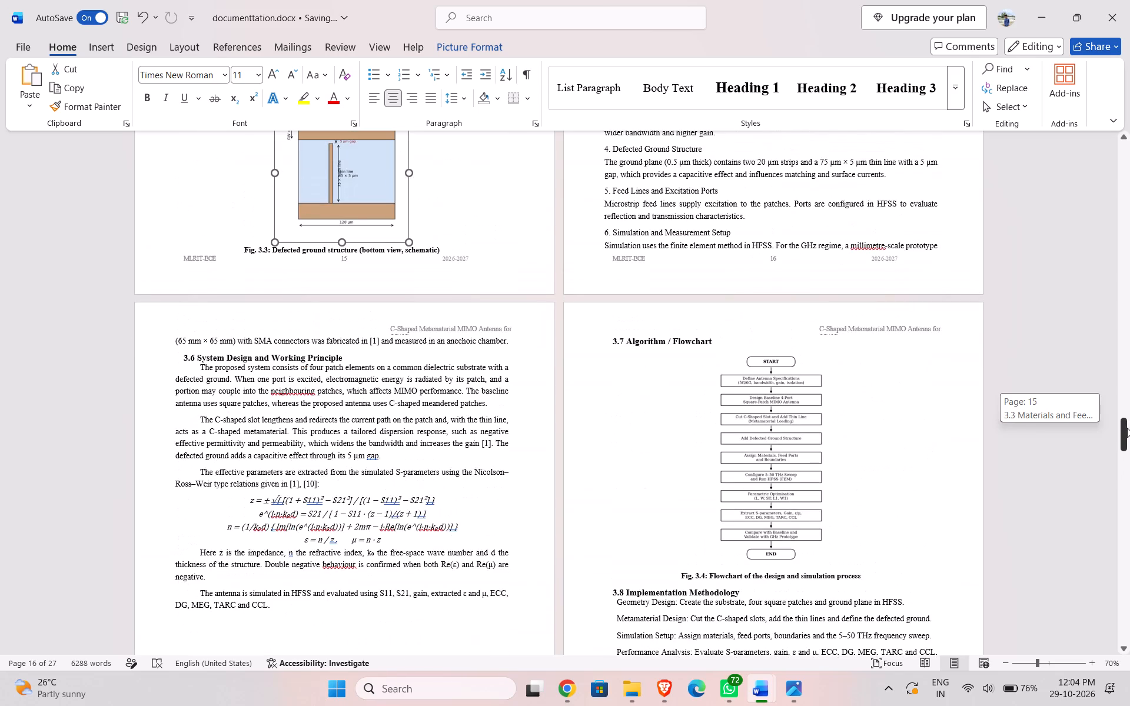
left_click_drag(1127, 428, 1128, 438)
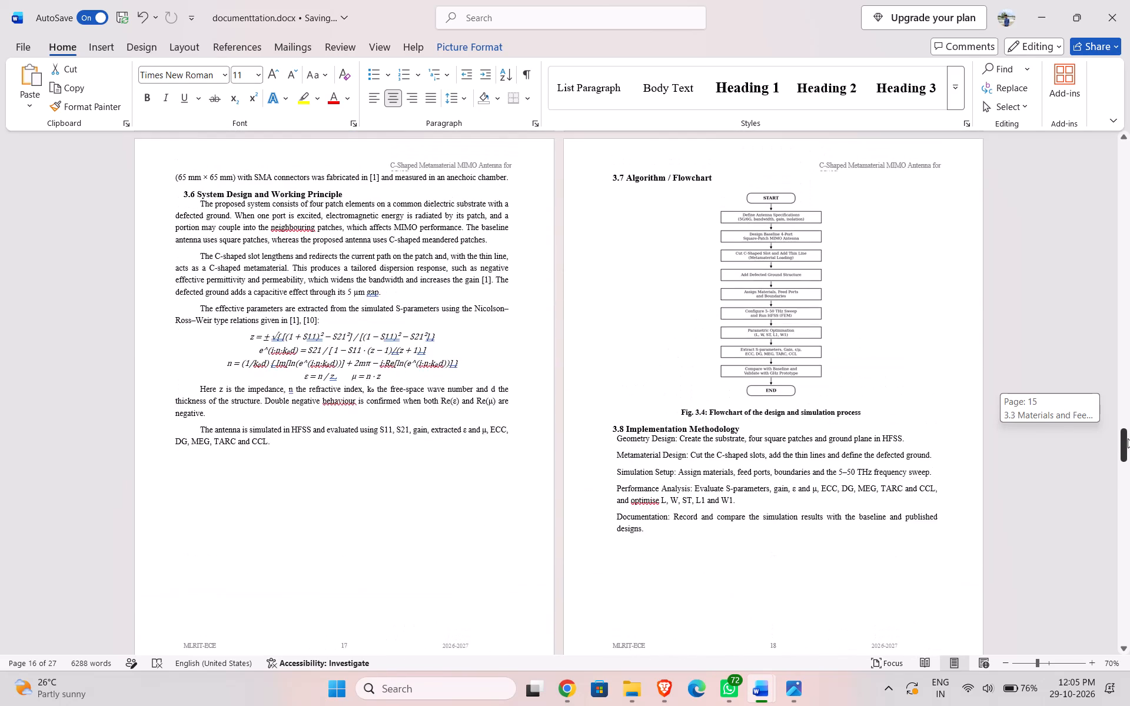
left_click_drag(1128, 438, 1129, 439)
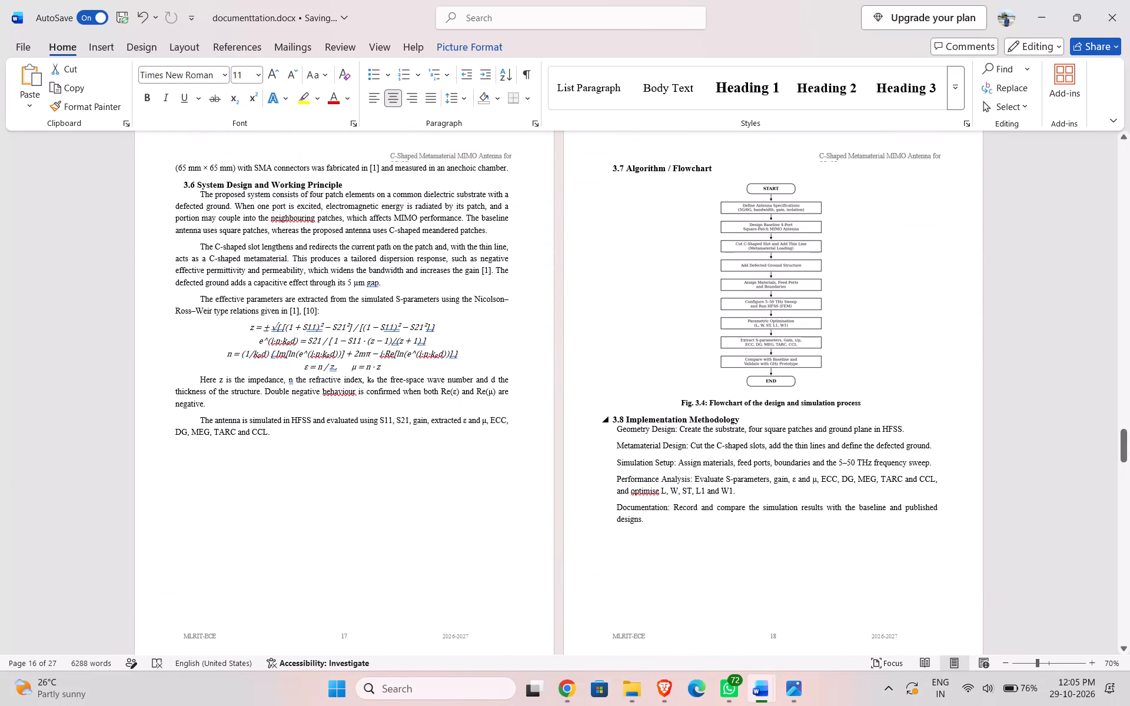
left_click(777, 337)
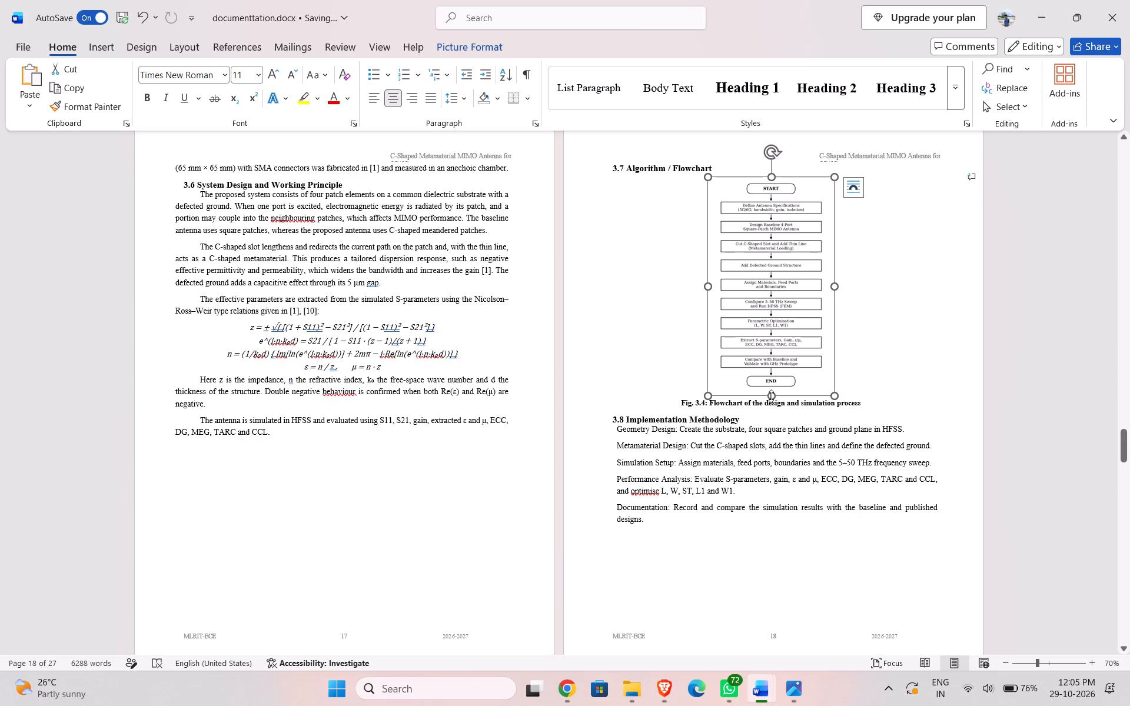
left_click_drag(770, 397, 786, 331)
scroll(516, 507, "down", 2)
scroll(442, 519, "down", 1)
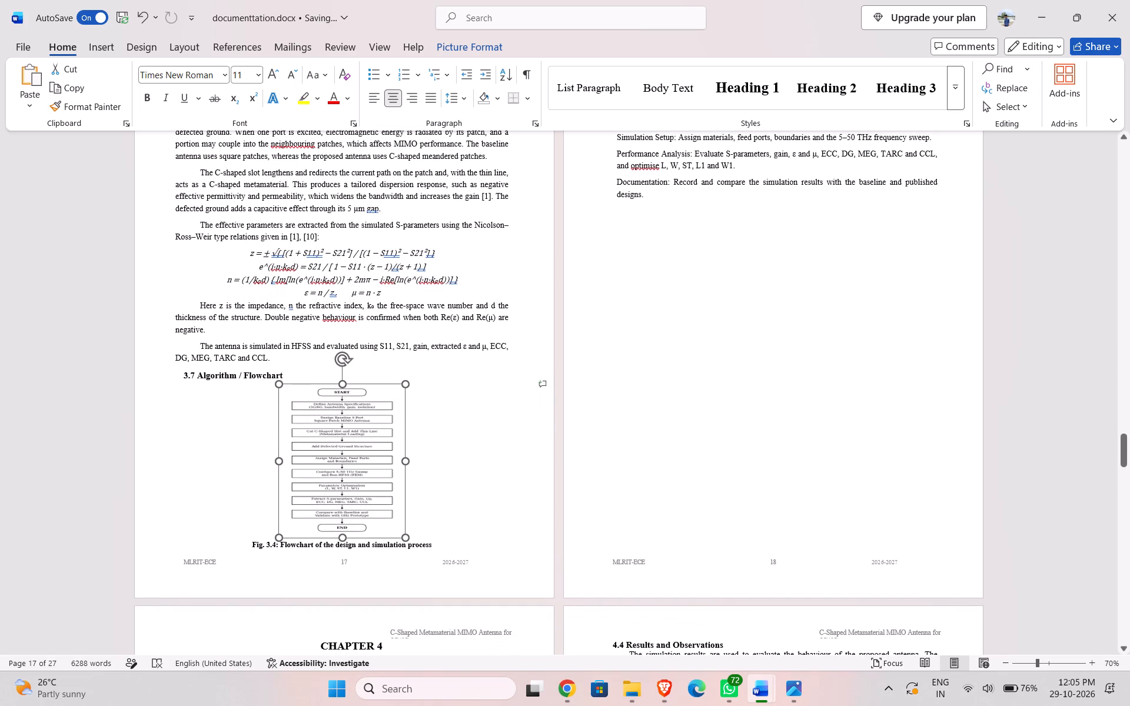
Shorten the Fig. 3.3 picture further so the "Feed and port checks in HFSS" paragraph starts below its caption on page 15.
scroll(347, 385, "up", 2)
scroll(262, 357, "up", 2)
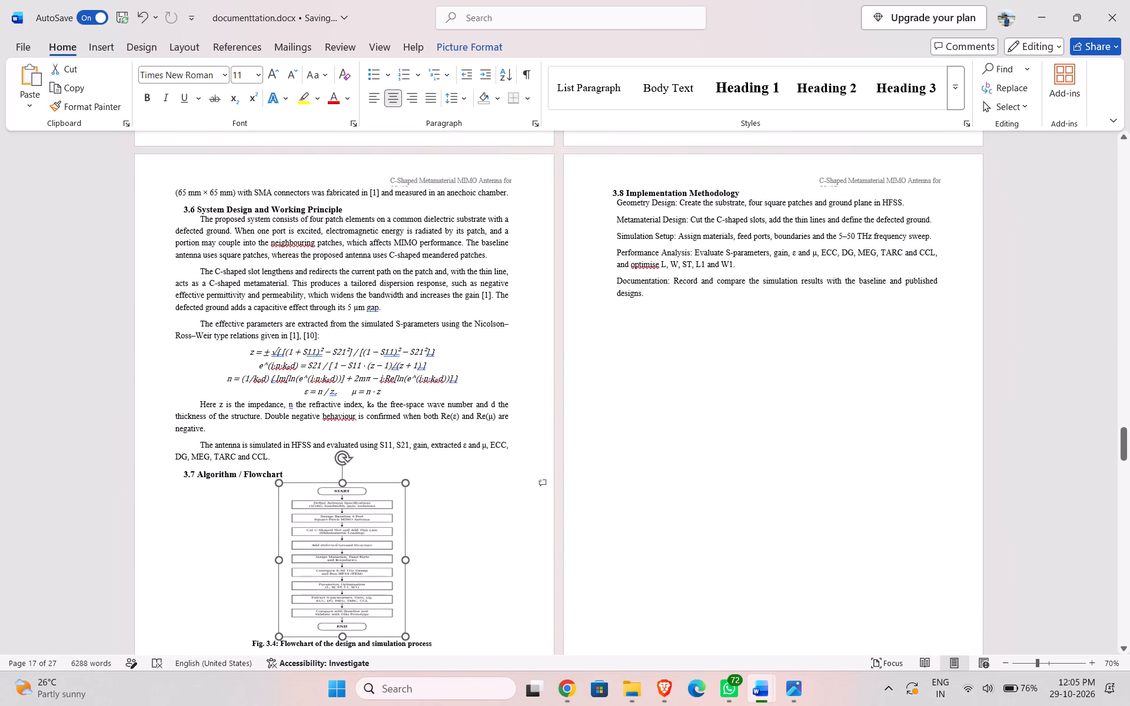
scroll(262, 357, "up", 2)
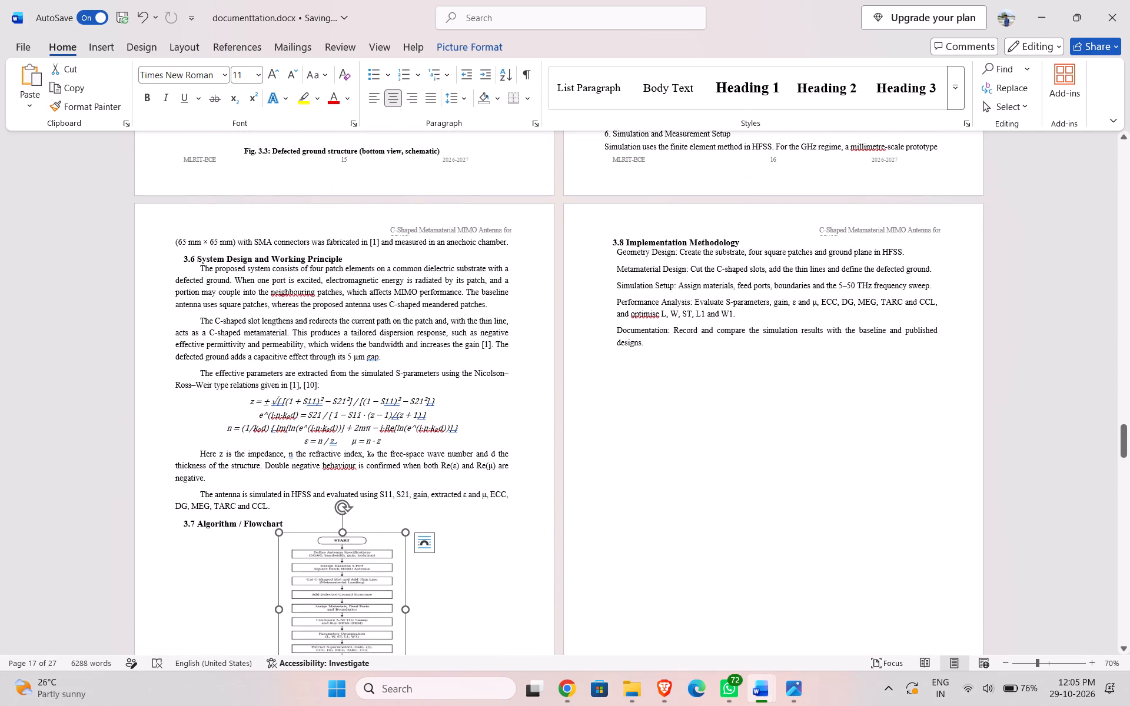
scroll(295, 342, "up", 10)
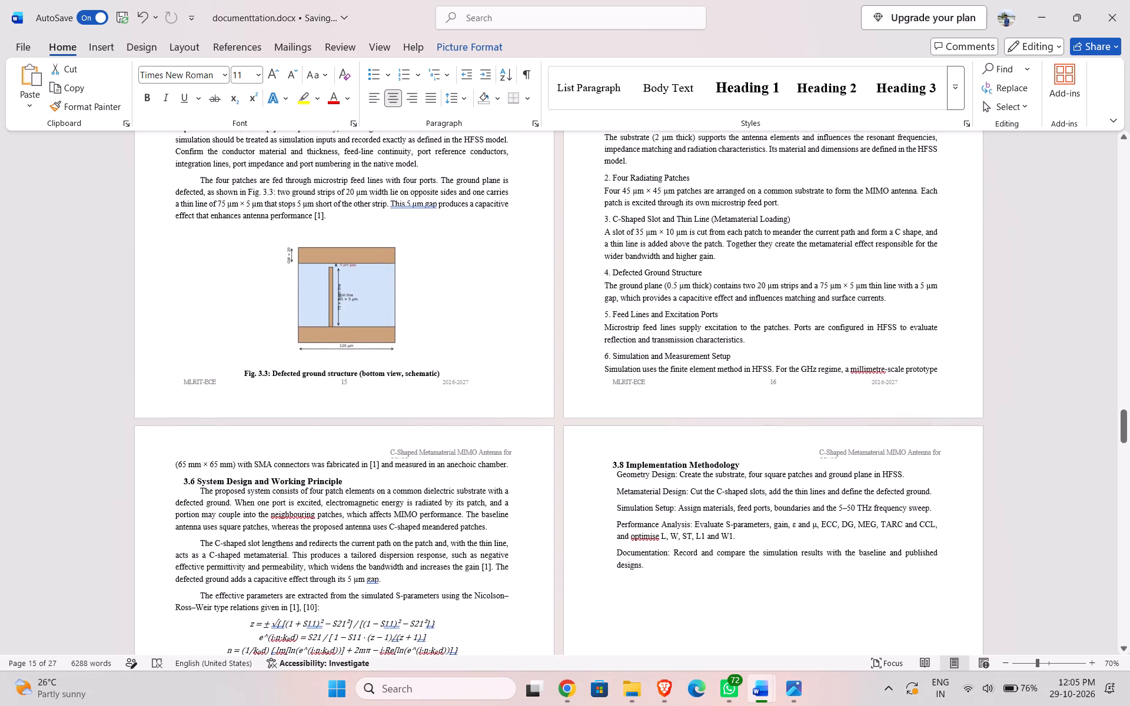
scroll(295, 342, "up", 1)
left_click(325, 409)
left_click(326, 410)
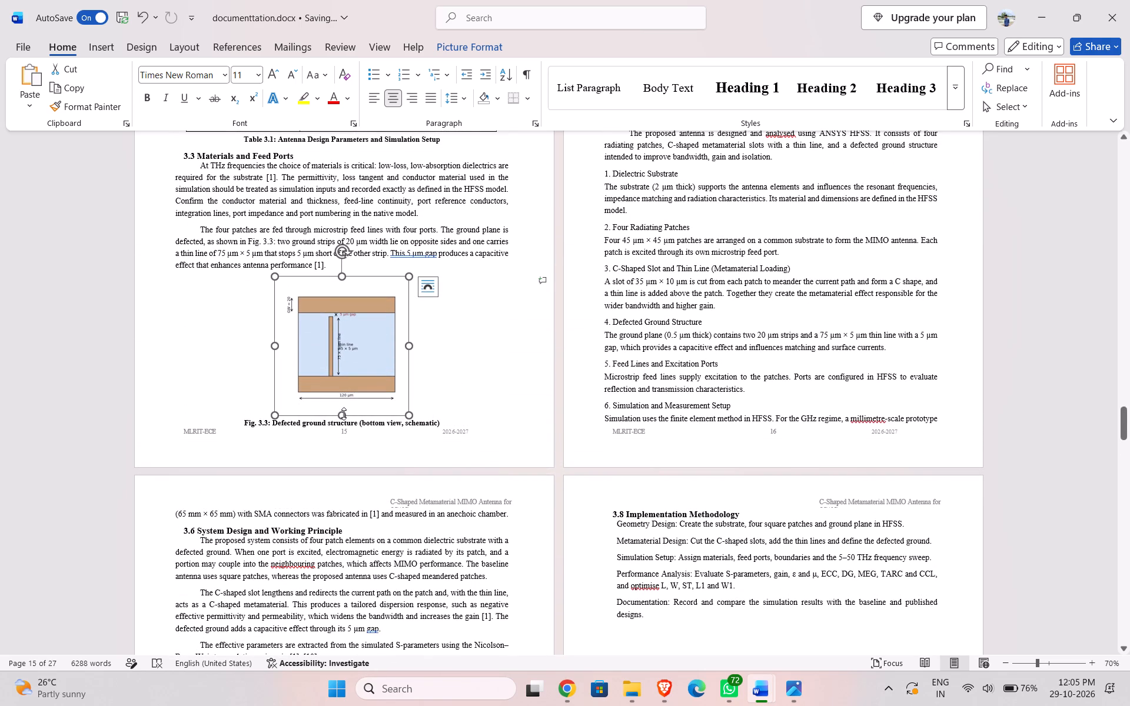
left_click_drag(344, 414, 350, 394)
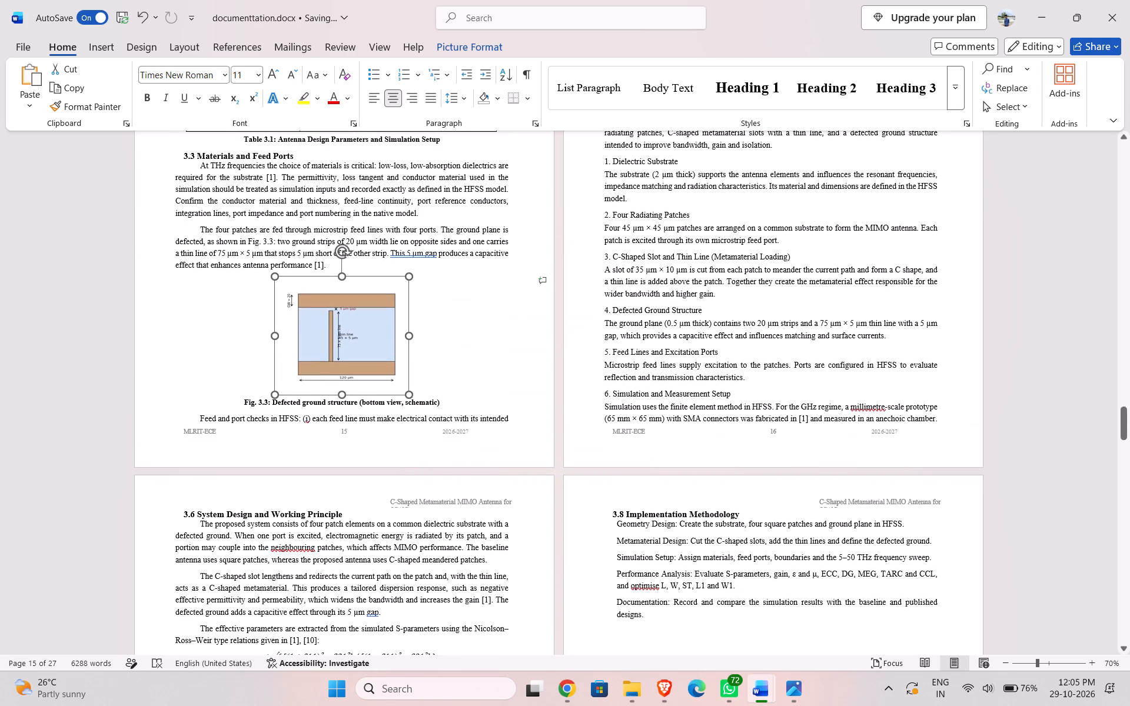
left_click_drag(350, 394, 350, 394)
Stretch the Fig. 3.4 flowchart slightly taller to fill the free space above the footer of page 17.
scroll(579, 400, "down", 4)
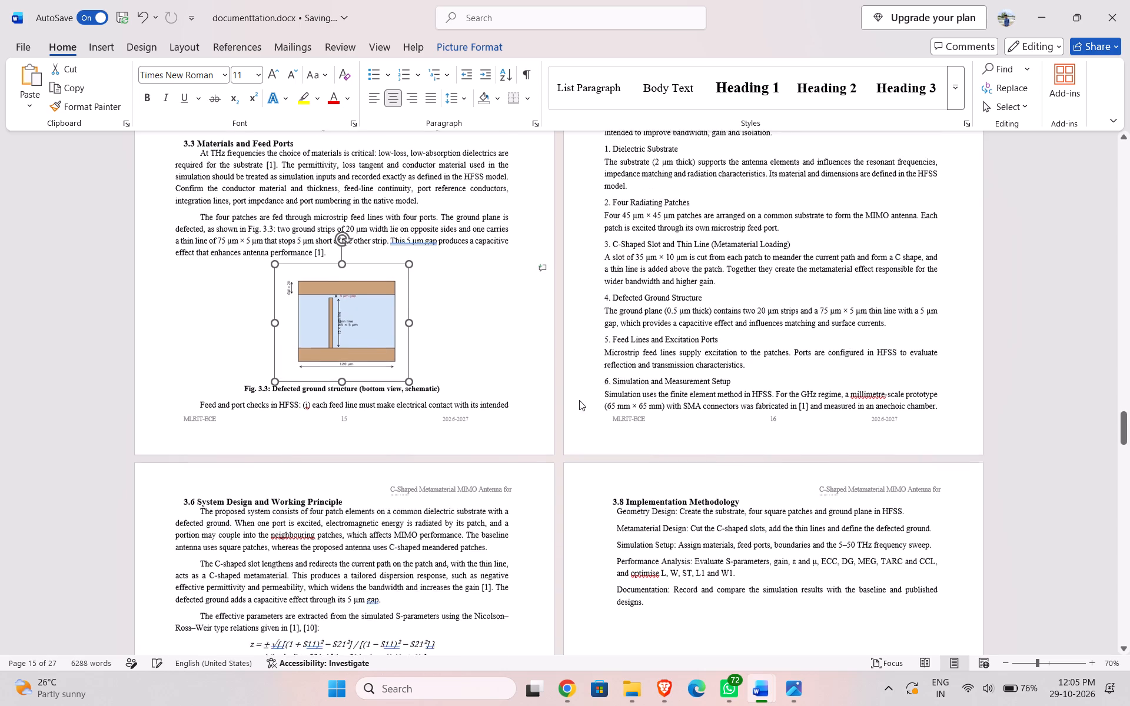
scroll(579, 400, "down", 13)
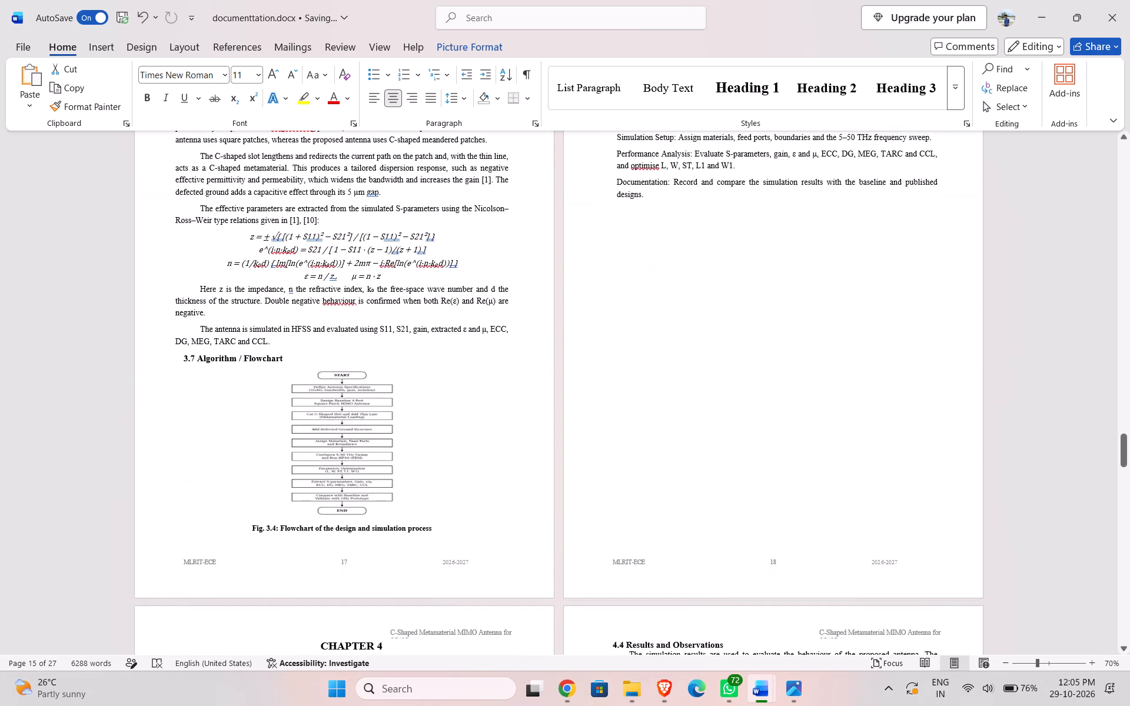
left_click(357, 435)
left_click_drag(343, 520, 343, 523)
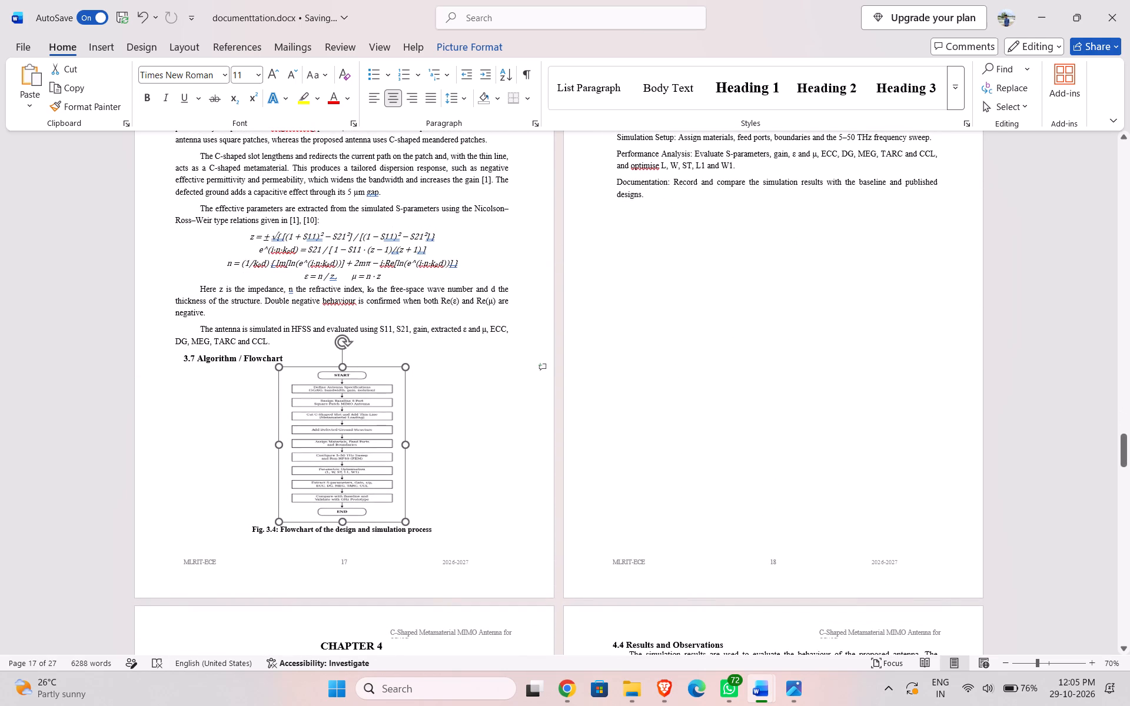
left_click_drag(343, 523, 343, 540)
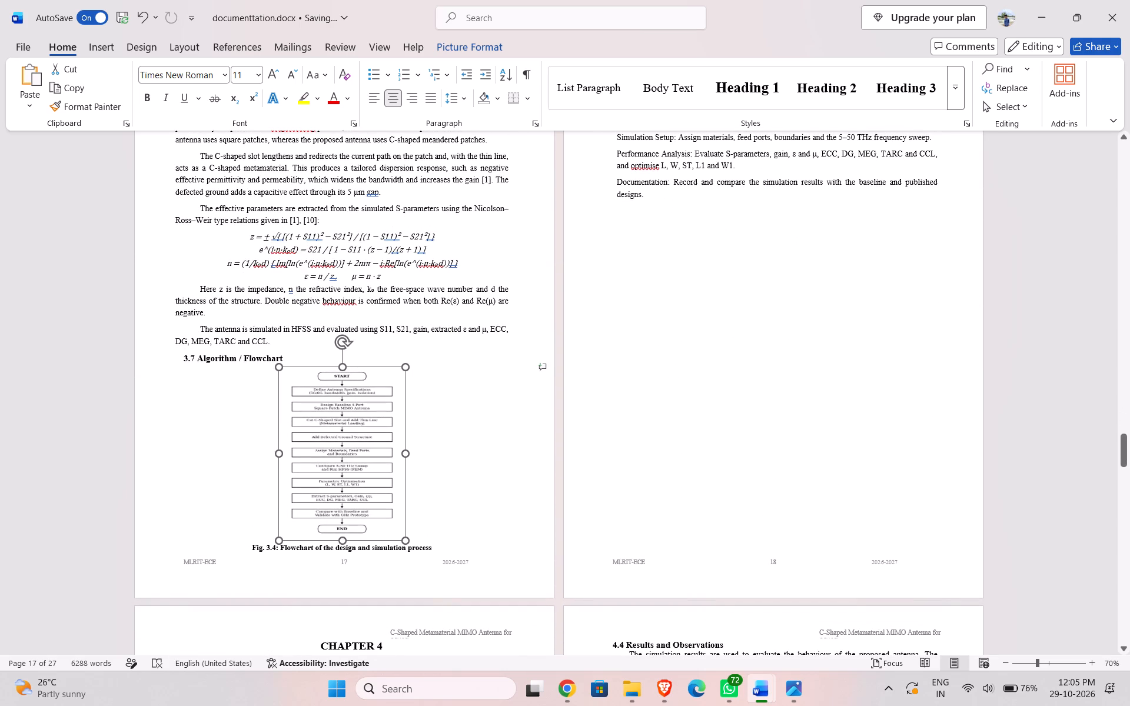
left_click_drag(343, 540, 343, 541)
Reduce the height of the Fig. 3.2 dimensioned top view picture so more of the dimension interpretation text fits on page 14.
scroll(420, 460, "up", 4)
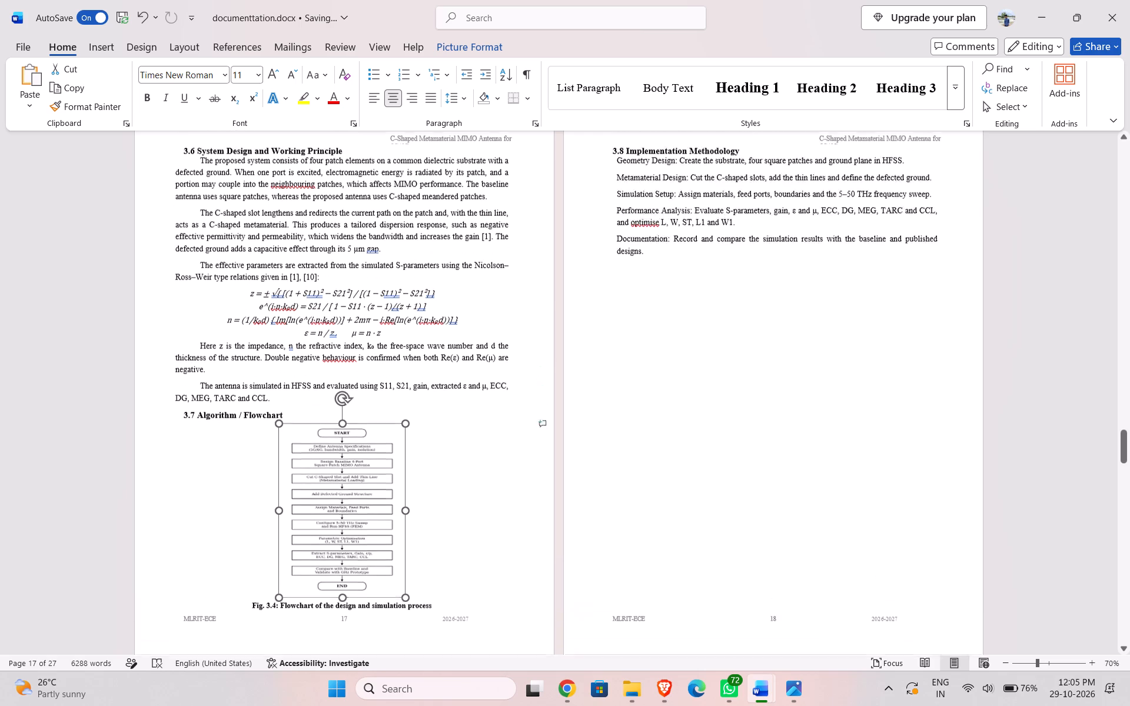
scroll(420, 460, "up", 15)
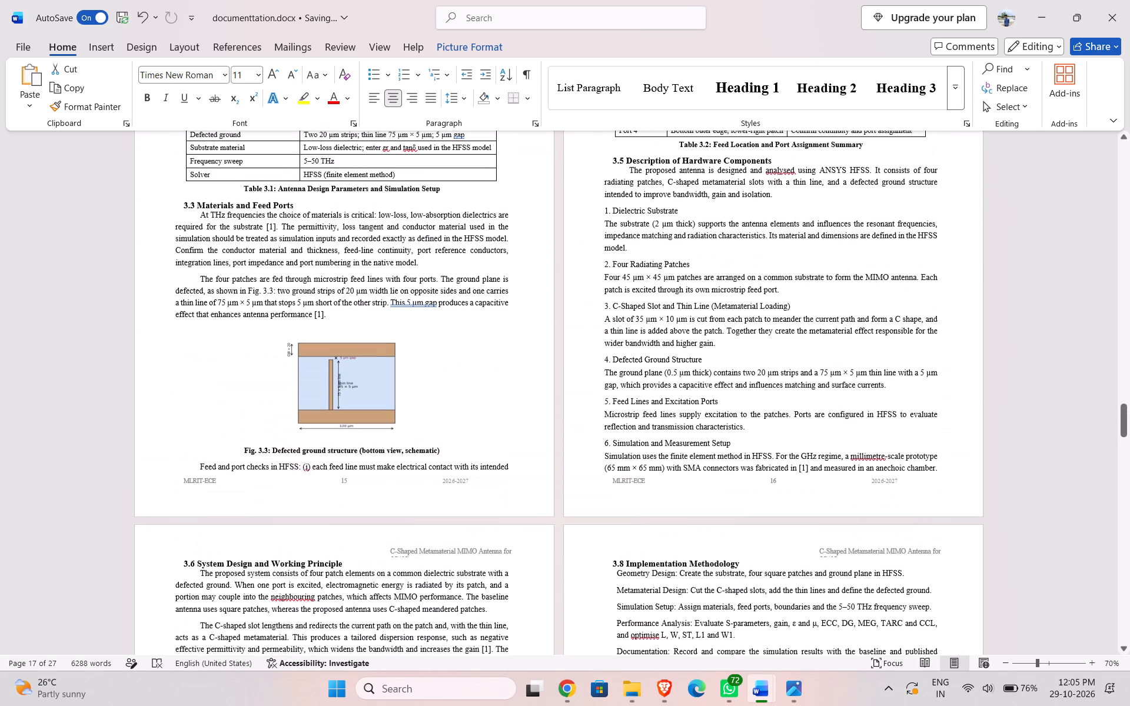
scroll(420, 460, "up", 4)
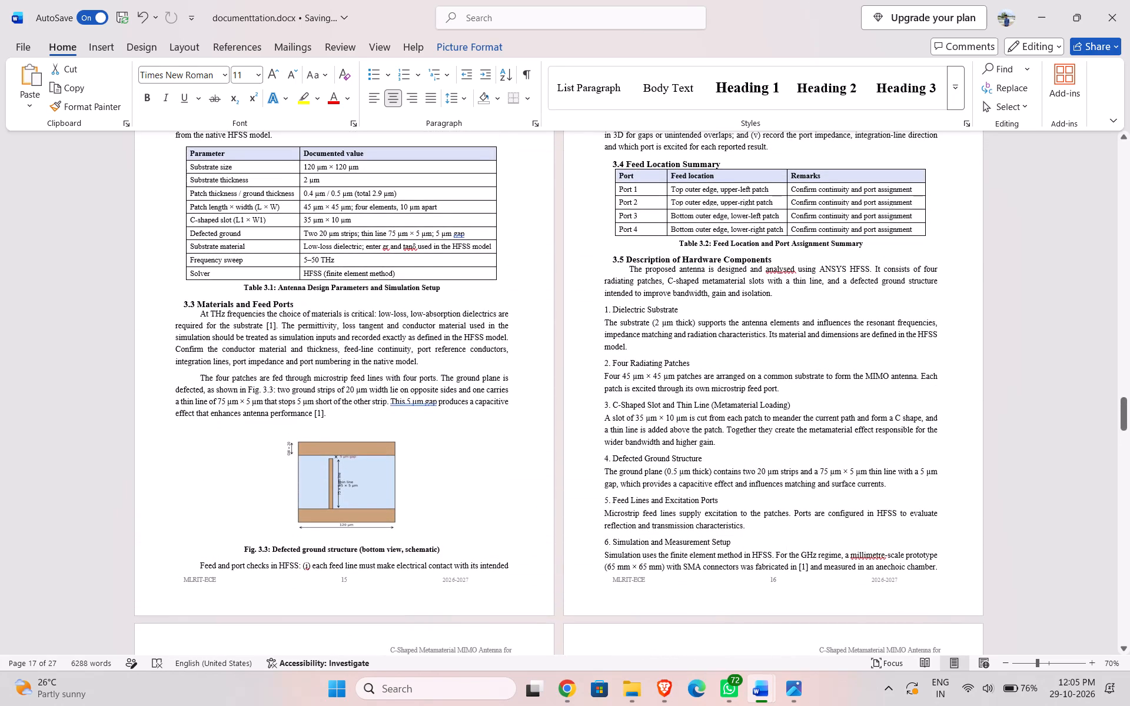
scroll(325, 452, "up", 9)
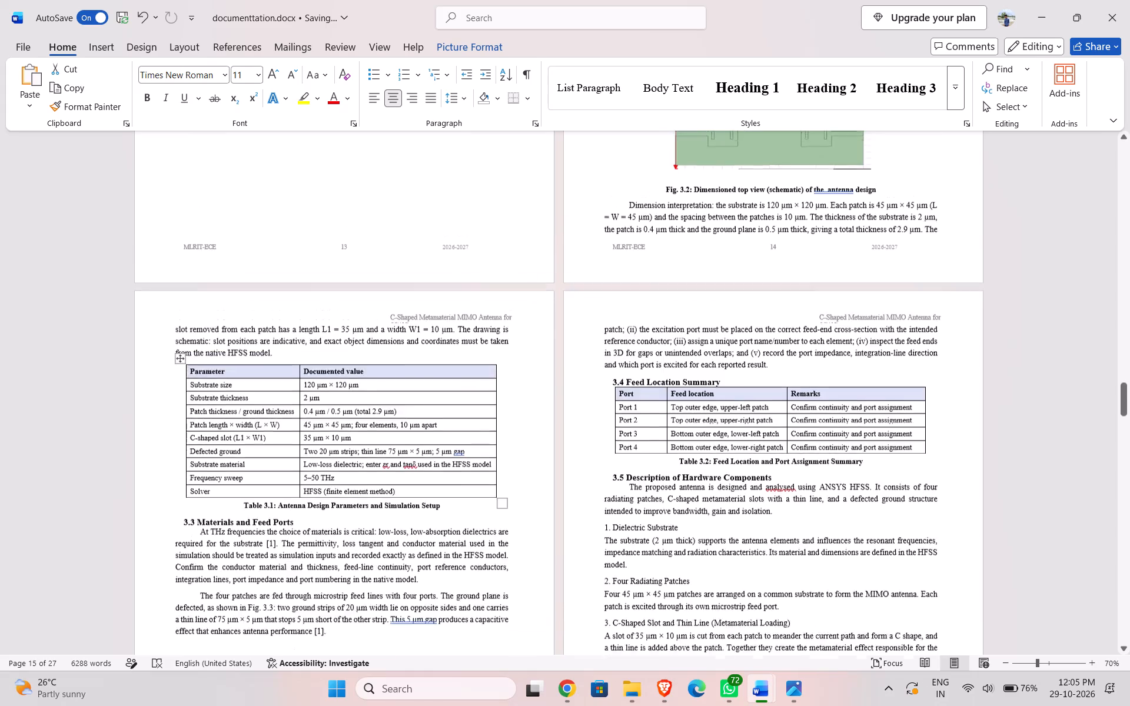
scroll(325, 452, "up", 9)
left_click(776, 374)
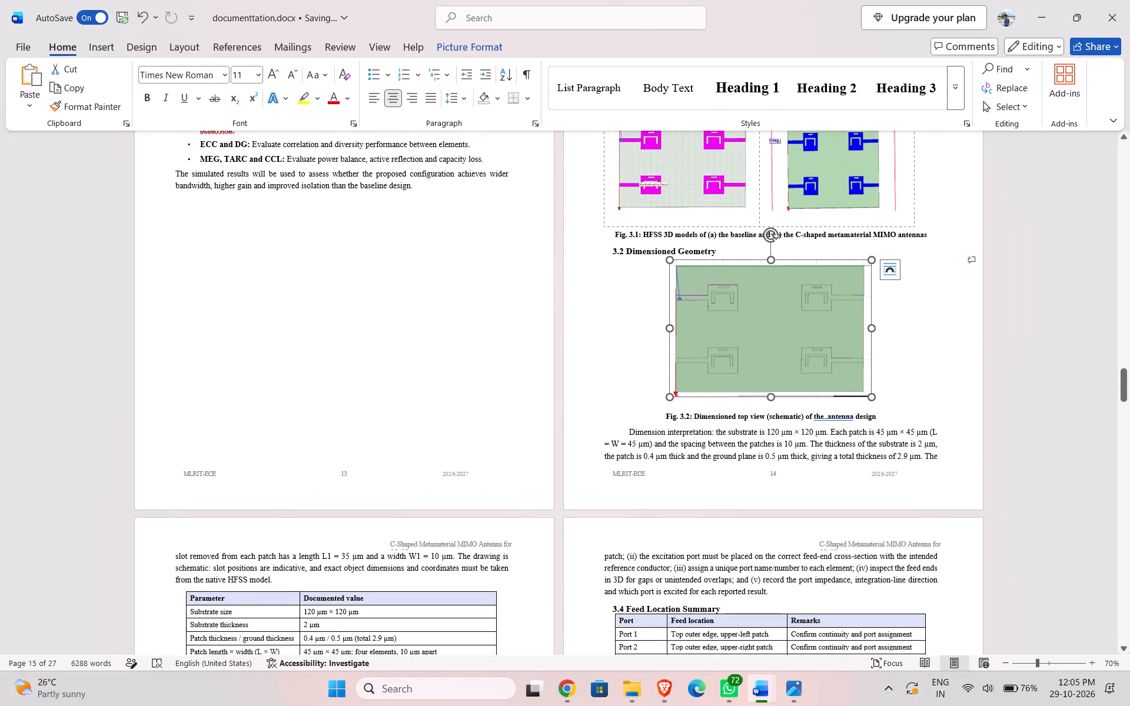
scroll(776, 374, "up", 4)
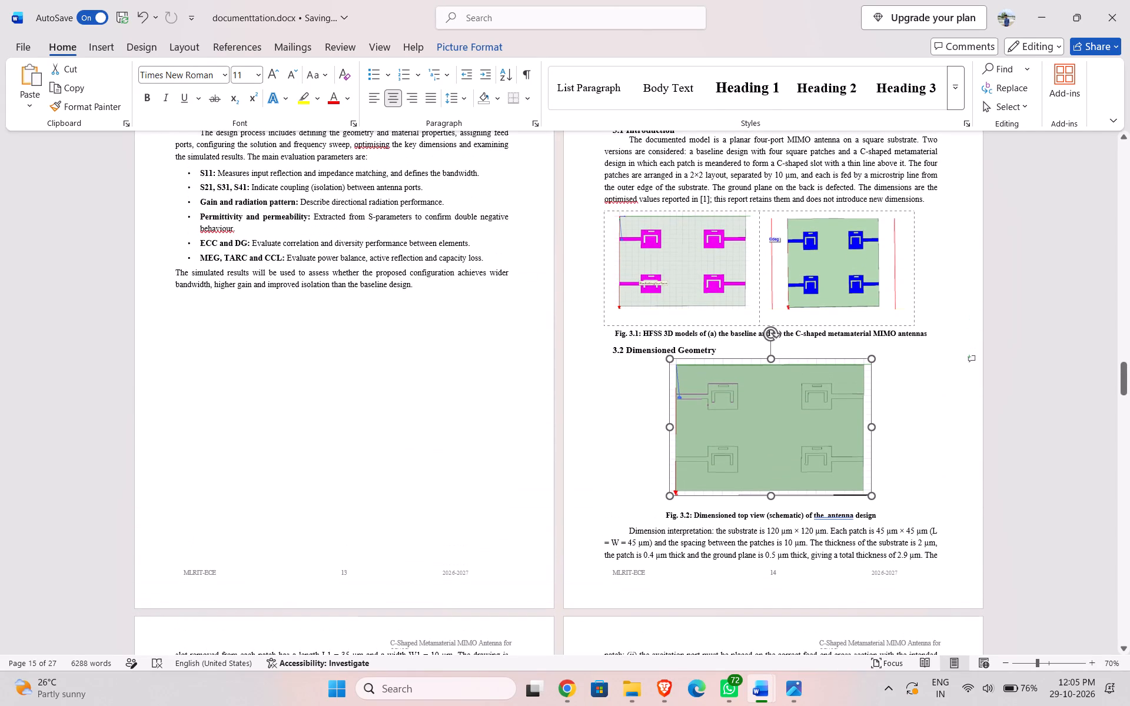
scroll(773, 385, "up", 3)
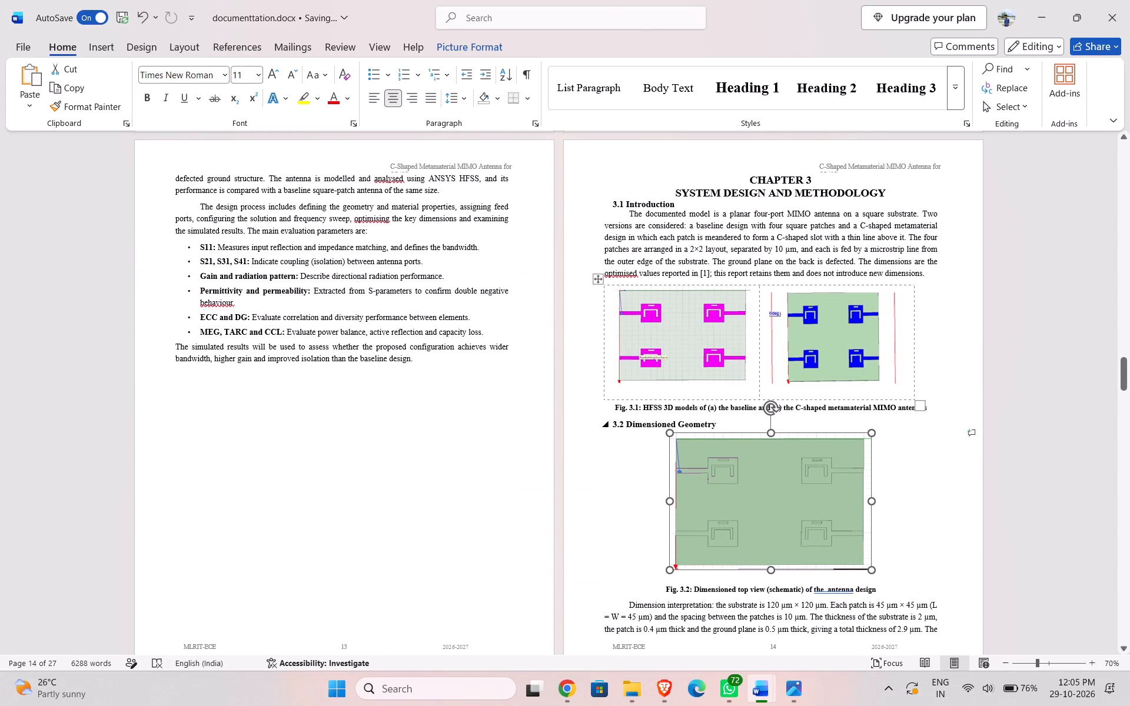
left_click_drag(770, 570, 776, 542)
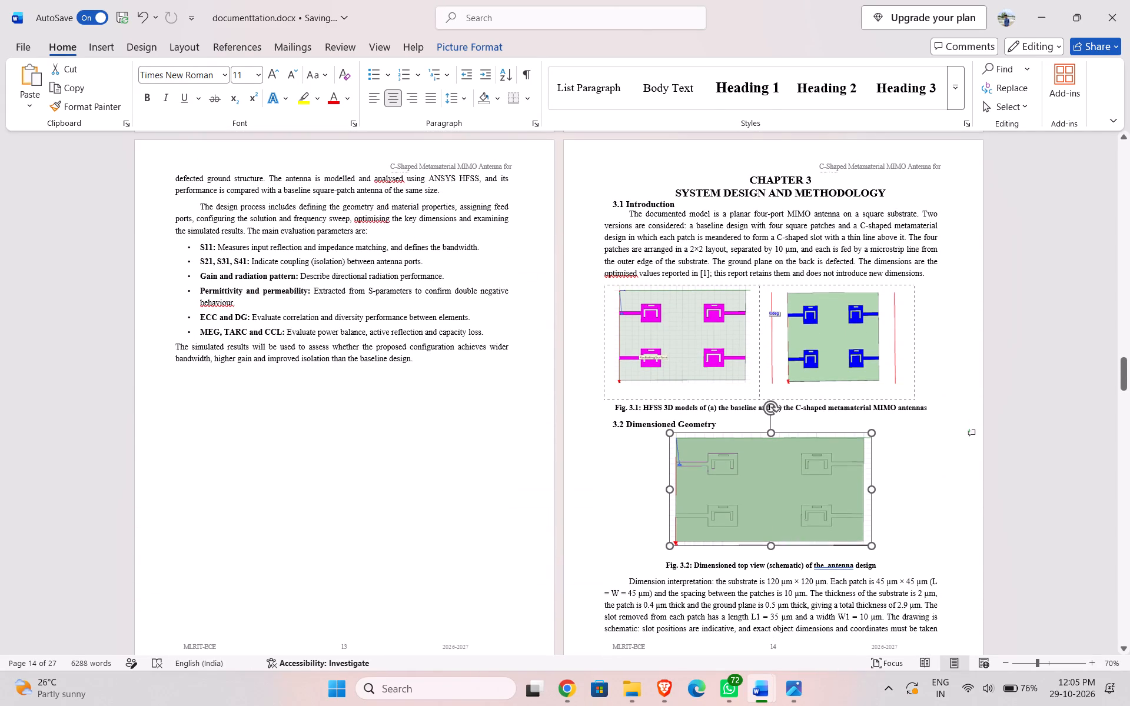
left_click_drag(776, 542, 777, 534)
scroll(780, 534, "down", 20)
scroll(780, 534, "down", 8)
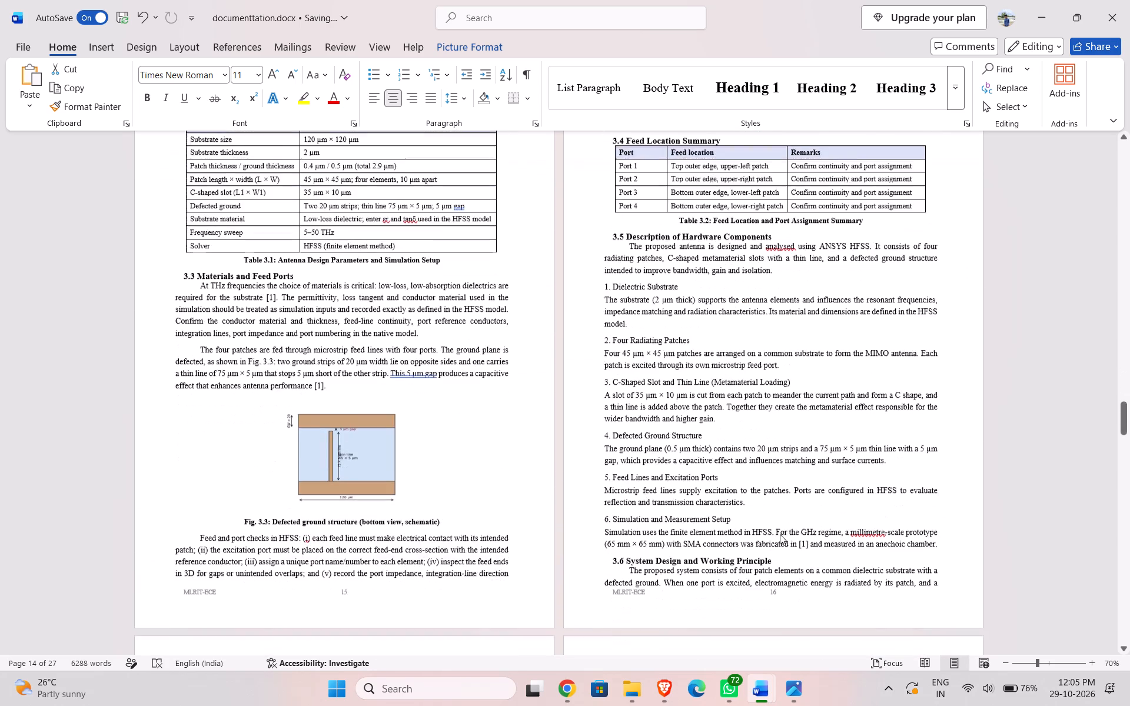
scroll(780, 534, "down", 2)
scroll(609, 502, "down", 19)
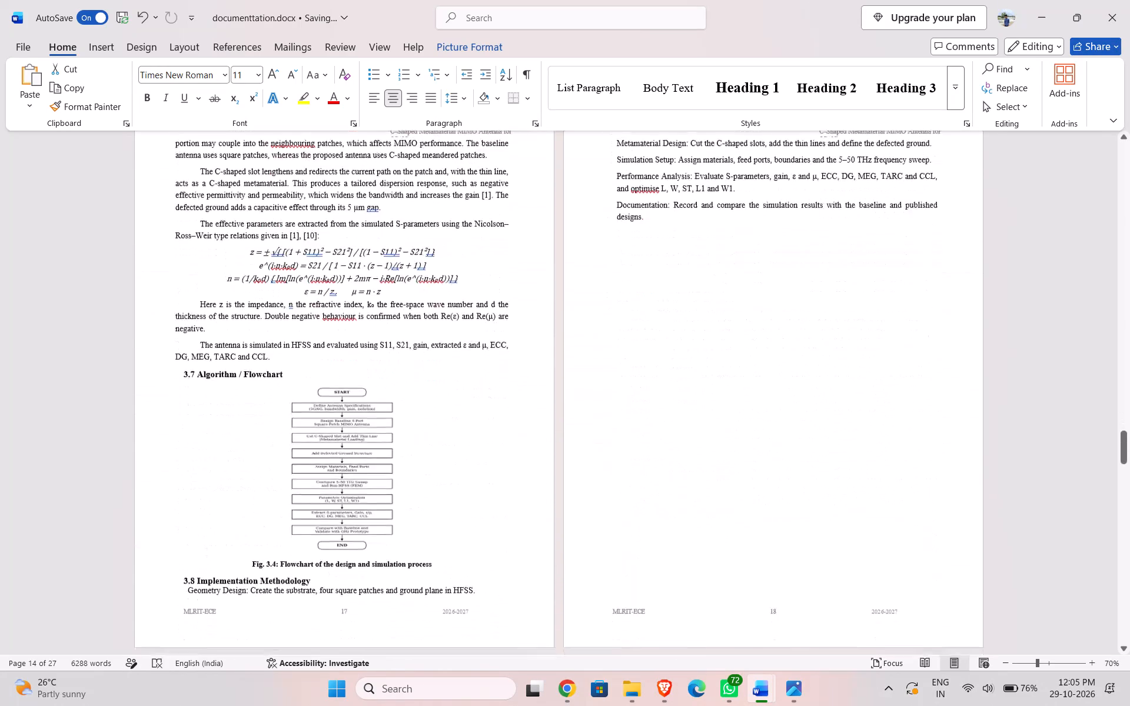
Stretch the Fig. 3.2 dimensioned top view picture slightly taller to fill page 14 down to the footer.
scroll(572, 514, "down", 2)
scroll(561, 503, "up", 5)
left_click(363, 487)
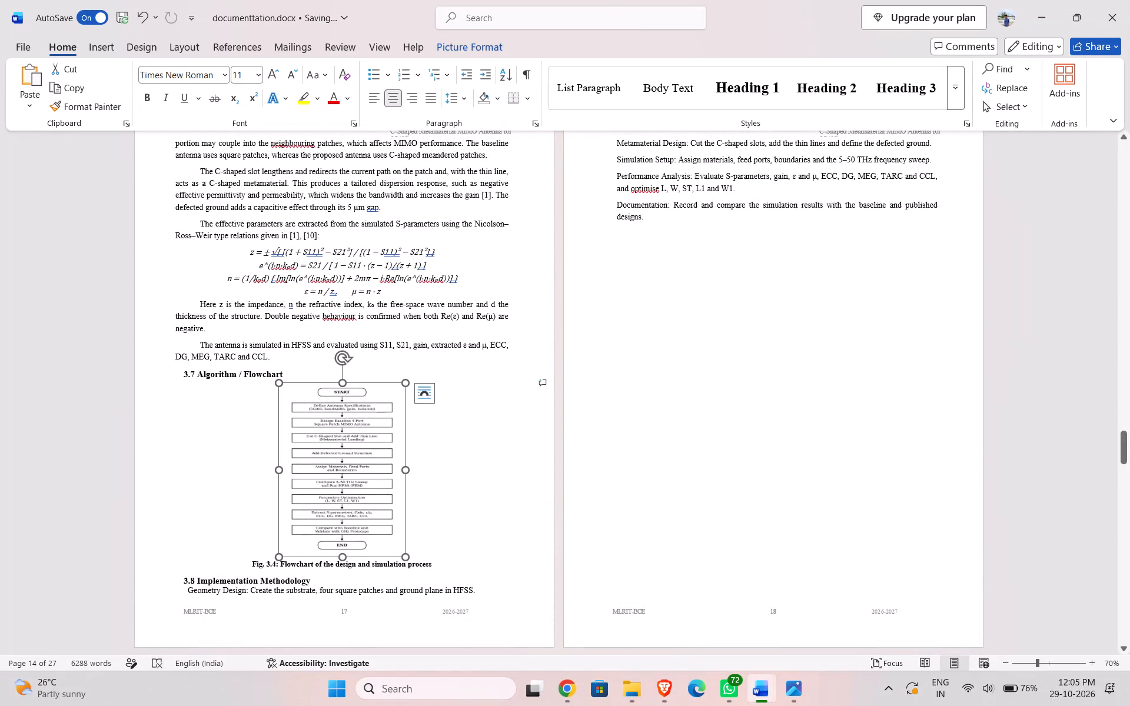
scroll(765, 359, "up", 20)
scroll(765, 359, "up", 8)
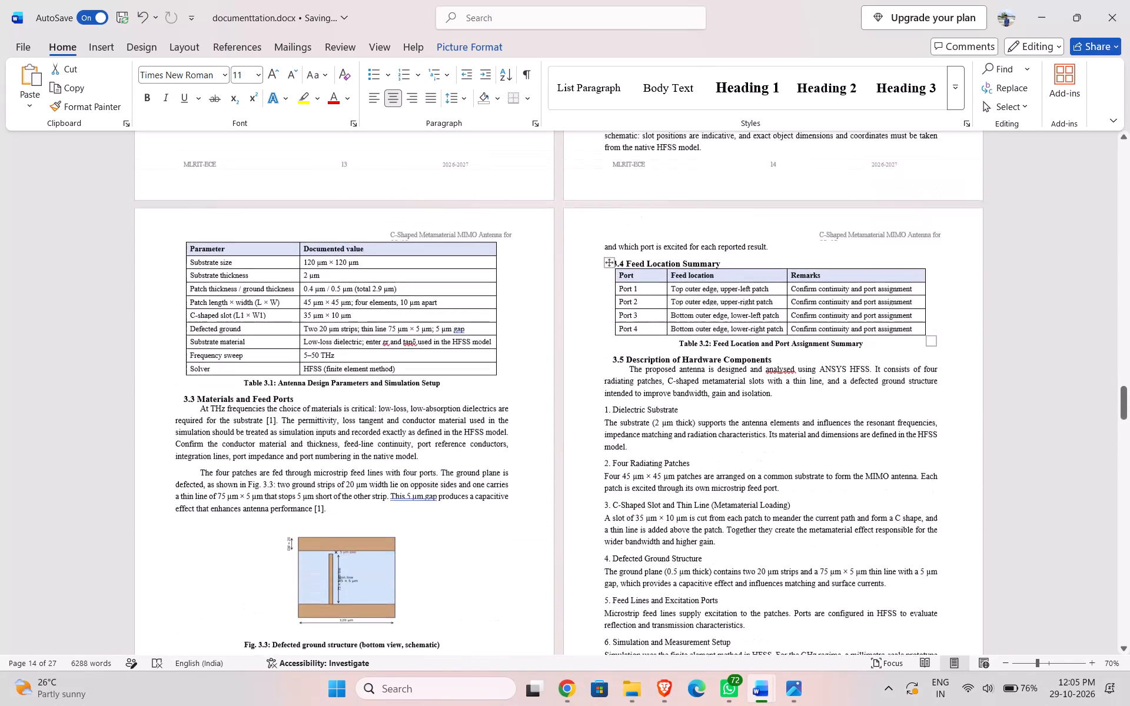
scroll(765, 359, "up", 10)
left_click(768, 302)
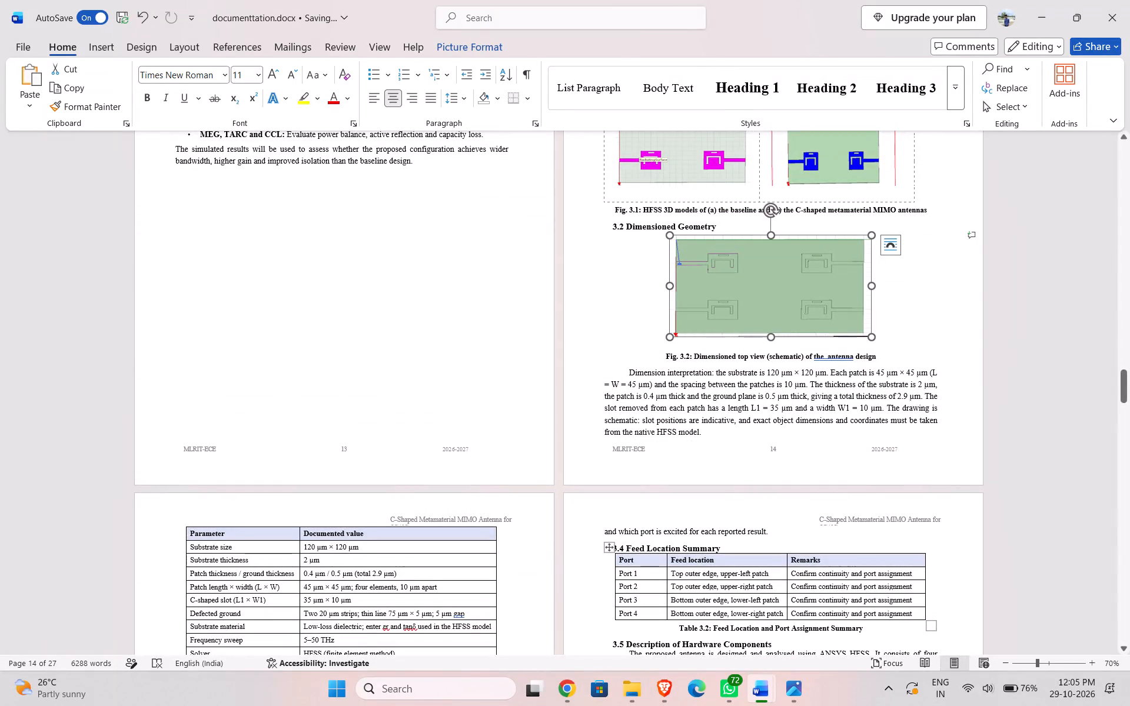
left_click_drag(770, 339, 772, 349)
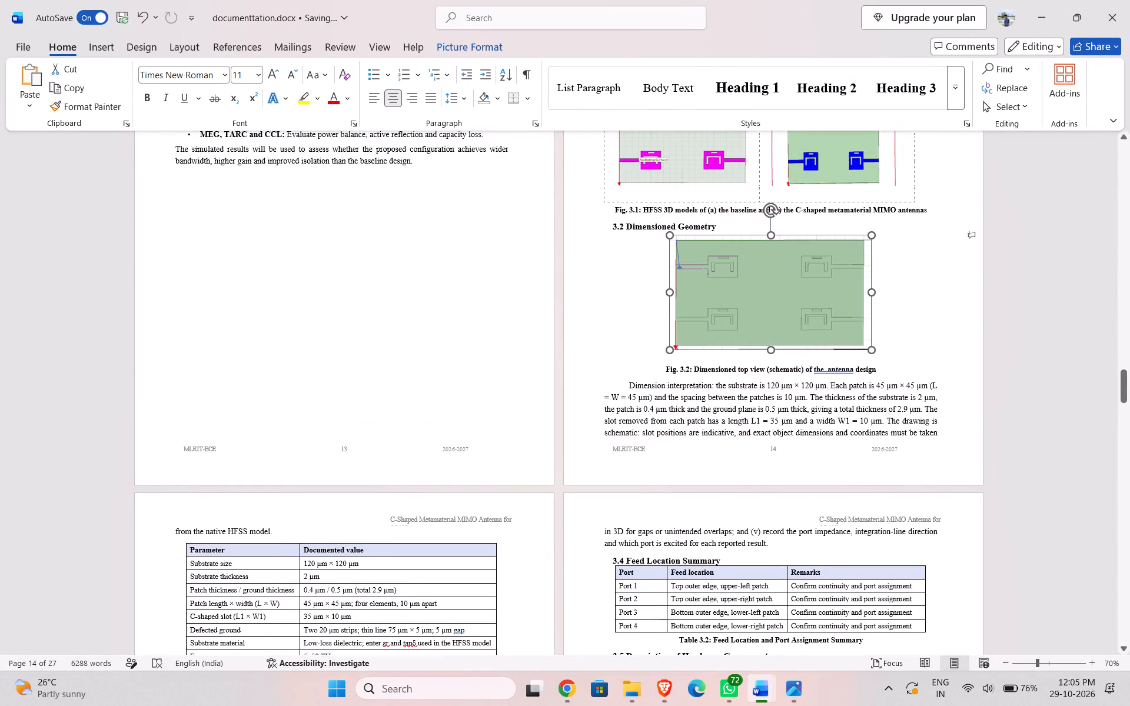
left_click_drag(772, 349, 772, 350)
Stretch the Fig. 3.4 flowchart taller so that section 3.8 Implementation Methodology starts on page 18.
scroll(746, 375, "down", 20)
scroll(746, 375, "down", 6)
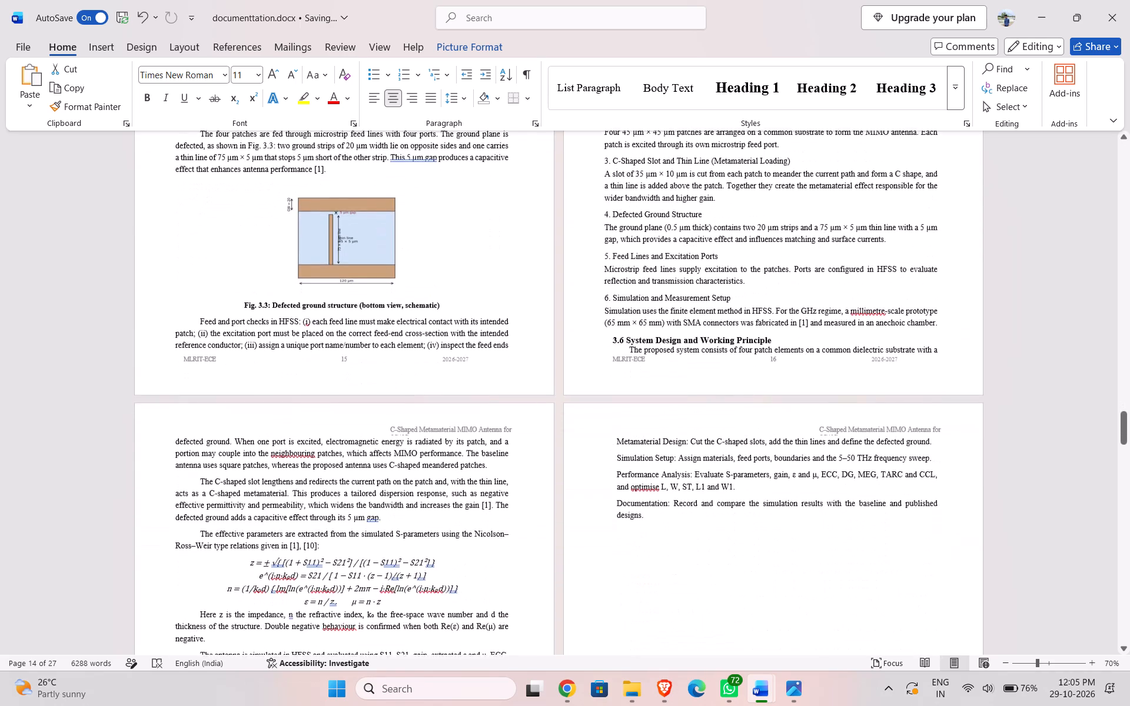
scroll(727, 399, "down", 16)
left_click(368, 430)
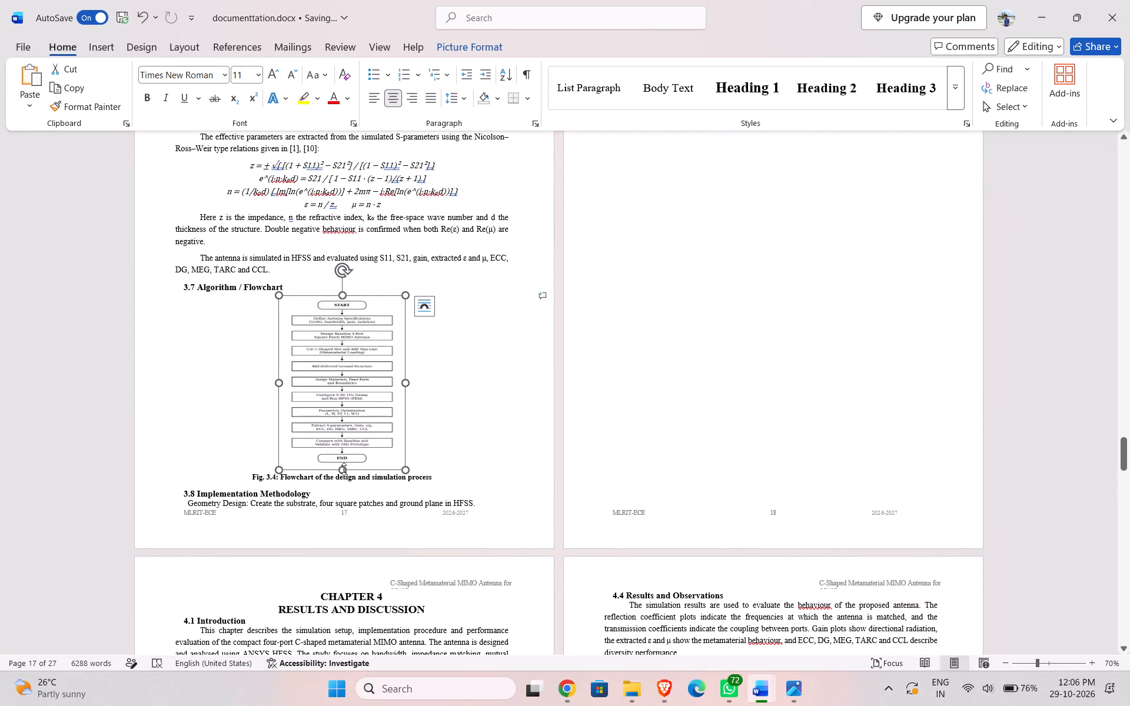
left_click_drag(344, 469, 344, 487)
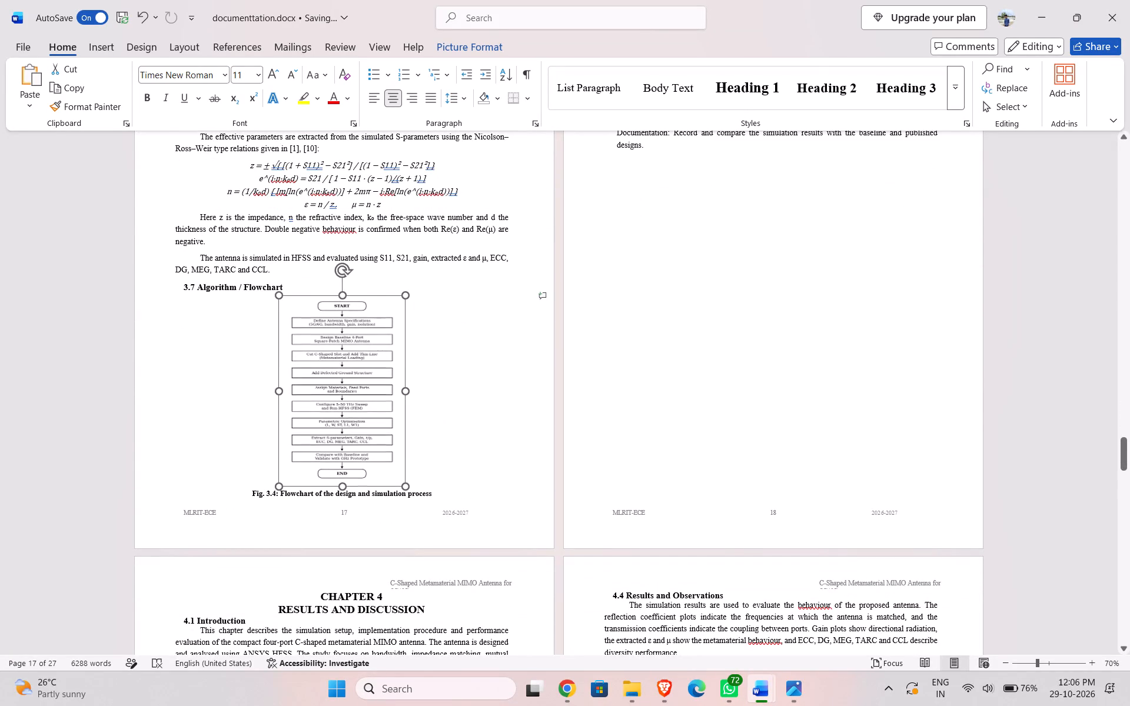
left_click_drag(344, 487, 344, 489)
left_click(444, 403)
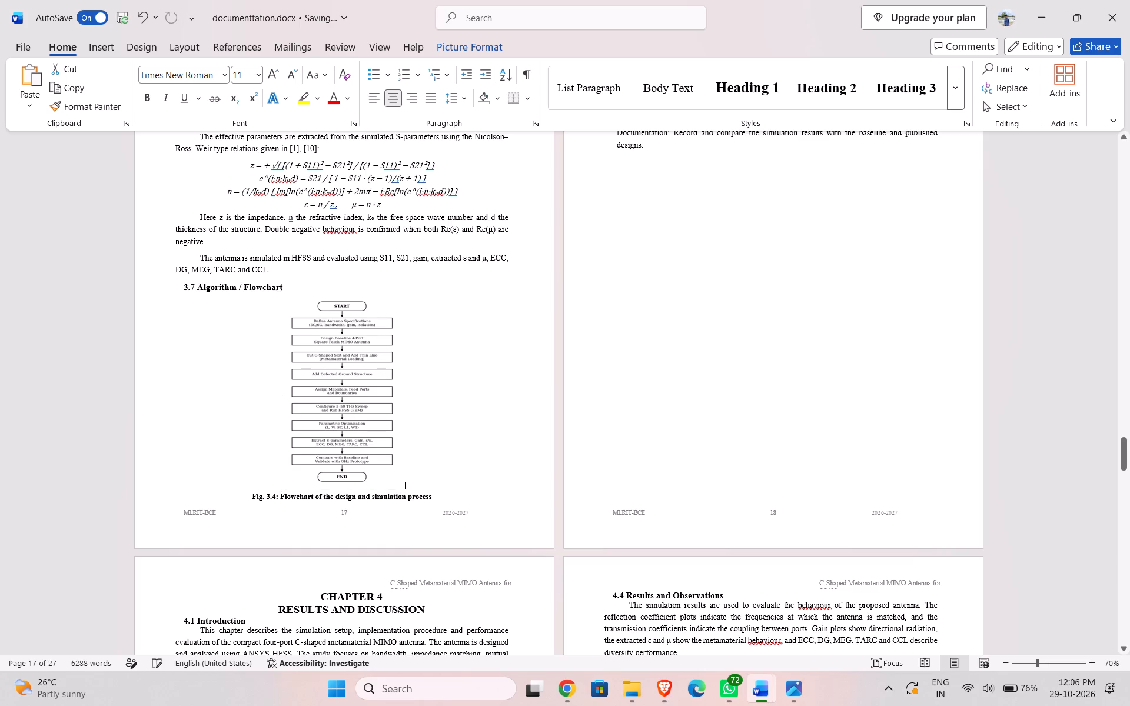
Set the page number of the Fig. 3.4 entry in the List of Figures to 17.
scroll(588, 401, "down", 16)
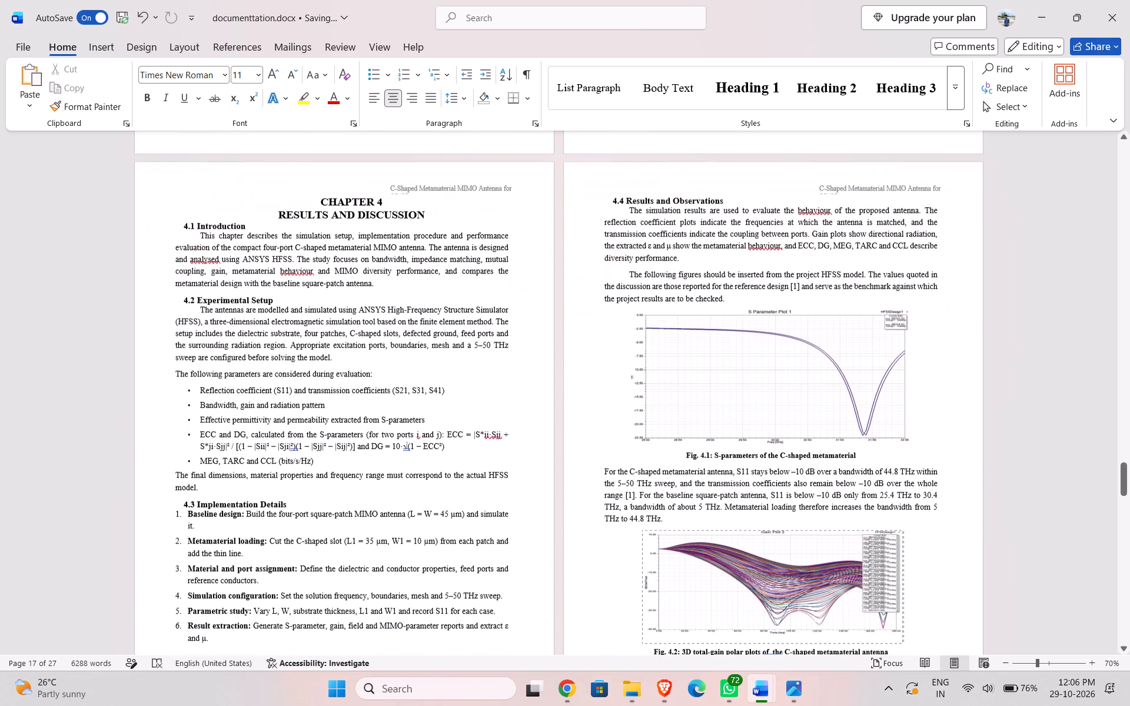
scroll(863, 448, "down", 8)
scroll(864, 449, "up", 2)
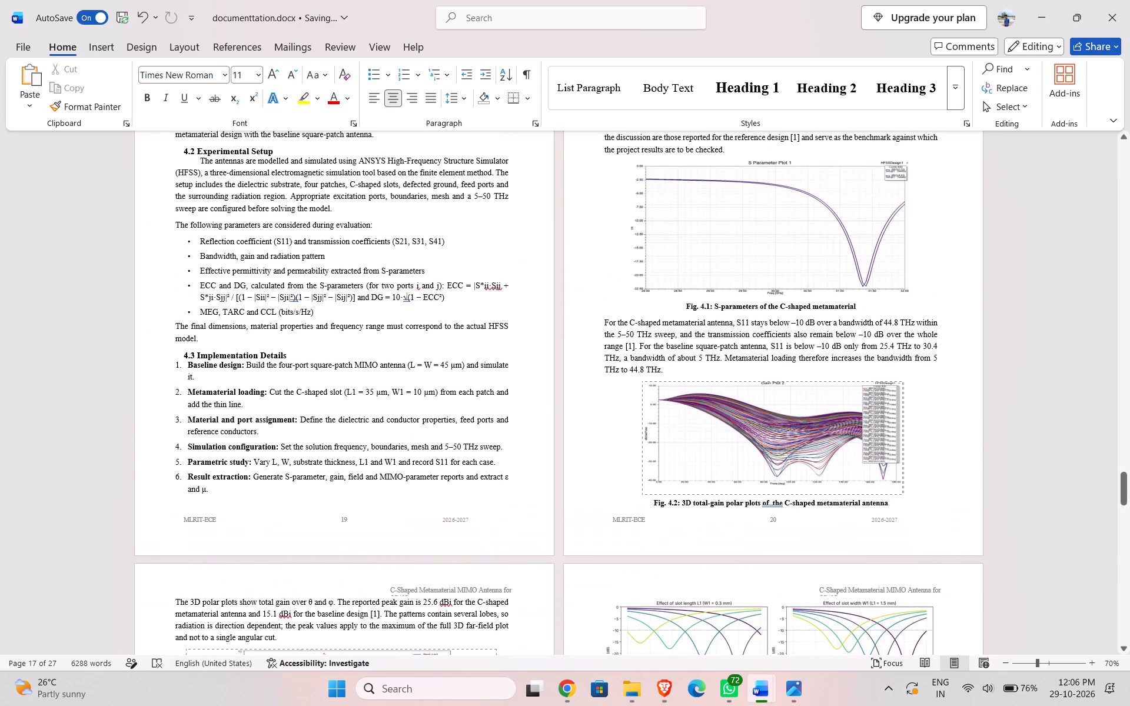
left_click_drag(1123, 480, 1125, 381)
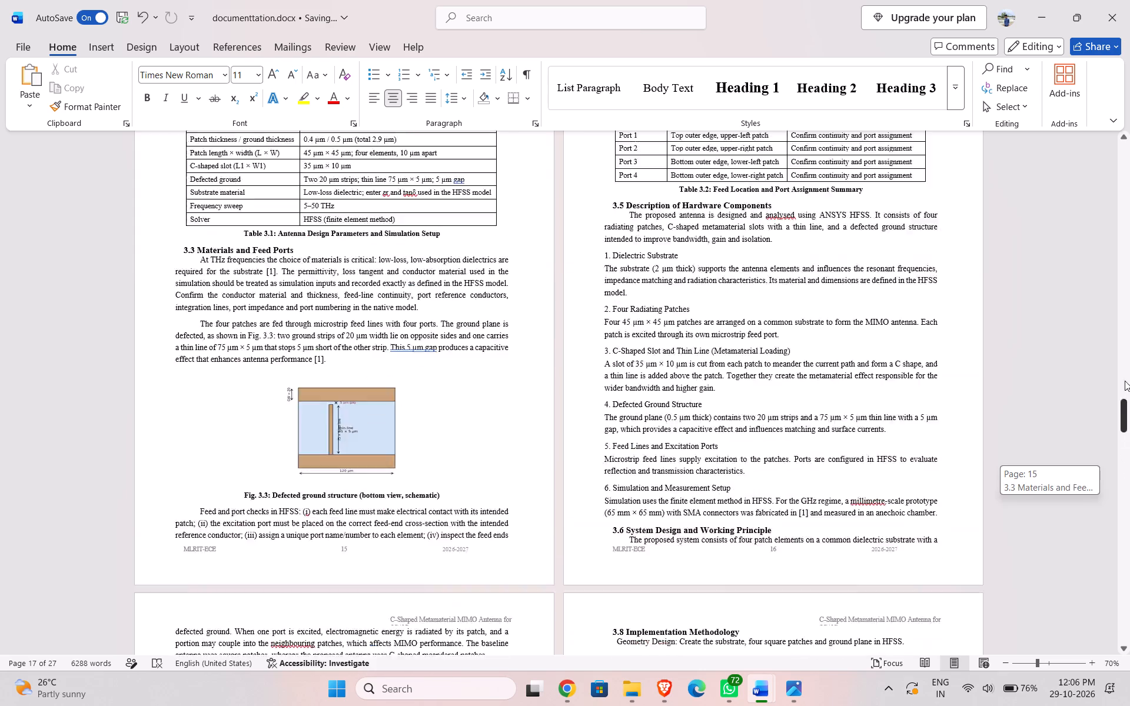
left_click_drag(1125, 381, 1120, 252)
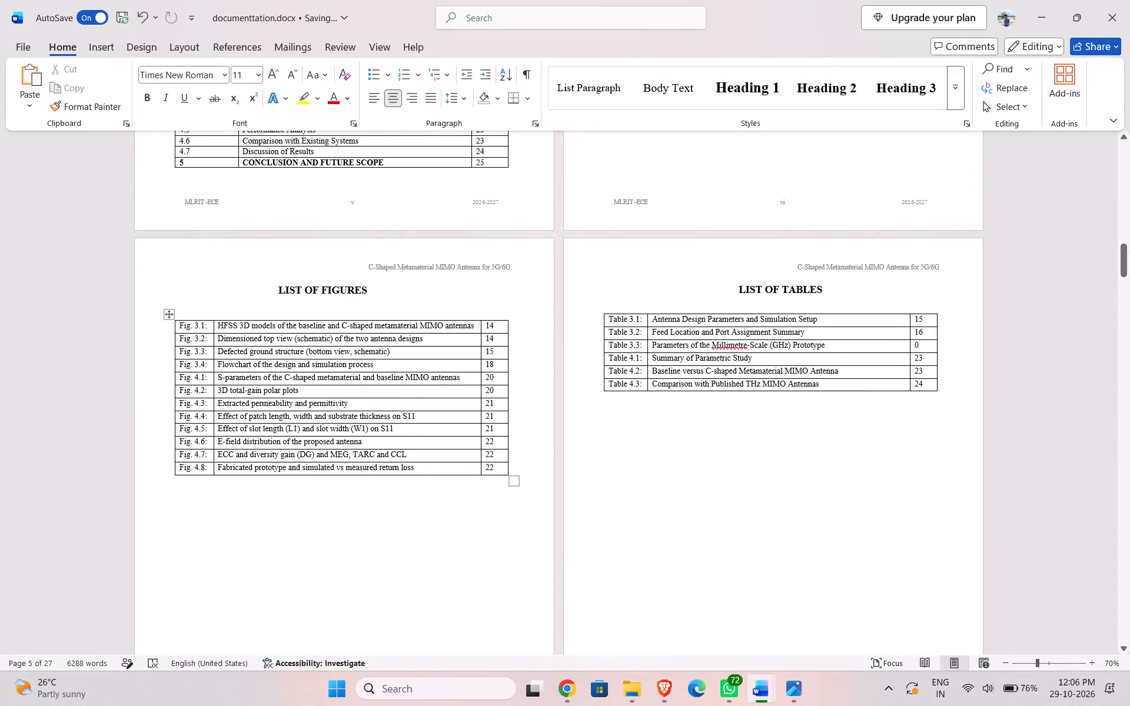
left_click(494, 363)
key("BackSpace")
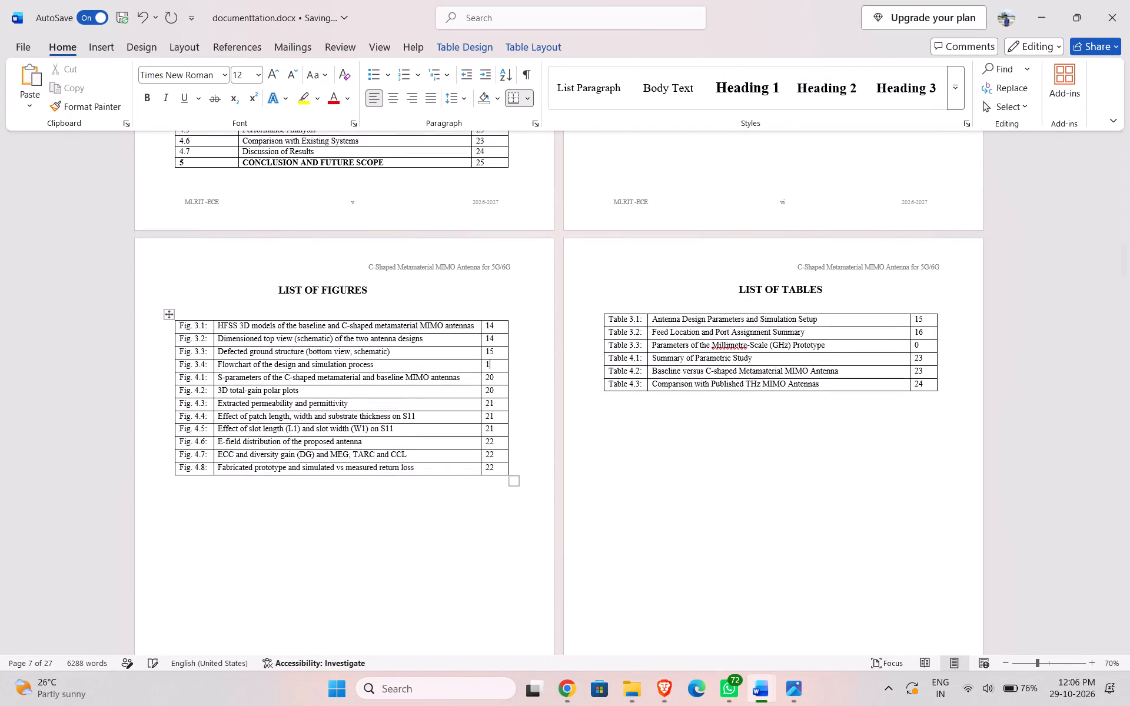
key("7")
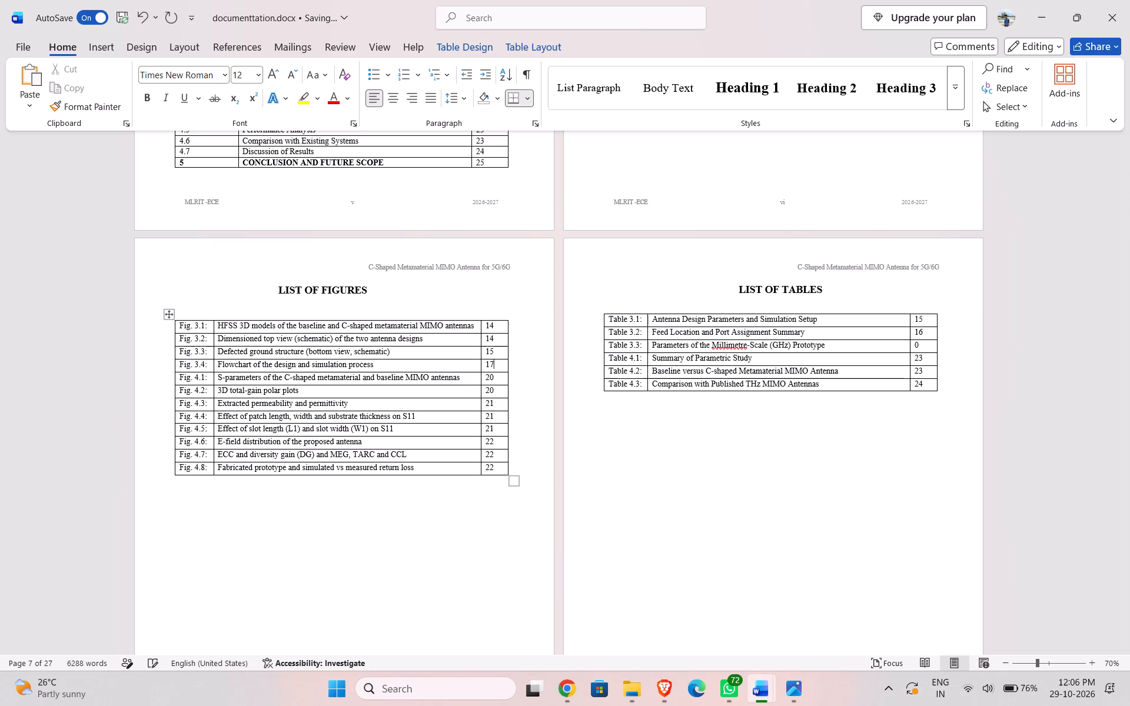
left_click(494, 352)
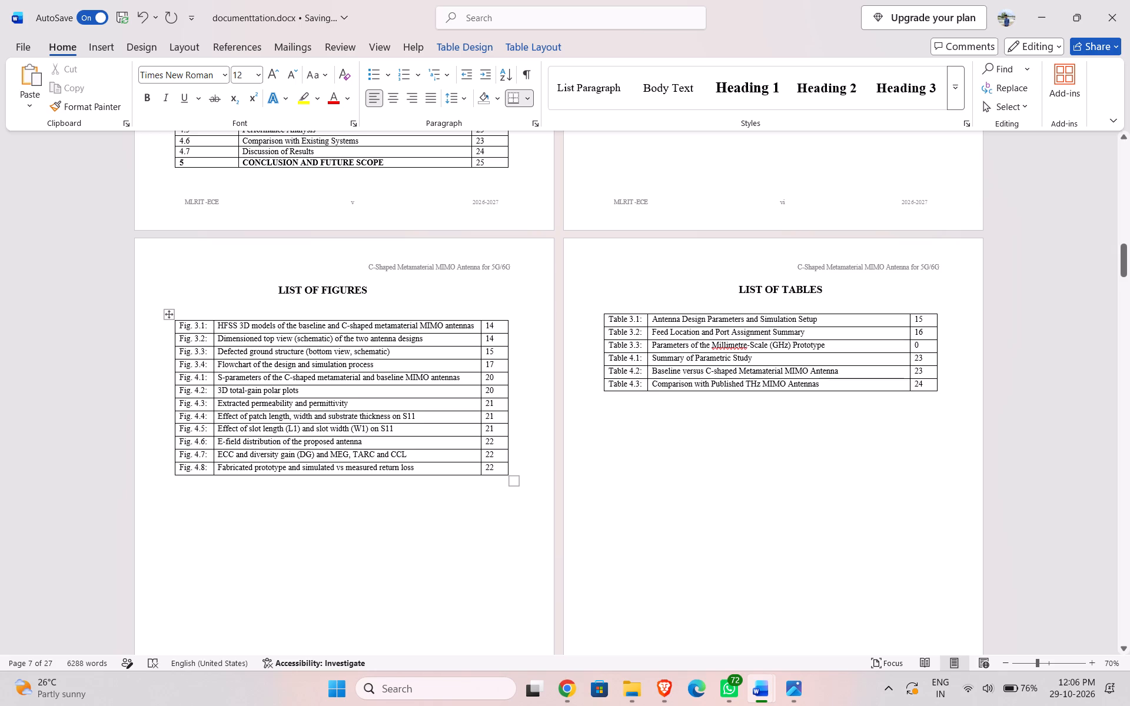
Enlarge the Fig. 3.3 defected ground structure picture in height and width so its caption sits just above the footer of page 15.
left_click_drag(1122, 258, 1118, 322)
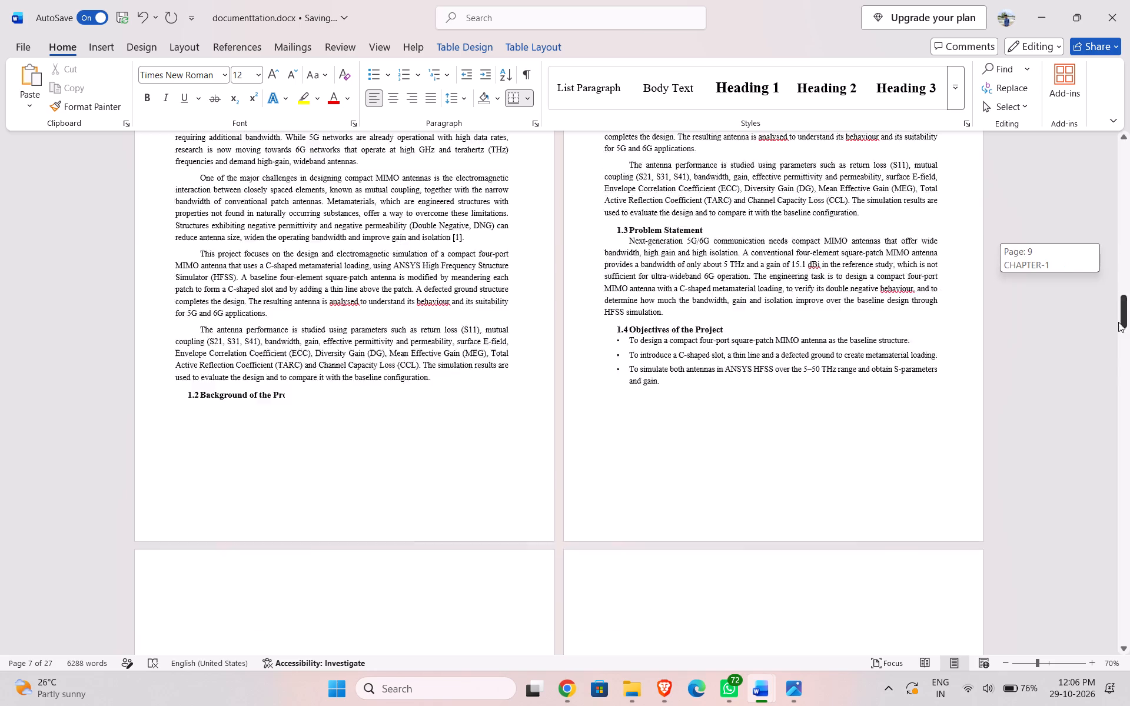
left_click_drag(1118, 322, 1121, 379)
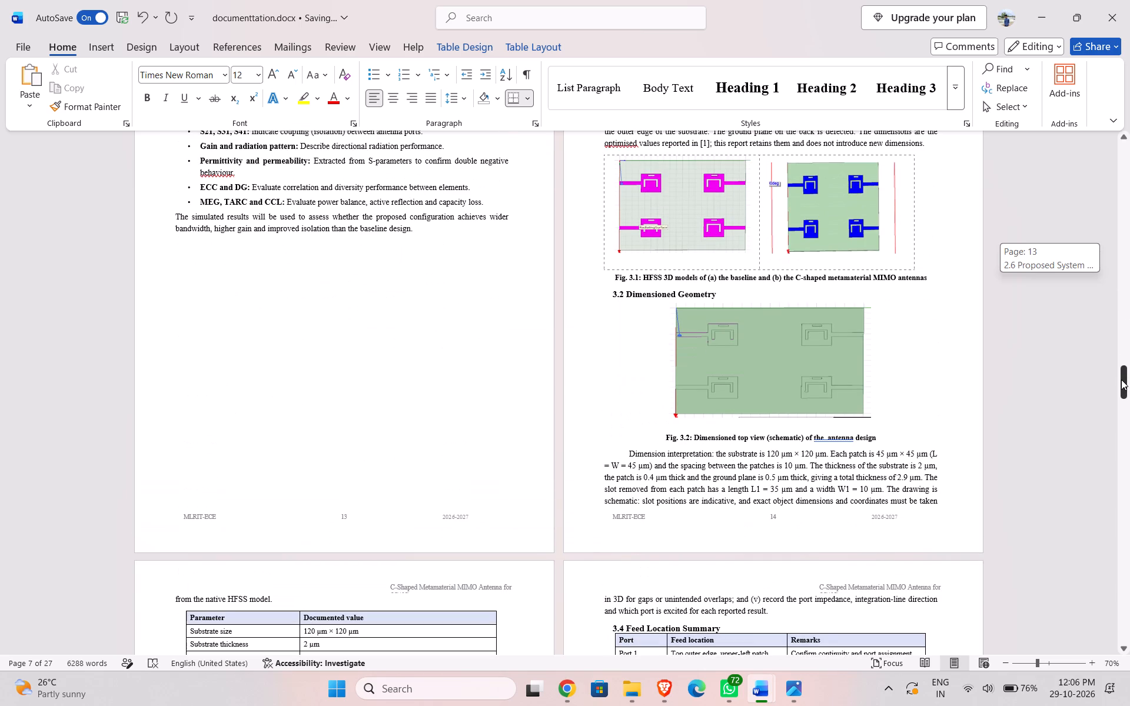
left_click_drag(1121, 379, 1129, 424)
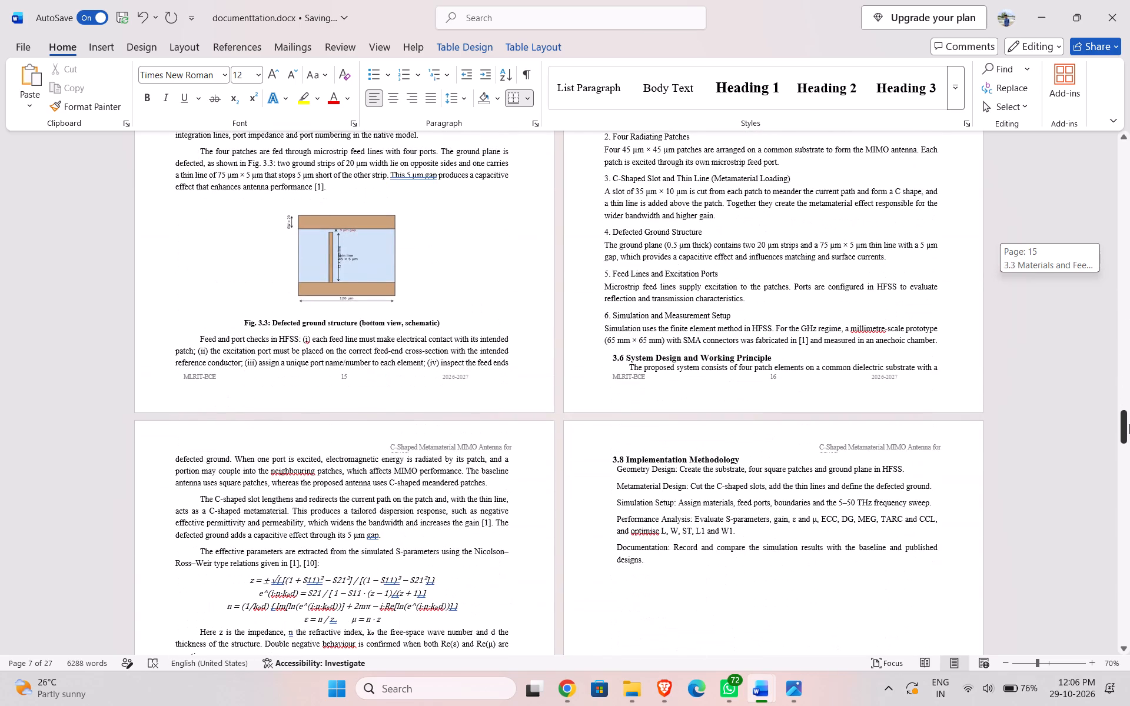
left_click_drag(1129, 424, 1129, 456)
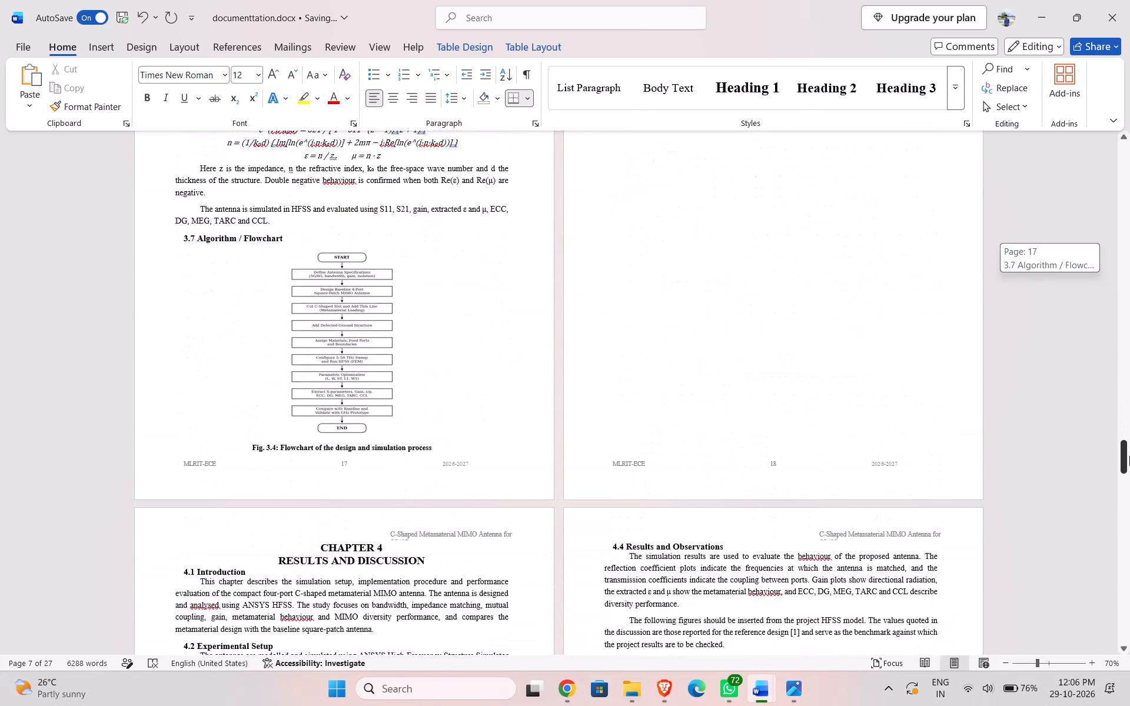
left_click_drag(1129, 456, 1129, 414)
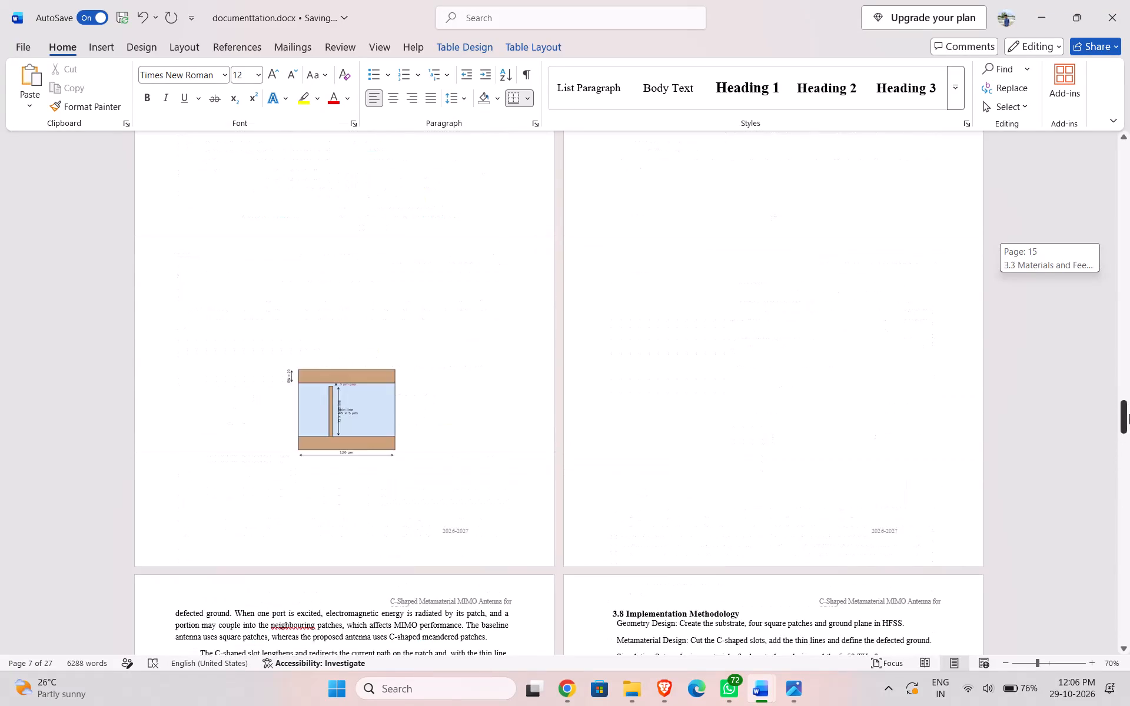
left_click_drag(1129, 414, 1129, 451)
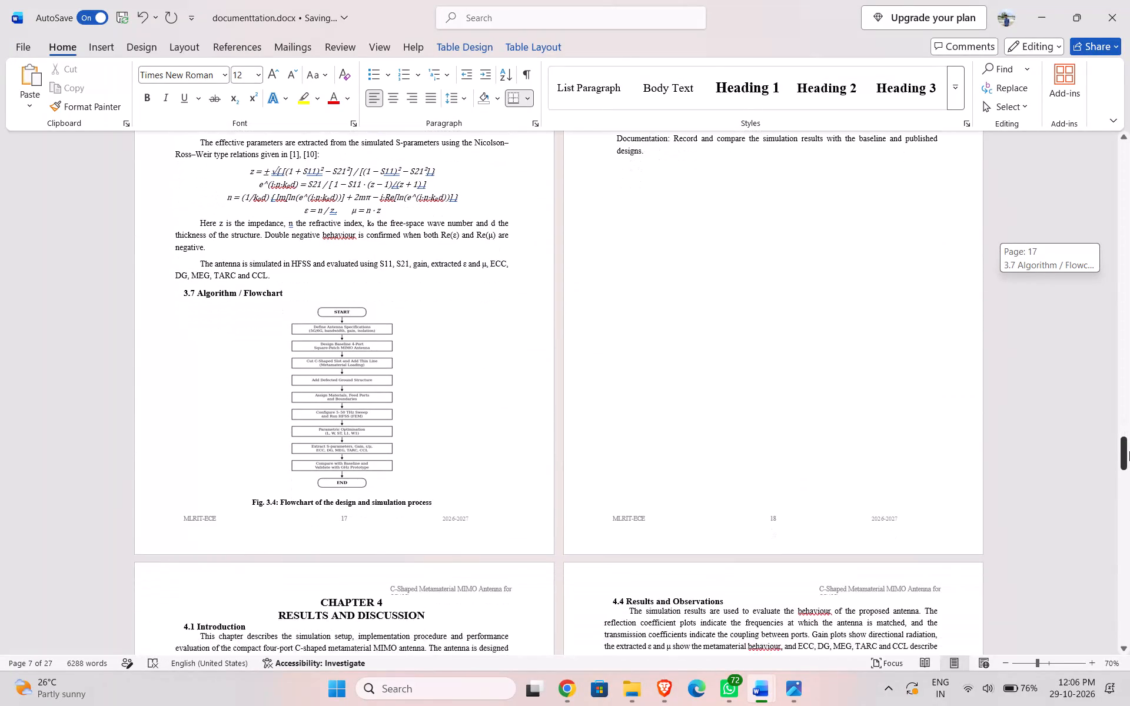
left_click_drag(1129, 451, 1129, 455)
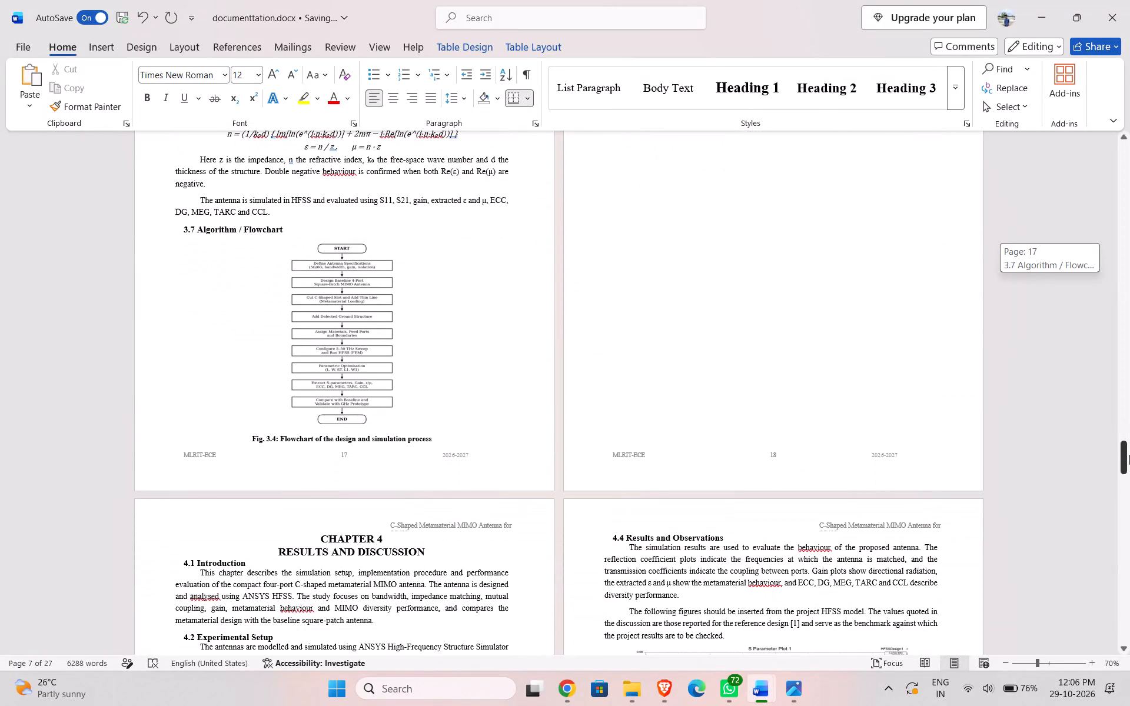
left_click_drag(1129, 455, 1128, 395)
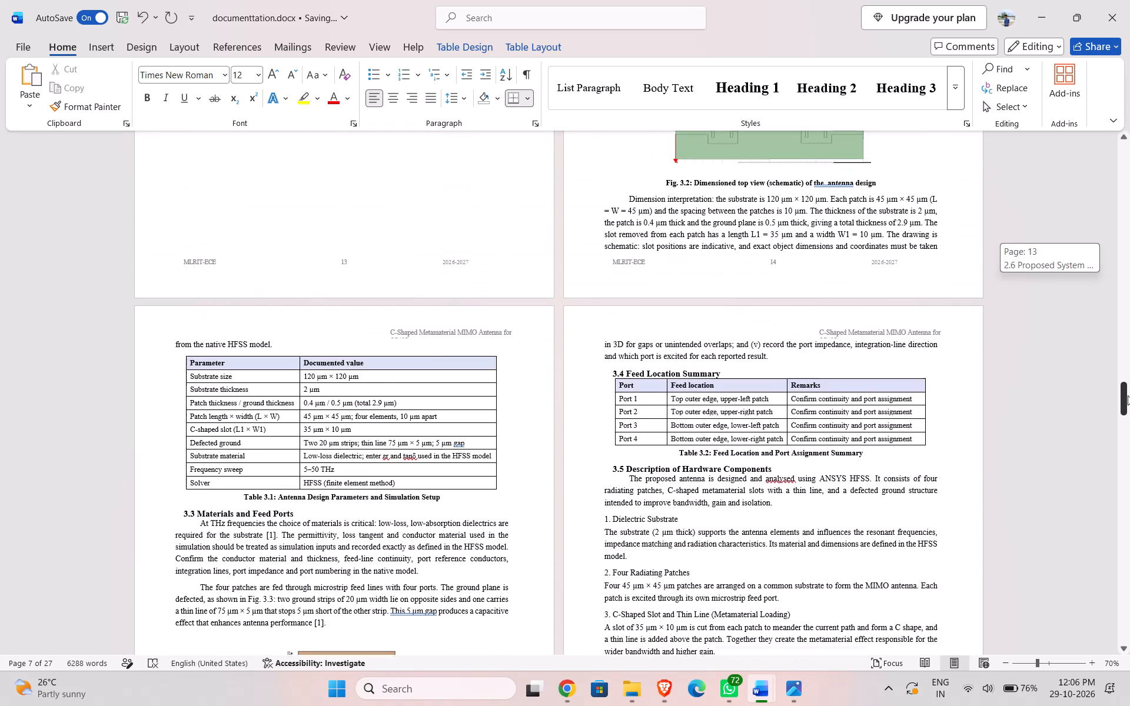
left_click_drag(1128, 395, 1126, 421)
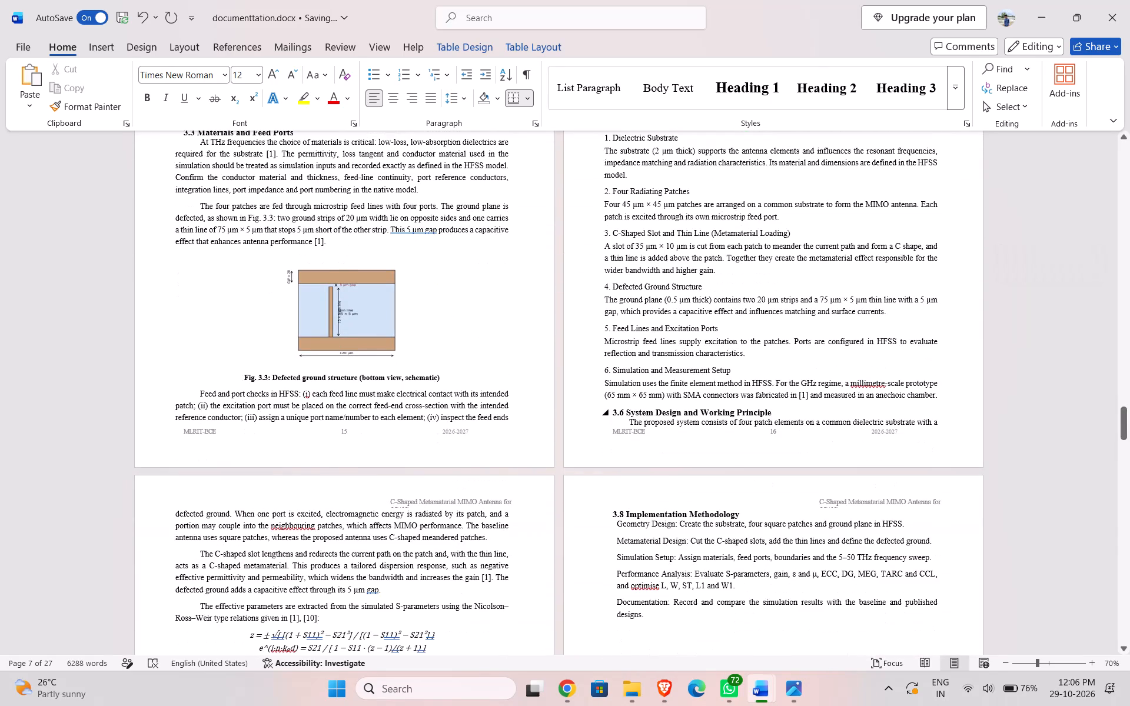
left_click(344, 317)
left_click_drag(344, 369, 343, 388)
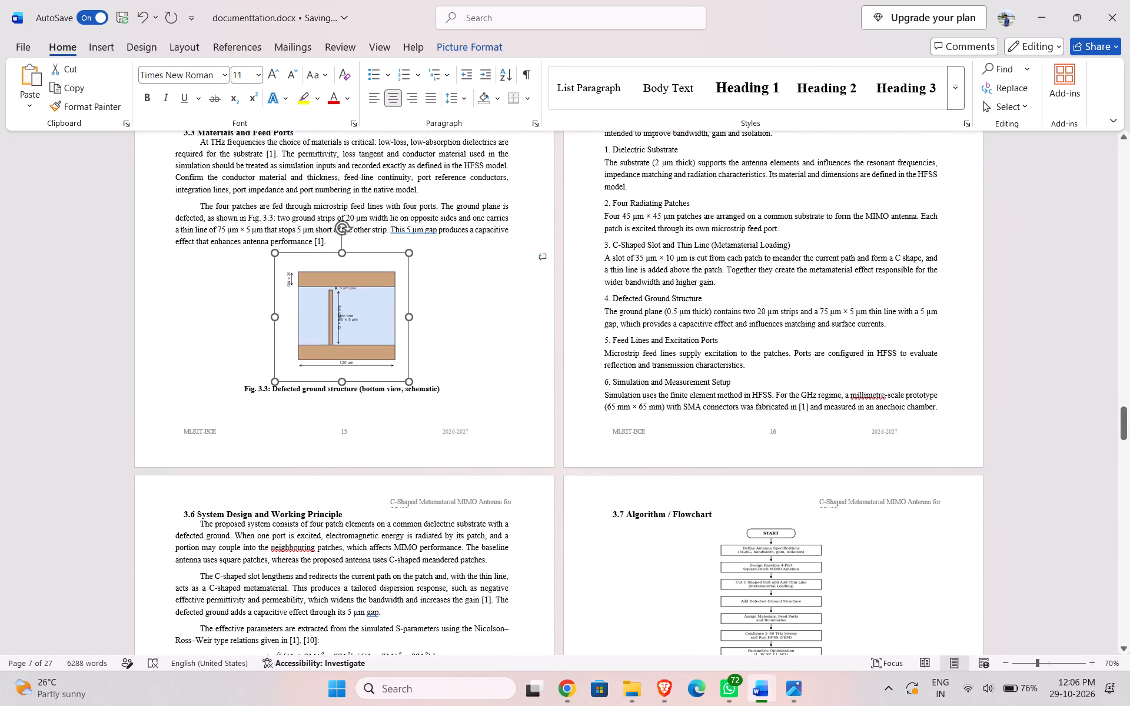
left_click_drag(343, 388, 346, 411)
scroll(480, 342, "down", 3)
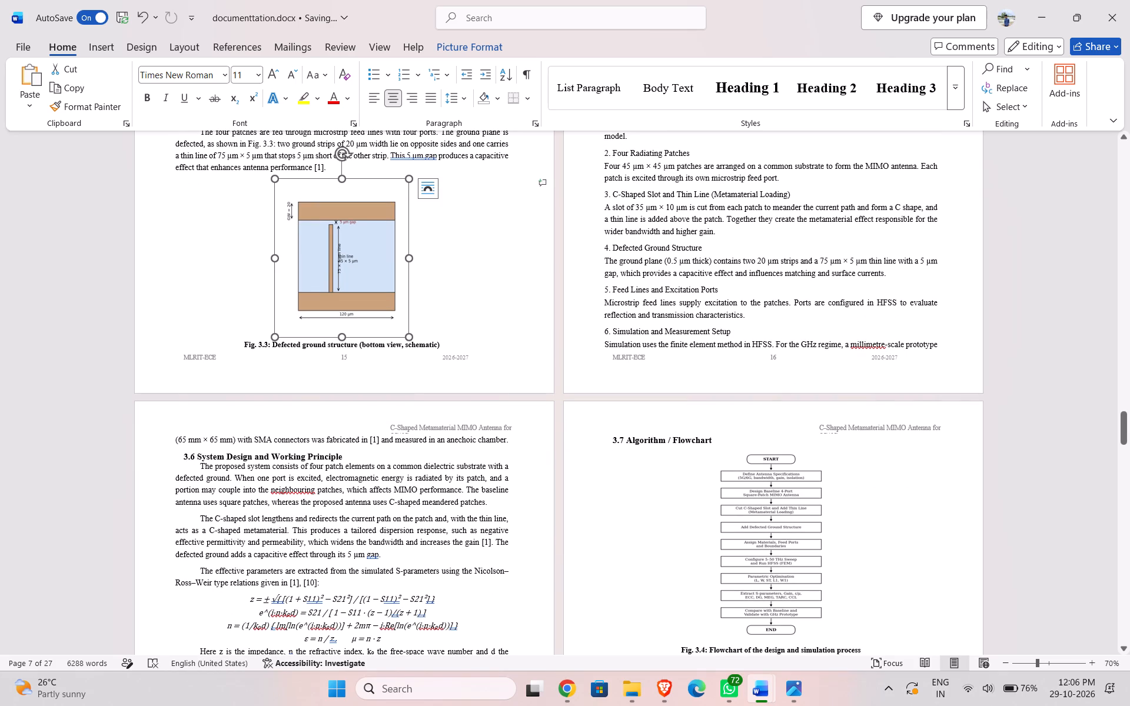
left_click_drag(409, 257, 427, 257)
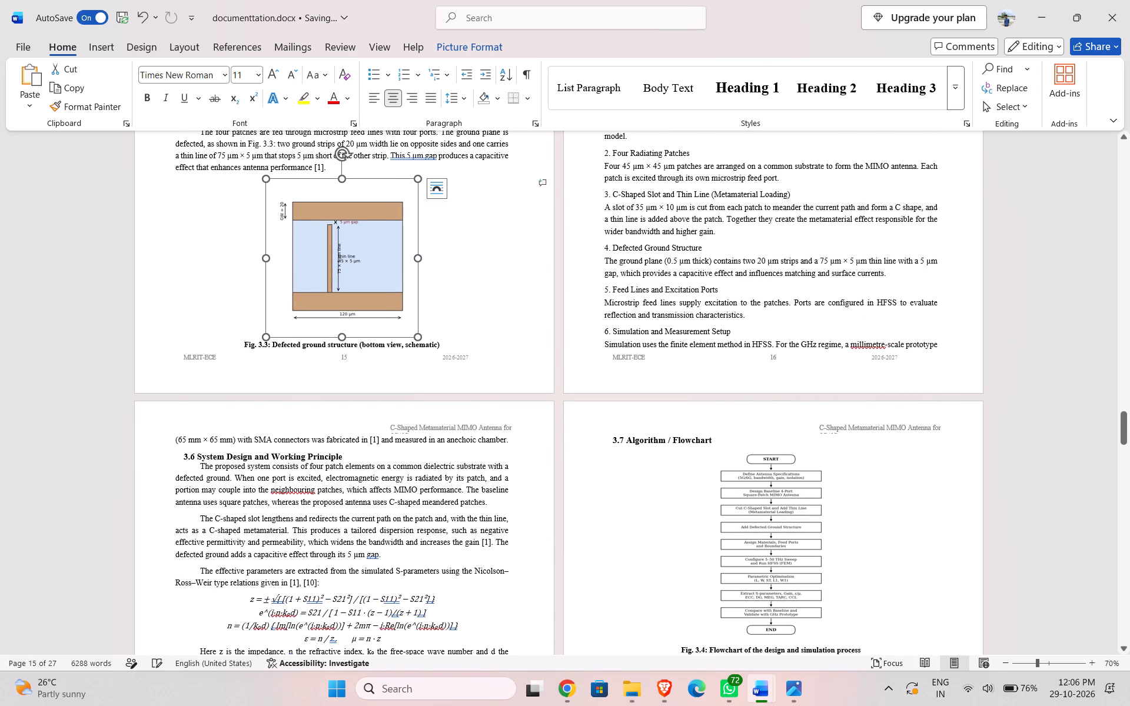
Stretch the Fig. 3.4 flowchart taller on page 18, keeping section 3.8 below it on the same page.
scroll(518, 306, "down", 8)
left_click(767, 365)
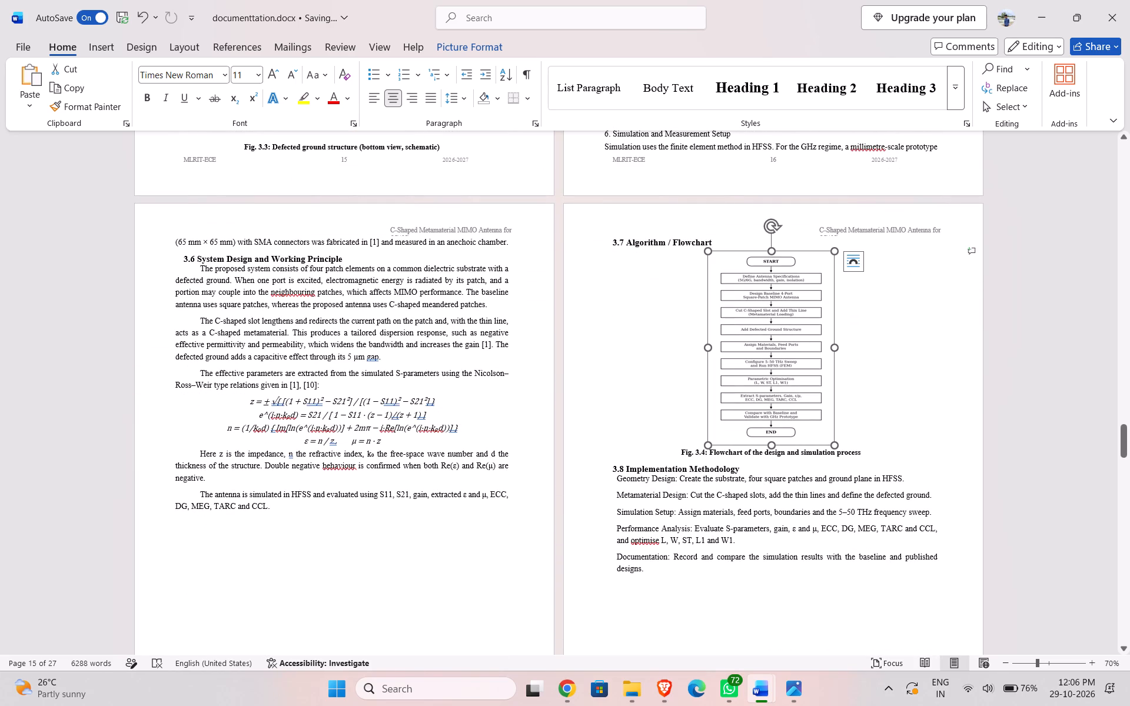
left_click_drag(773, 445, 778, 488)
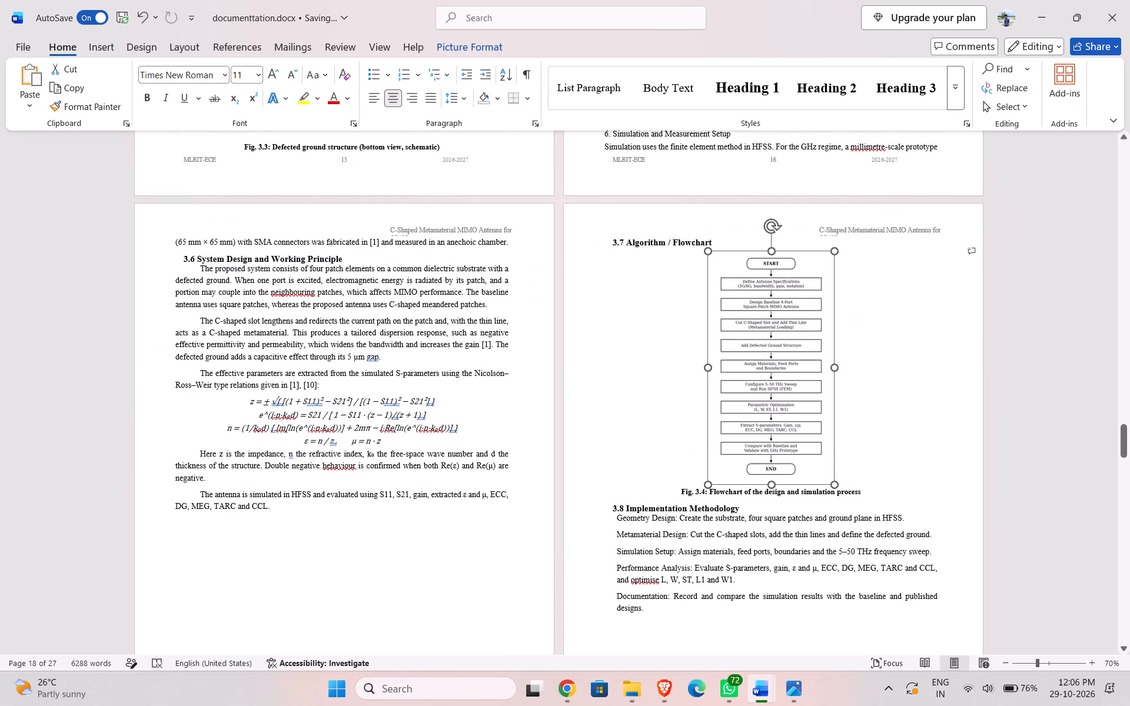
left_click_drag(778, 488, 780, 505)
scroll(801, 388, "down", 3)
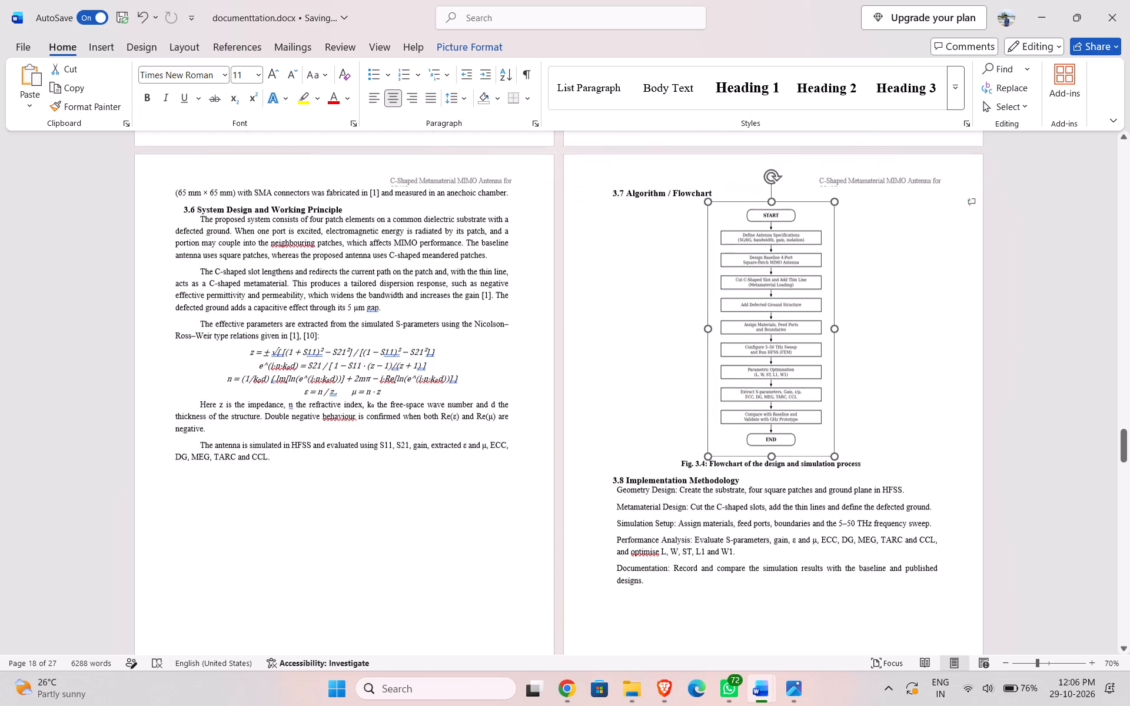
scroll(801, 388, "down", 5)
Set the page number of the Fig. 3.4 entry in the List of Figures to 18.
left_click_drag(1125, 452, 1121, 284)
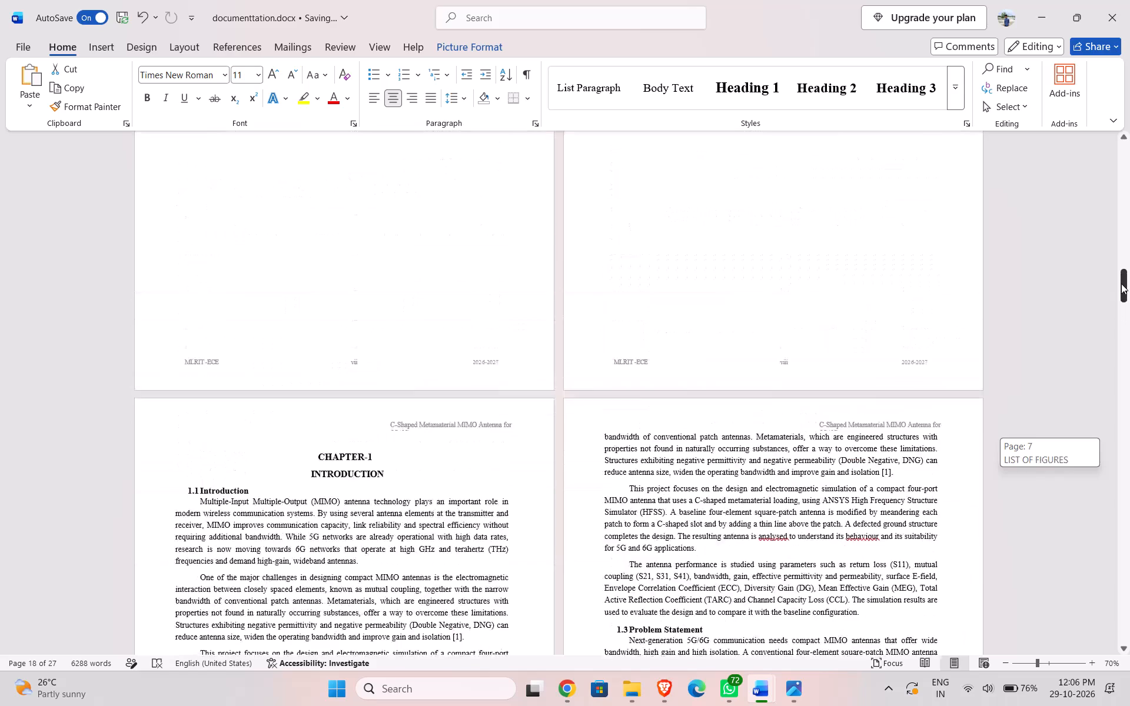
left_click_drag(1121, 284, 1125, 257)
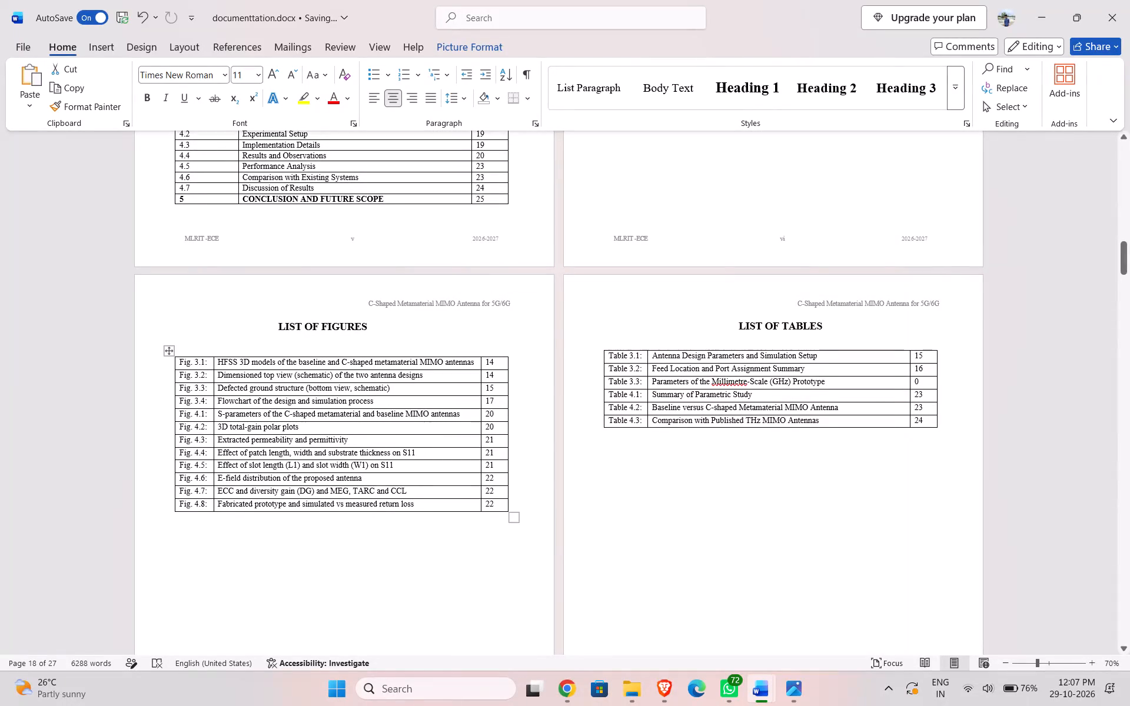
left_click(497, 400)
key("BackSpace")
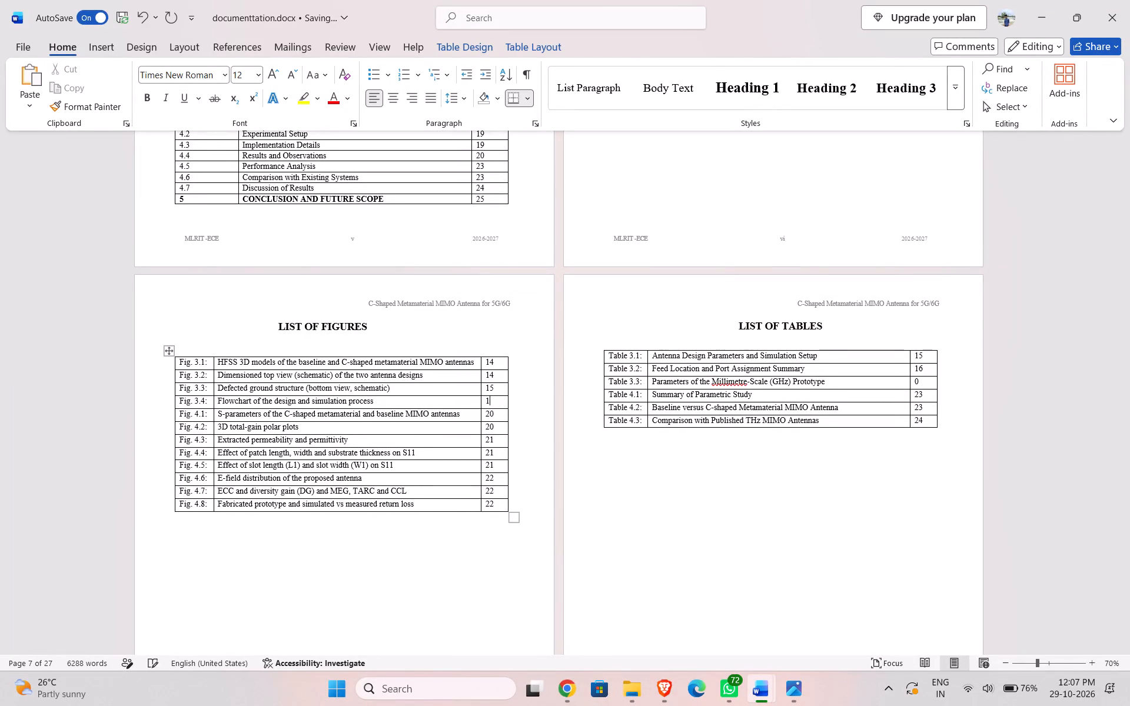
key("8")
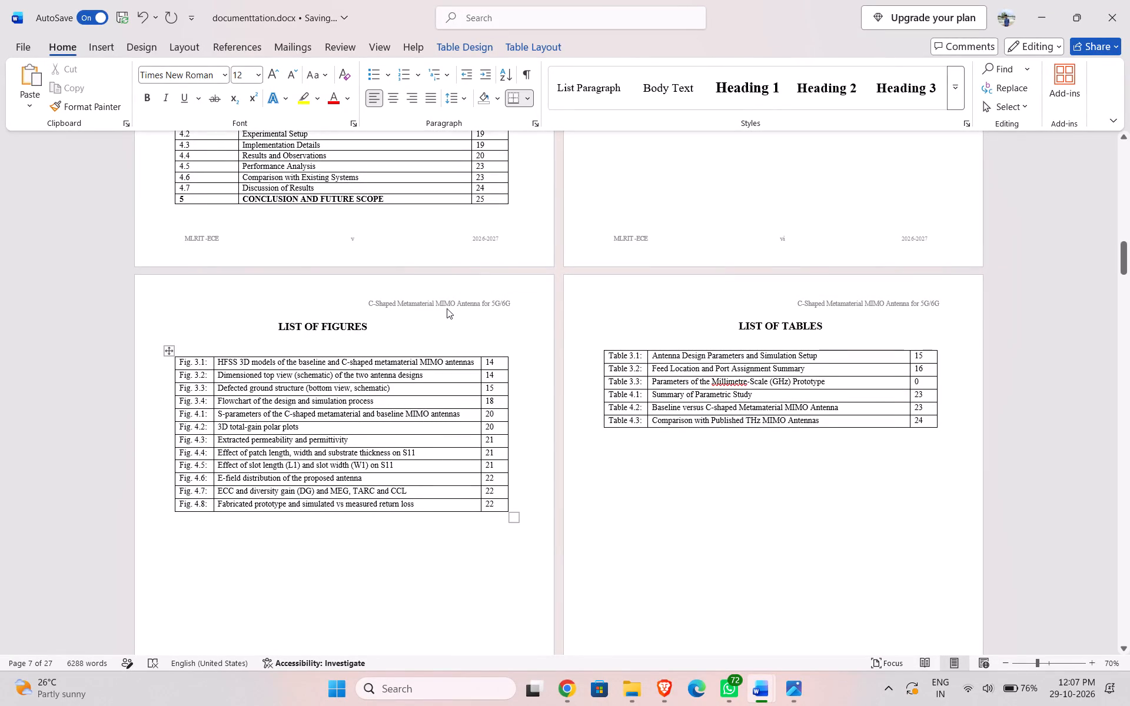
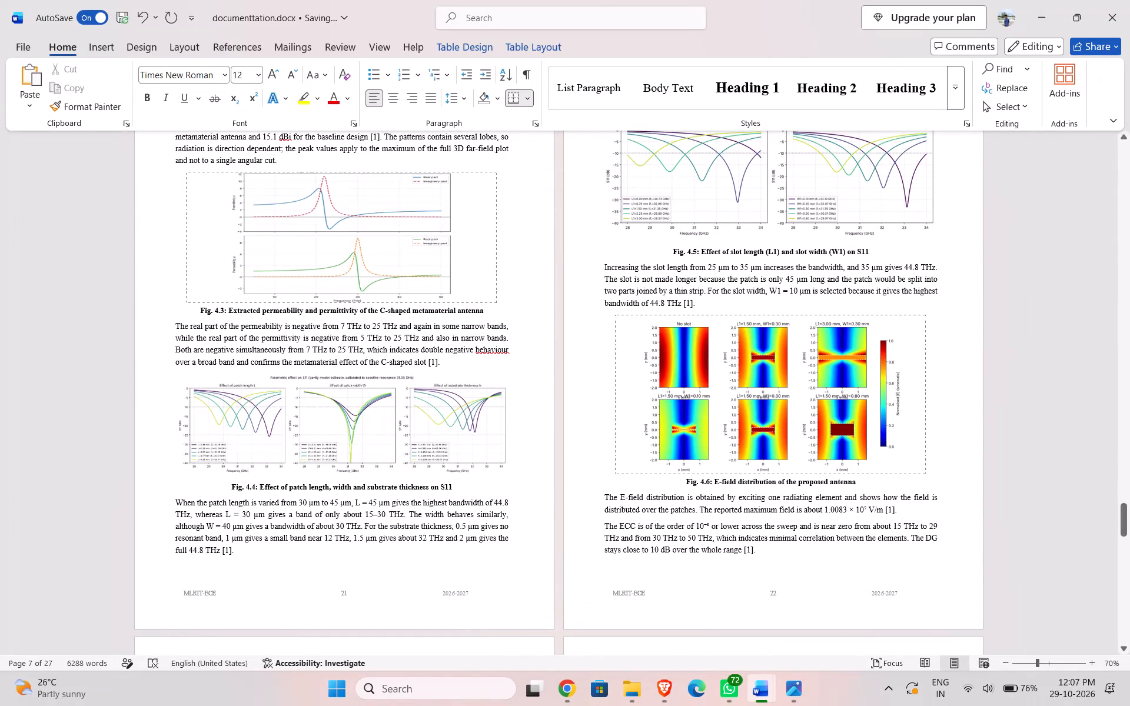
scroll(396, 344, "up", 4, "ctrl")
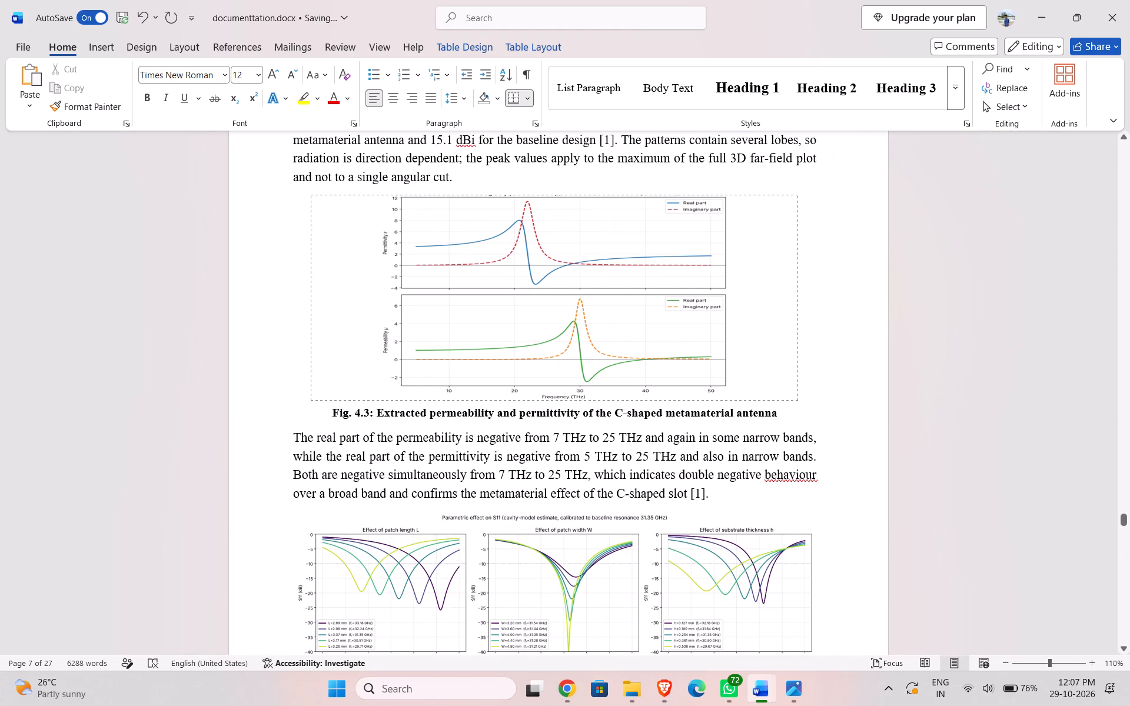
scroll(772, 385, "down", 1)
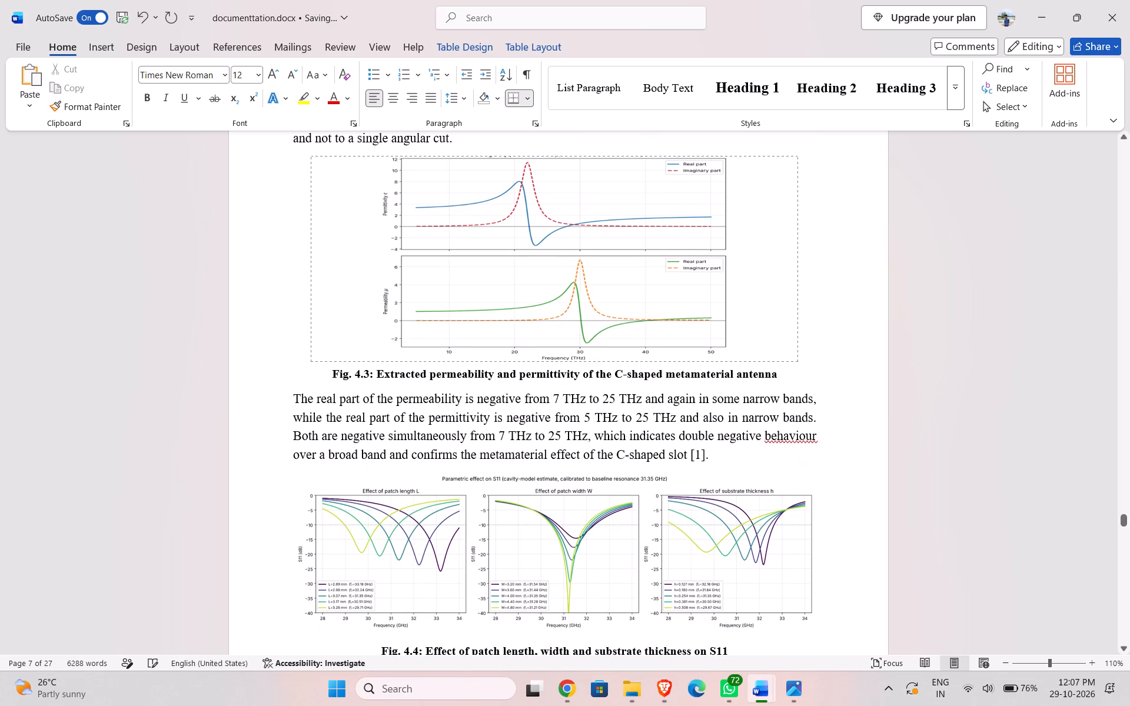
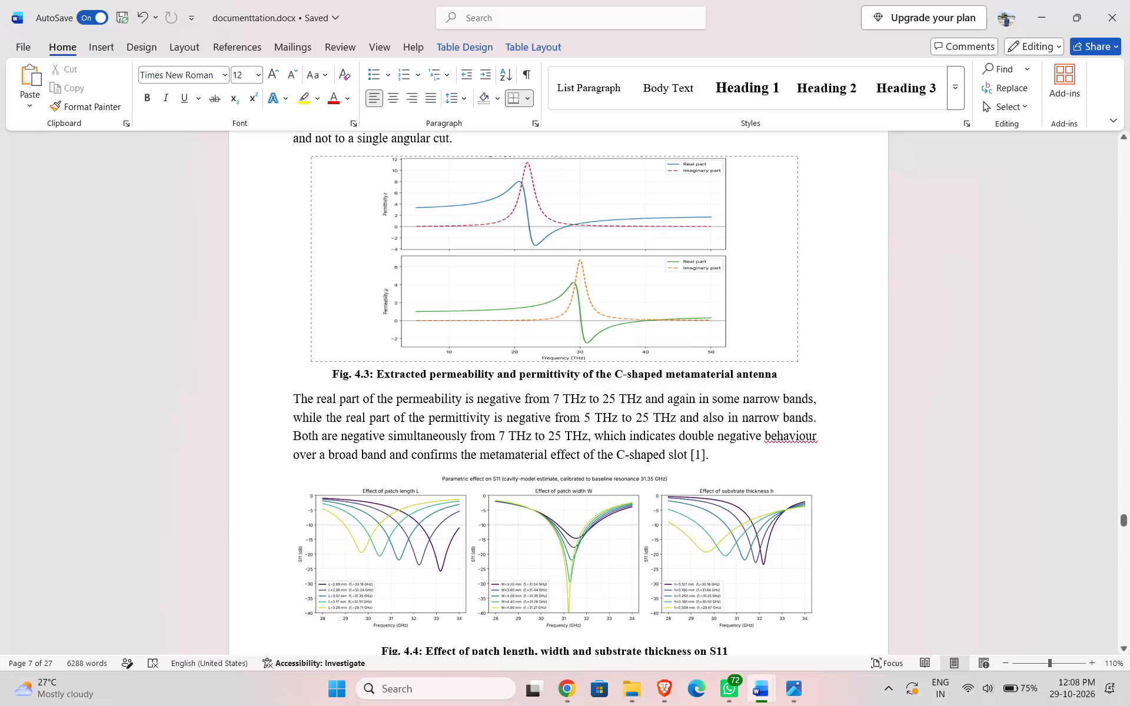
Check the Chapter 4 figure pages against the List of Figures and set the page number of Fig. 4.5 to 22.
scroll(1043, 487, "down", 4)
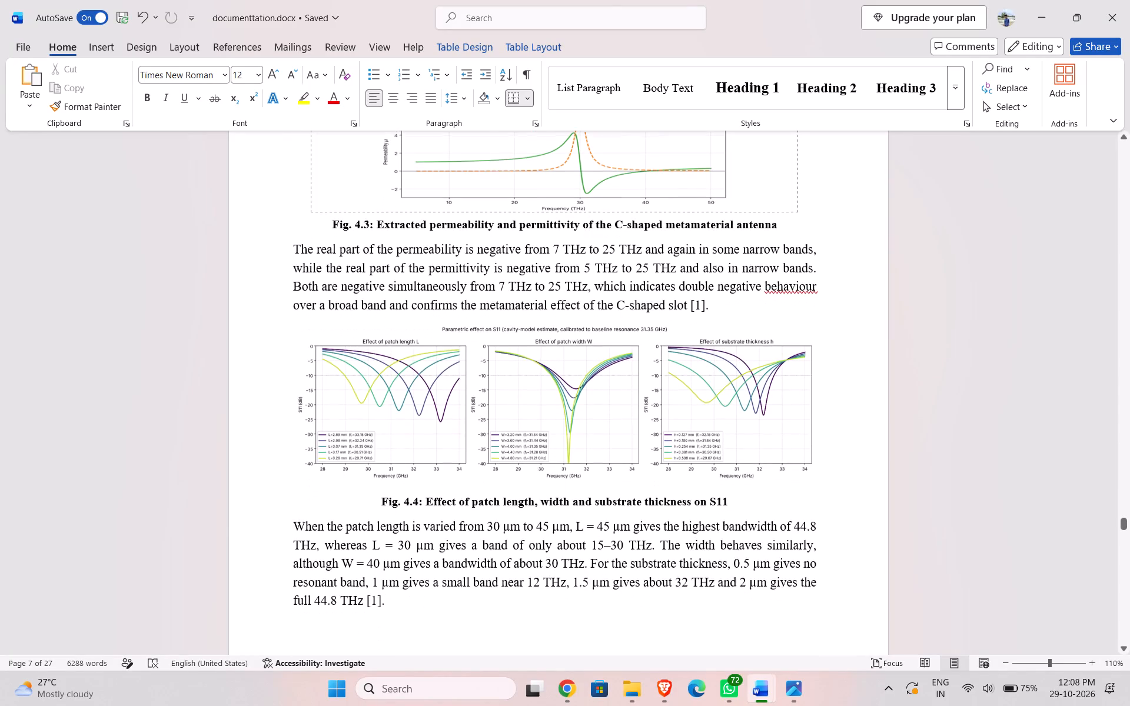
scroll(1043, 488, "up", 4, "ctrl")
scroll(1043, 488, "down", 8, "ctrl")
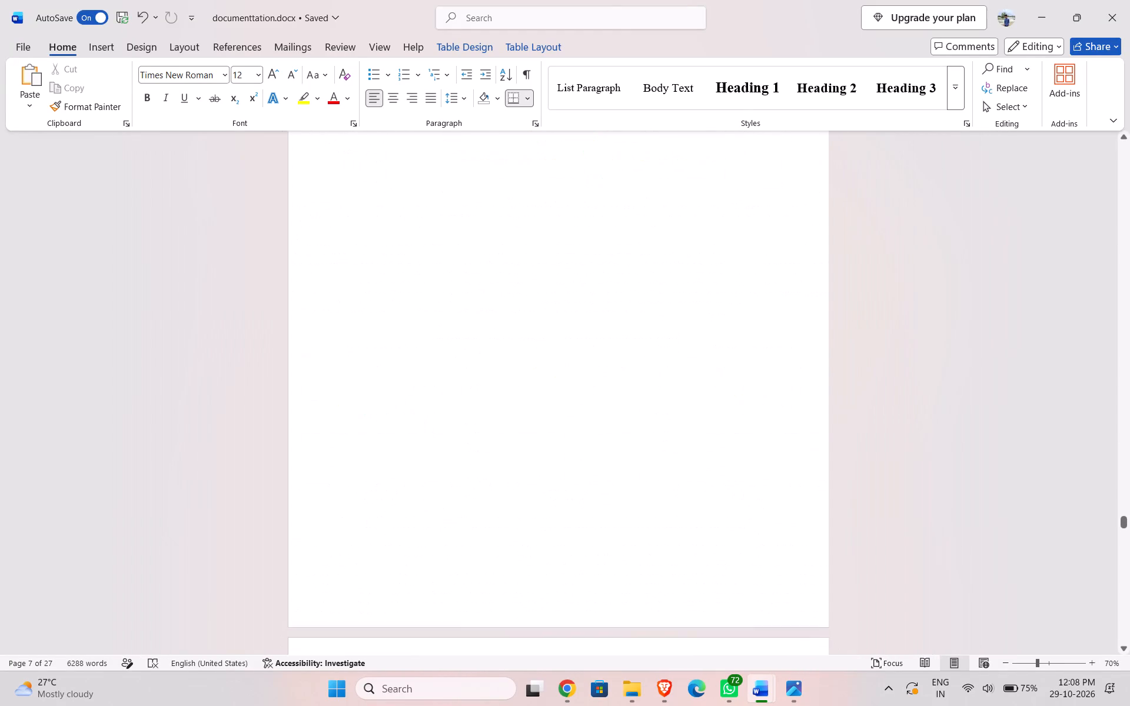
scroll(1005, 490, "up", 2)
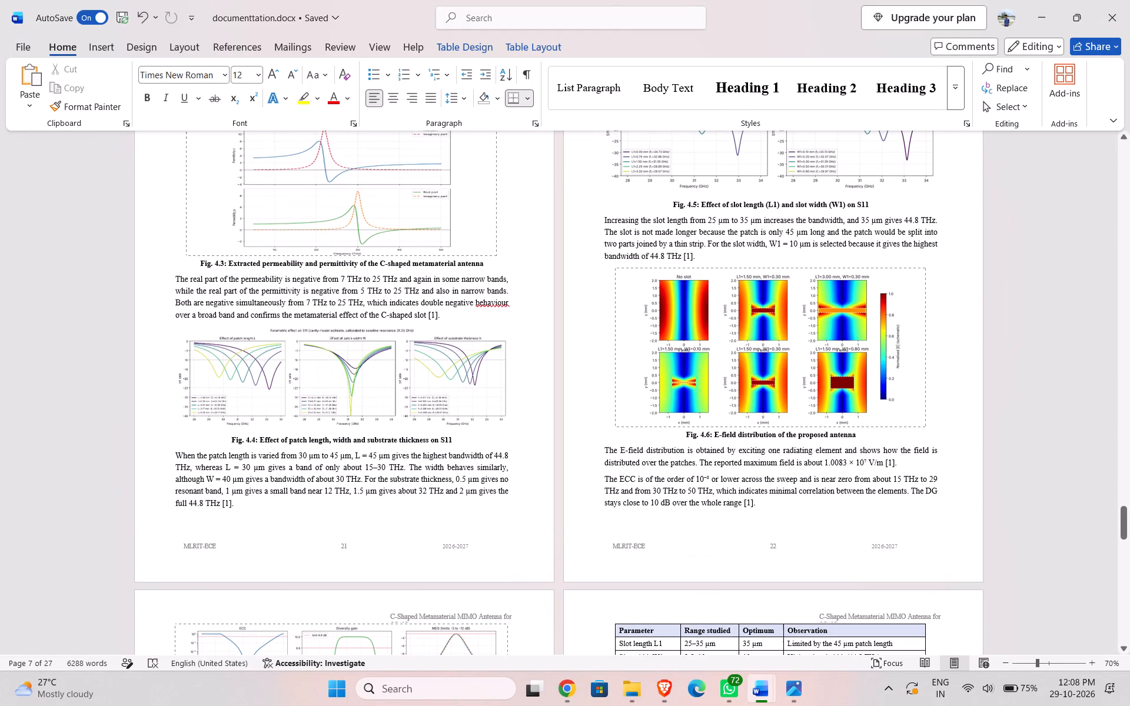
scroll(1029, 487, "up", 1)
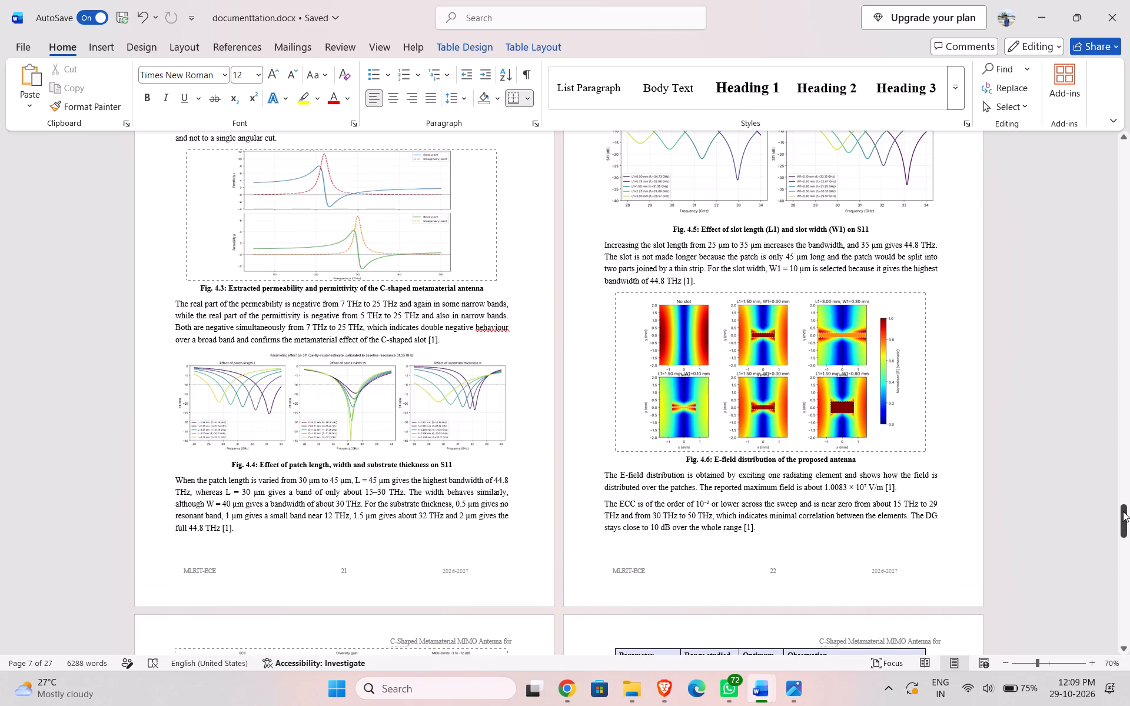
left_click_drag(1123, 511, 1129, 417)
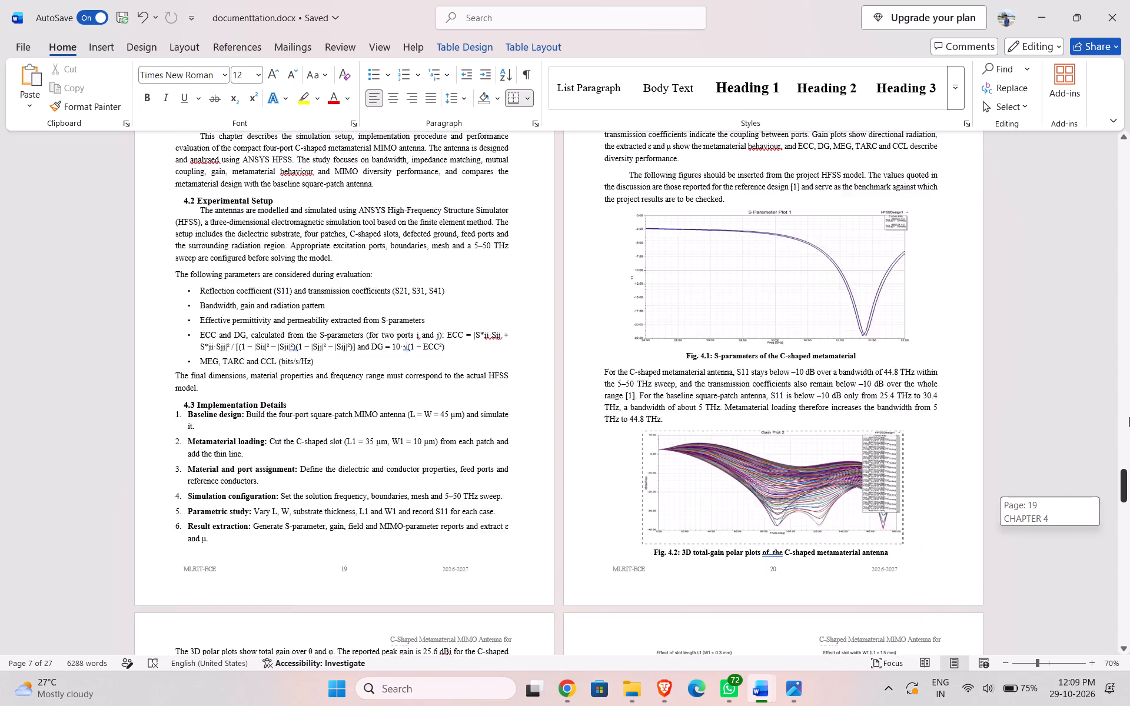
left_click_drag(1129, 417, 1129, 277)
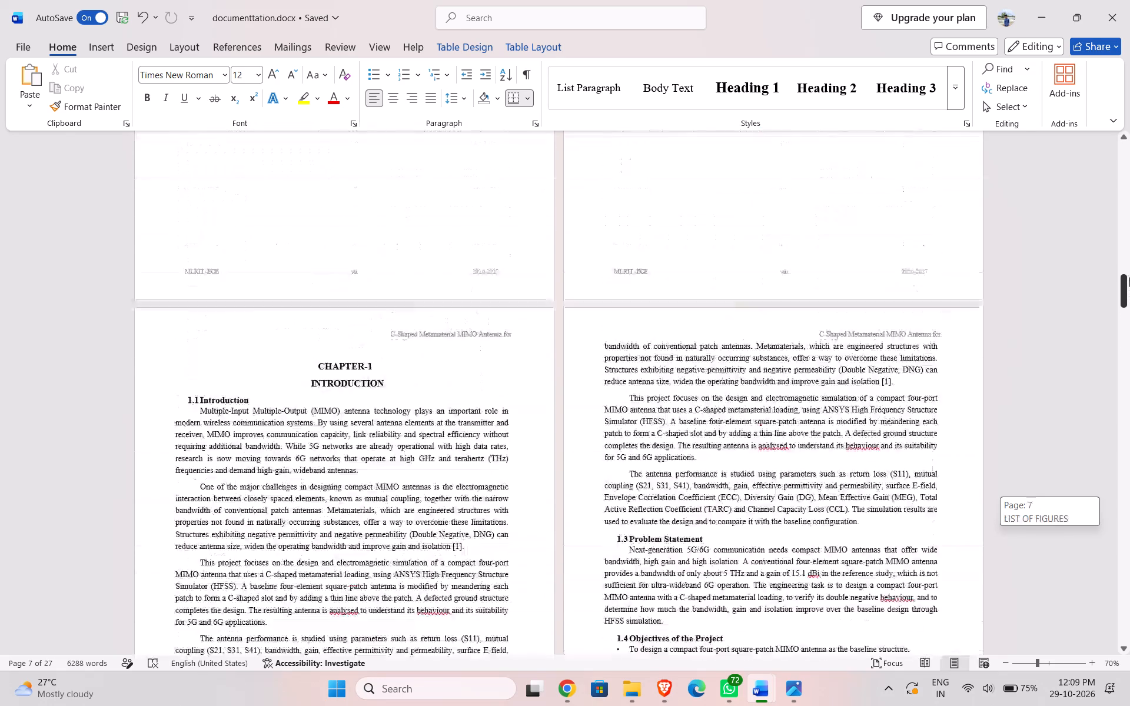
left_click_drag(1129, 277, 1129, 247)
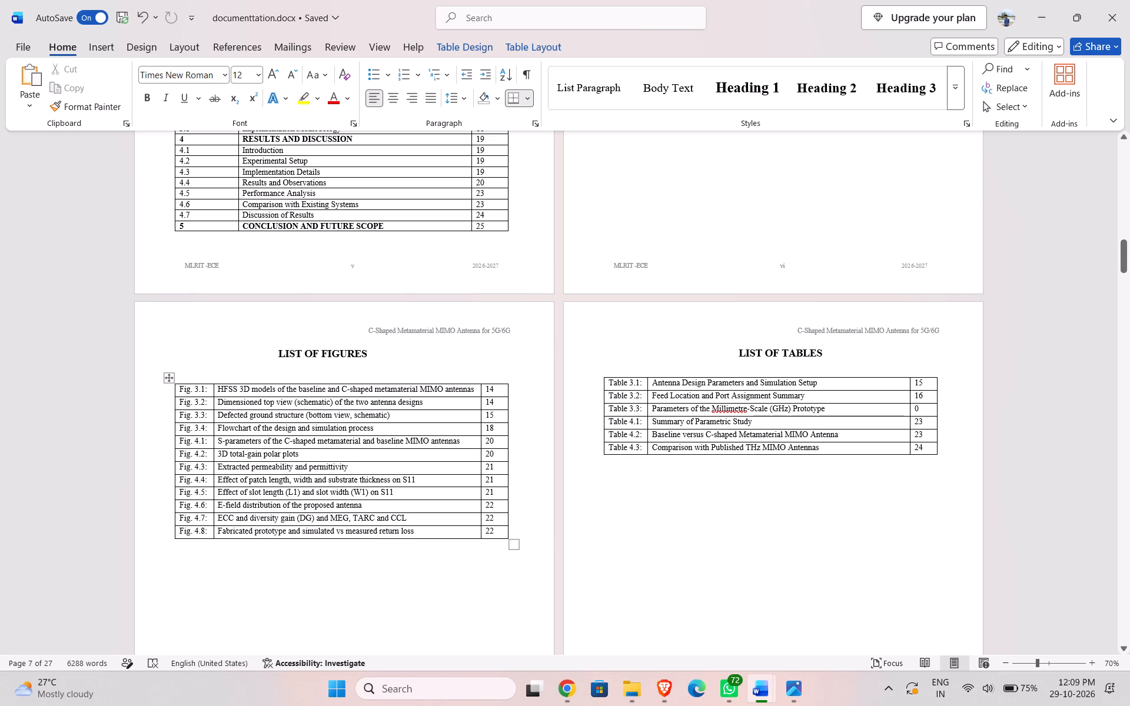
left_click_drag(1120, 257, 1129, 450)
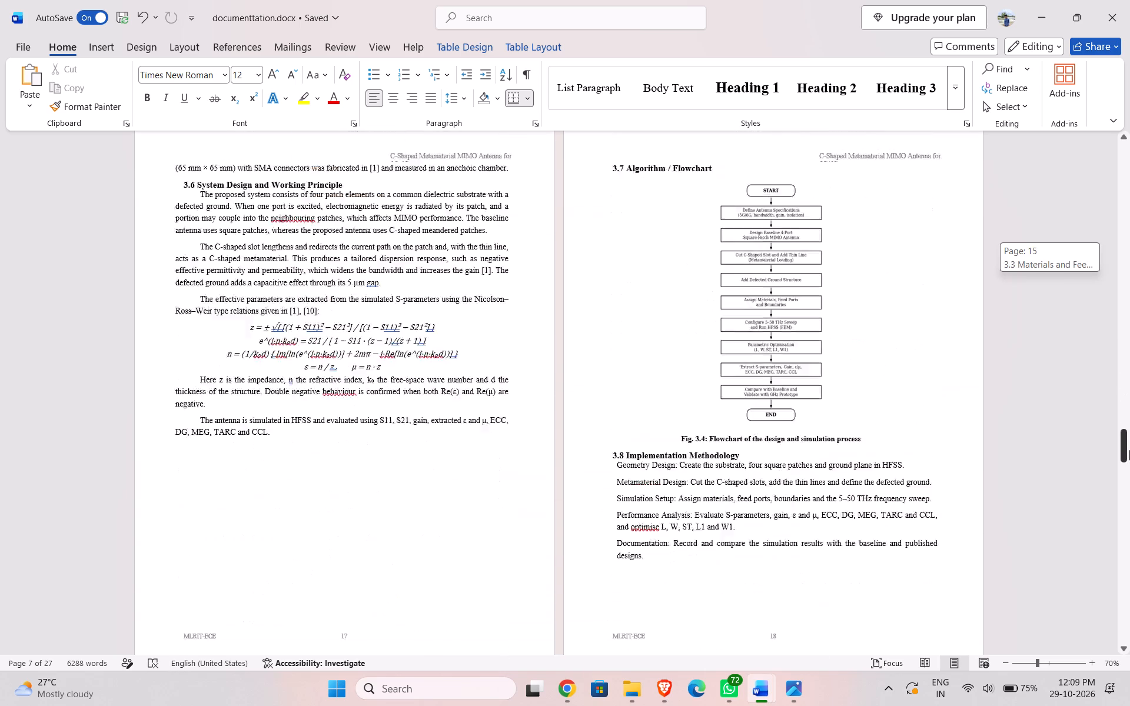
left_click_drag(1129, 450, 1129, 521)
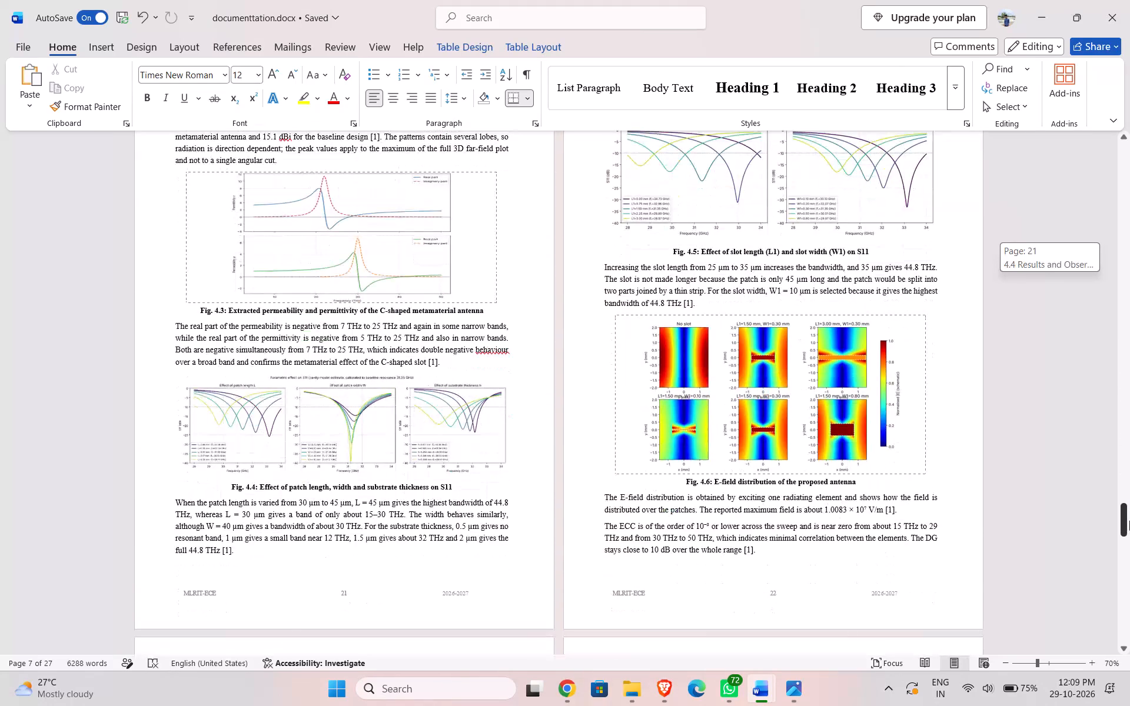
left_click_drag(1129, 521, 1126, 358)
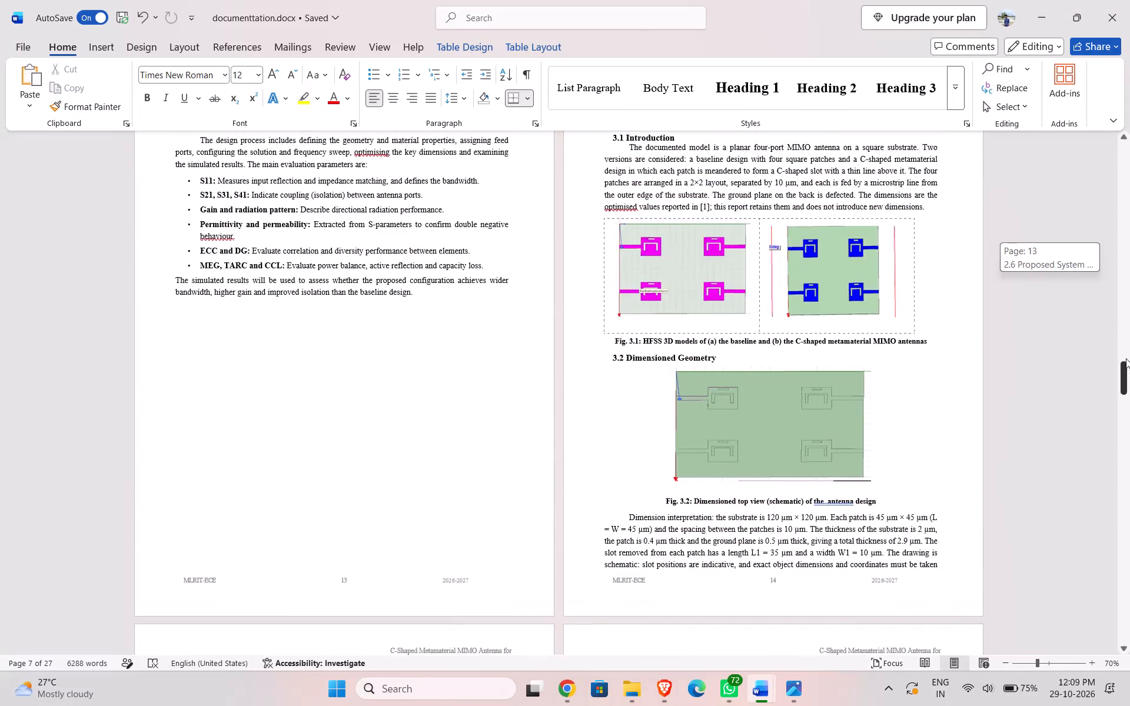
left_click_drag(1126, 358, 1129, 264)
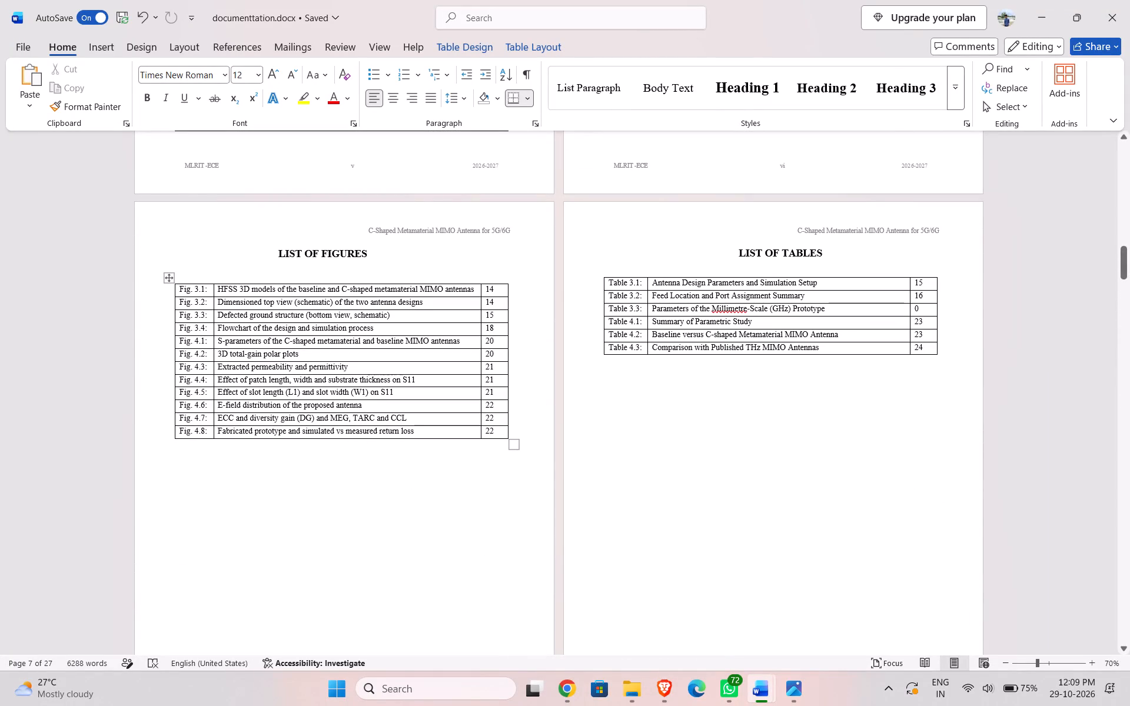
left_click(496, 390)
key("BackSpace")
key("2")
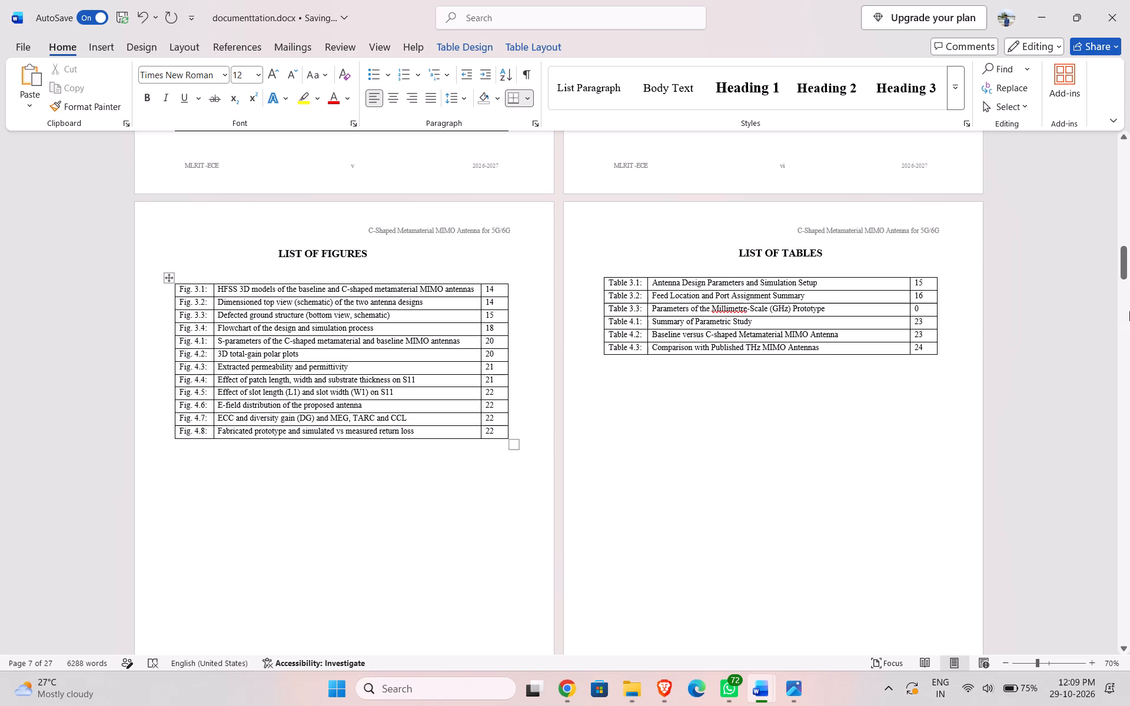
Set the page numbers of Fig. 4.7 and Fig. 4.8 in the List of Figures to 23.
left_click_drag(1124, 275, 1126, 327)
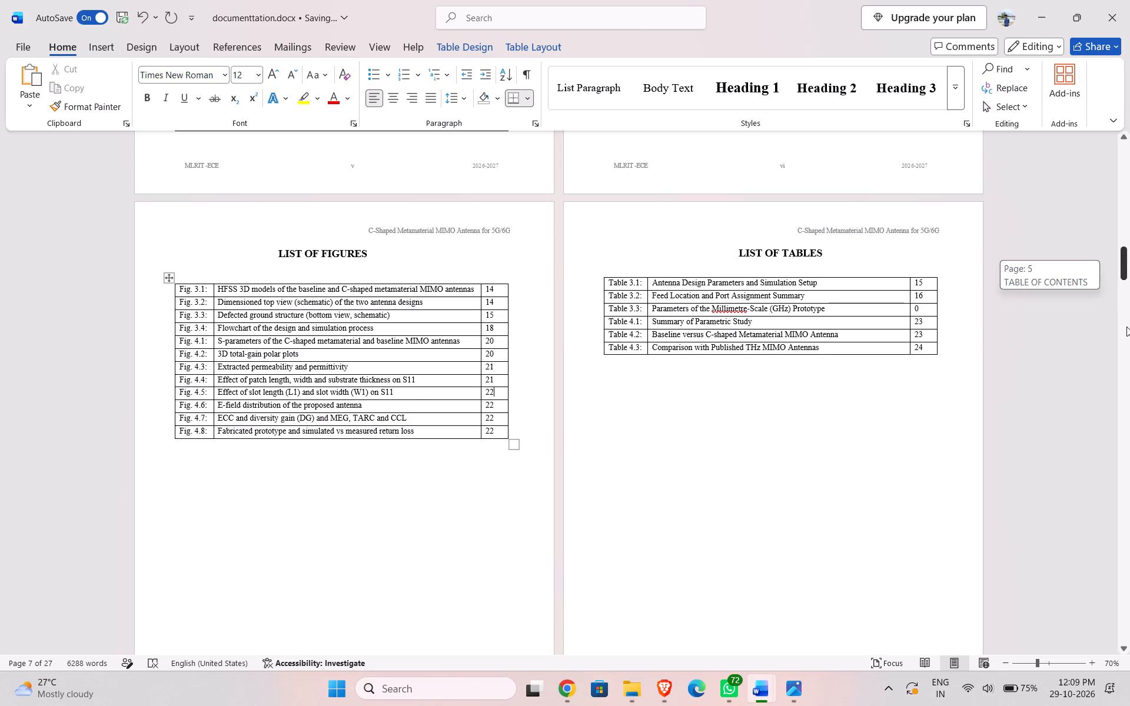
left_click_drag(1126, 327, 1129, 561)
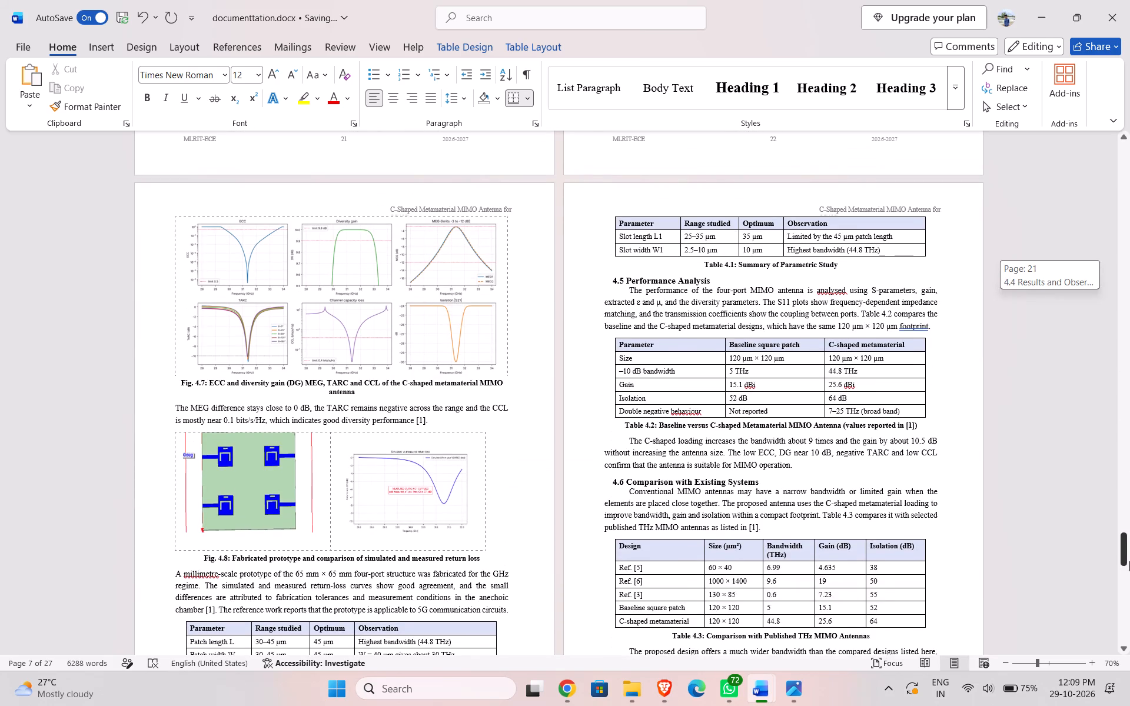
left_click_drag(1129, 561, 1129, 549)
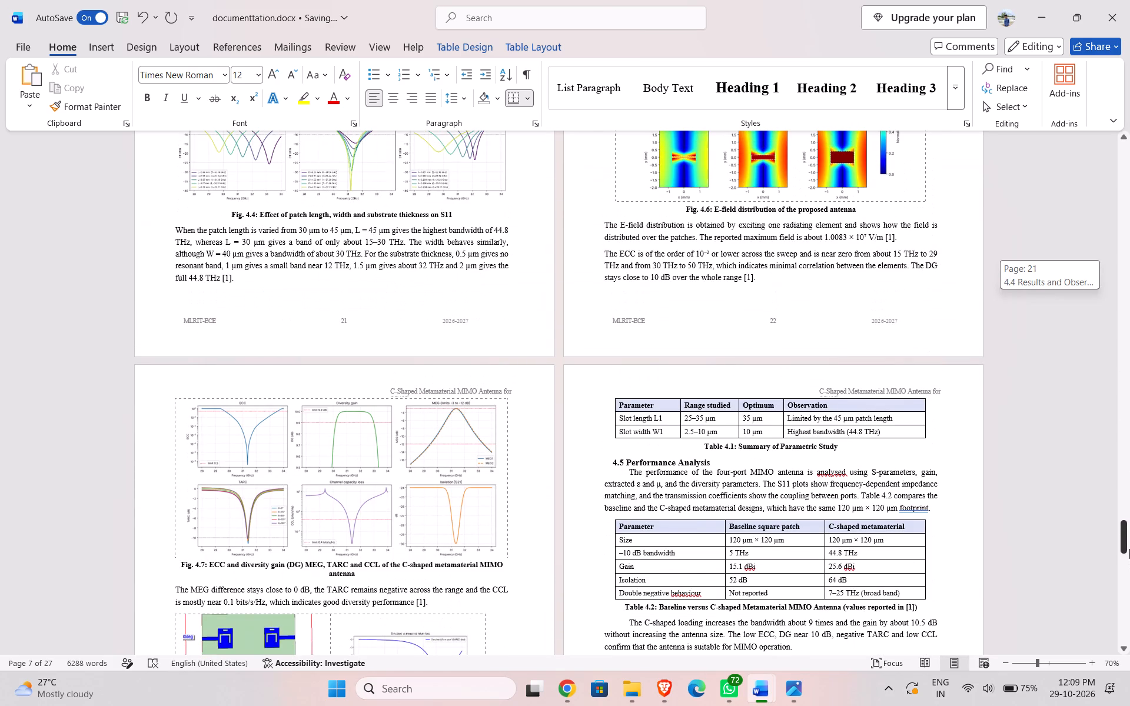
left_click_drag(1129, 549, 1126, 326)
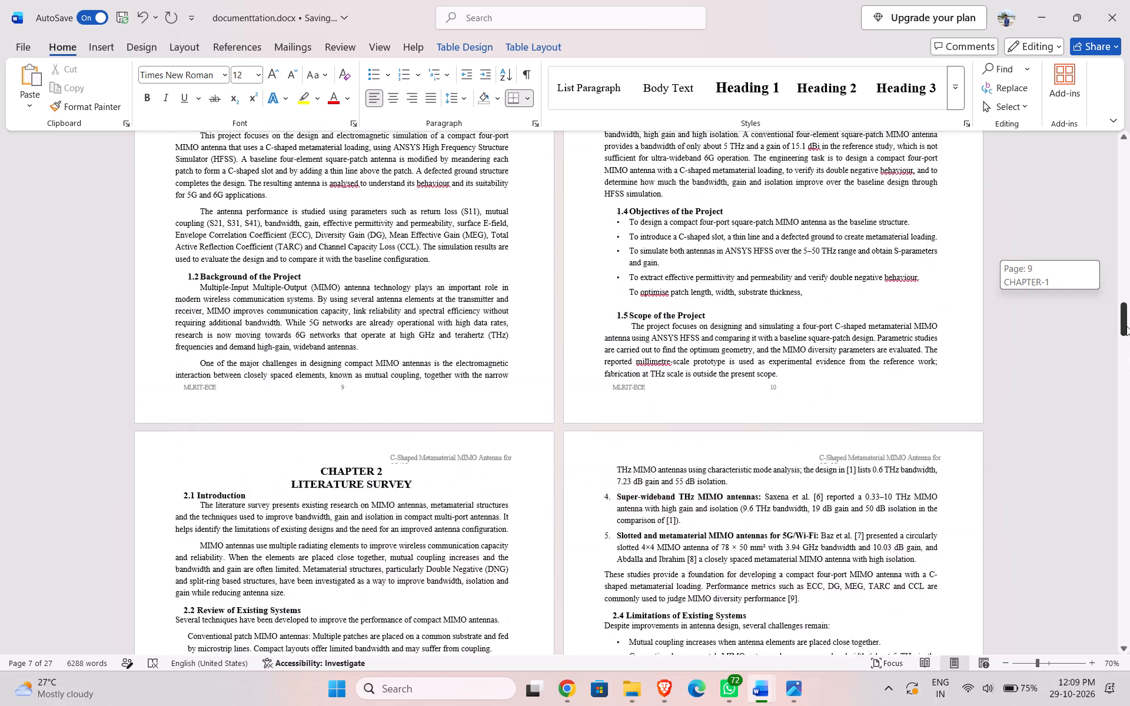
left_click_drag(1126, 326, 1126, 287)
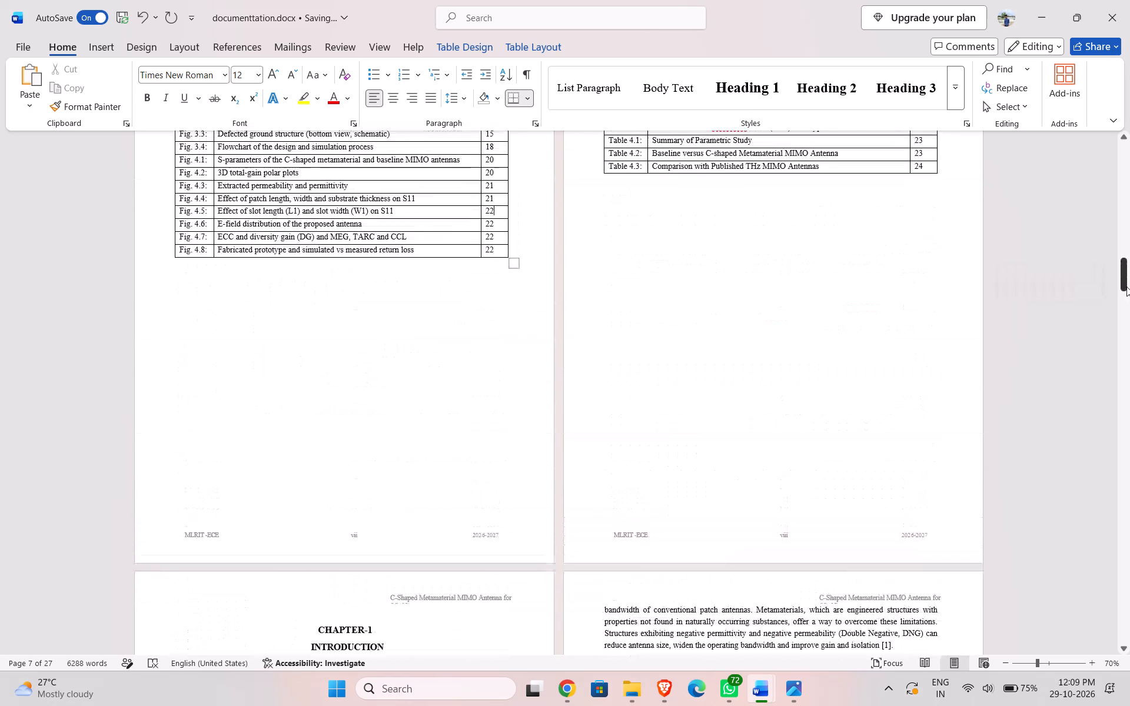
left_click(493, 235)
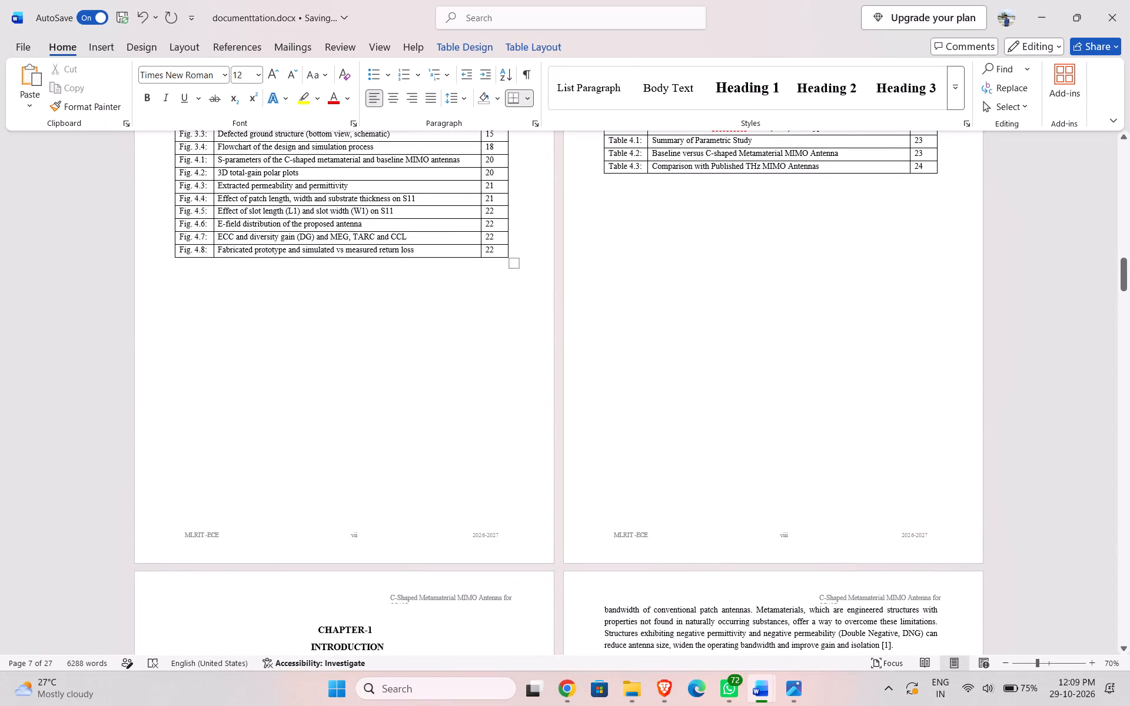
key("BackSpace")
key("3")
key("Down")
key("BackSpace")
key("3")
Check the table captions and page numbers in Chapters 3 and 4 against the List of Tables entries.
scroll(729, 304, "up", 3)
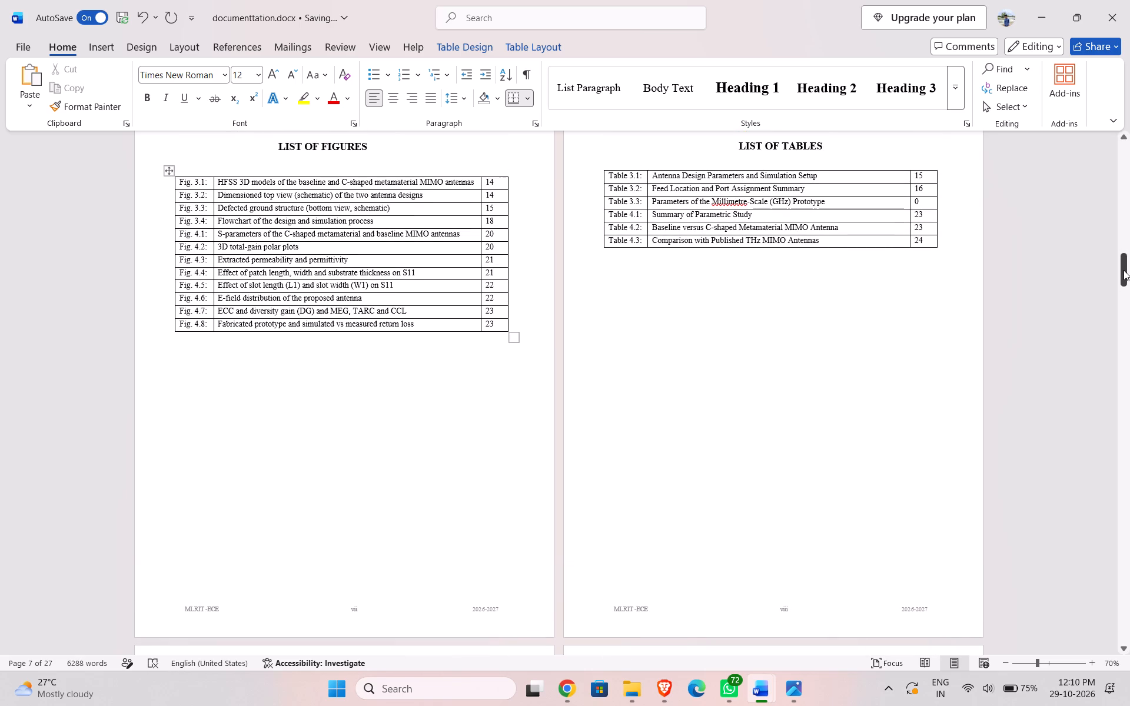
left_click_drag(1124, 270, 1129, 371)
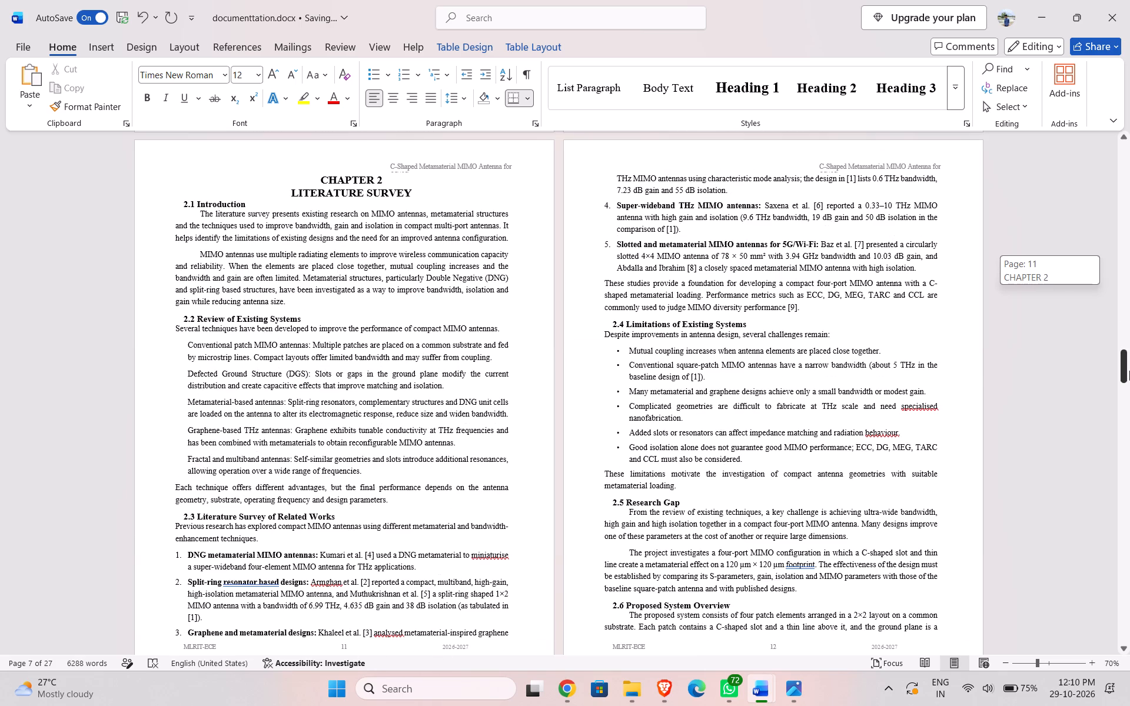
left_click_drag(1129, 371, 1129, 405)
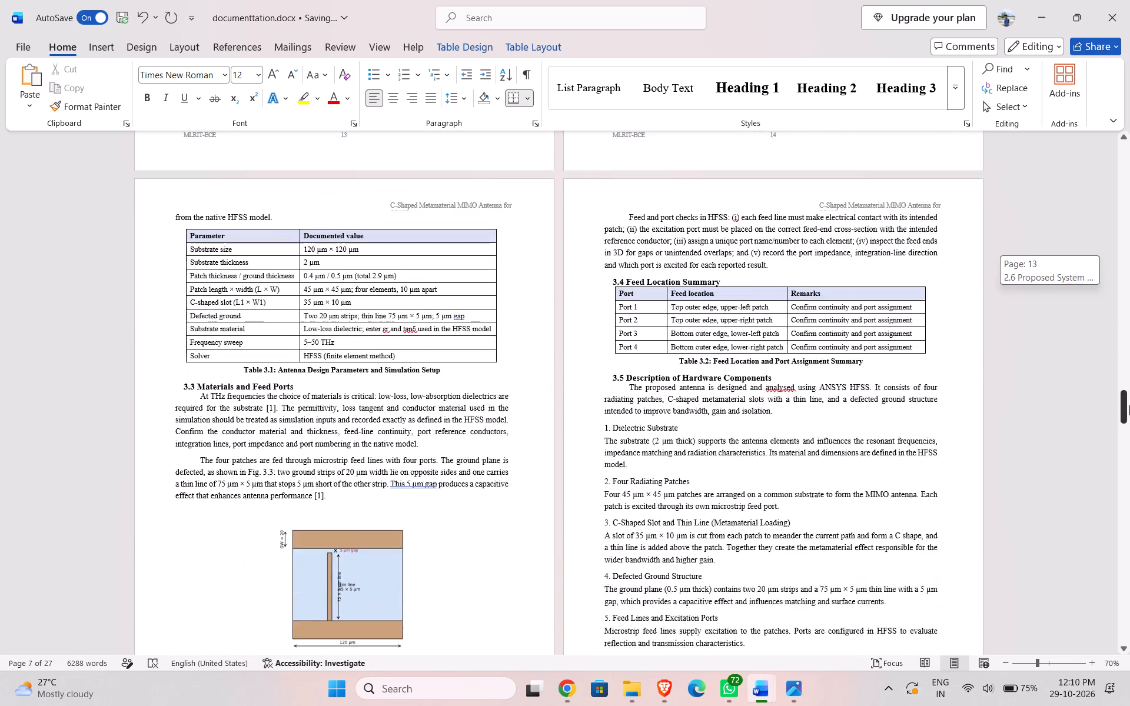
left_click_drag(1129, 405, 1129, 250)
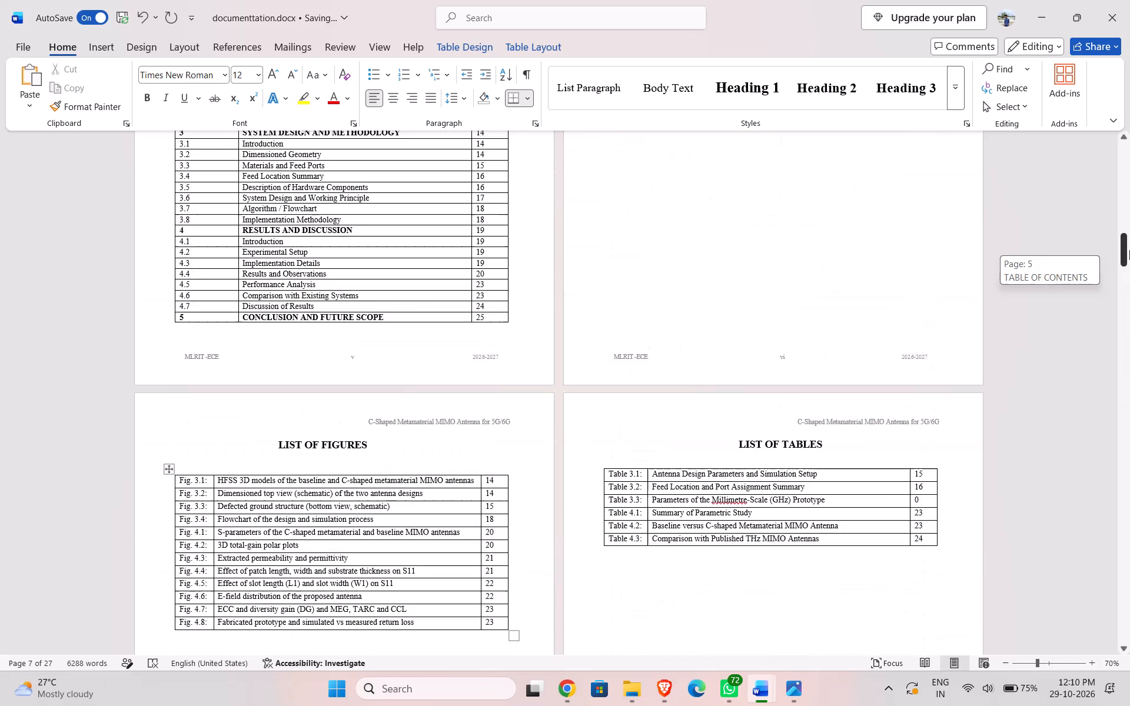
left_click_drag(1129, 250, 1129, 254)
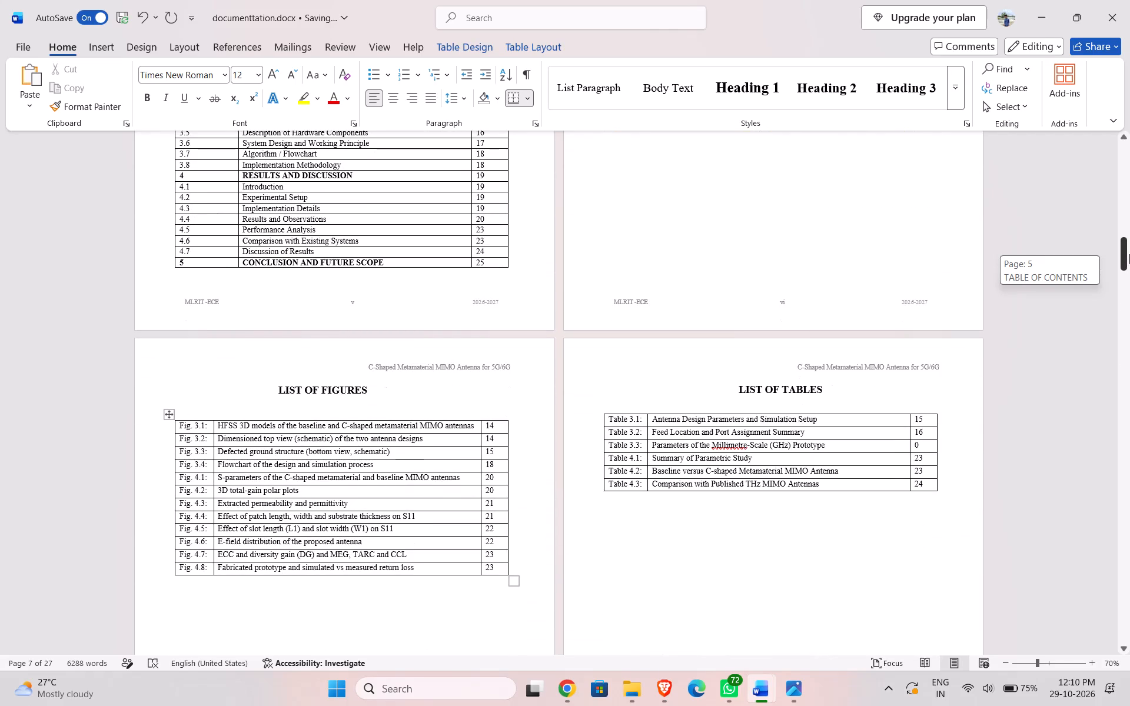
left_click_drag(1129, 254, 1129, 348)
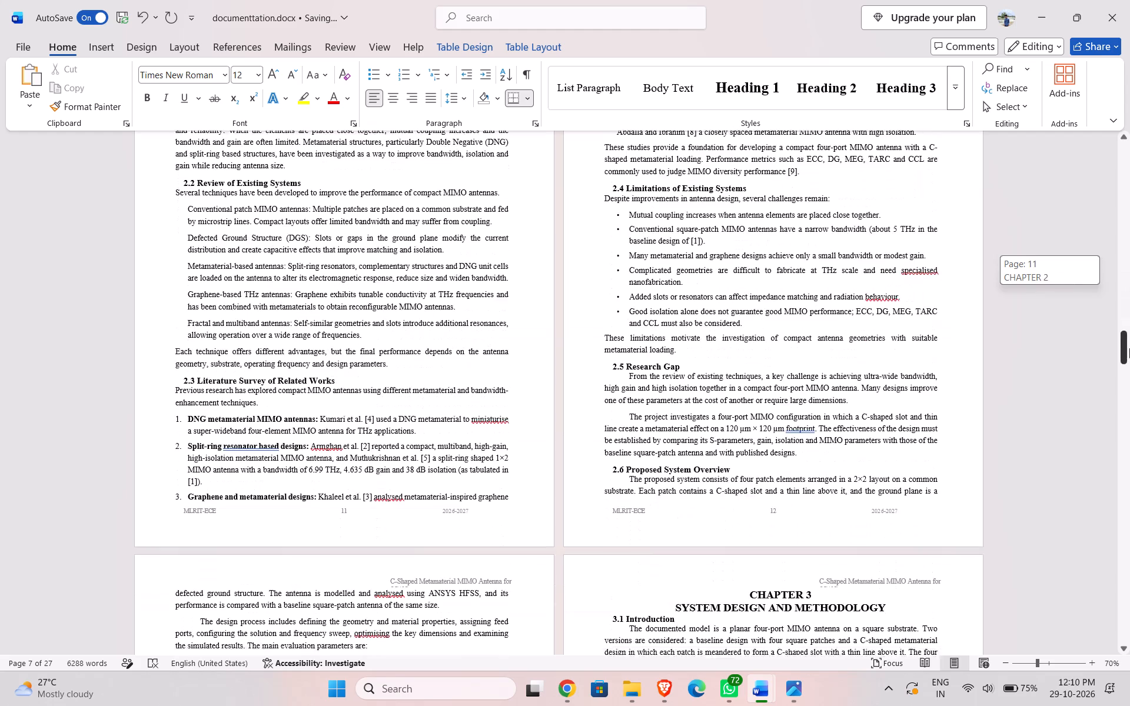
left_click_drag(1129, 348, 1129, 403)
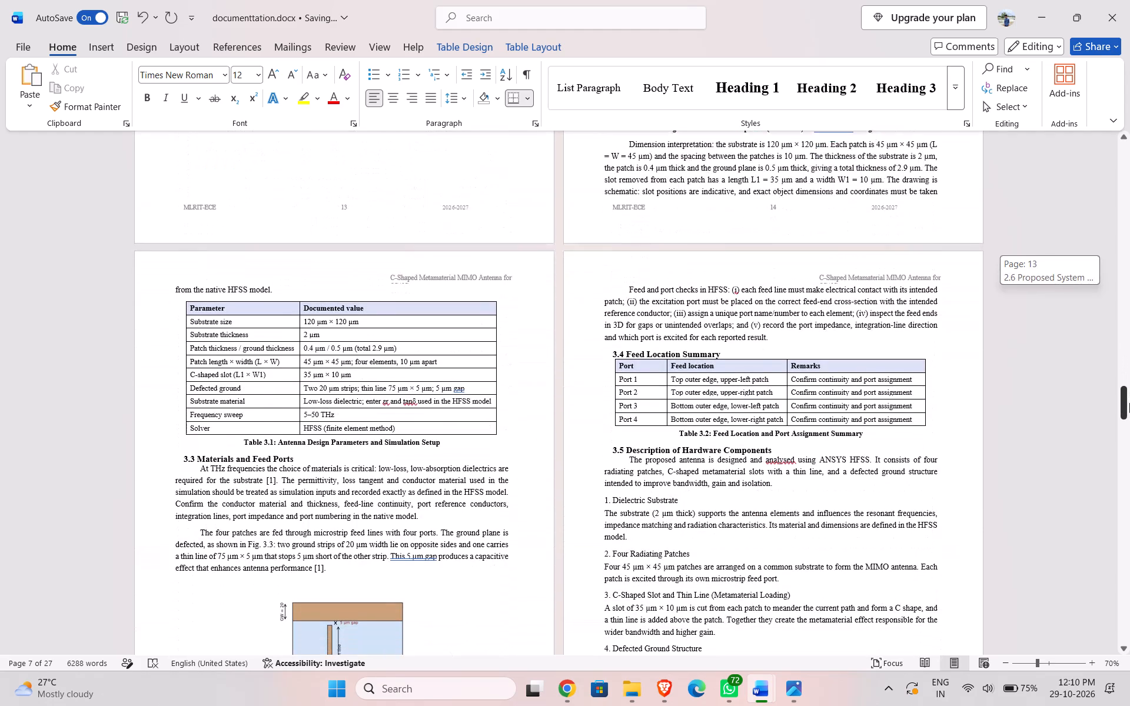
left_click_drag(1129, 403, 1129, 448)
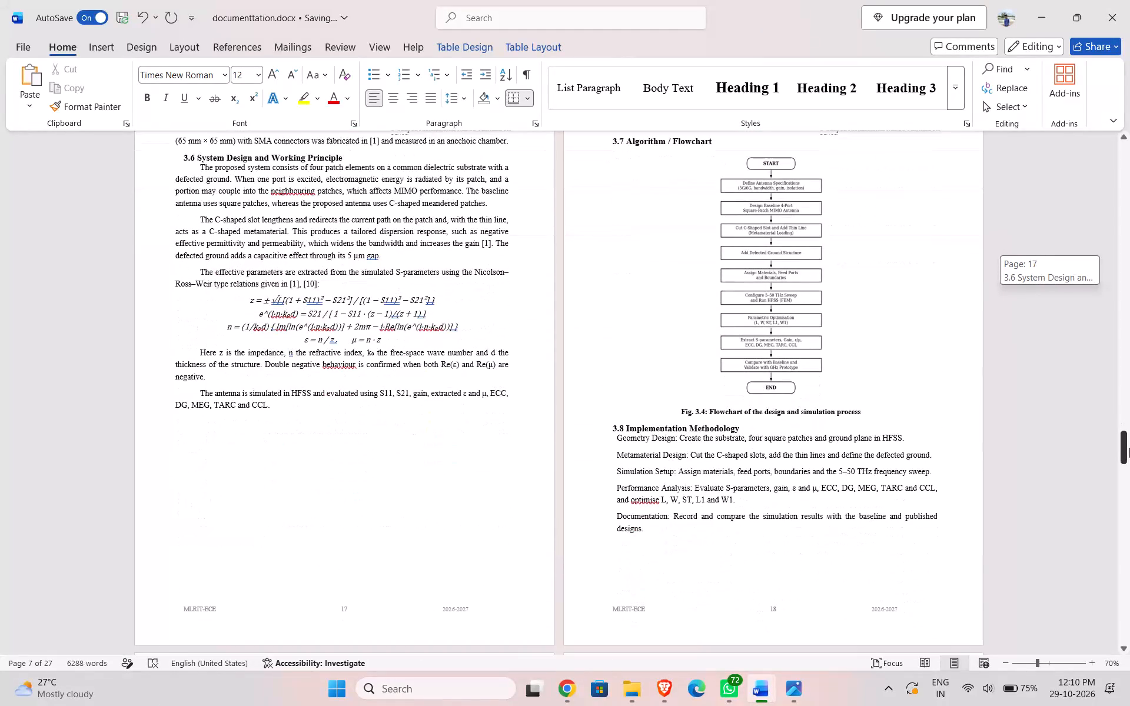
left_click_drag(1129, 448, 1129, 494)
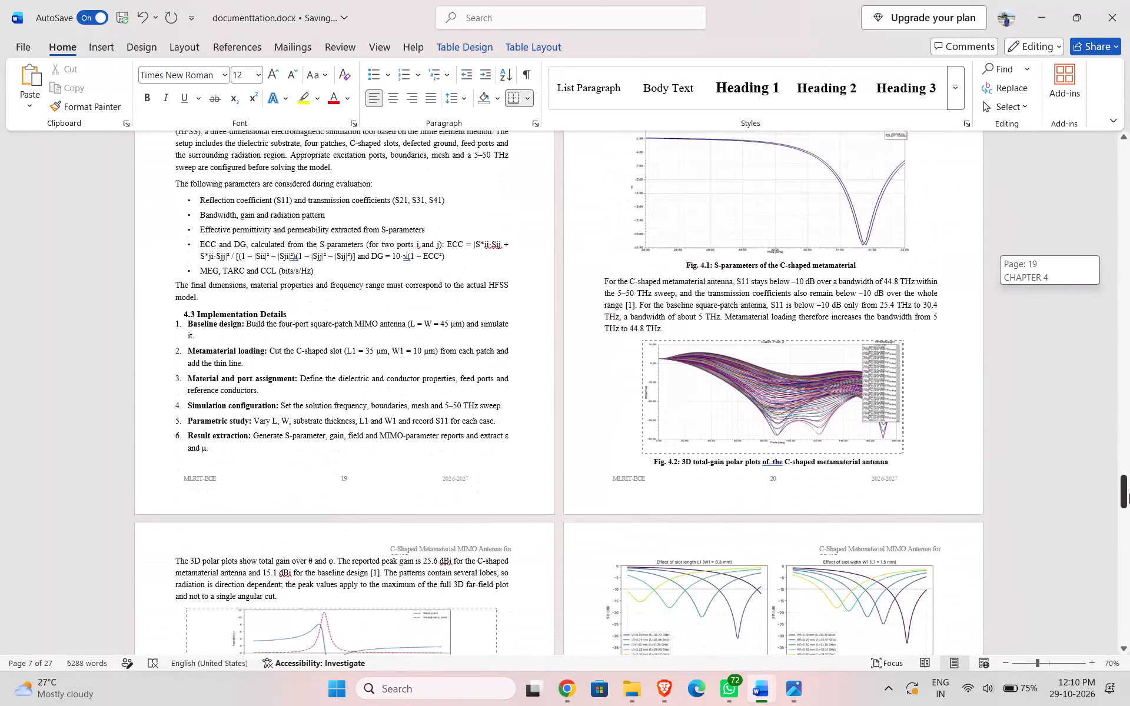
left_click_drag(1129, 494, 1129, 541)
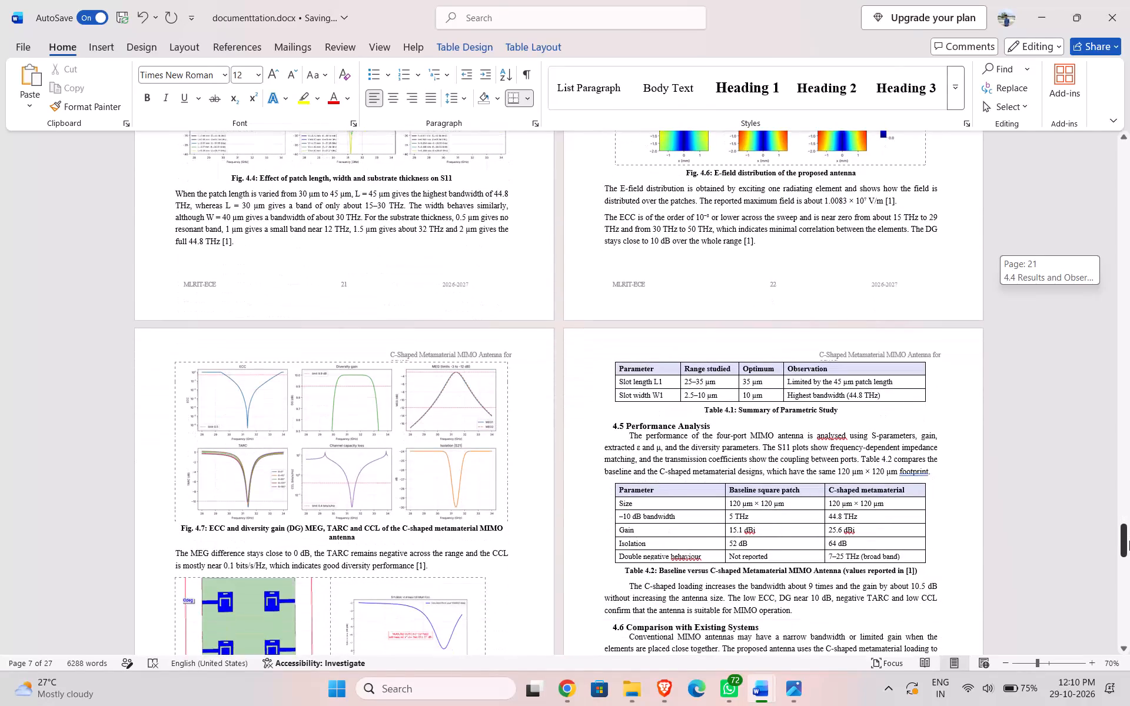
left_click_drag(1129, 541, 1129, 555)
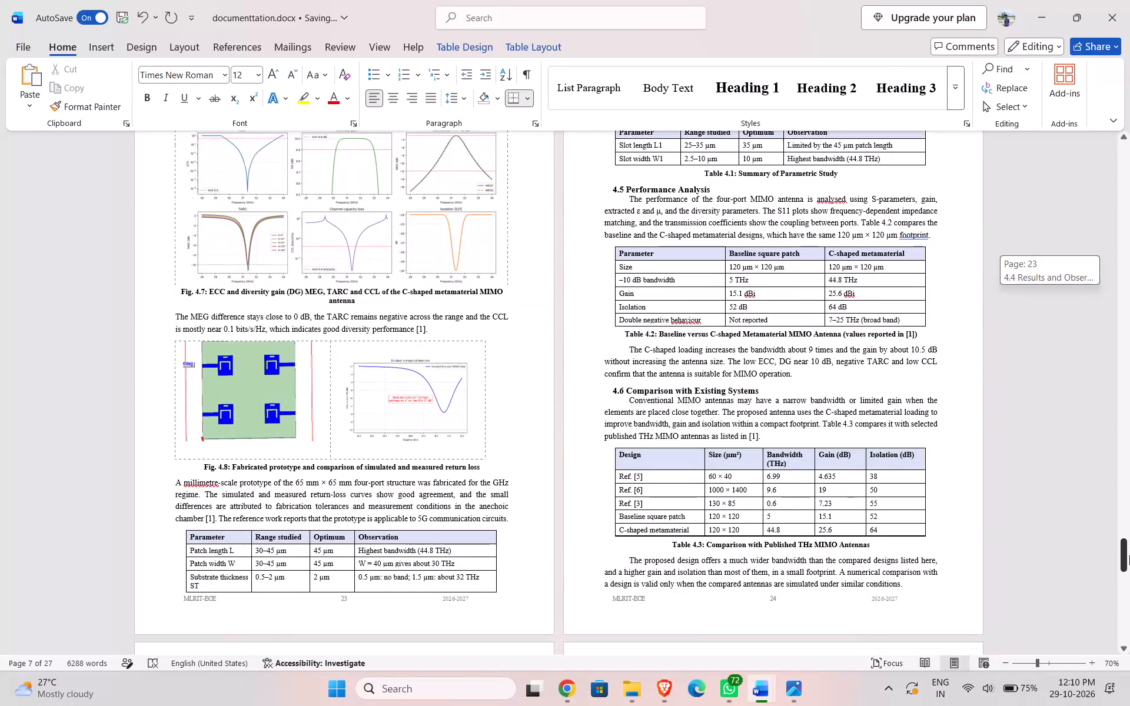
left_click_drag(1129, 555, 1129, 548)
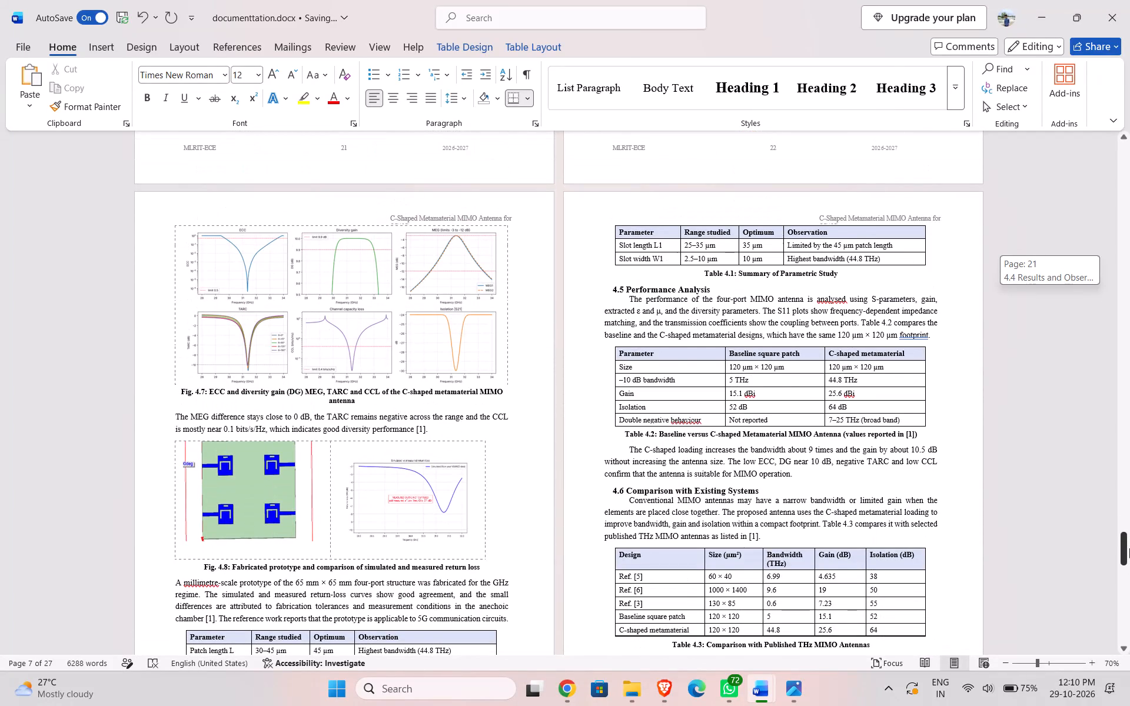
Look back through Chapters 3 and 4 for a Table 3.3 on the millimetre-scale (GHz) prototype parameters.
left_click_drag(1129, 548, 1129, 471)
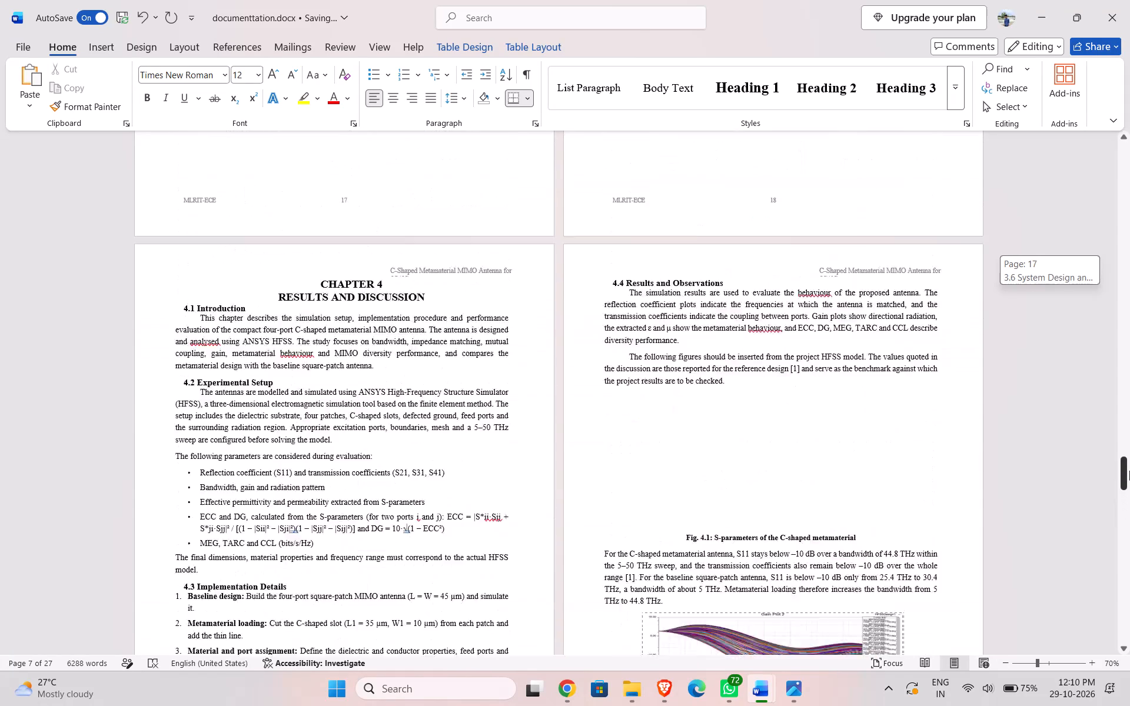
left_click_drag(1129, 471, 1129, 432)
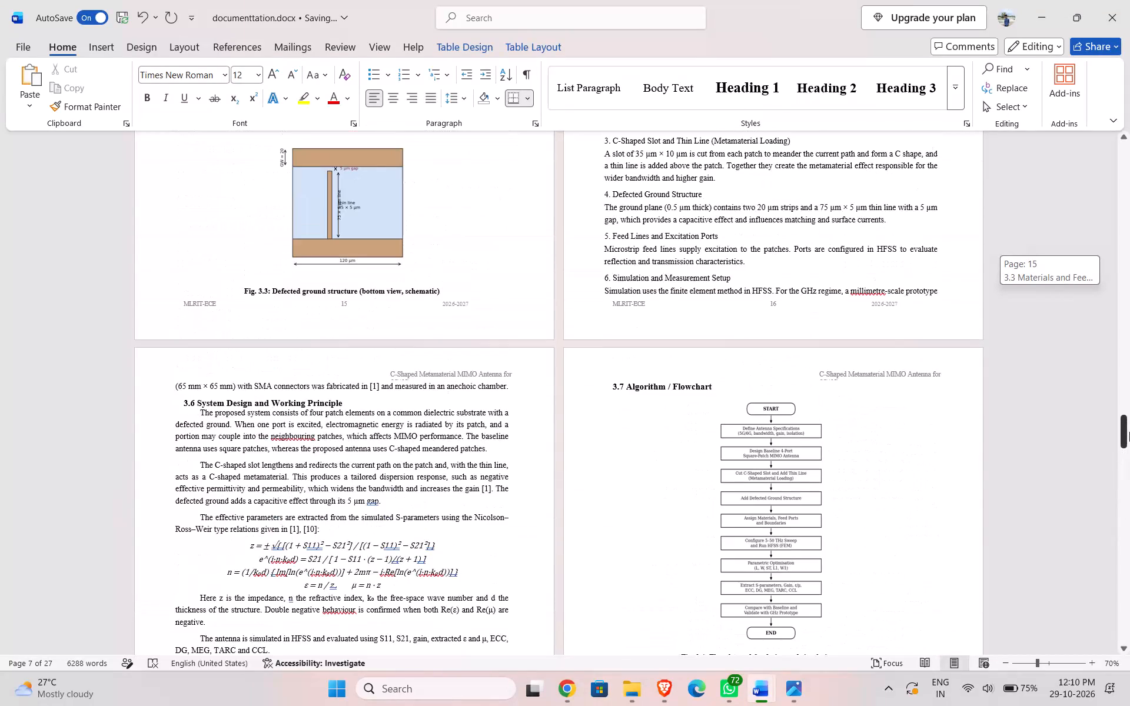
left_click_drag(1129, 432, 1129, 402)
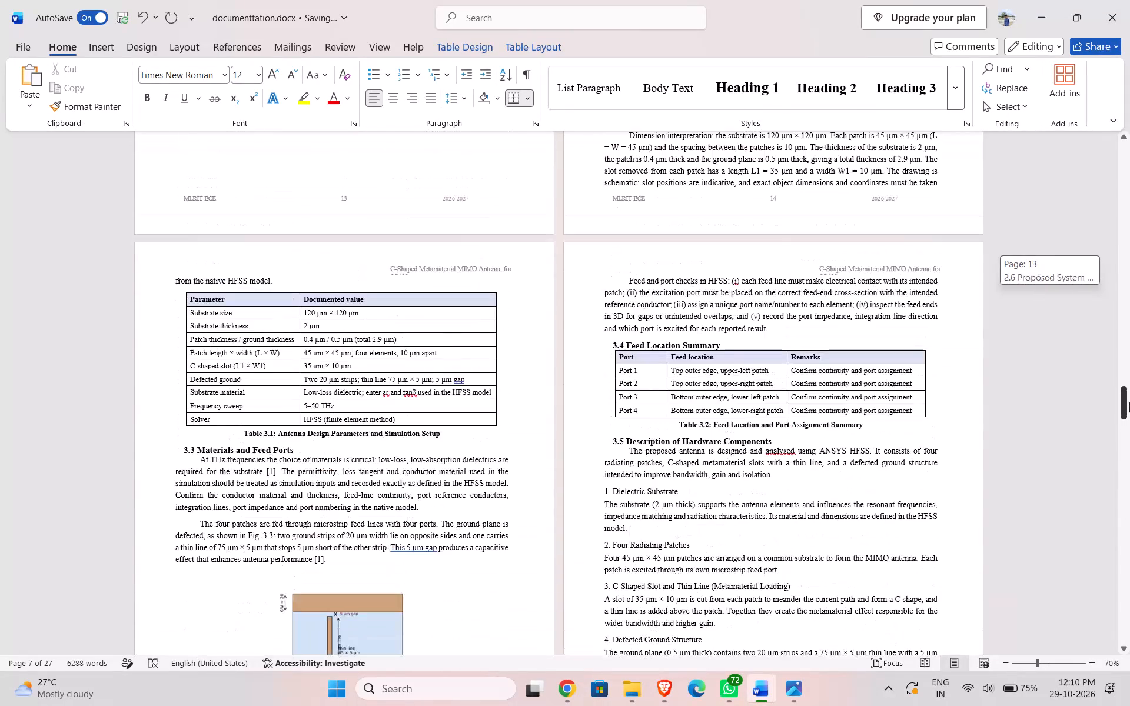
left_click_drag(1129, 402, 1128, 472)
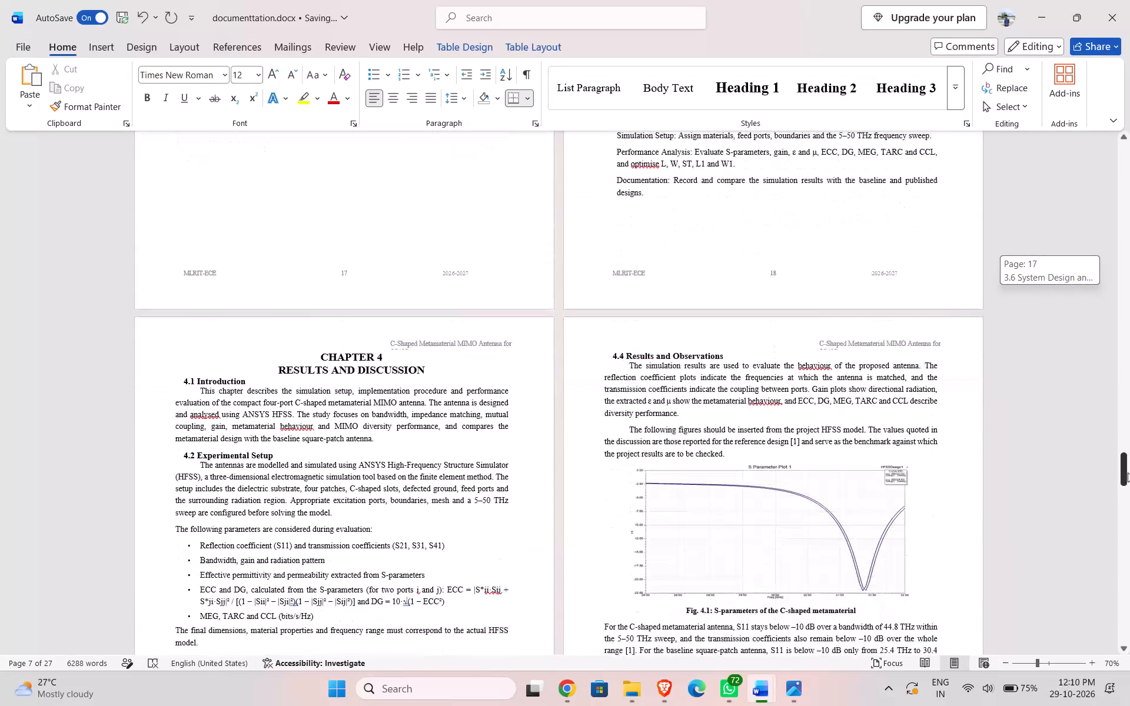
left_click_drag(1128, 472, 1126, 524)
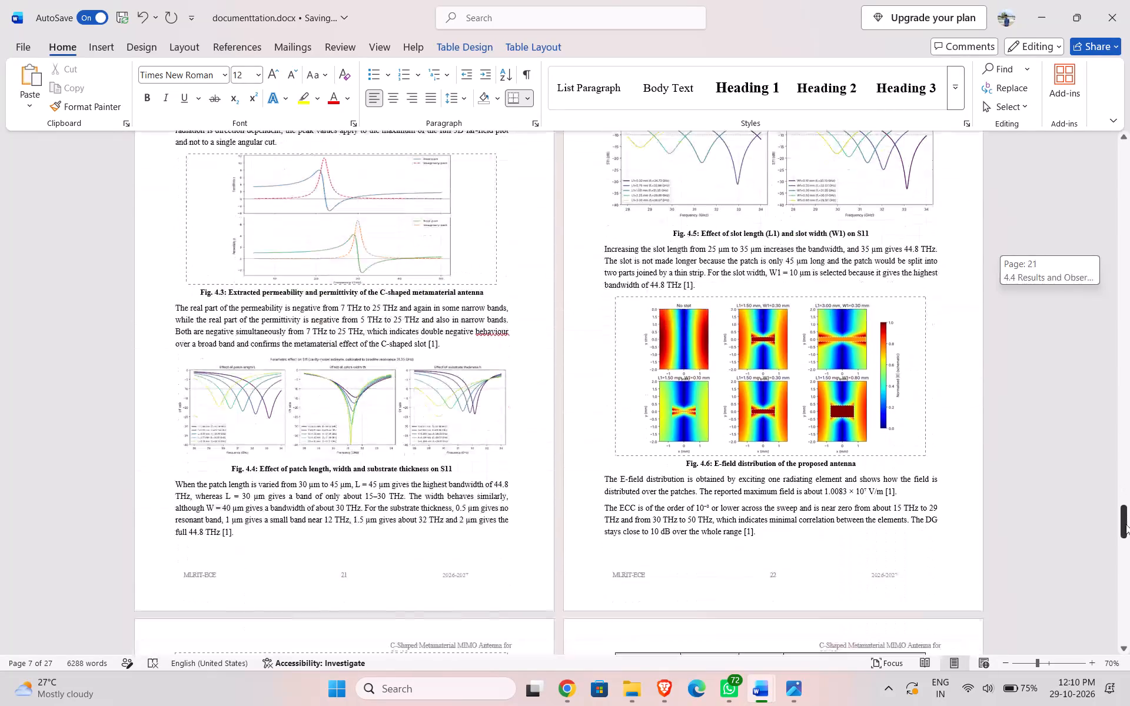
left_click_drag(1126, 524, 1124, 418)
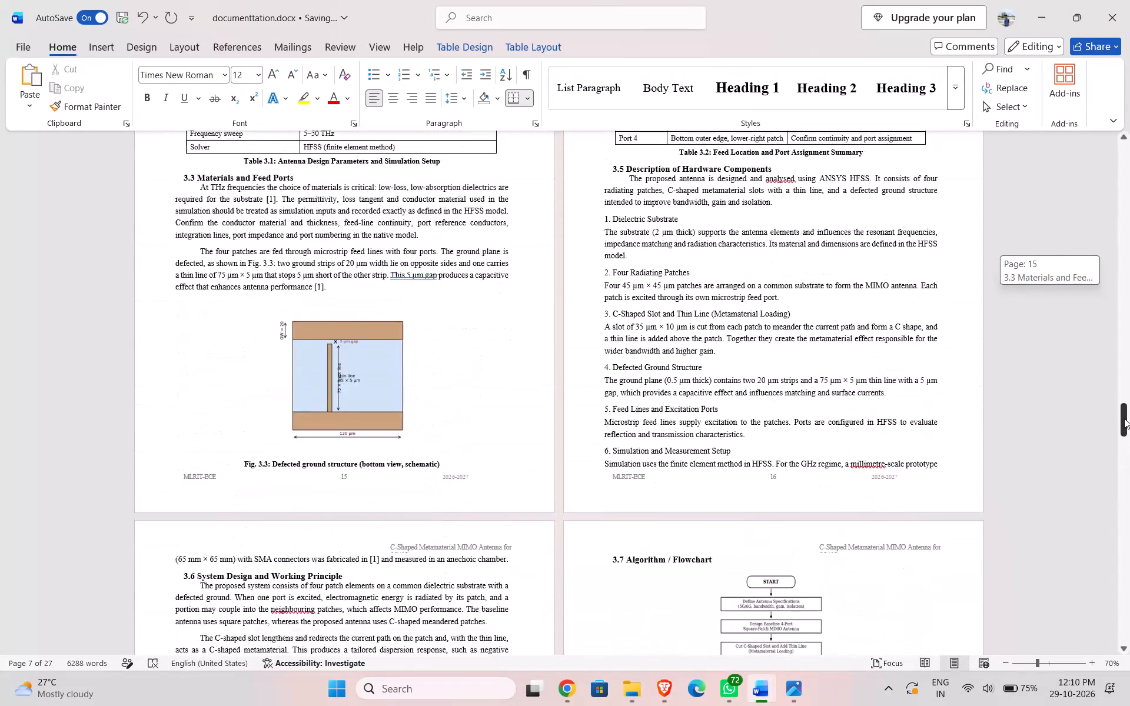
left_click_drag(1124, 418, 1124, 412)
left_click(355, 502)
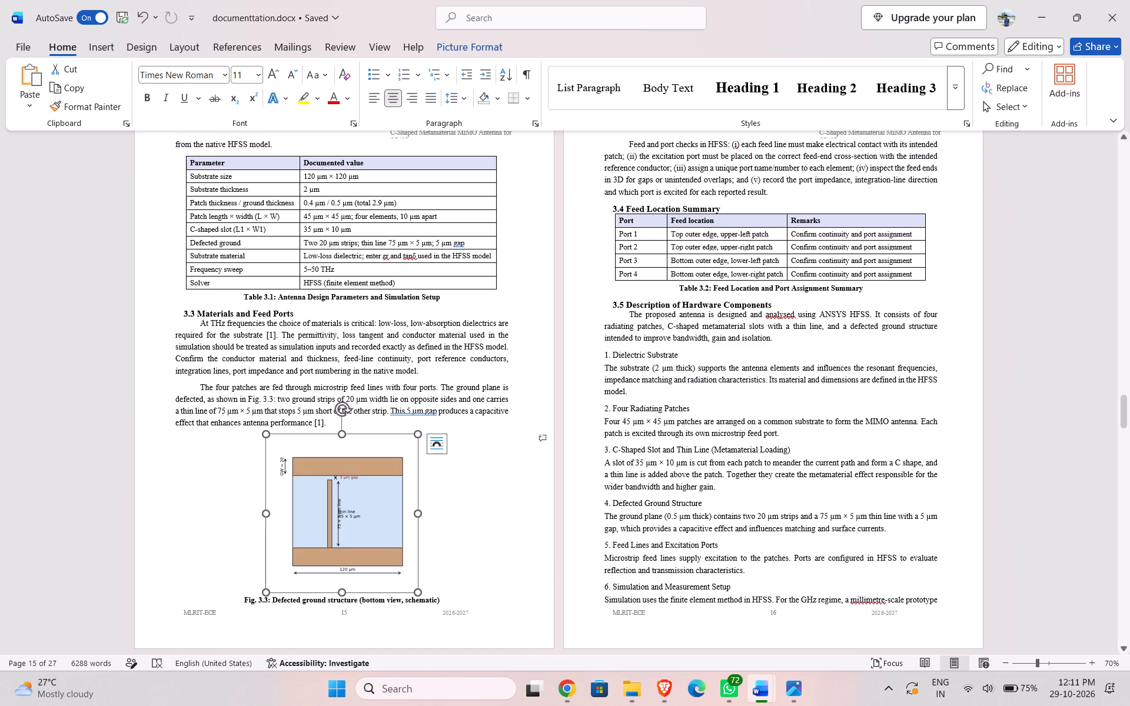
scroll(805, 397, "down", 9)
scroll(805, 397, "down", 20)
scroll(805, 397, "down", 1)
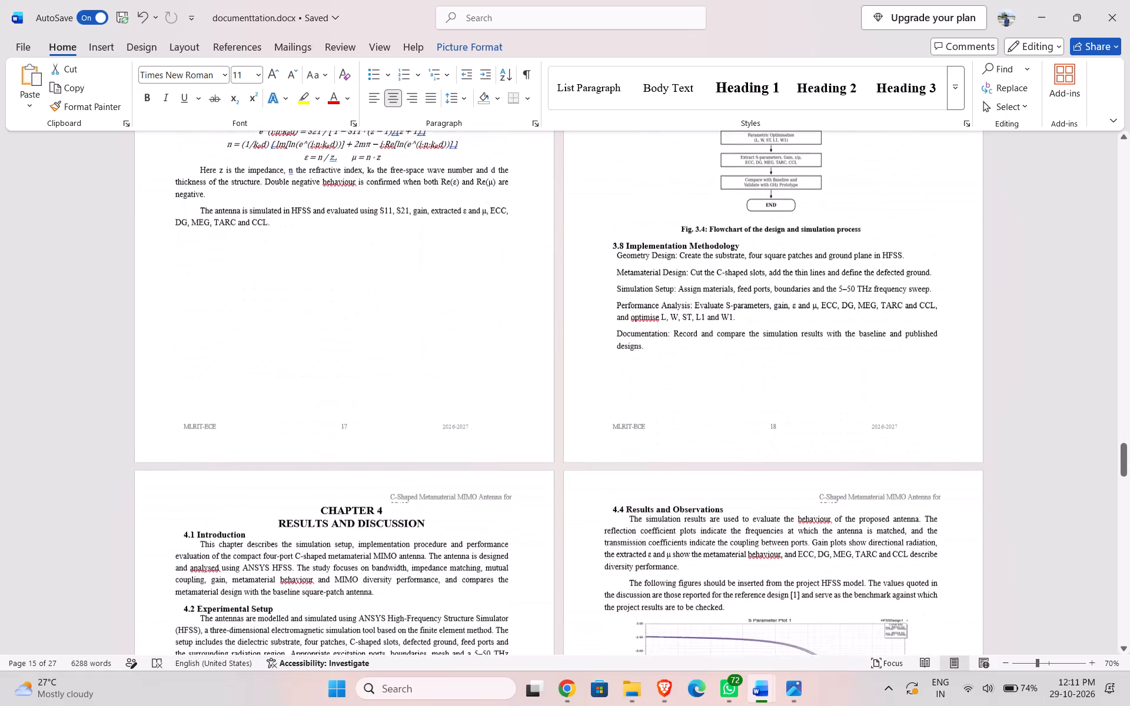
scroll(805, 397, "up", 5)
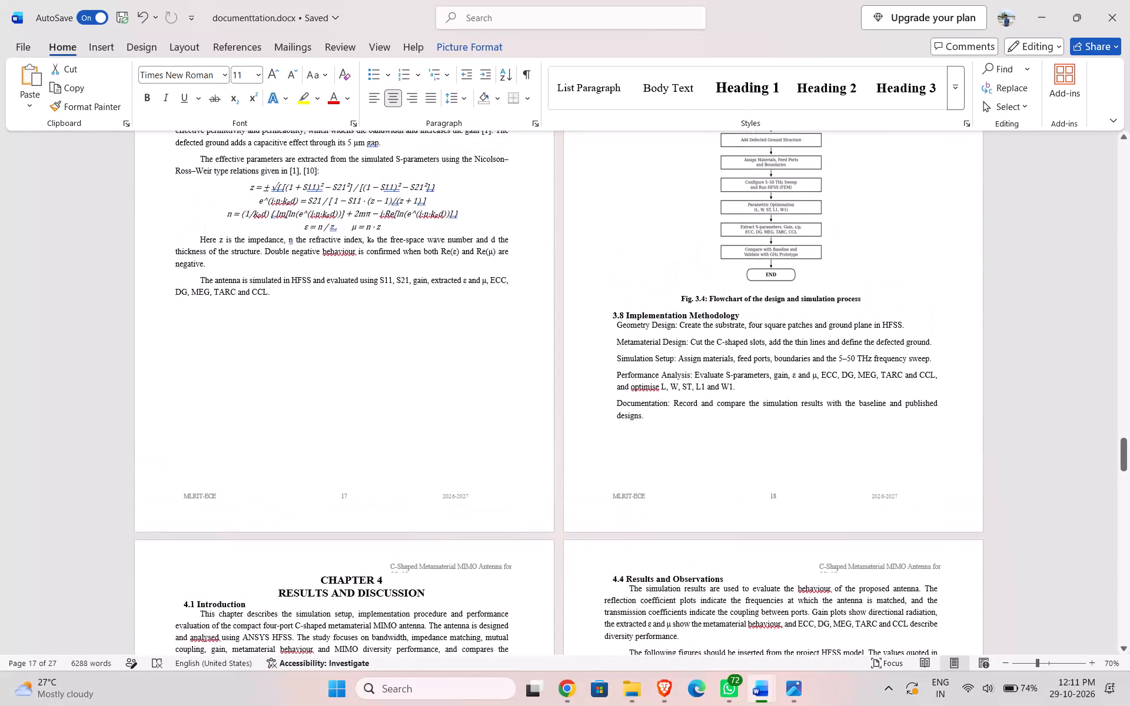
scroll(805, 397, "up", 14)
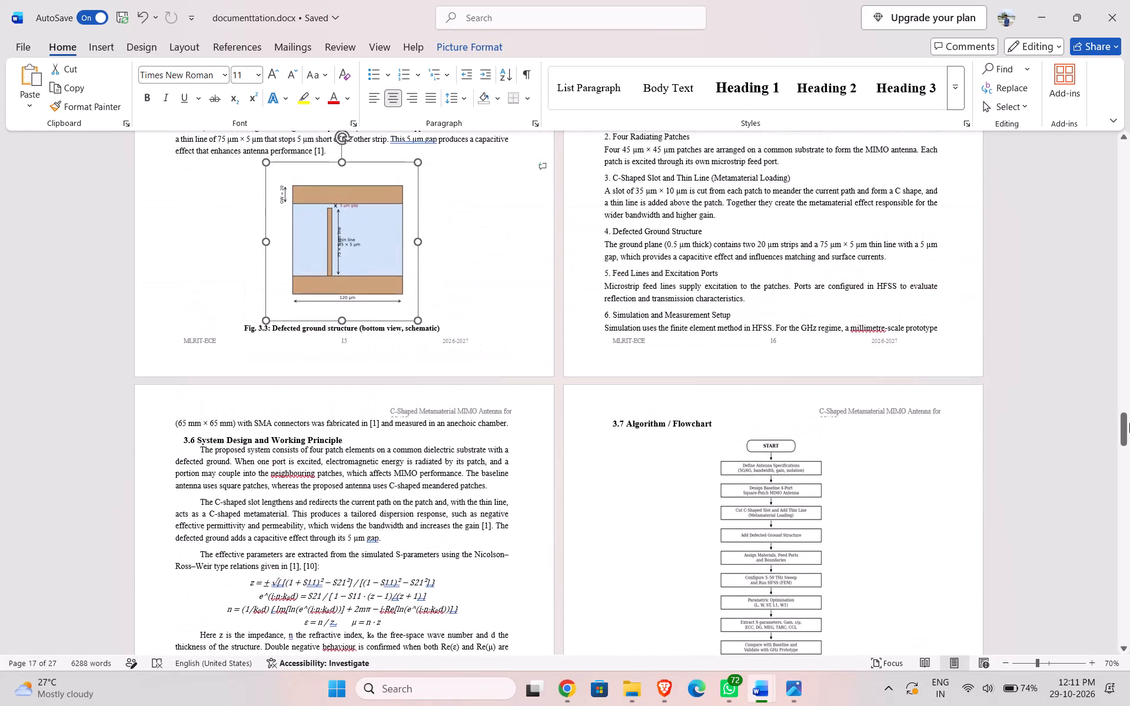
Delete the entire Table 3.3 row, Parameters of the Millimetre-Scale (GHz) Prototype, from the List of Tables.
left_click_drag(1122, 427, 1122, 375)
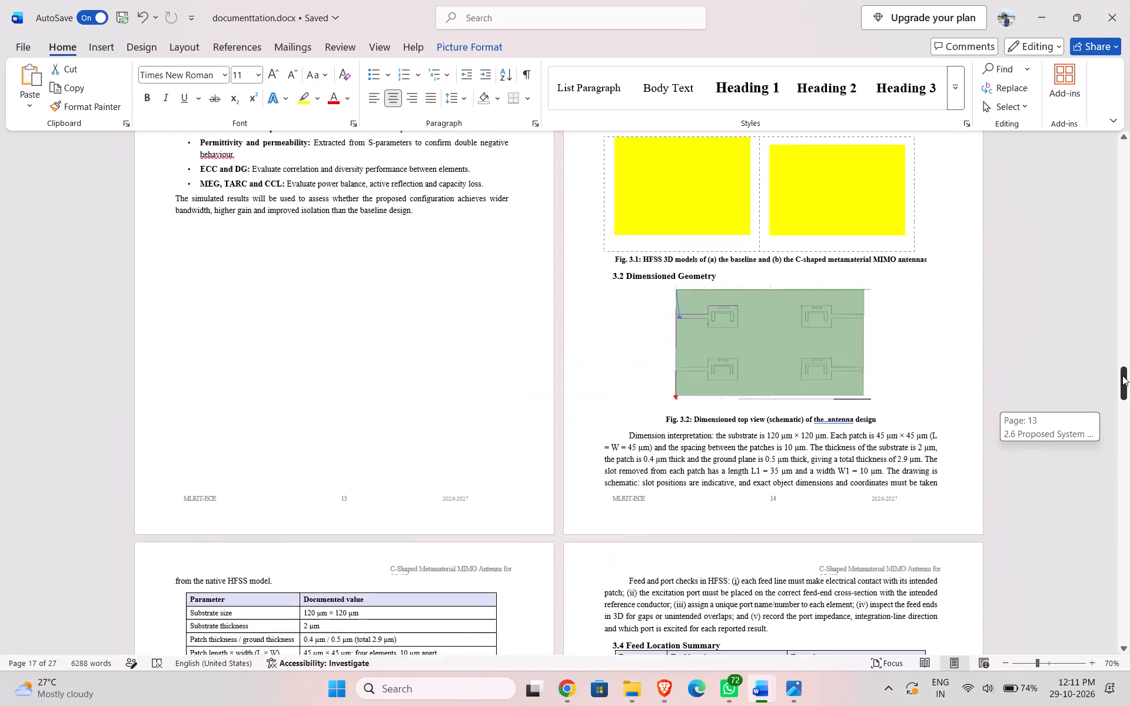
left_click_drag(1122, 375, 1129, 251)
double_click(702, 457)
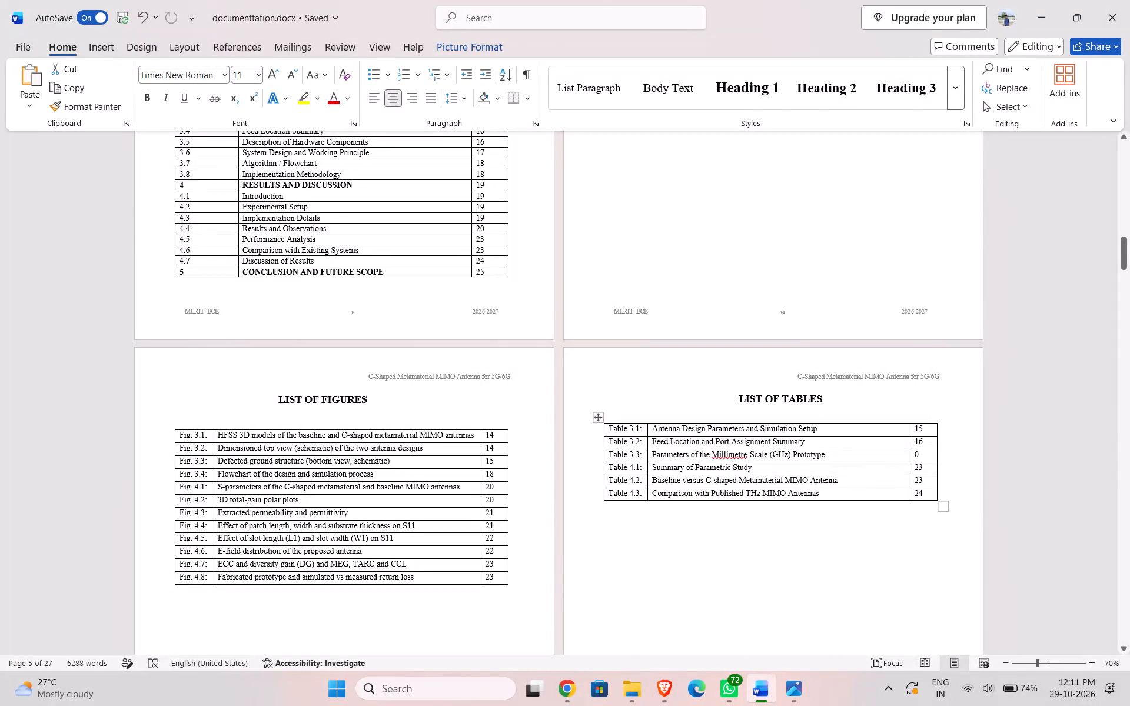
double_click(702, 457)
triple_click(702, 457)
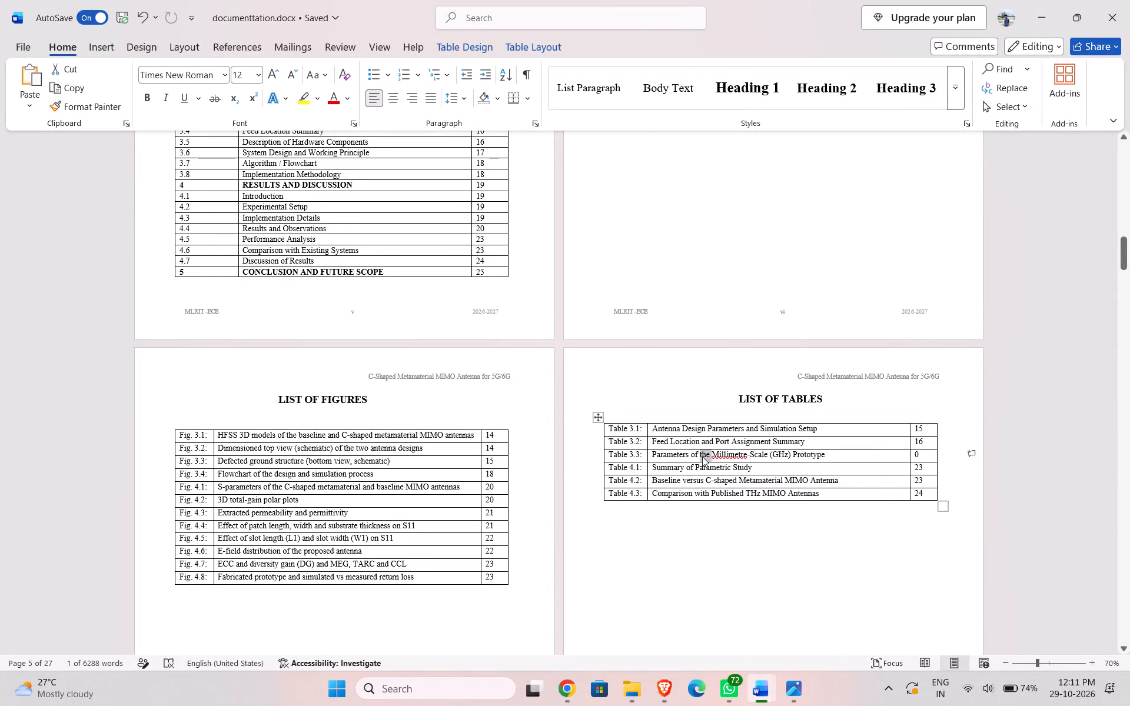
key("BackSpace")
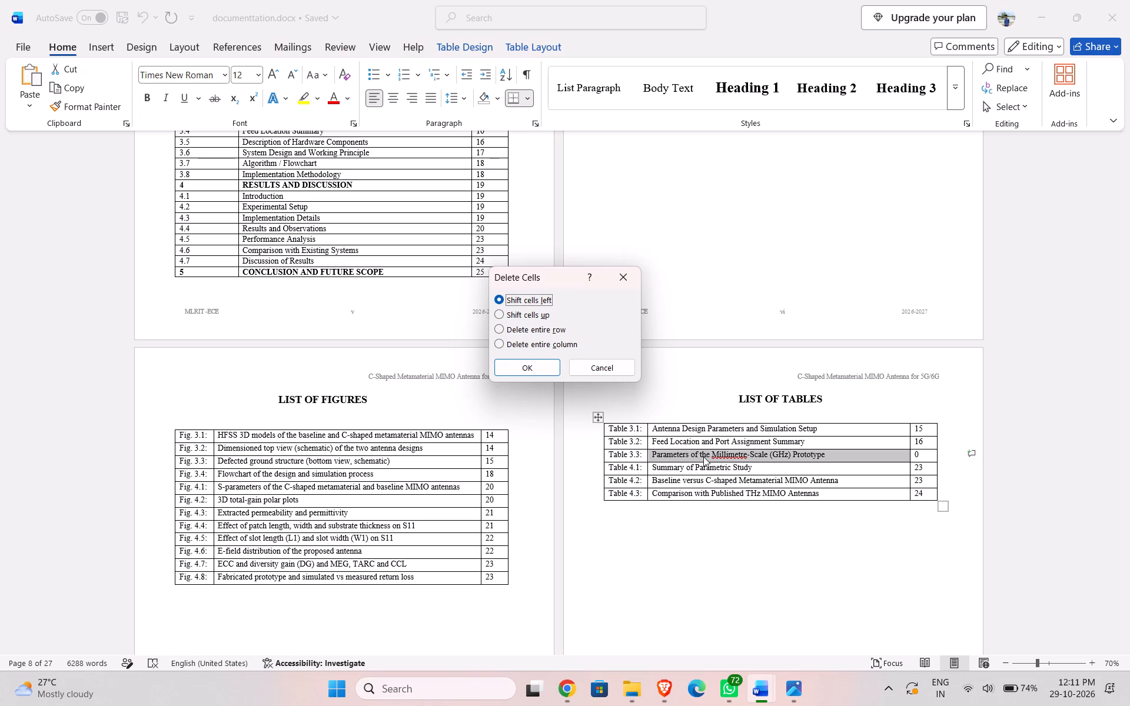
left_click(524, 332)
left_click(524, 368)
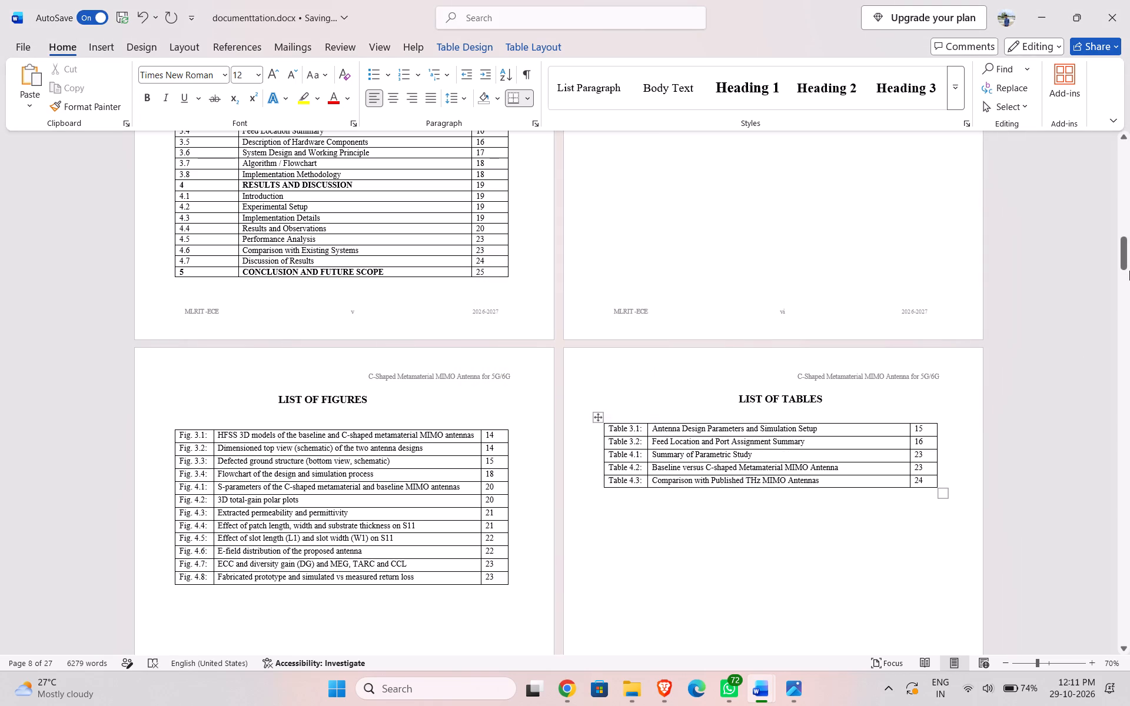
Examine Fig. 3.1 and Fig. 3.2 with their captions in Chapter 3 at 100% zoom.
left_click_drag(1123, 258, 1123, 292)
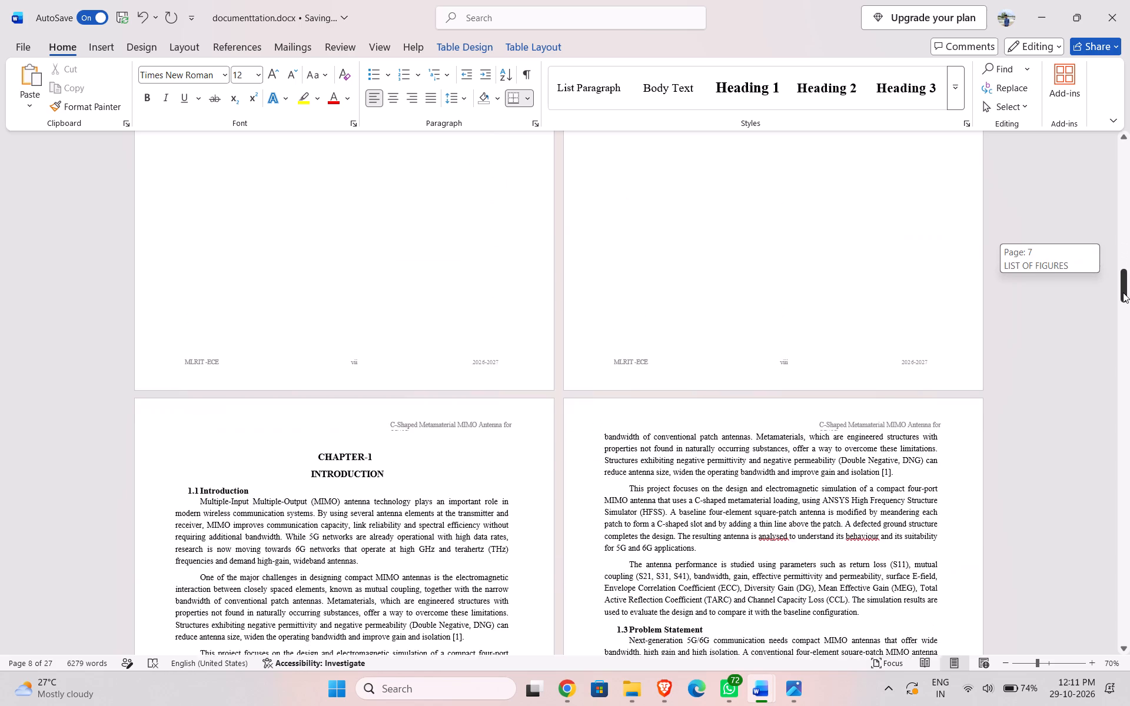
left_click_drag(1123, 292, 1129, 390)
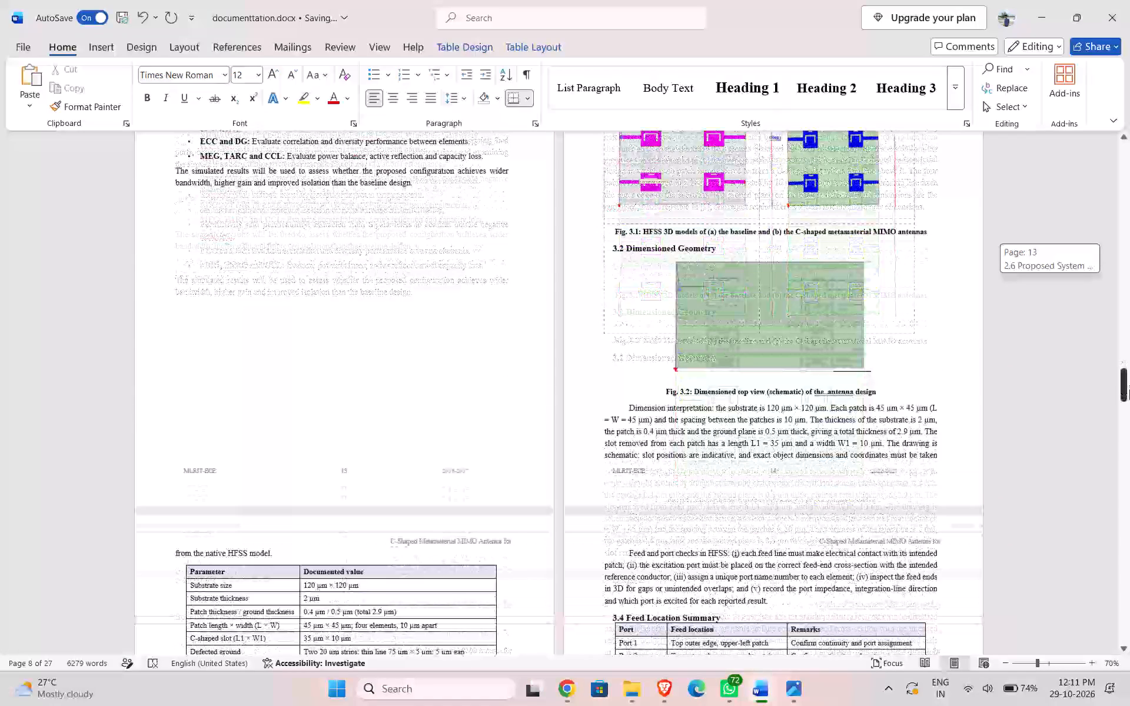
left_click_drag(1129, 390, 1129, 374)
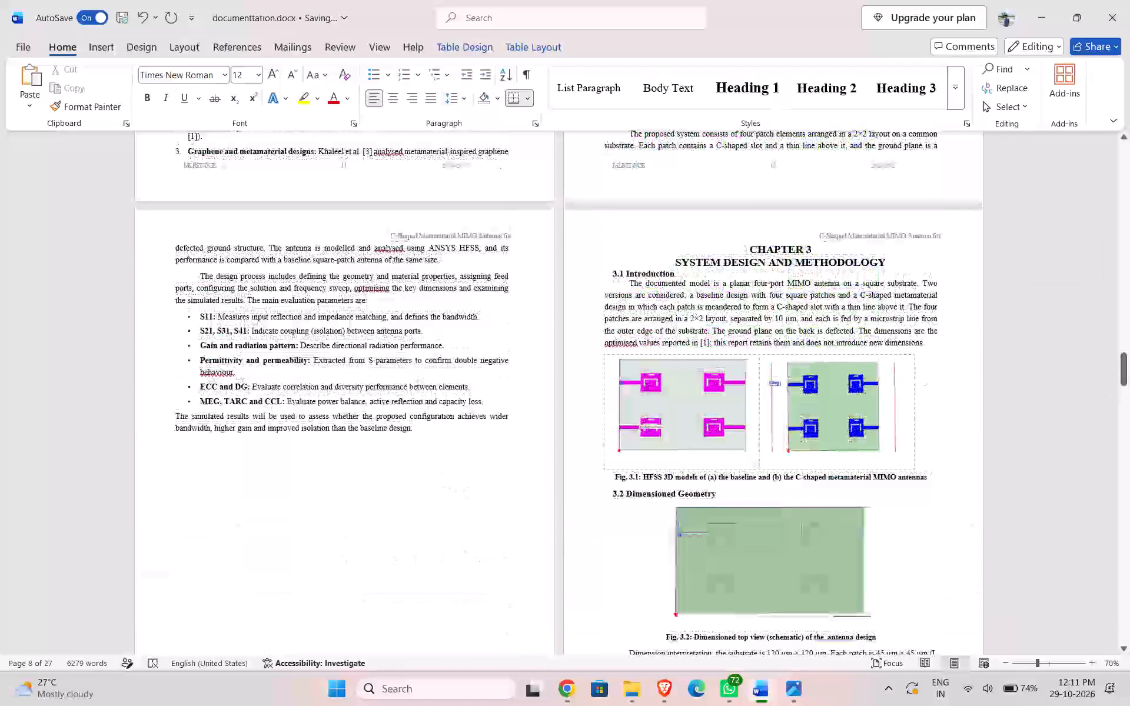
scroll(862, 488, "up", 3, "ctrl")
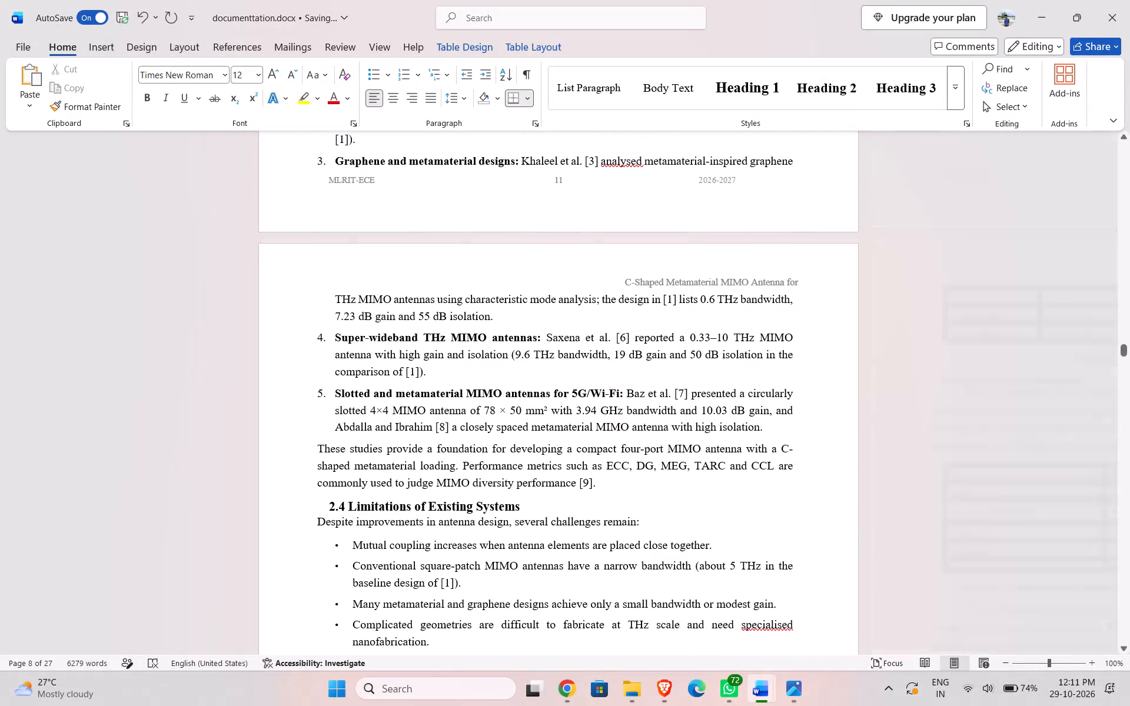
scroll(779, 488, "down", 20)
scroll(779, 488, "down", 12)
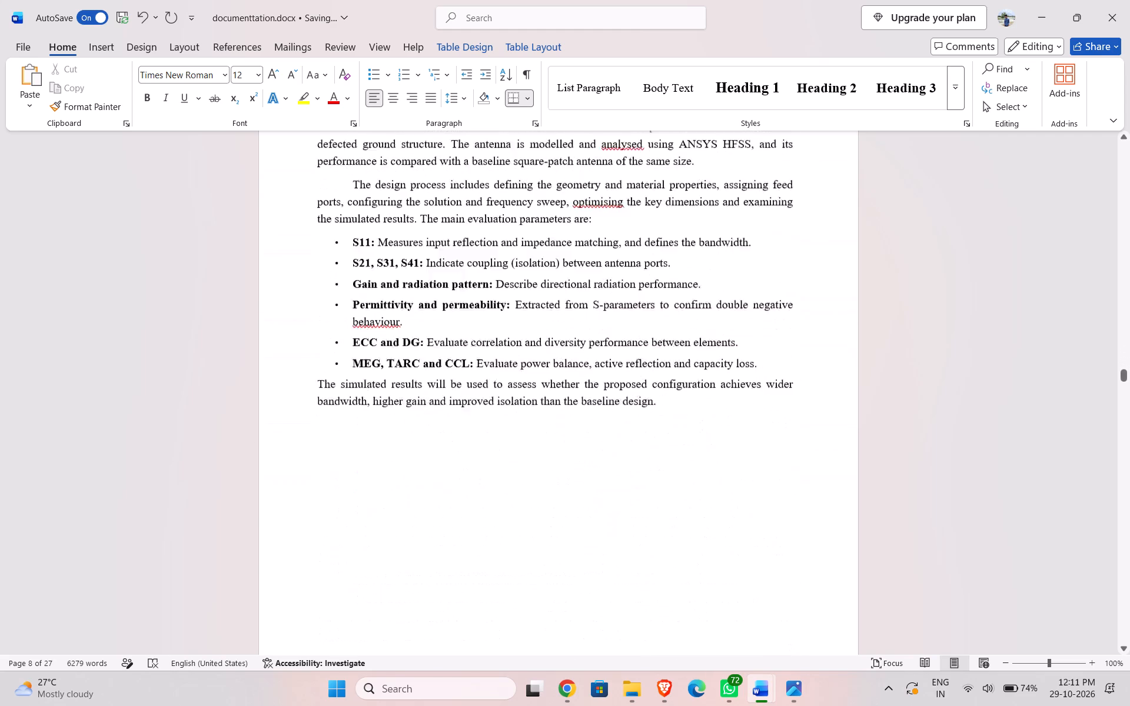
scroll(777, 501, "down", 19)
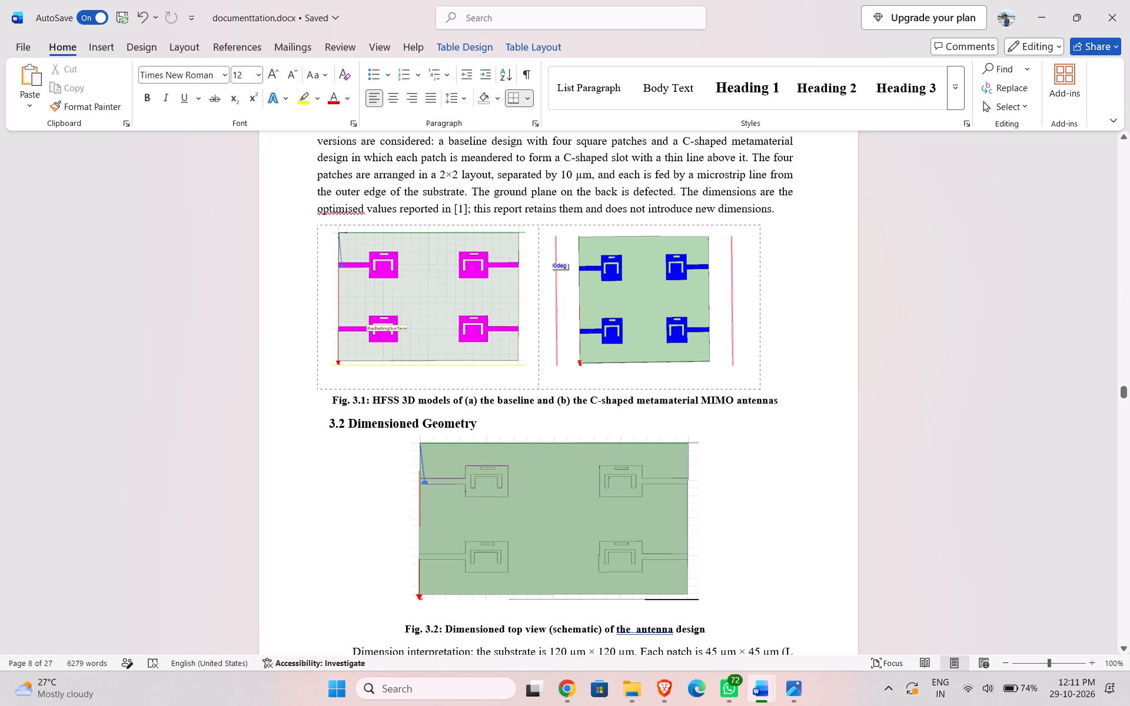
left_click(714, 402)
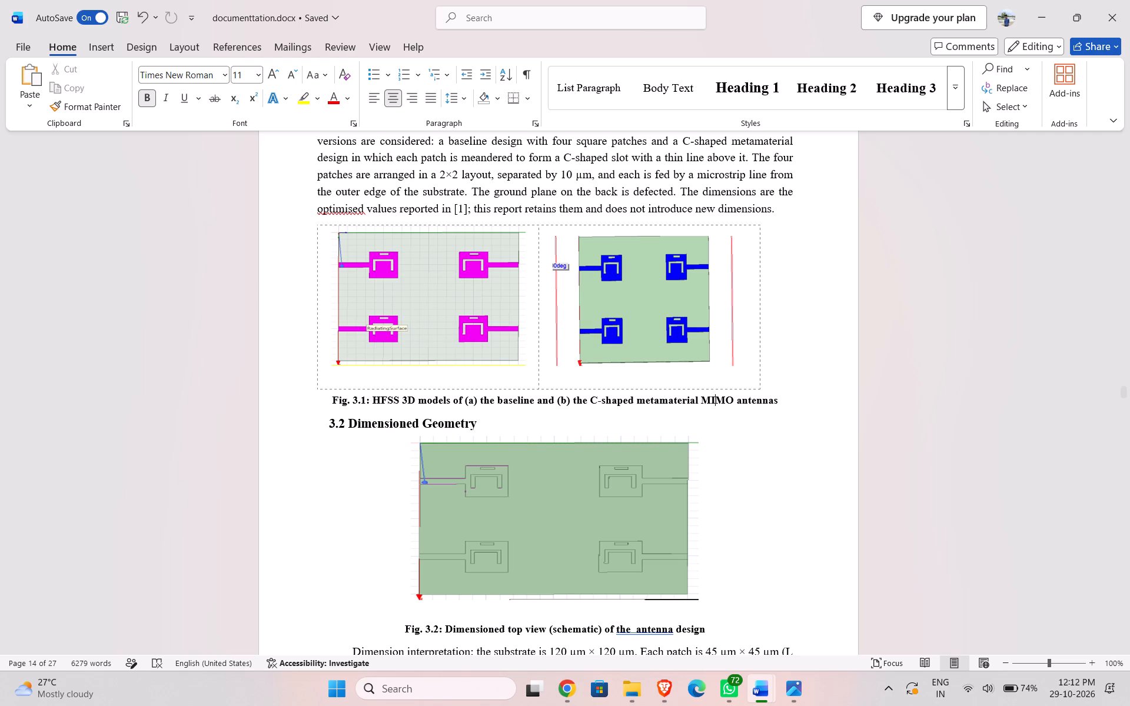
scroll(629, 403, "down", 1, "ctrl")
Review the Table of Contents, List of Figures and List of Tables entries at the front of the report.
scroll(629, 403, "down", 6, "ctrl")
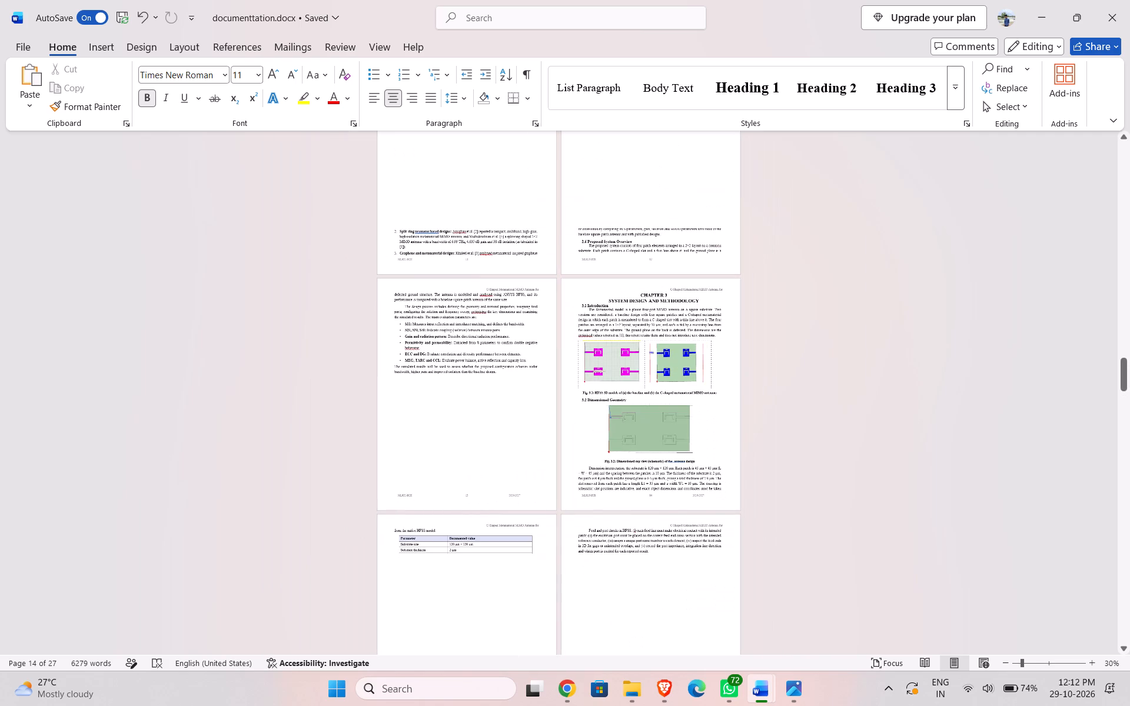
scroll(629, 403, "up", 1, "ctrl")
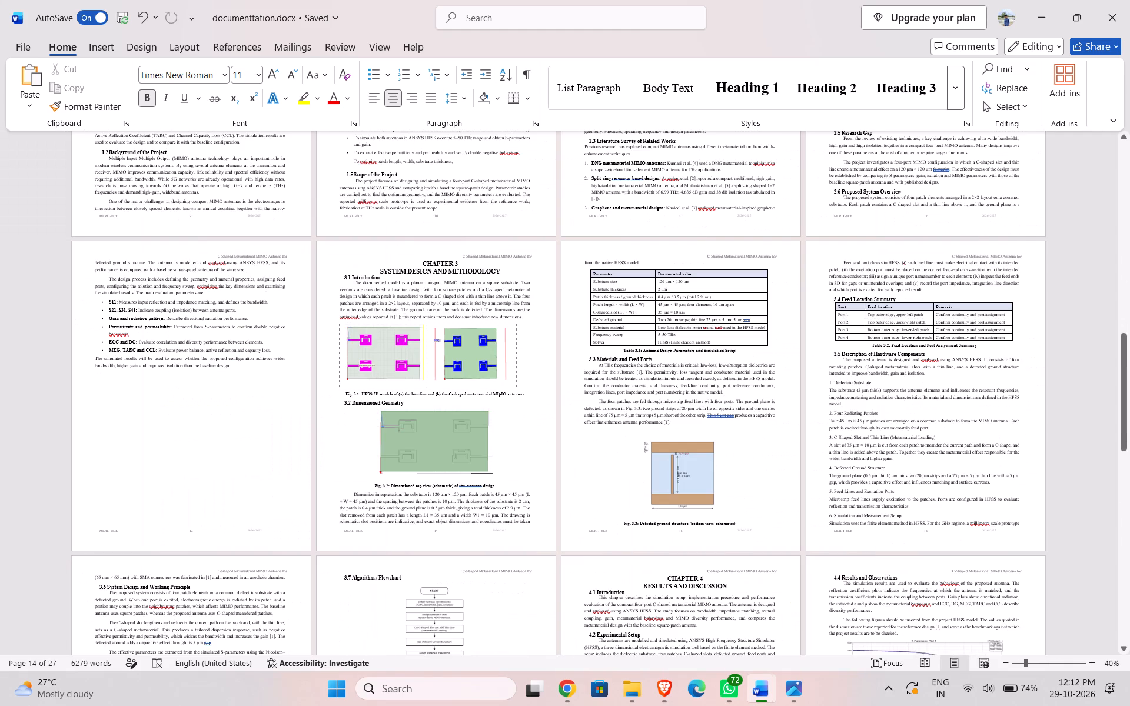
scroll(729, 368, "up", 5)
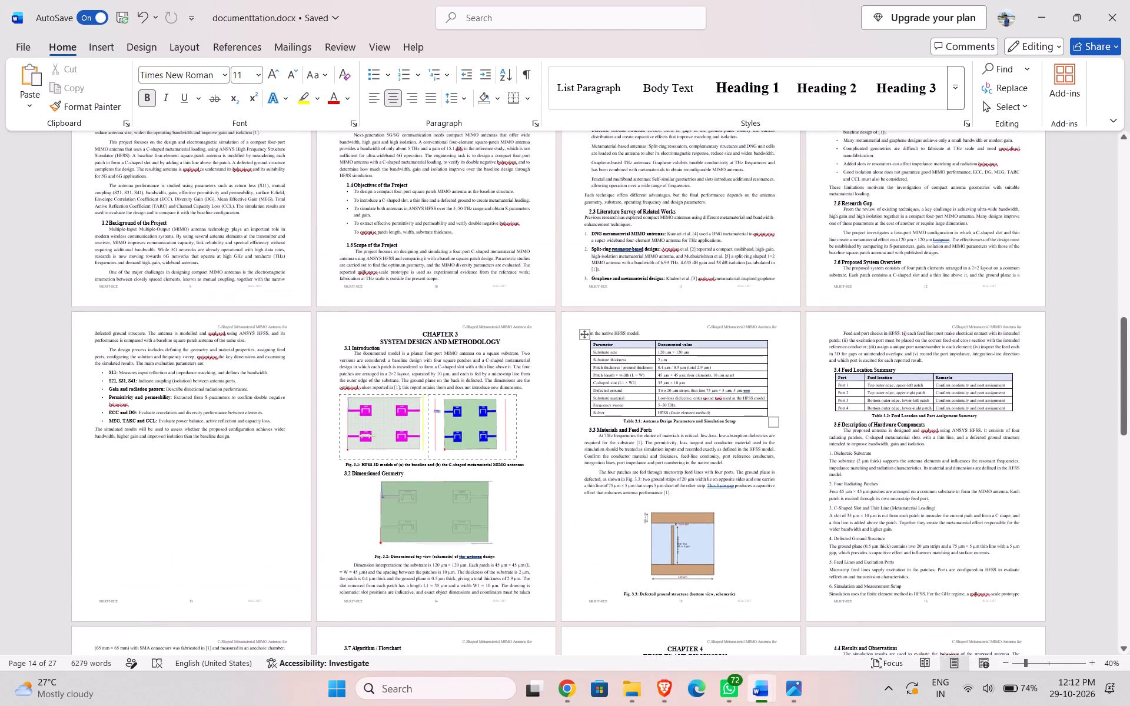
scroll(729, 368, "up", 20)
scroll(729, 368, "up", 12)
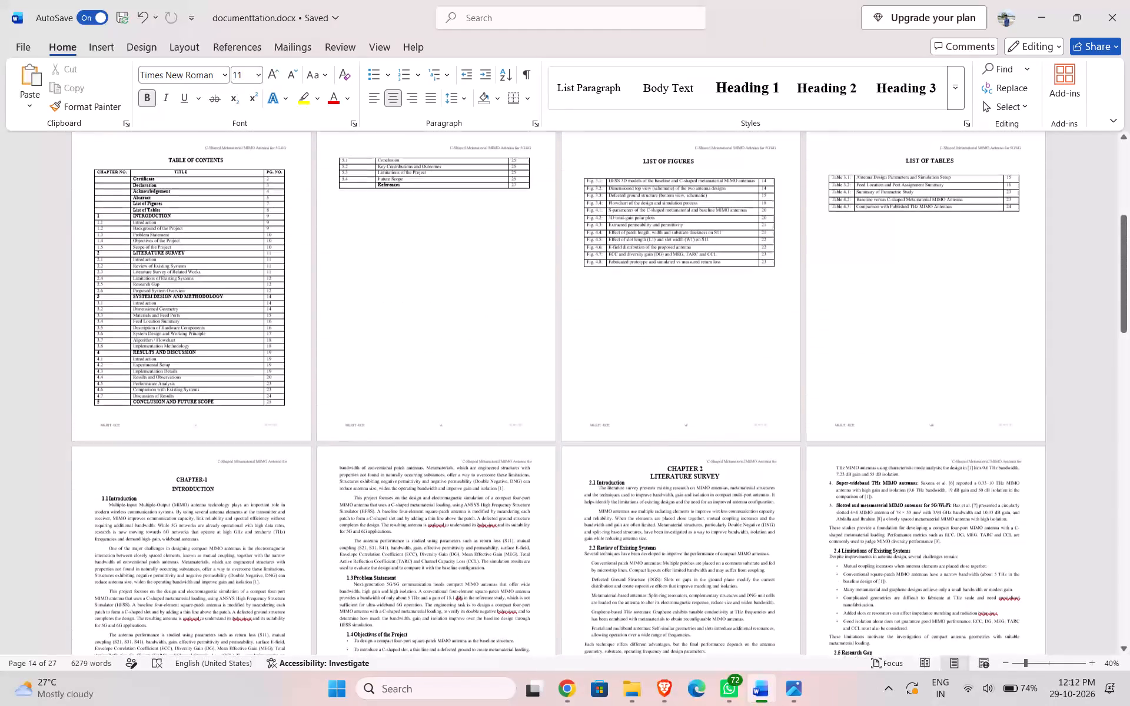
scroll(1001, 291, "up", 1, "ctrl")
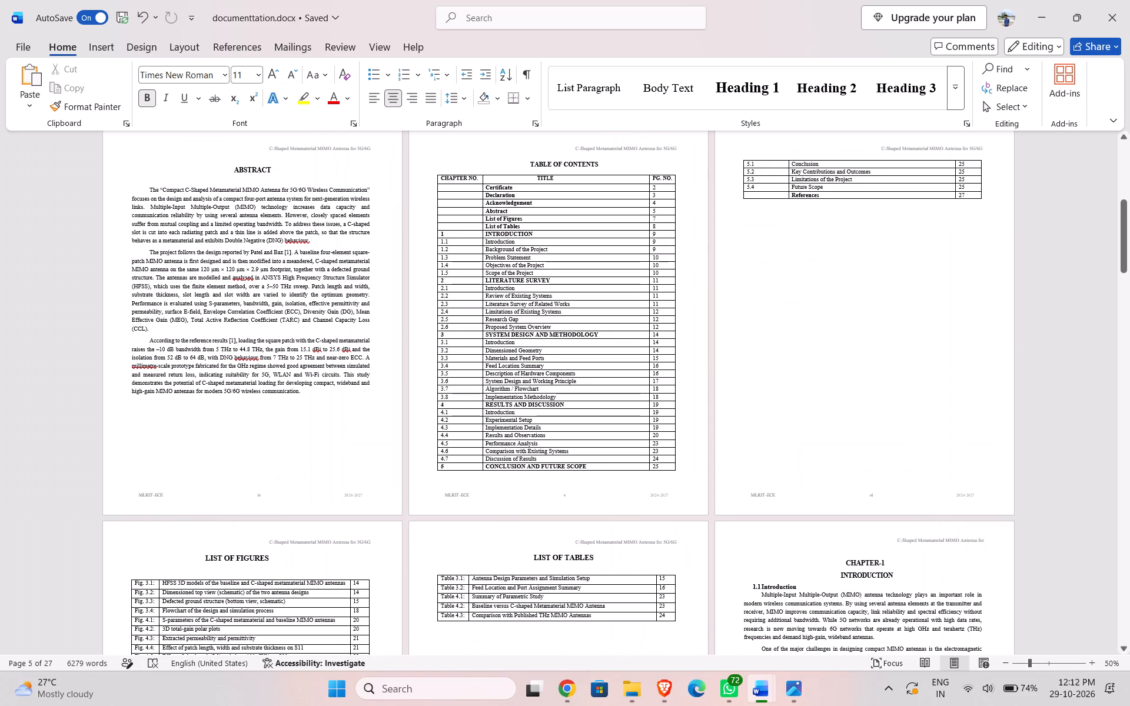
scroll(890, 291, "down", 8)
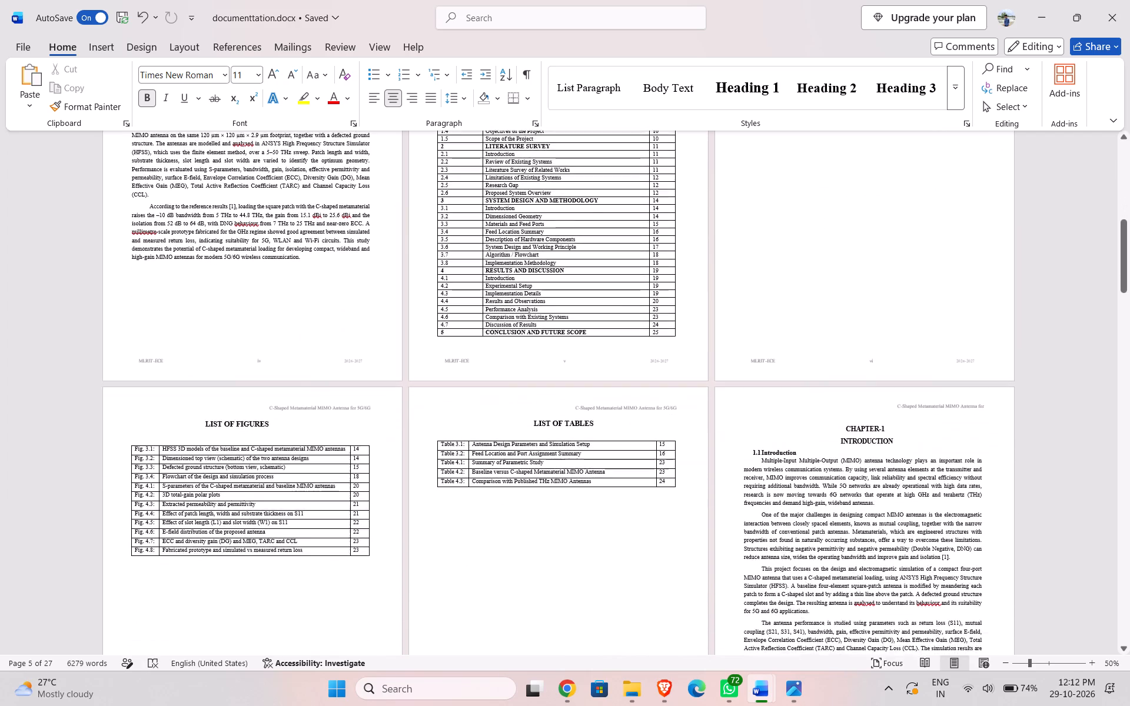
scroll(890, 291, "down", 4)
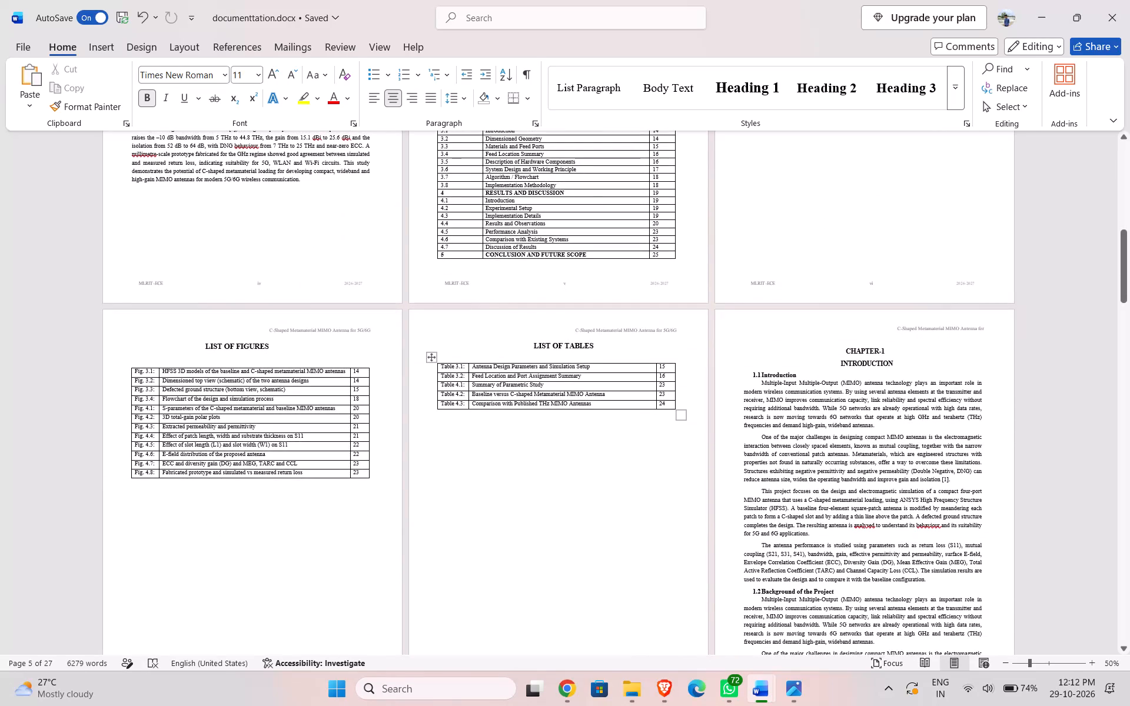
scroll(596, 372, "down", 3)
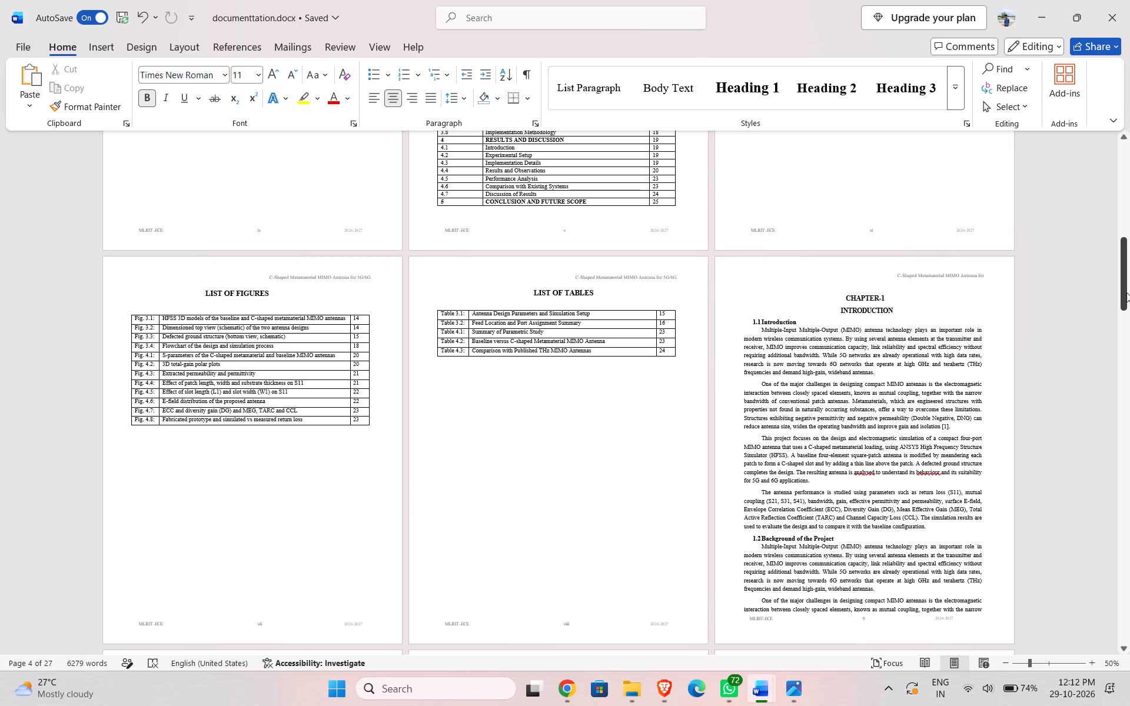
Stretch the Fig. 4.7 ECC and diversity gain plot image on page 23 slightly taller.
left_click_drag(1124, 292, 1125, 588)
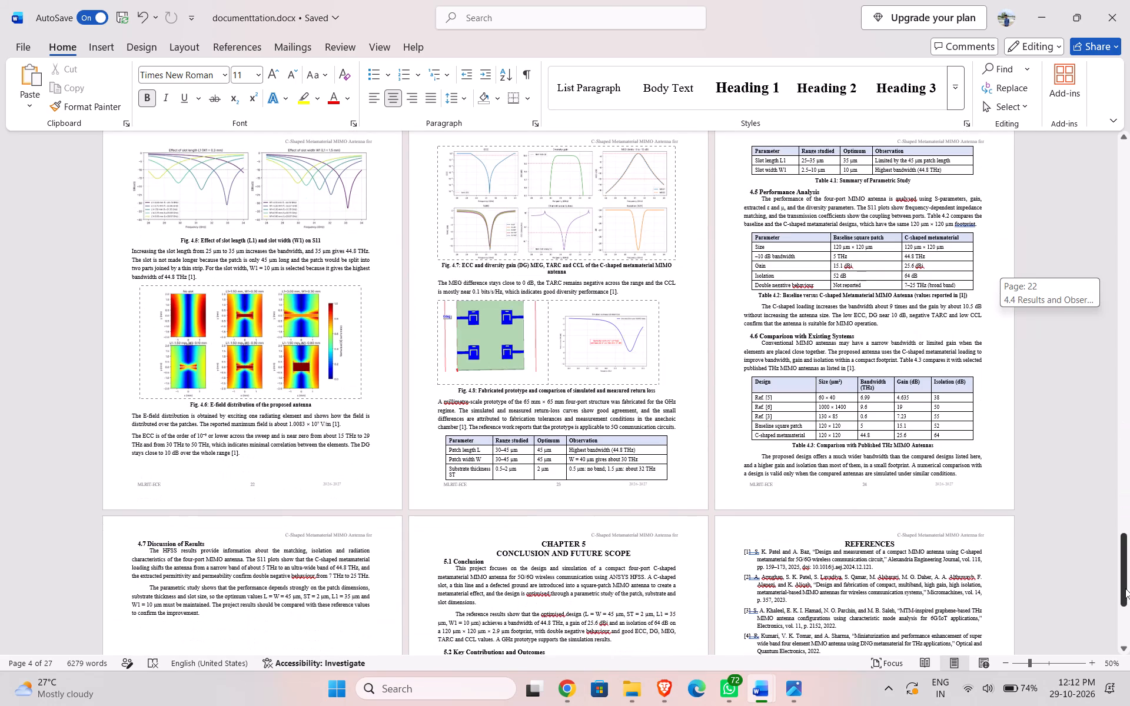
left_click_drag(1125, 588, 1126, 582)
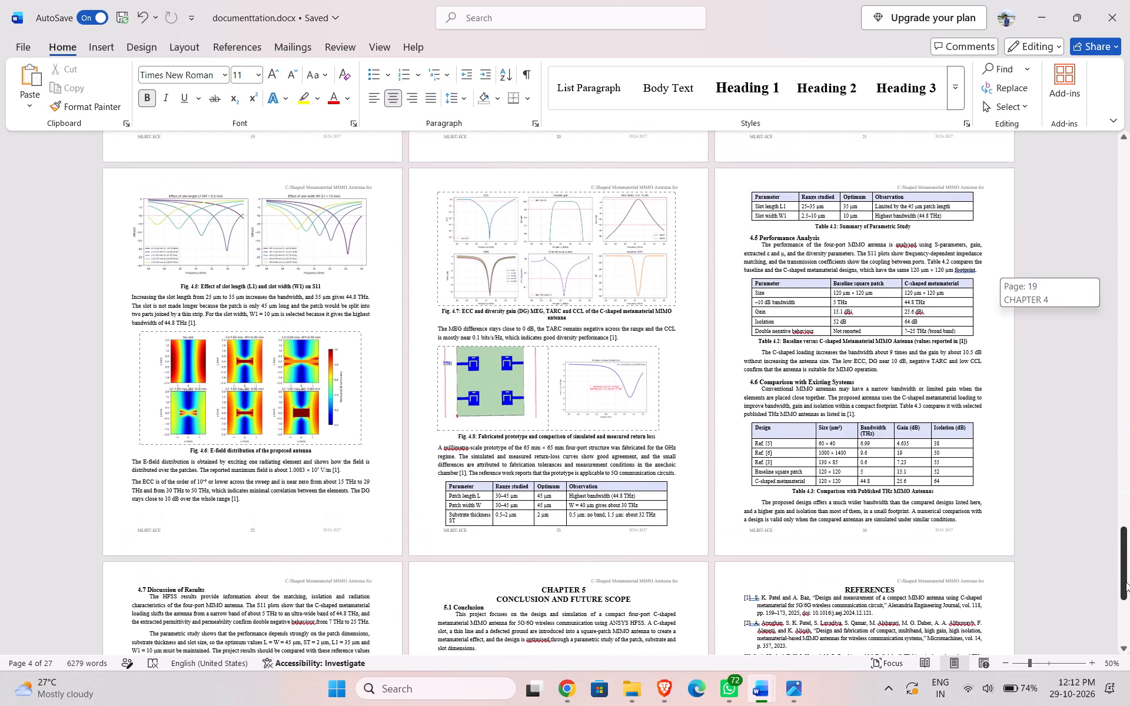
left_click_drag(1126, 582, 1126, 581)
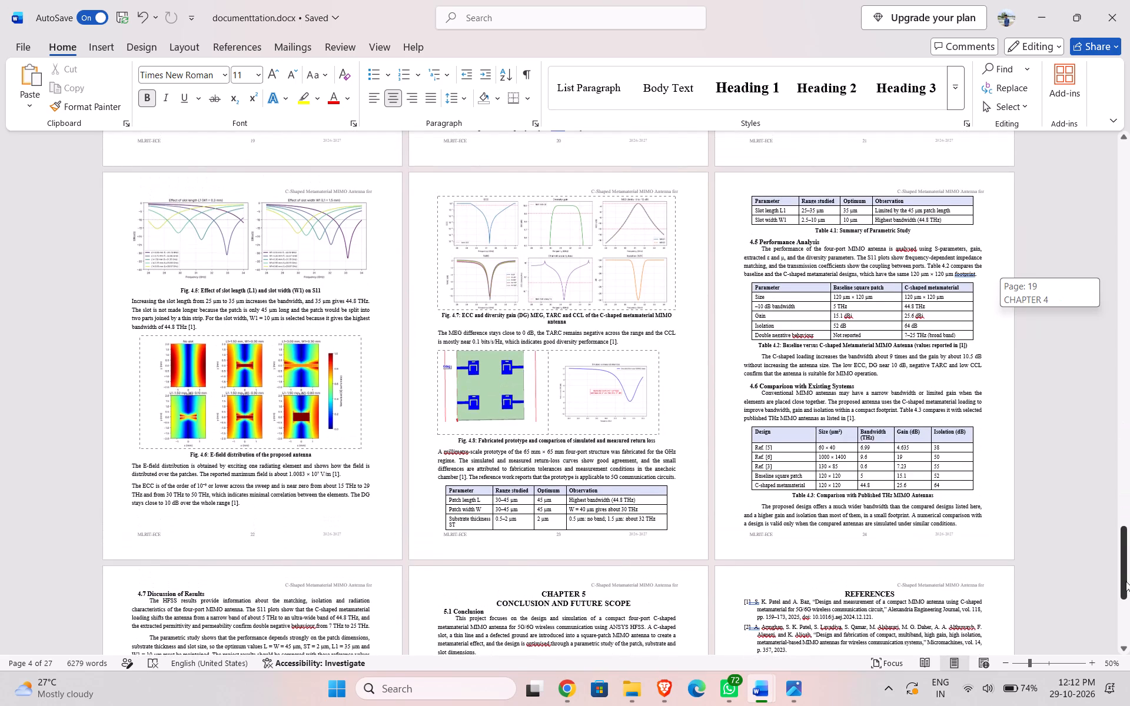
left_click_drag(1126, 581, 1128, 590)
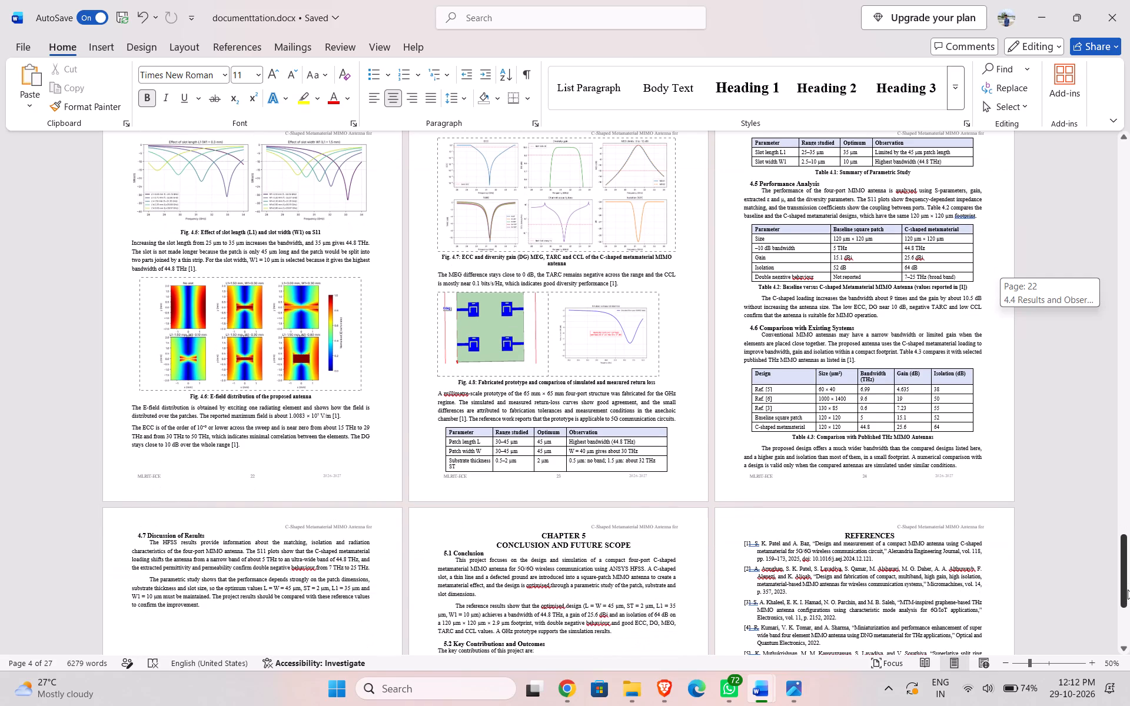
left_click_drag(1128, 590, 1129, 575)
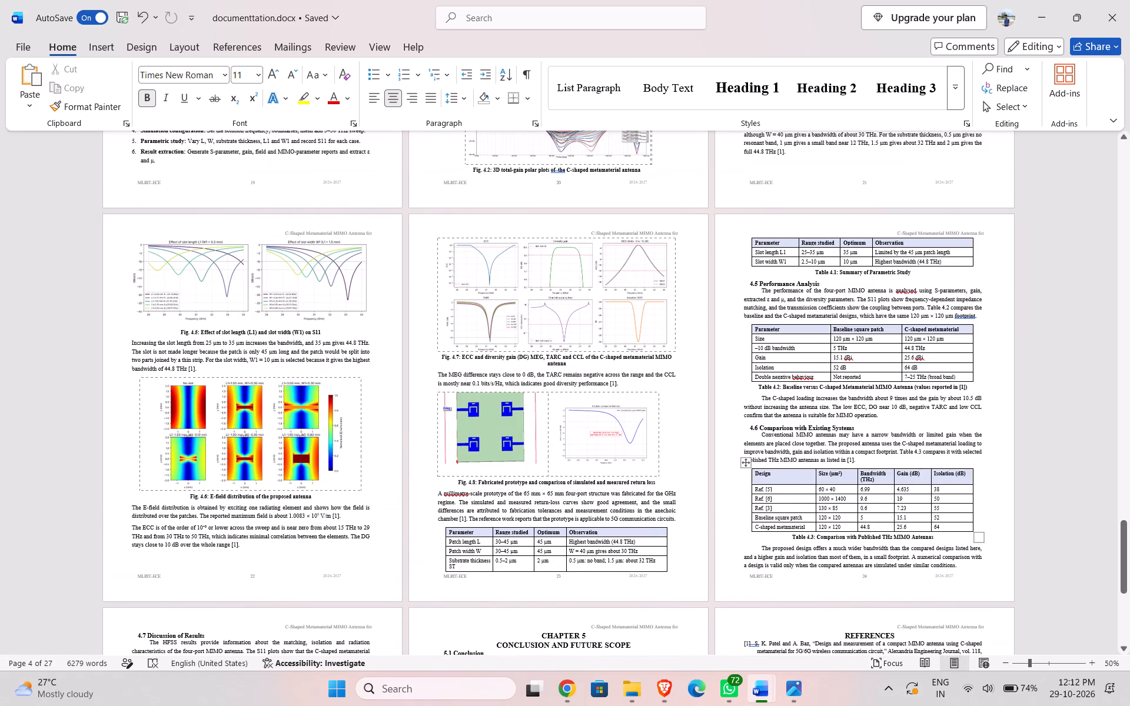
left_click(574, 275)
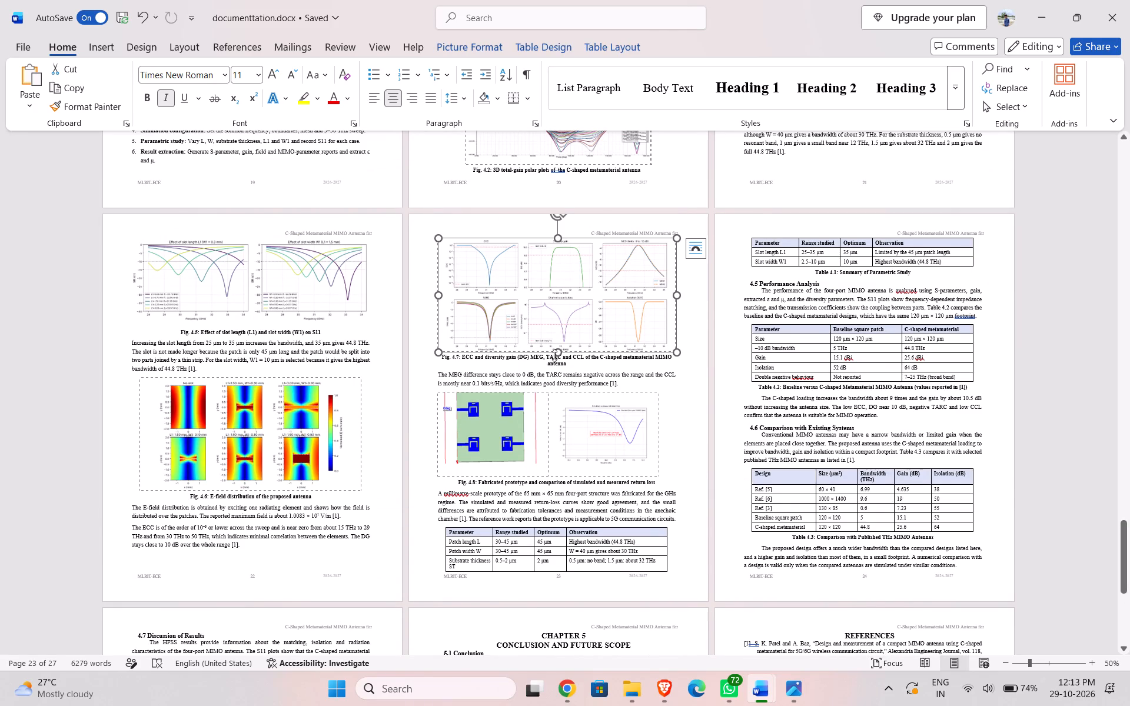
left_click_drag(557, 354, 559, 382)
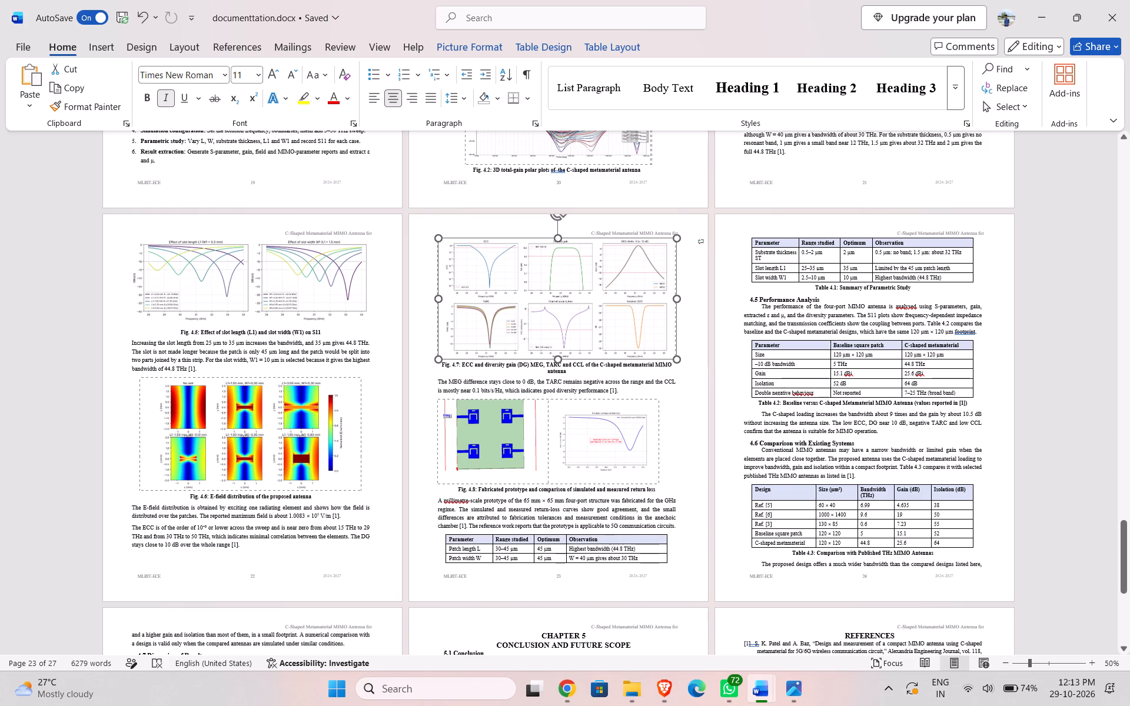
left_click_drag(557, 358, 557, 372)
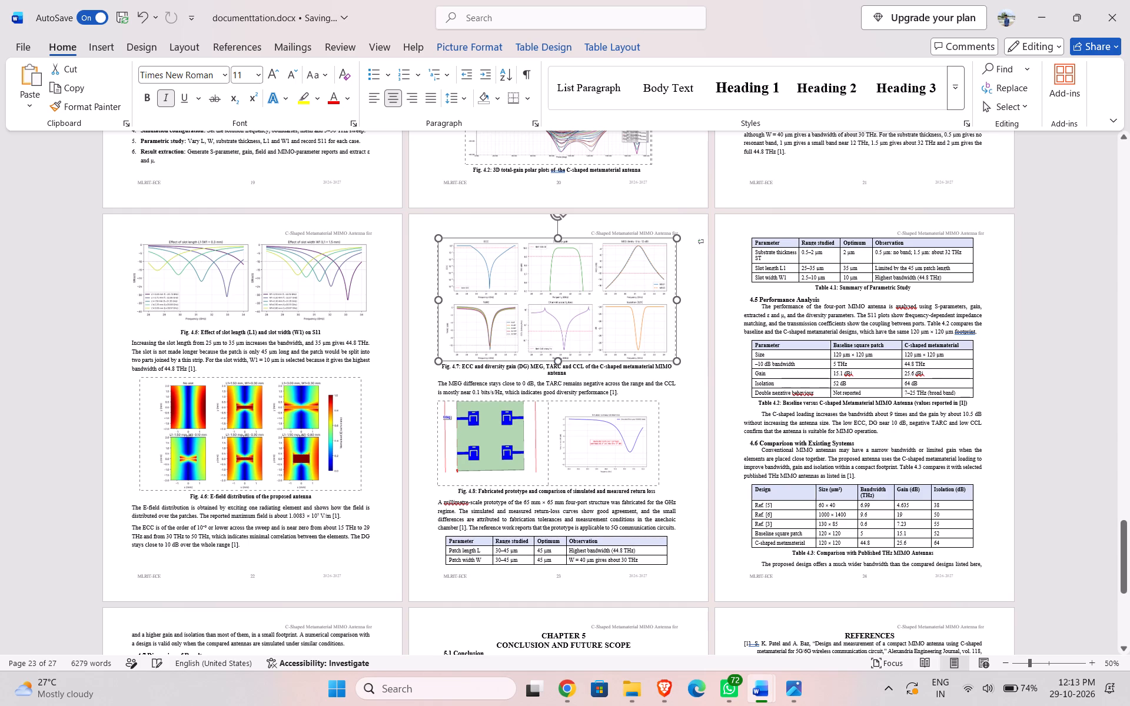
left_click_drag(557, 372, 559, 390)
Enlarge the antenna model image in Fig. 4.8, taller and slightly wider, so that all of Table 4.1 moves to page 24.
left_click(562, 445)
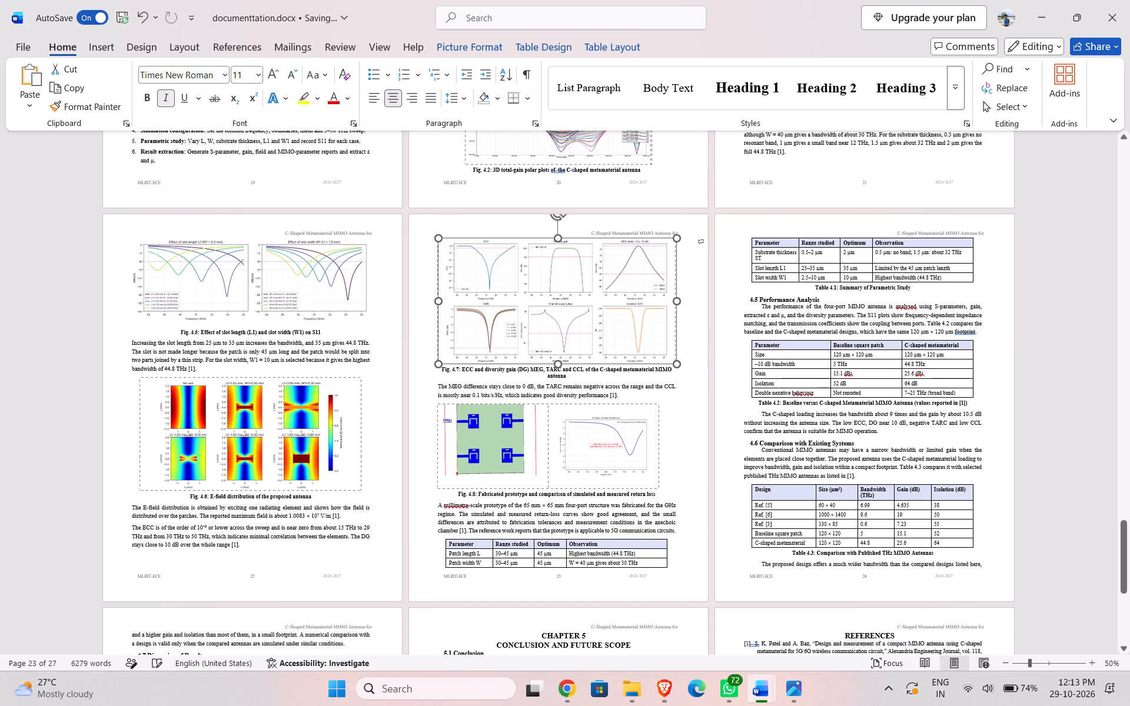
scroll(561, 474, "up", 1, "ctrl")
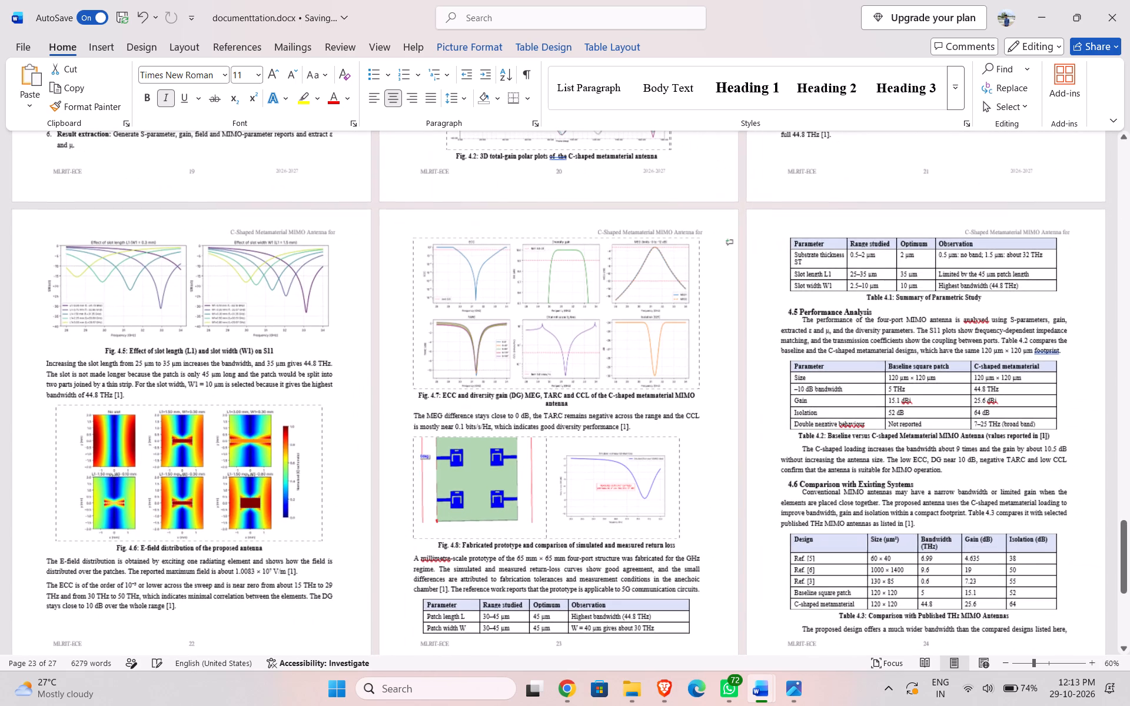
scroll(561, 474, "down", 2)
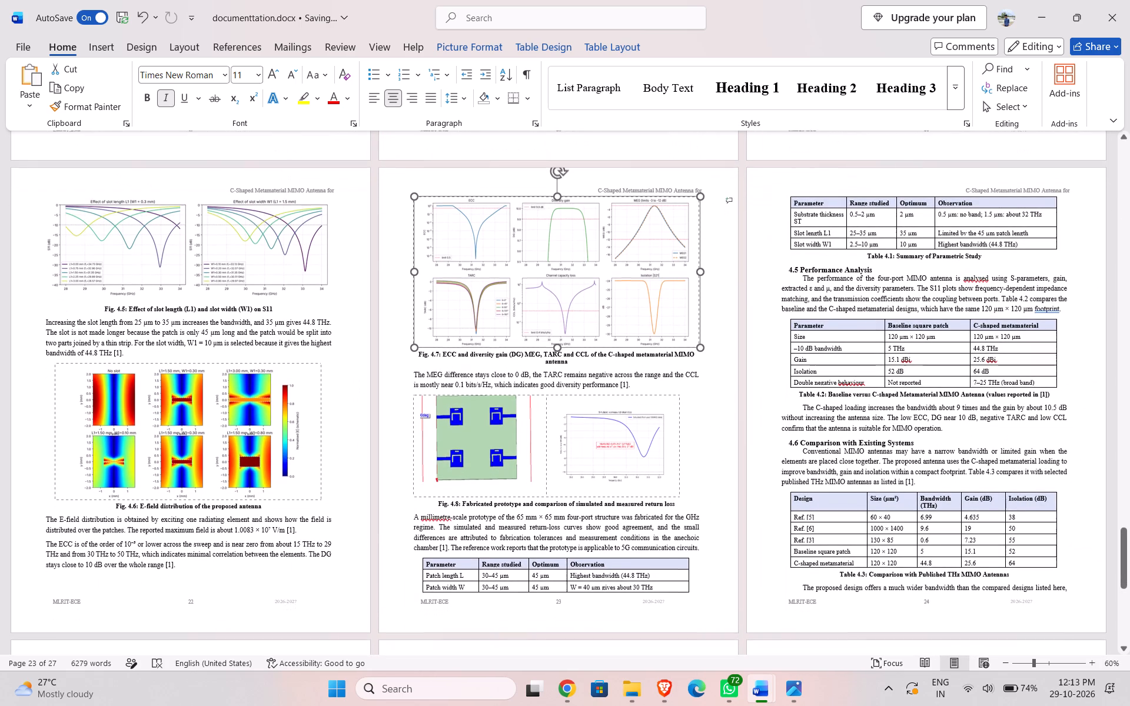
left_click(554, 459)
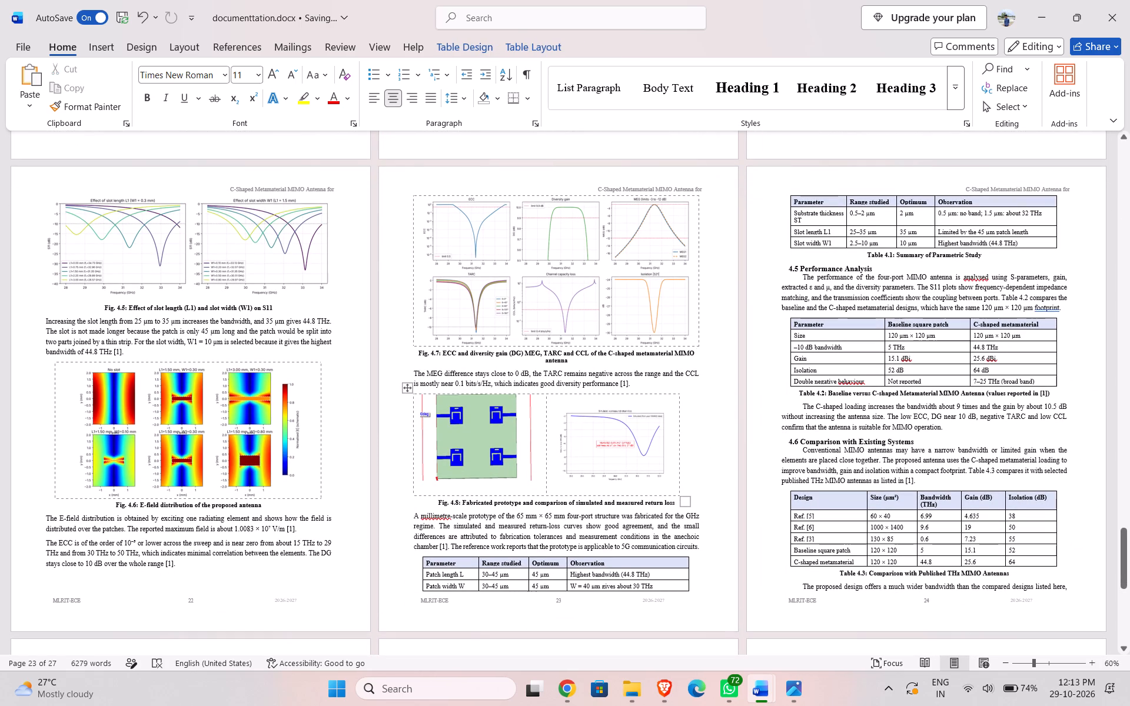
left_click(515, 455)
left_click_drag(483, 481, 483, 482)
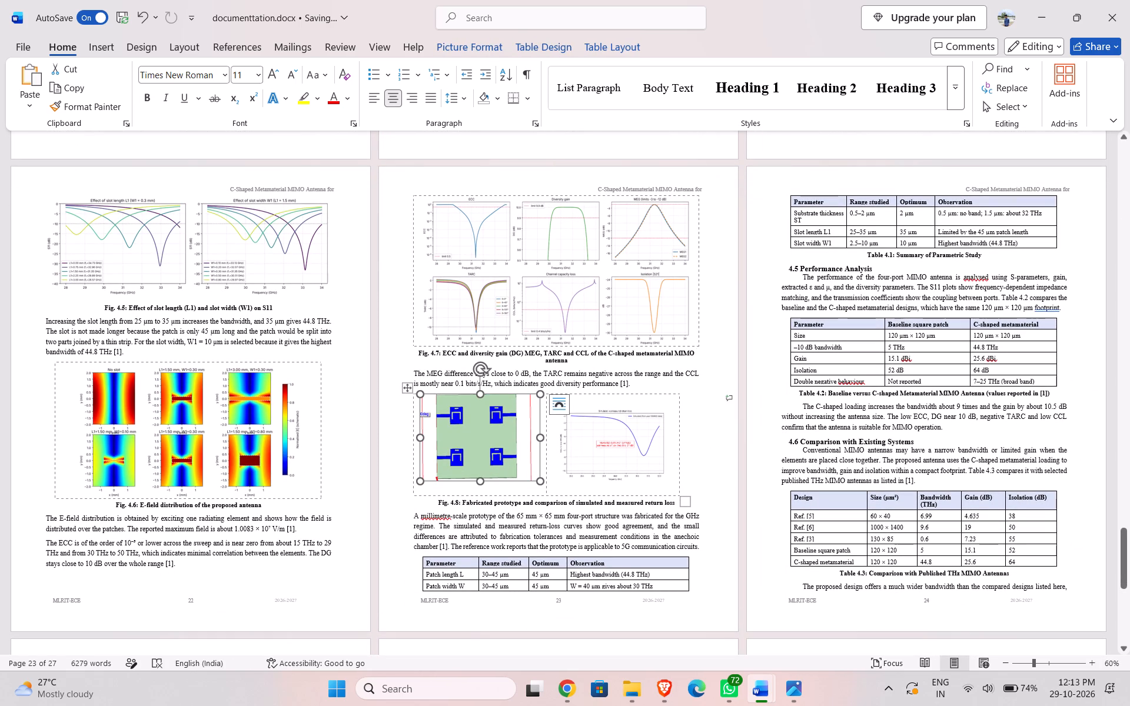
left_click_drag(483, 482, 483, 497)
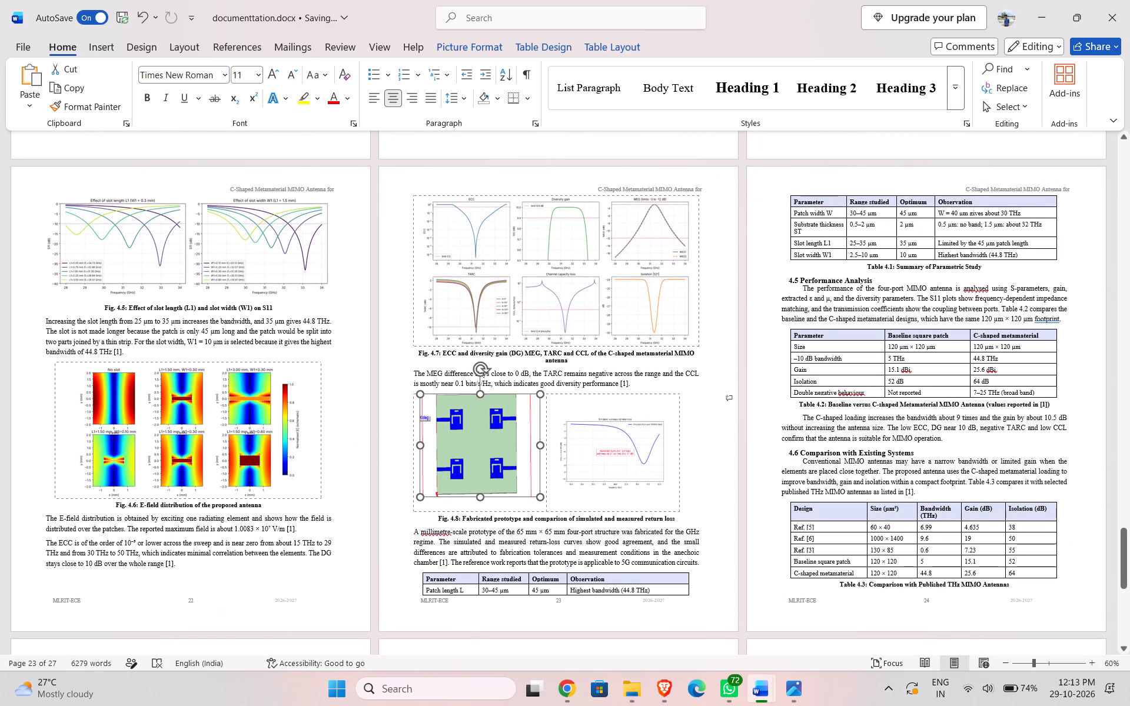
left_click_drag(483, 497, 483, 504)
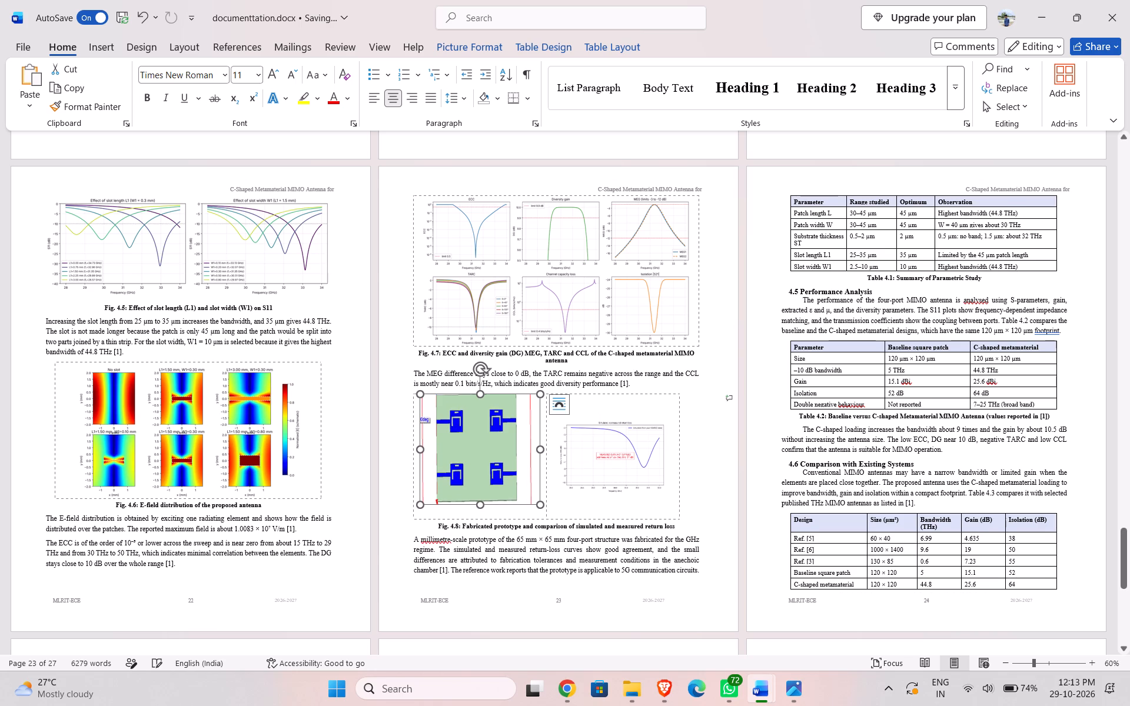
left_click(620, 453)
left_click(490, 441)
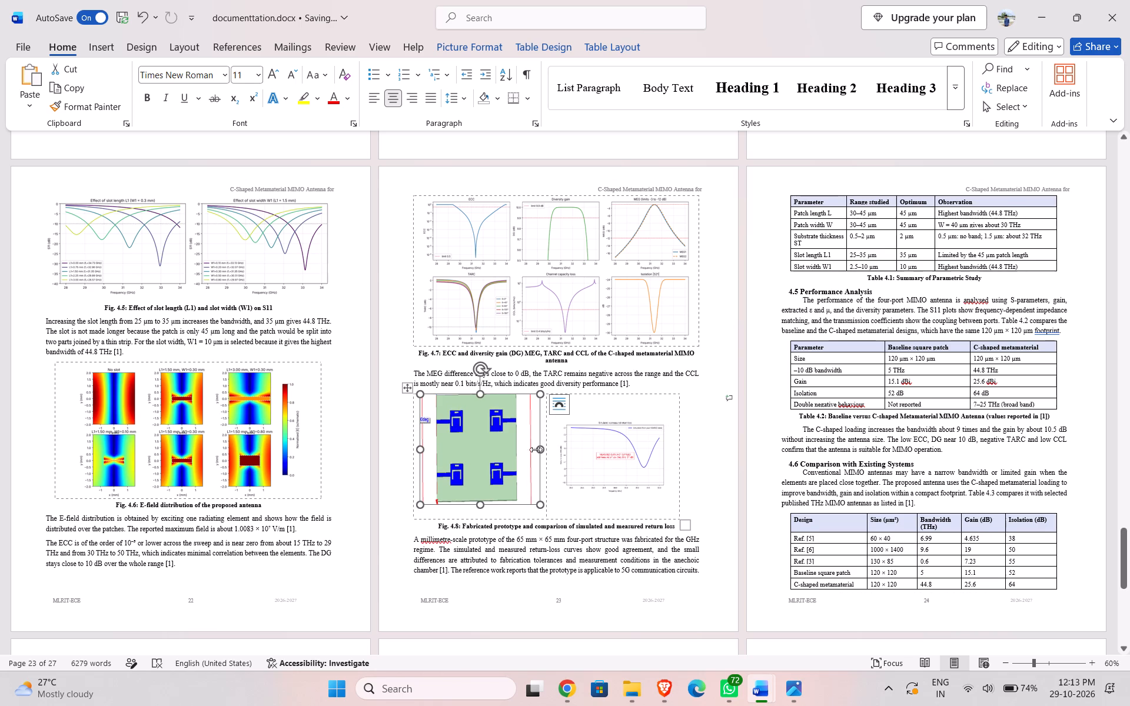
left_click_drag(544, 449, 556, 449)
left_click(612, 545)
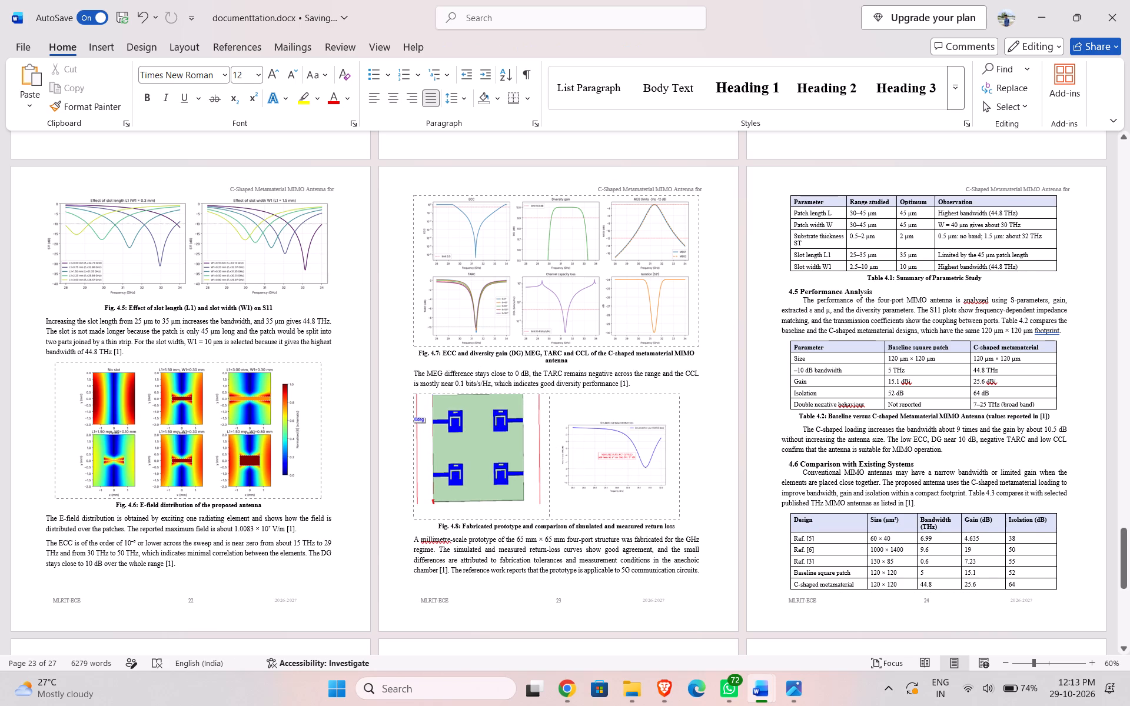
Check the layout of pages 22 to 27, including where Table 4.3 and its caption fall.
scroll(717, 504, "up", 1)
scroll(717, 504, "down", 3)
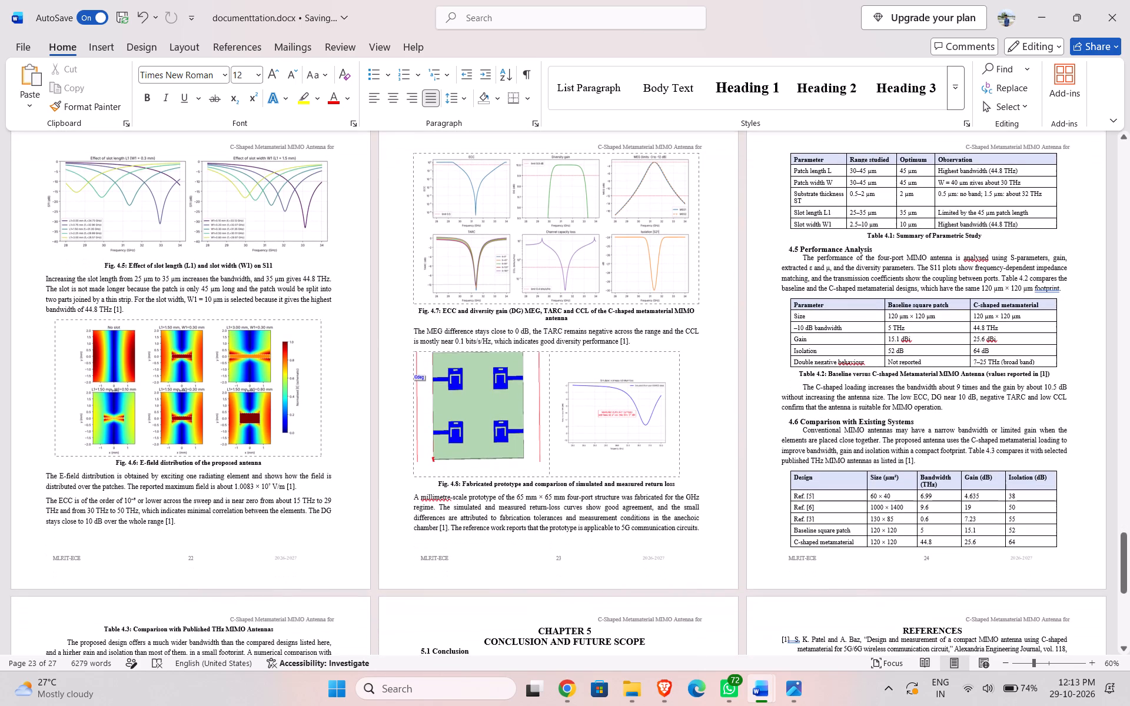
scroll(717, 504, "down", 8)
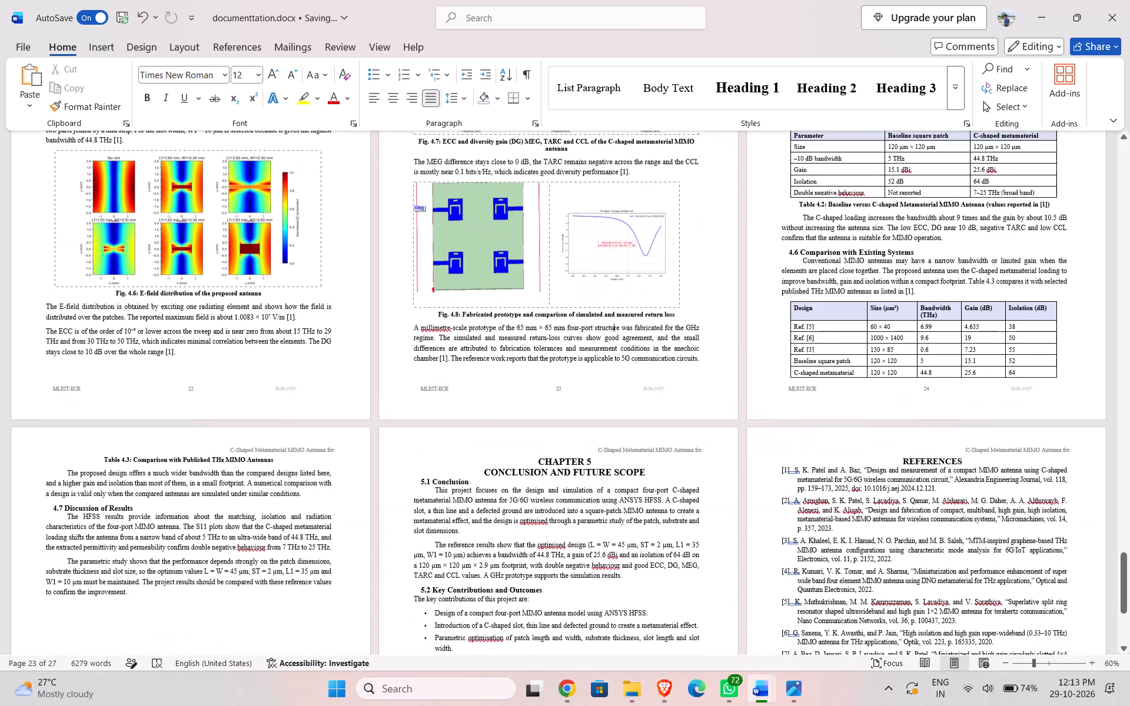
scroll(620, 417, "up", 3)
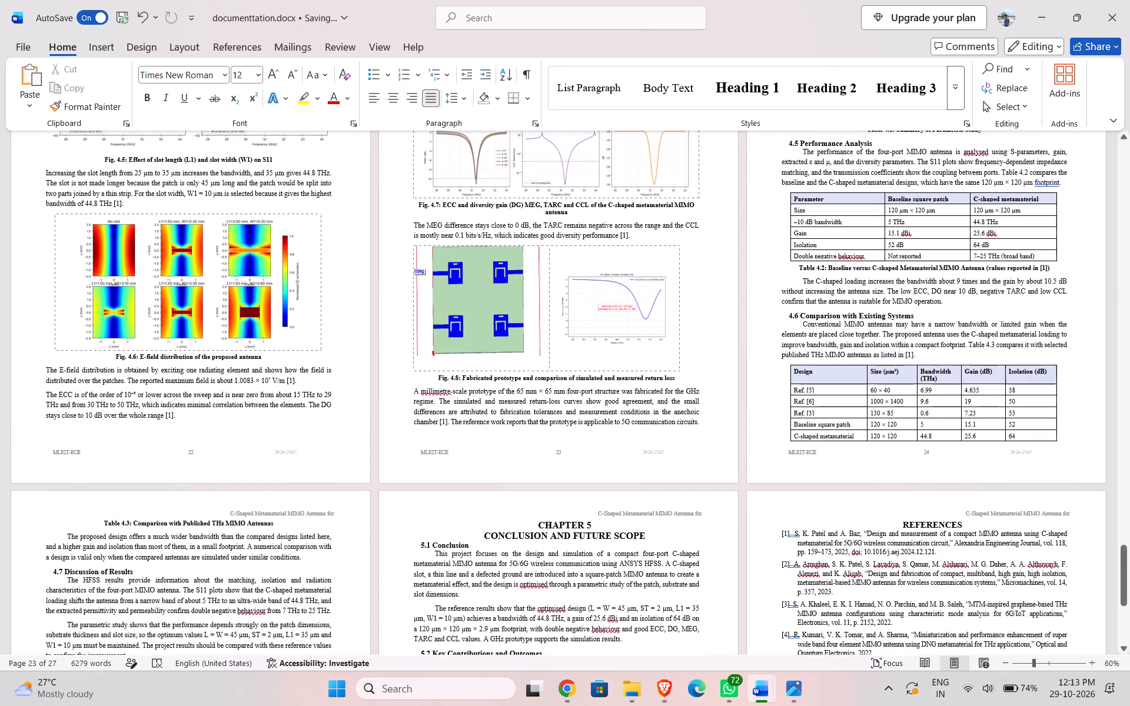
scroll(620, 416, "up", 5)
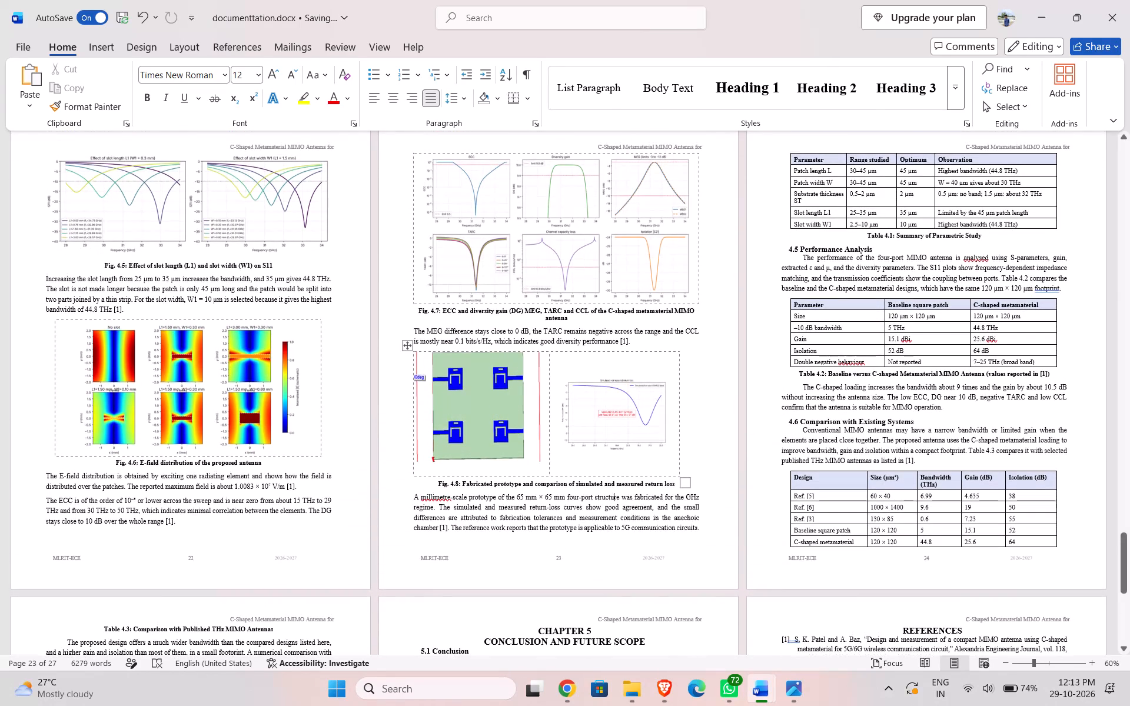
Examine Table 4.1 and Table 4.2 with their captions in and above Section 4.5 at 100% zoom.
left_click(876, 422)
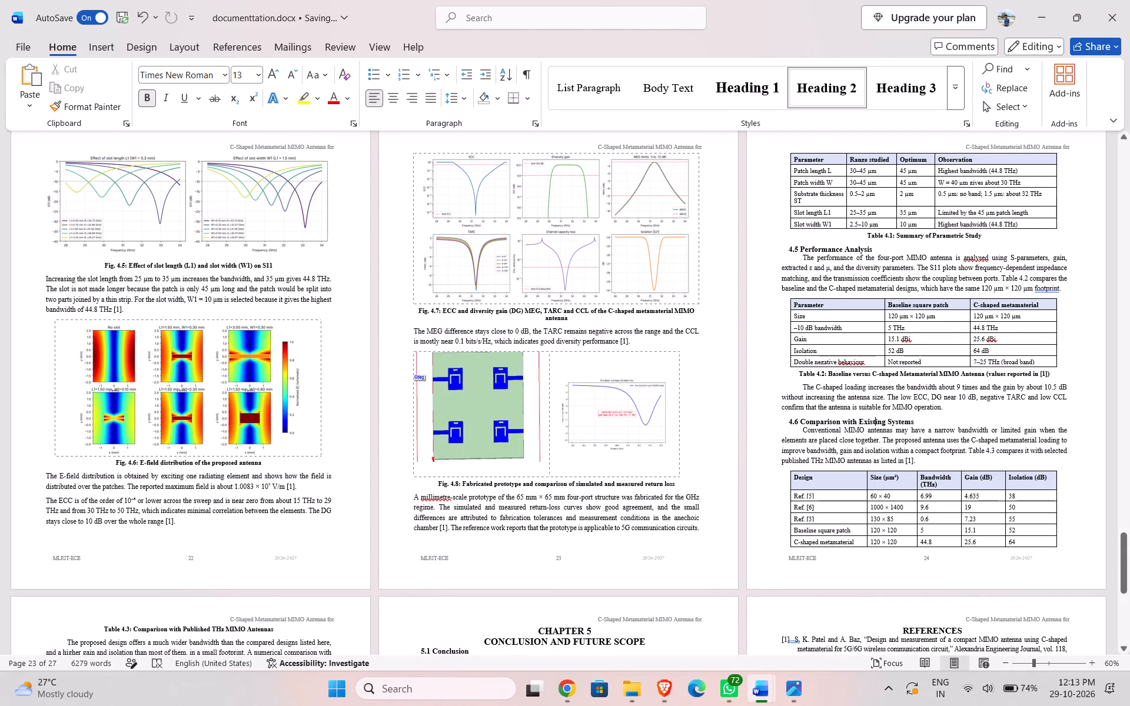
scroll(855, 377, "up", 2)
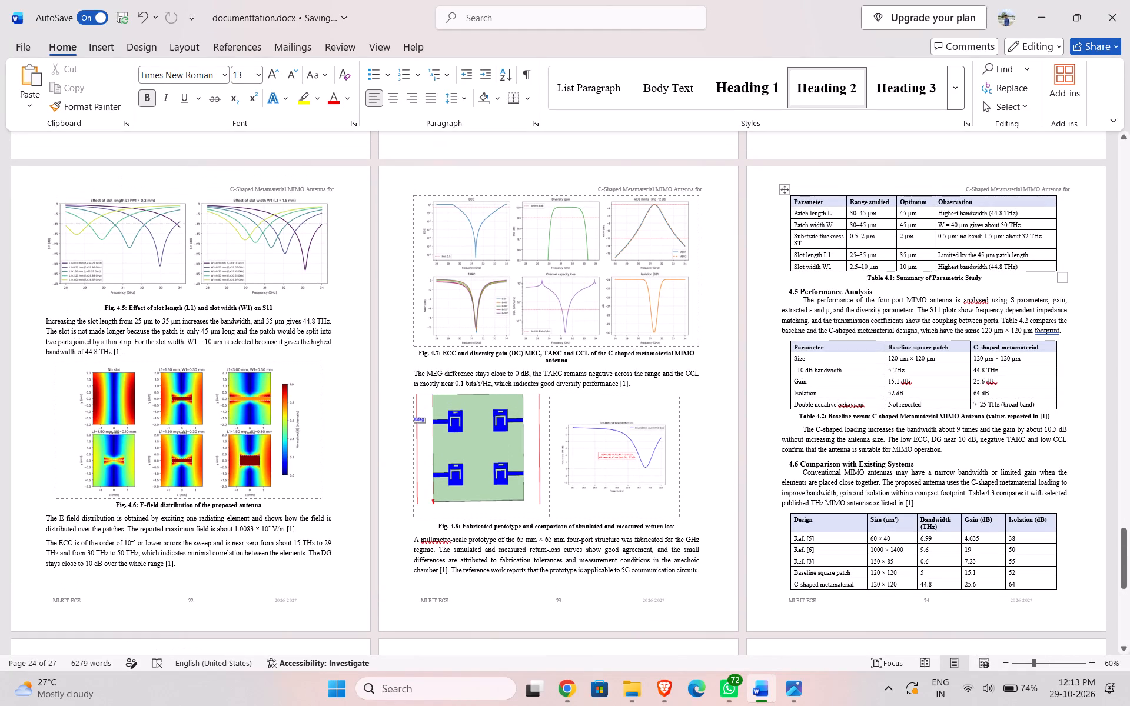
left_click(819, 284)
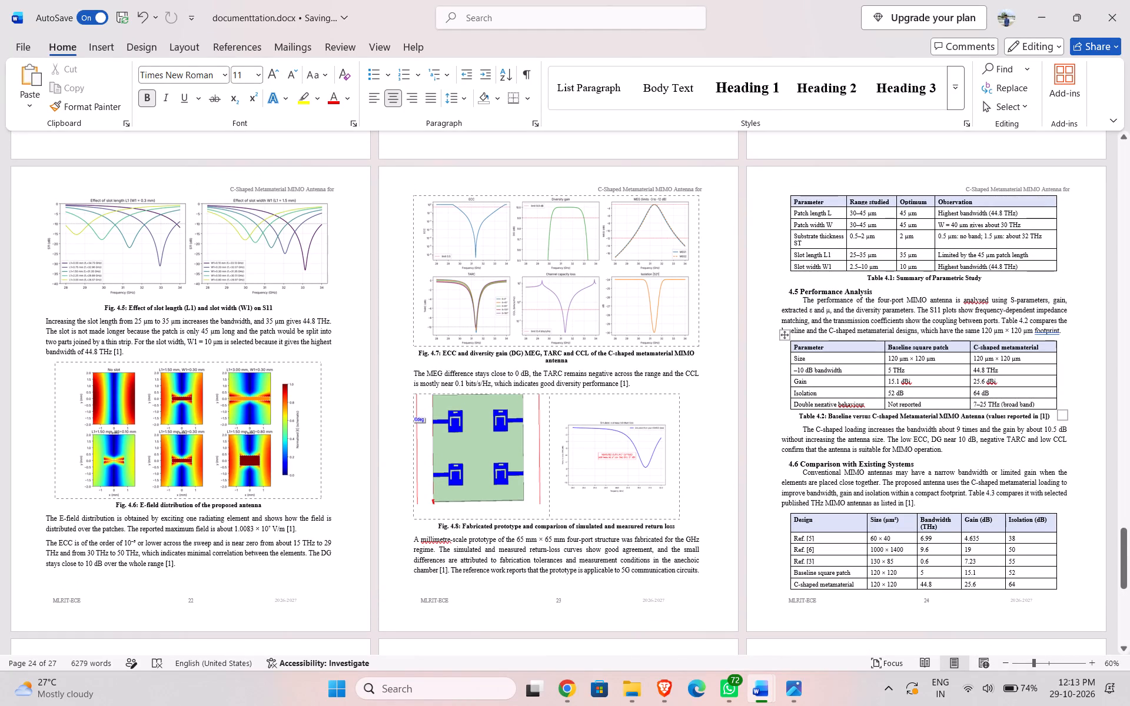
scroll(916, 423, "up", 2, "ctrl")
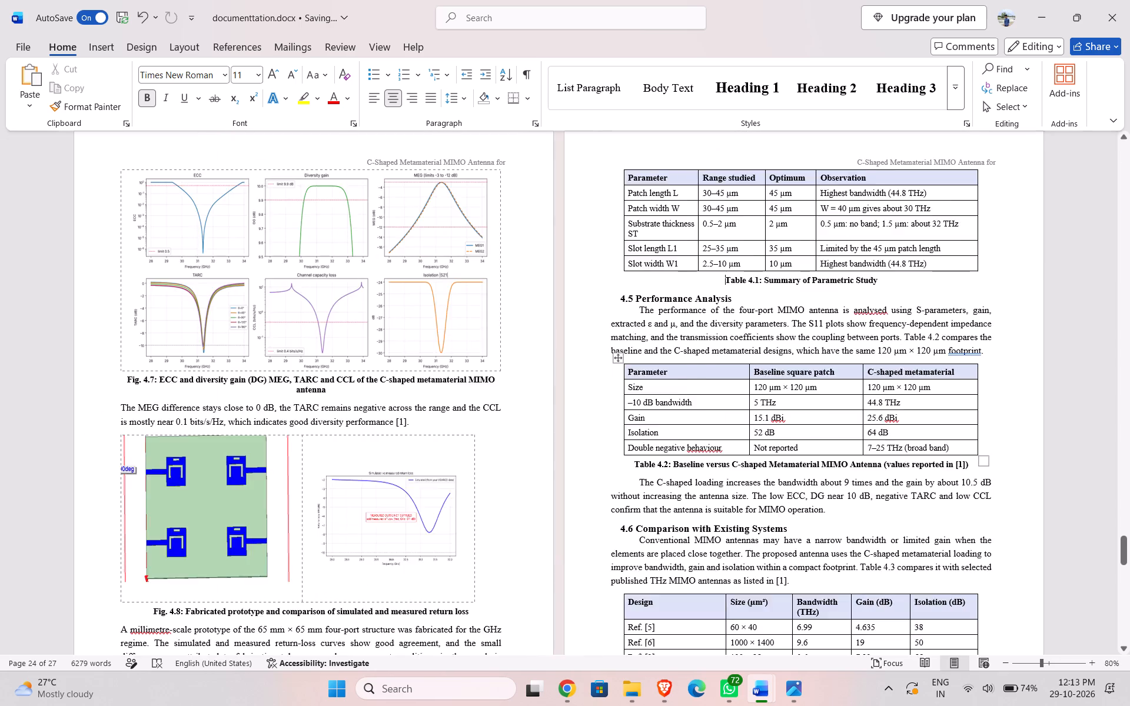
scroll(916, 423, "up", 2, "ctrl")
scroll(673, 413, "down", 2)
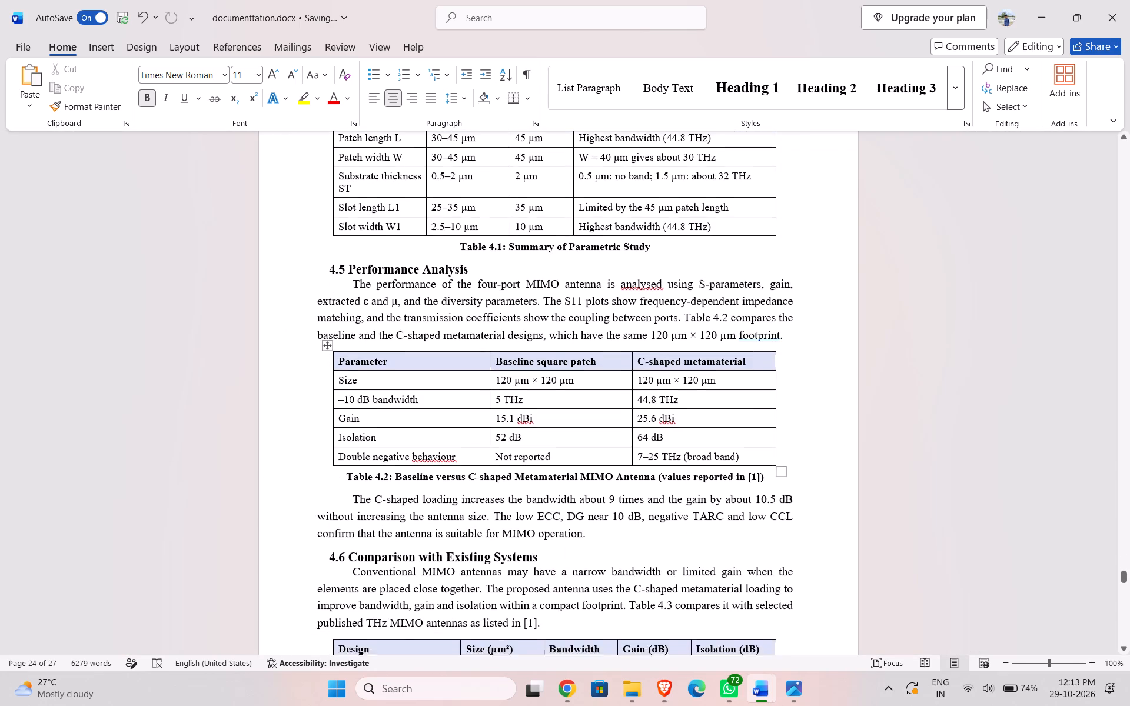
scroll(673, 413, "up", 3)
scroll(673, 413, "down", 1)
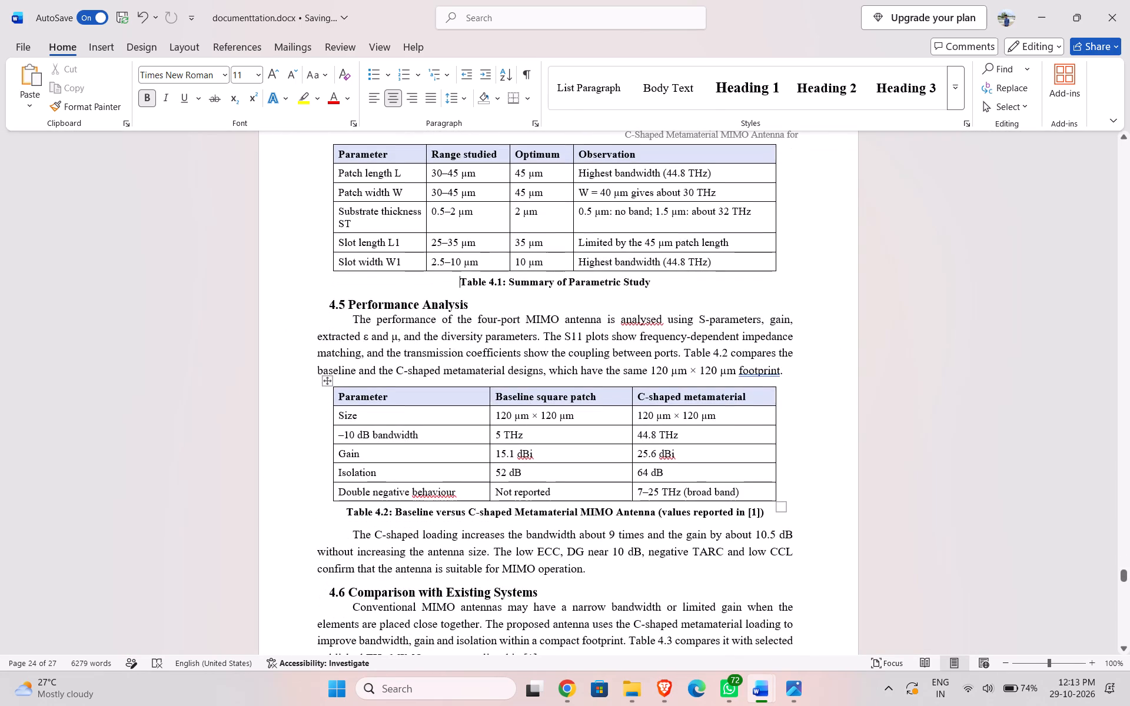
Resize Table 4.1 (Summary of Parametric Study) on page 24 so that it is slightly wider.
scroll(673, 413, "down", 1)
scroll(673, 413, "up", 4)
left_click(593, 329)
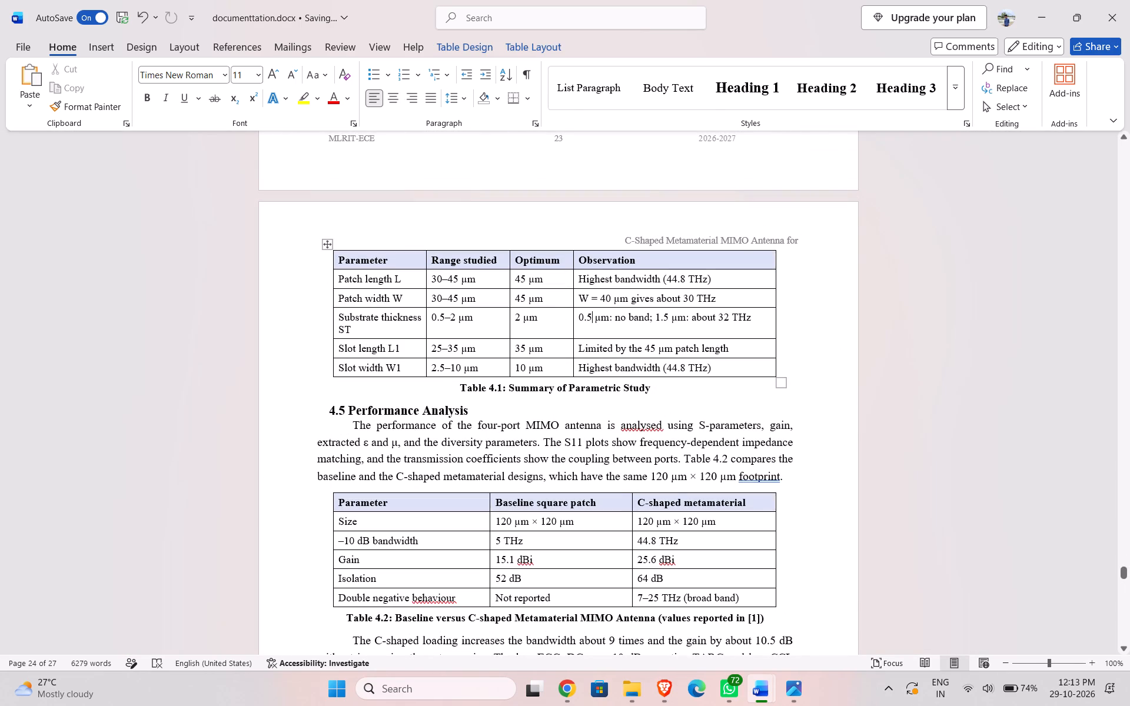
left_click_drag(783, 382, 783, 372)
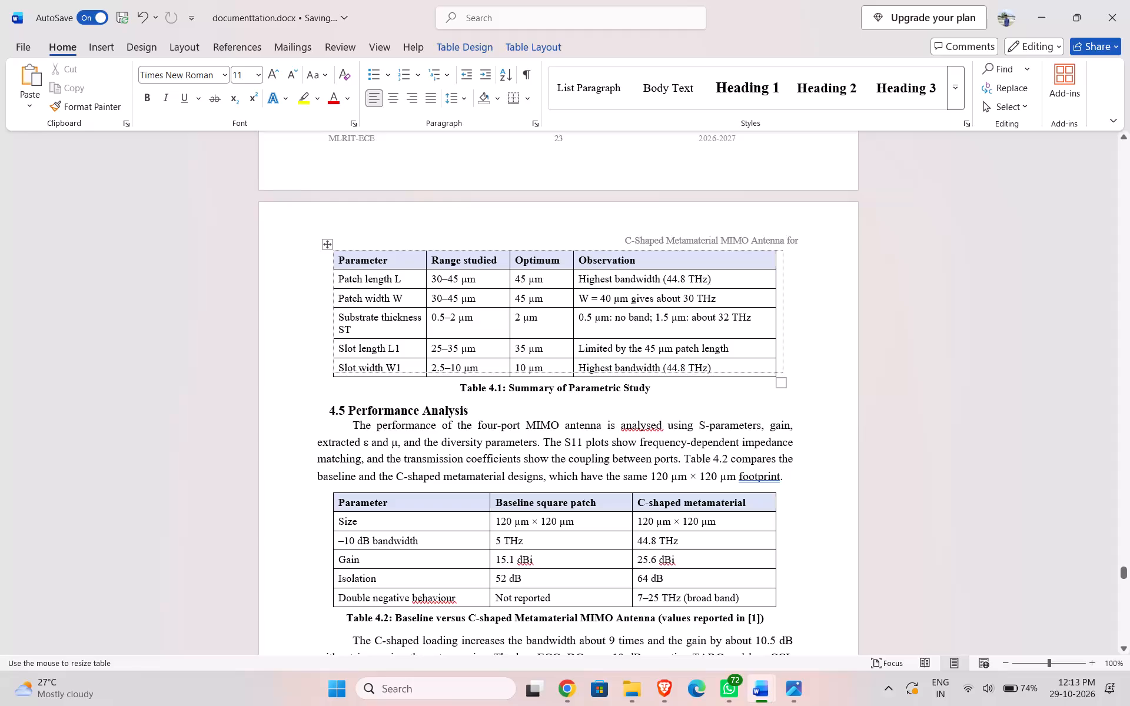
left_click_drag(783, 372, 783, 365)
left_click_drag(785, 388, 786, 388)
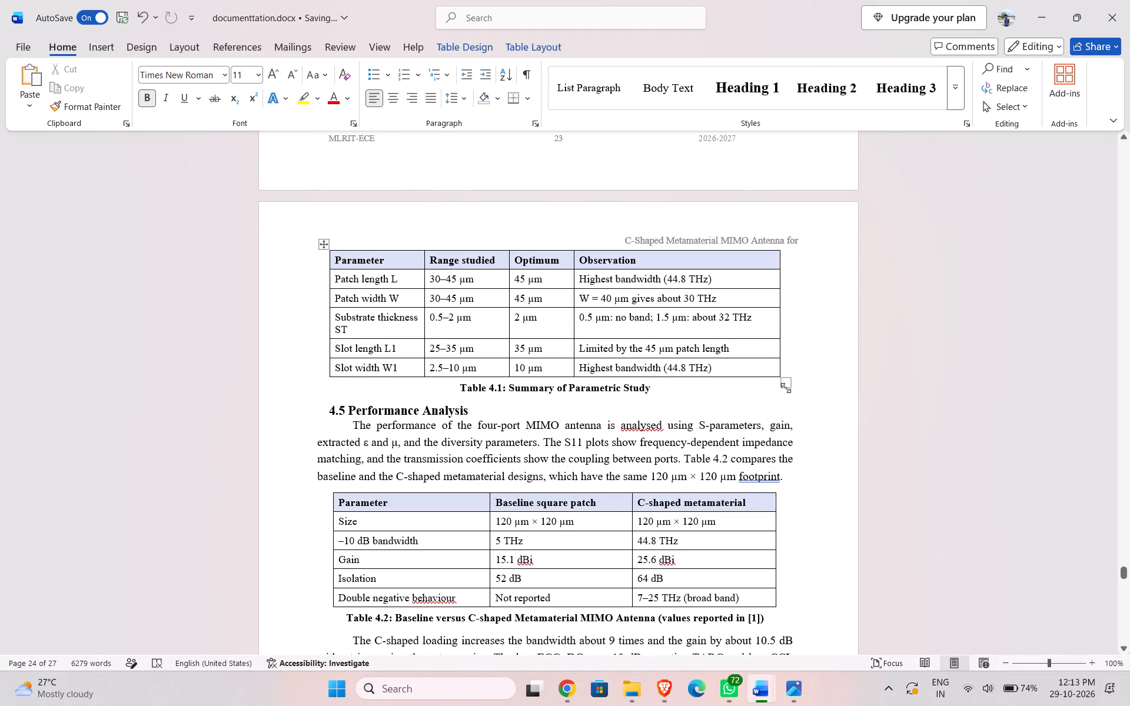
left_click_drag(786, 388, 789, 369)
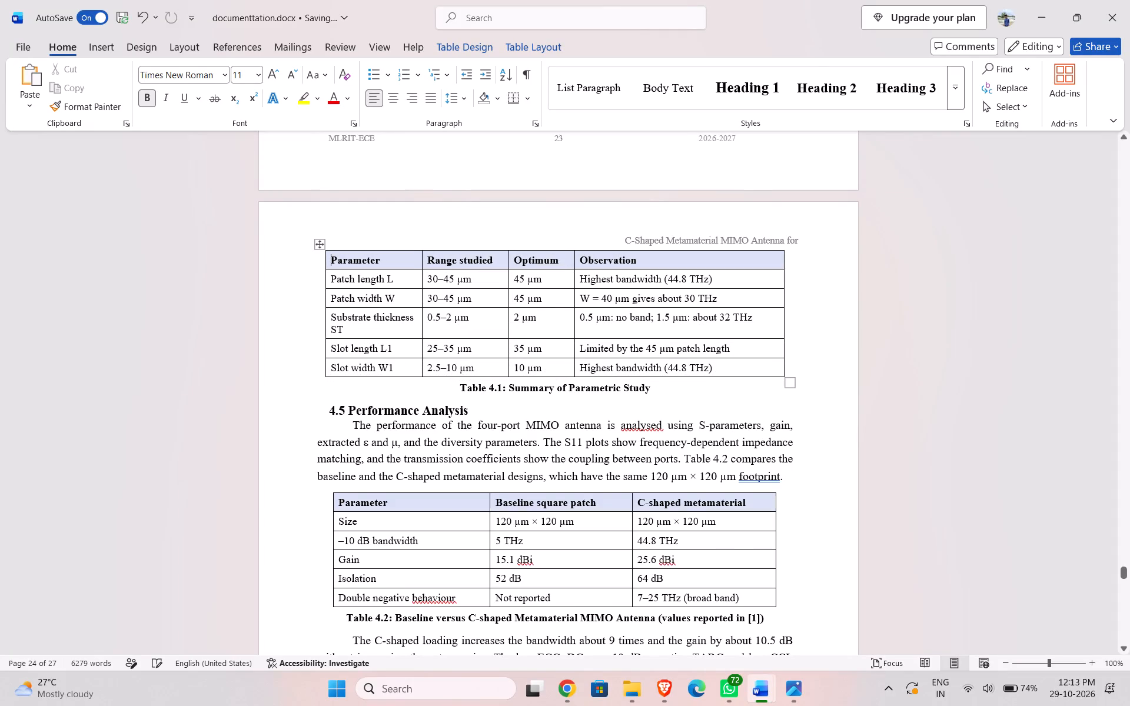
Delete the sentence about low ECC, DG, TARC and CCL at the end of Section 4.5 so Table 4.3's caption fits on page 24.
scroll(782, 432, "down", 11)
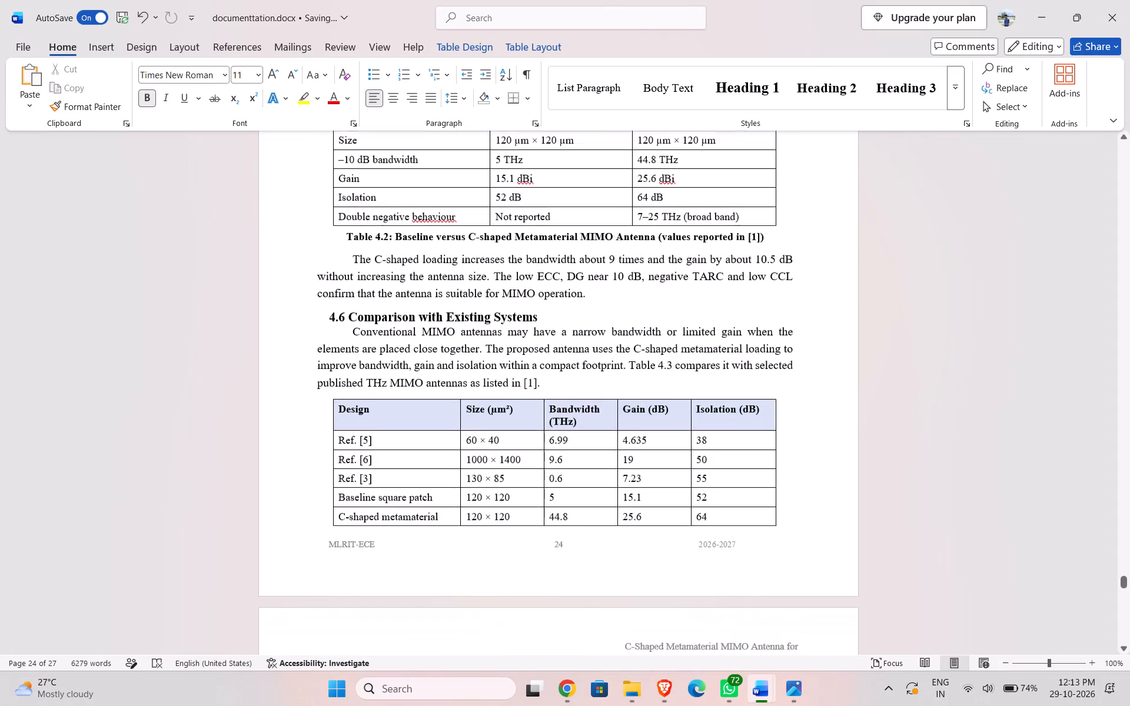
scroll(750, 445, "down", 6)
scroll(750, 445, "up", 1)
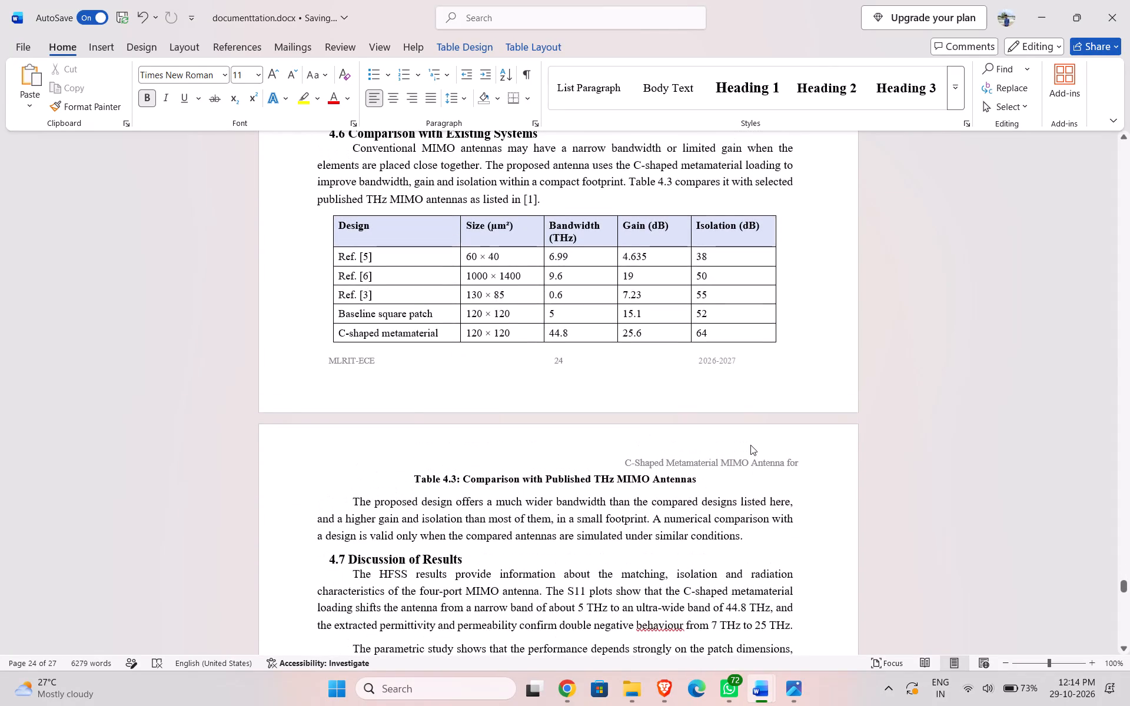
scroll(750, 445, "up", 5)
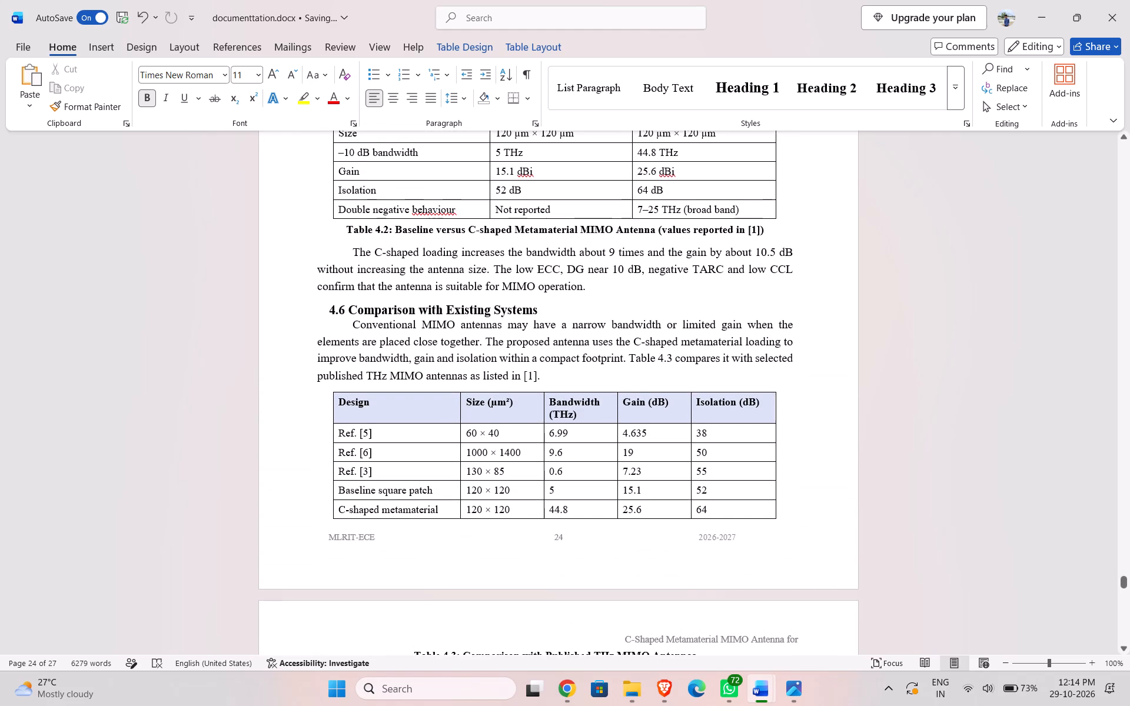
scroll(450, 393, "up", 3)
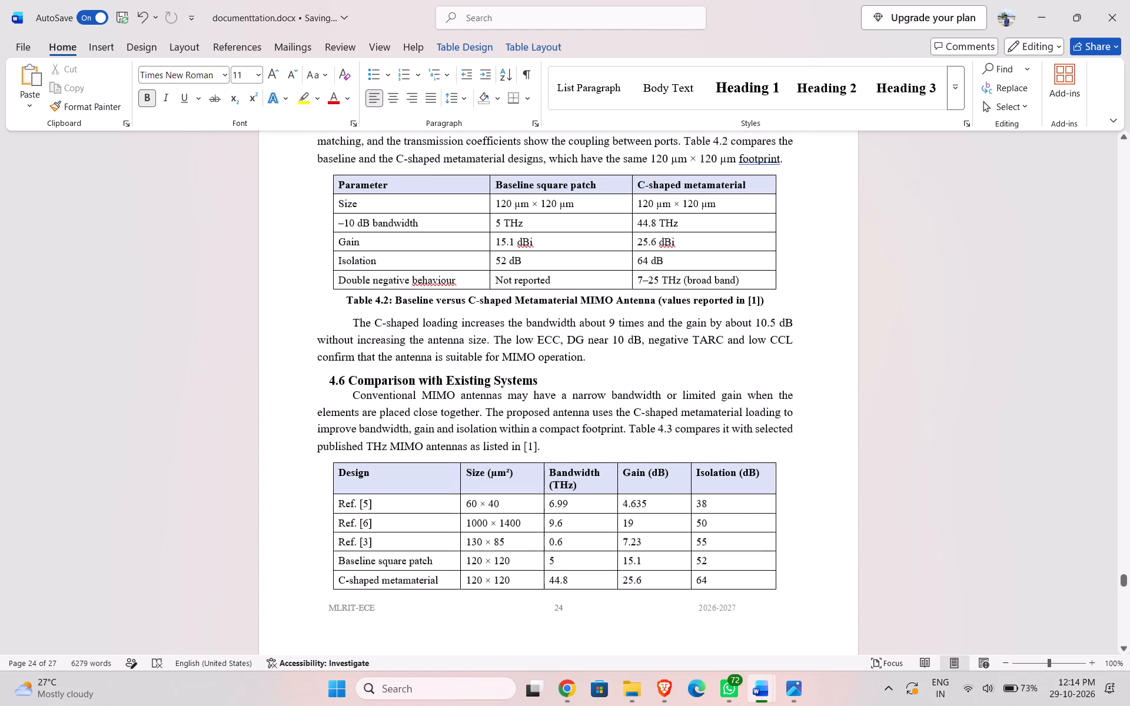
scroll(448, 397, "up", 5)
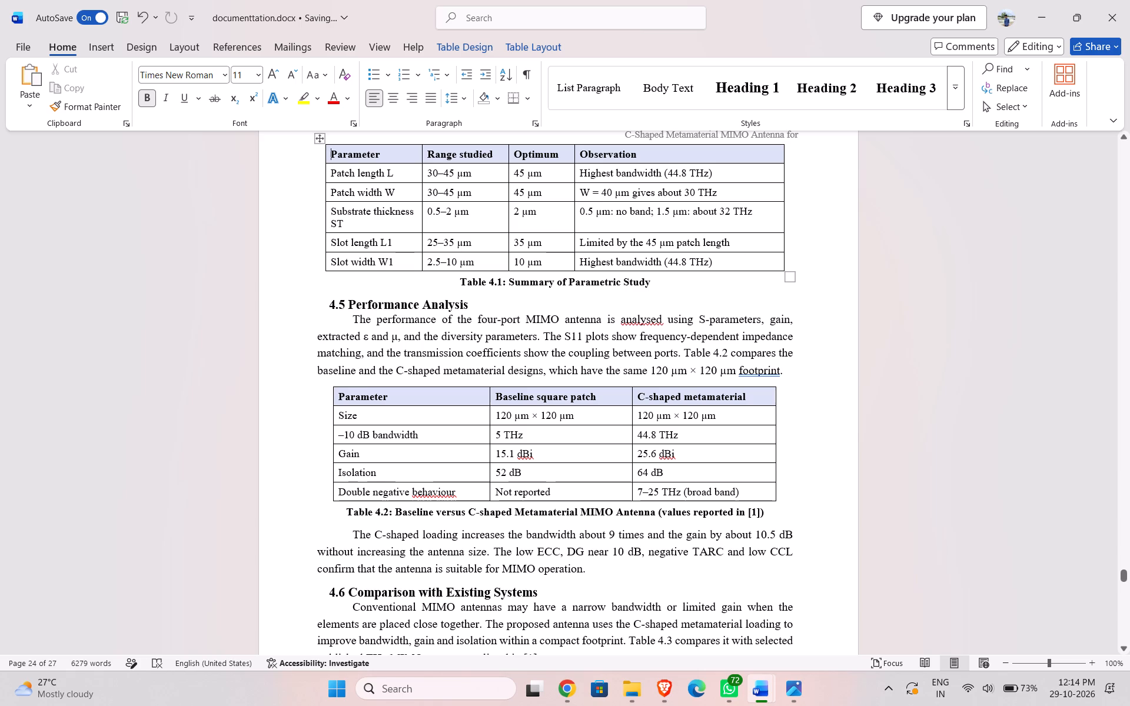
left_click_drag(591, 569, 526, 568)
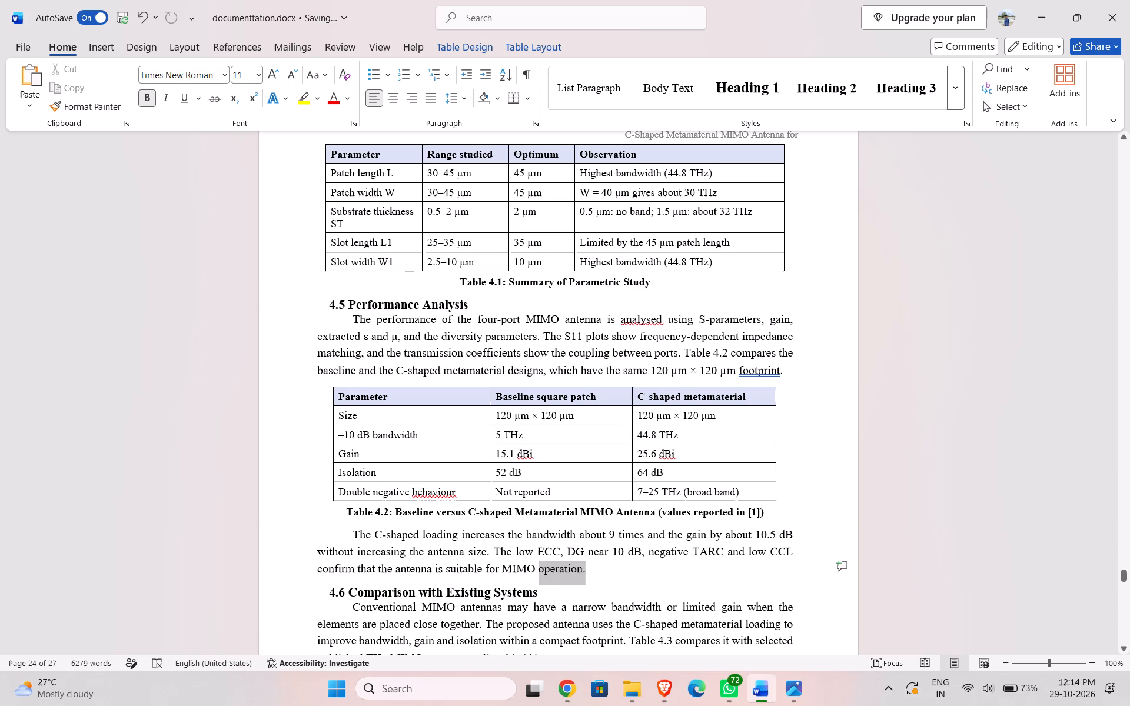
left_click_drag(526, 568, 492, 552)
key("BackSpace")
Check the layout of pages 23 to 26, including Table 4.3's caption, Section 4.7 and the start of Chapter 5.
scroll(534, 558, "down", 9)
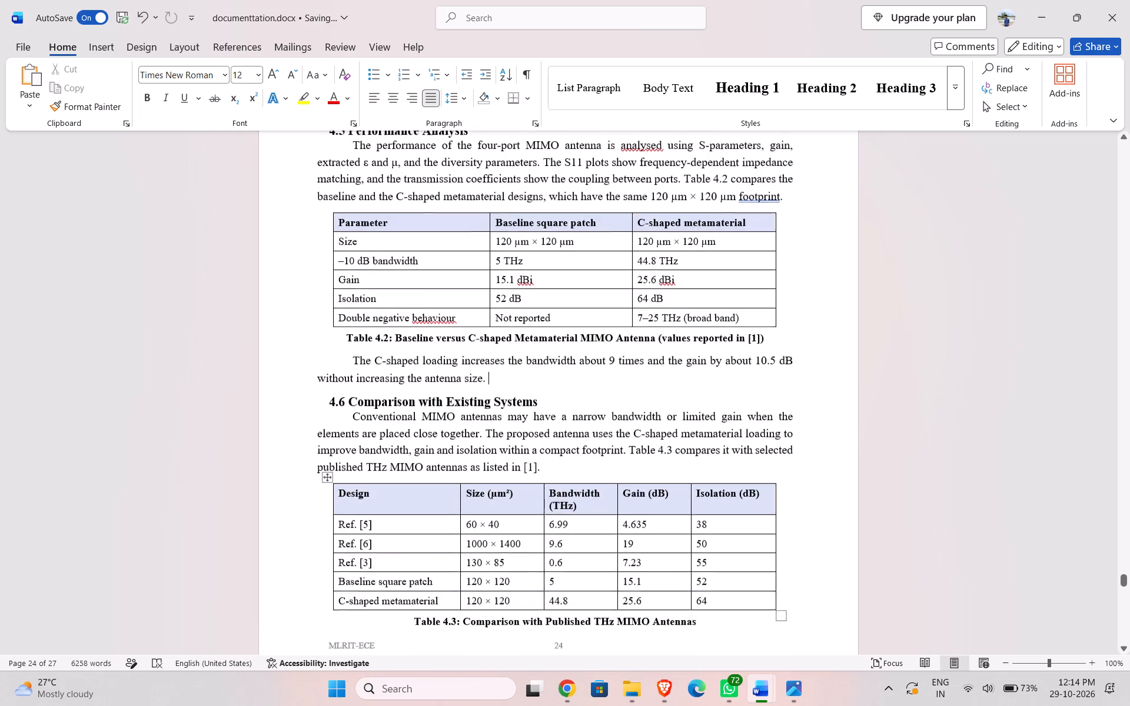
scroll(534, 558, "down", 2)
scroll(534, 558, "down", 1, "ctrl")
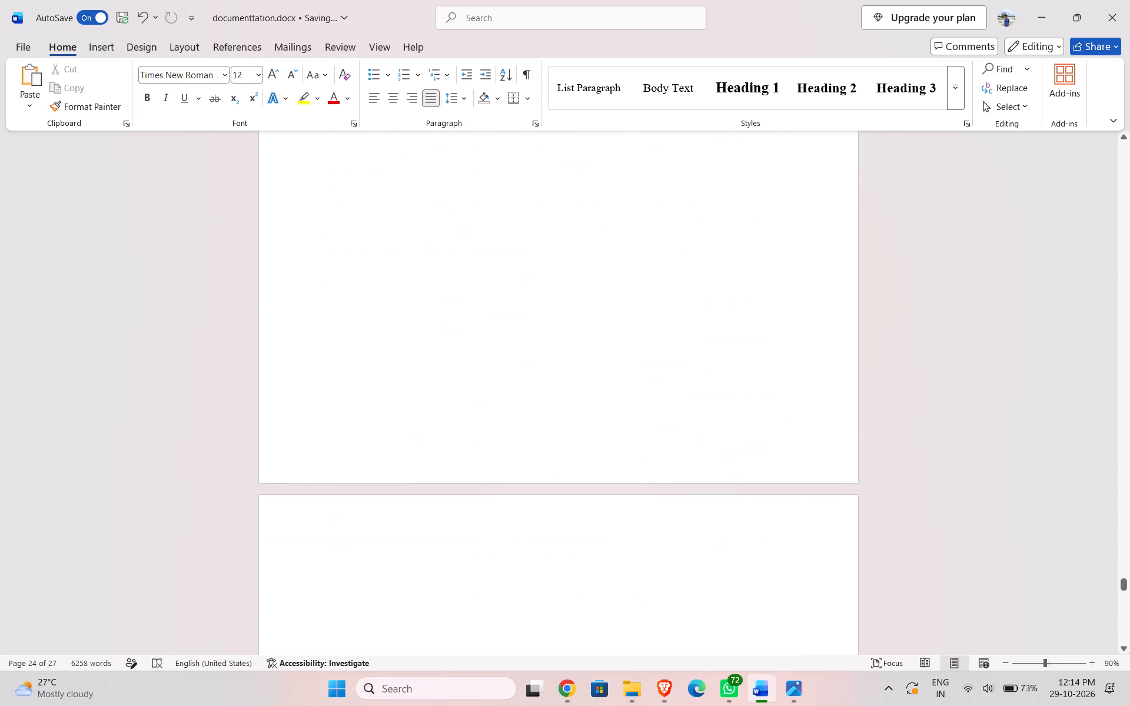
scroll(534, 558, "down", 2, "ctrl")
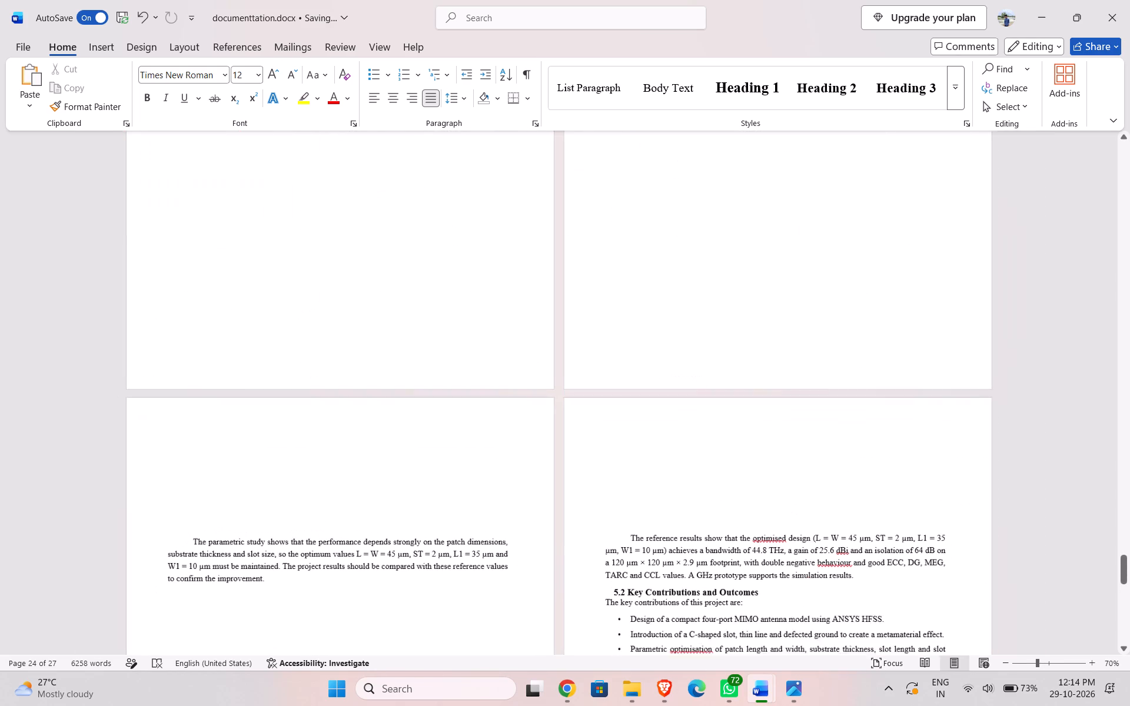
scroll(534, 558, "up", 5)
scroll(534, 558, "down", 4)
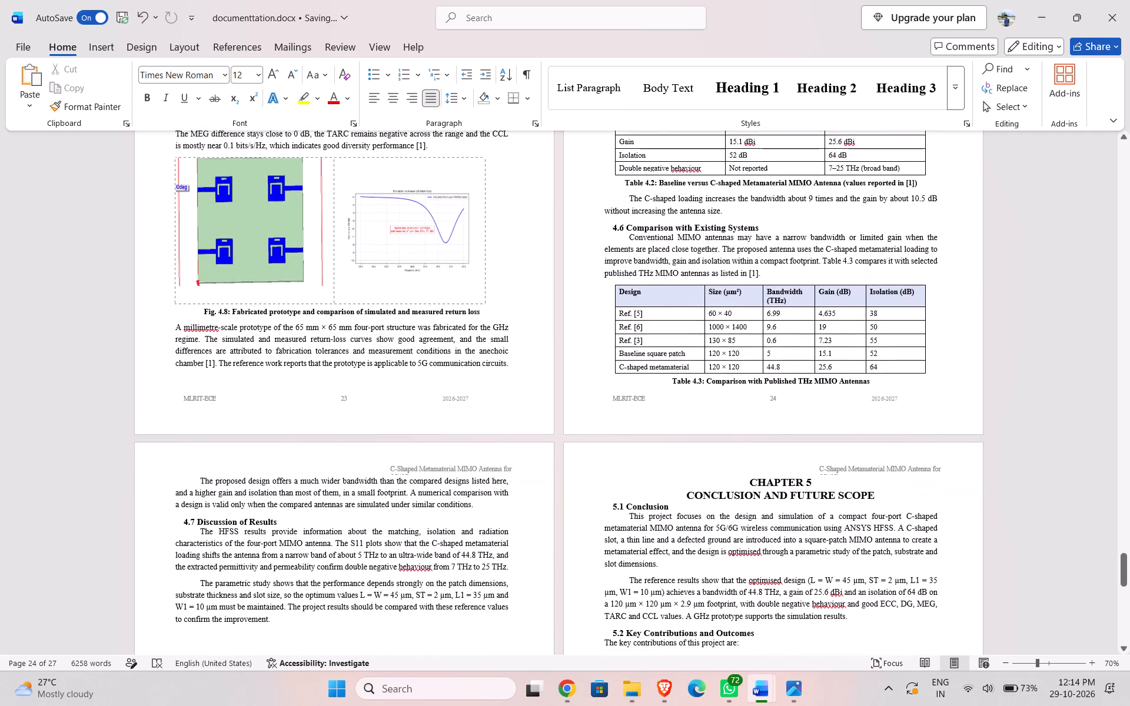
scroll(967, 508, "up", 3)
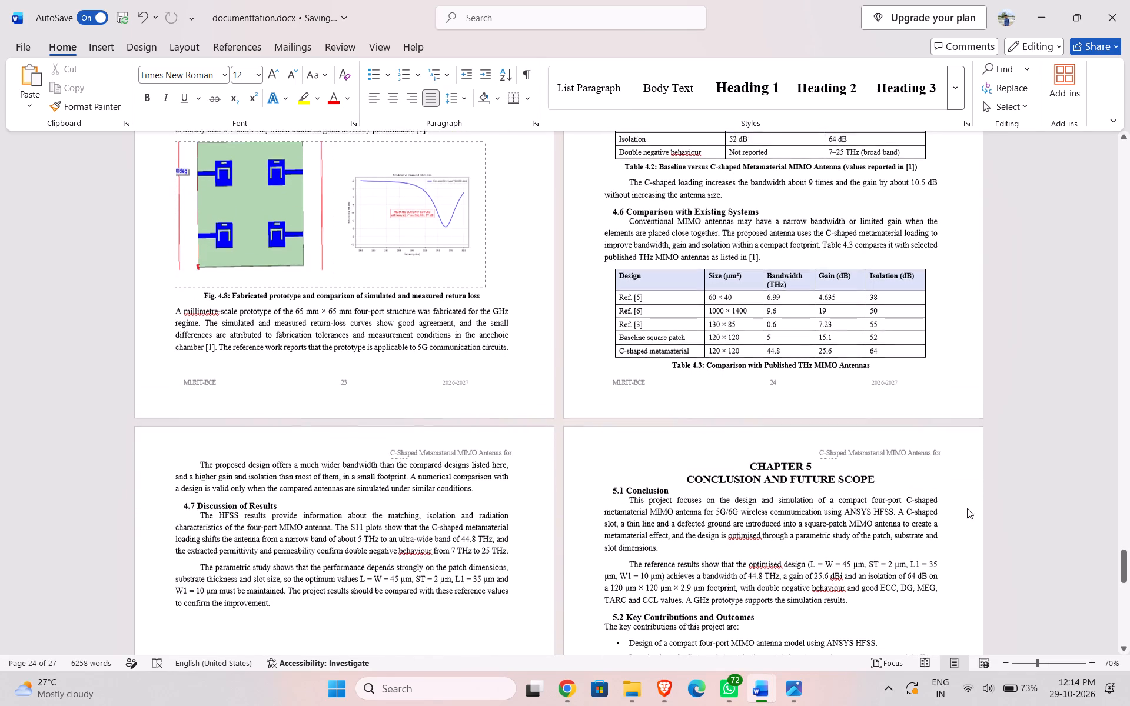
scroll(967, 508, "up", 2)
Set the page numbers of Table 4.2 and Table 4.1 in the List of Tables to 24.
left_click_drag(1122, 557, 1084, 377)
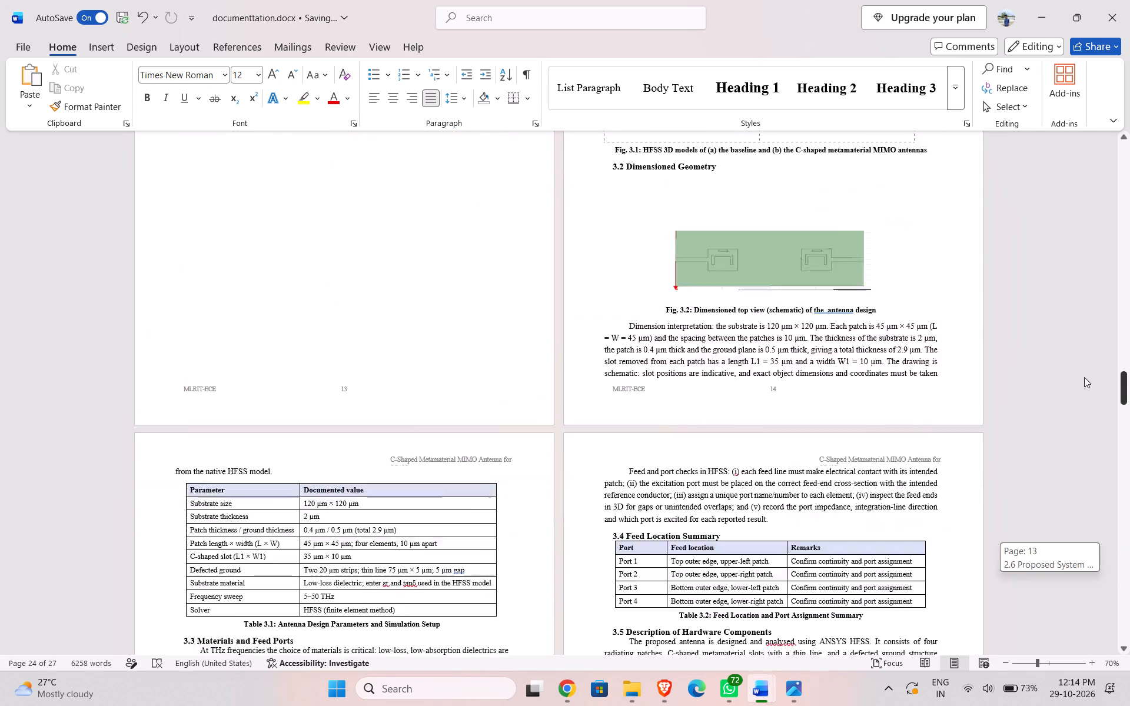
left_click_drag(1084, 377, 1075, 264)
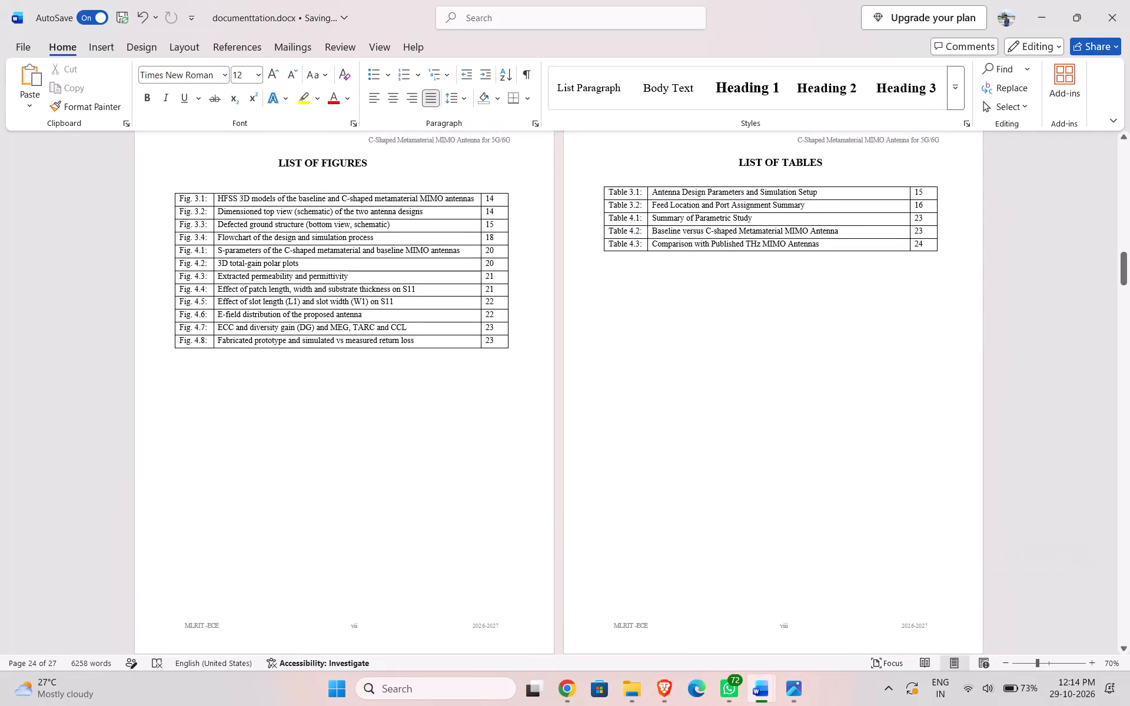
left_click(927, 231)
key("BackSpace")
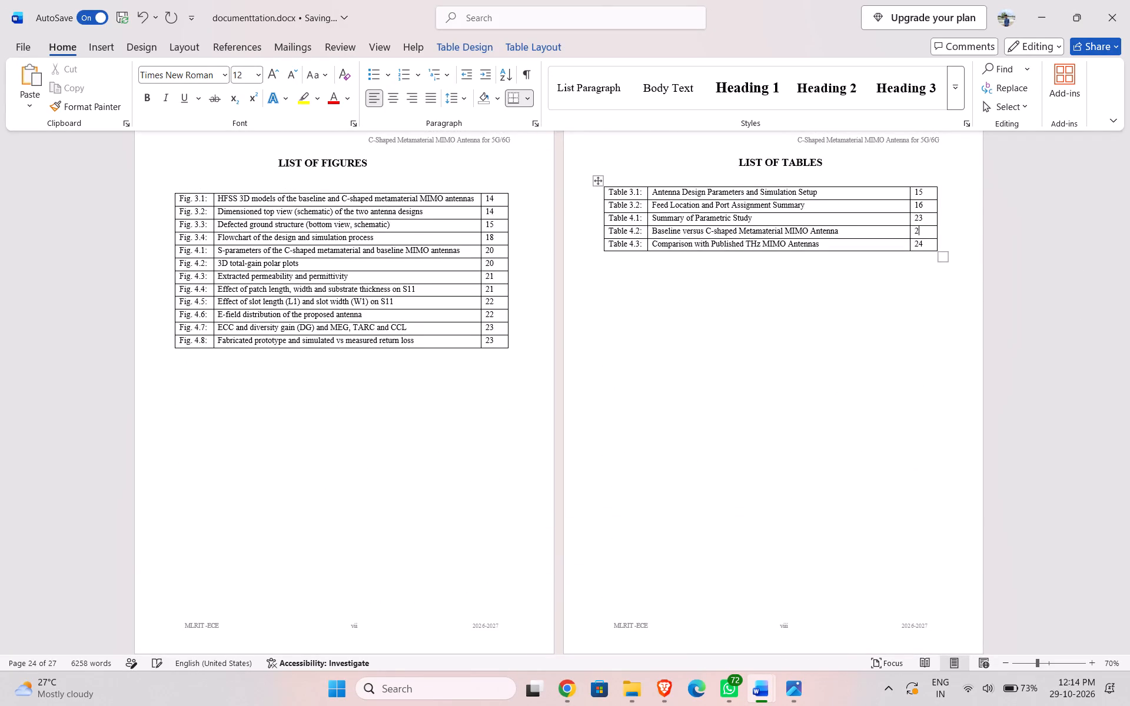
key("4")
key("Up")
key("BackSpace")
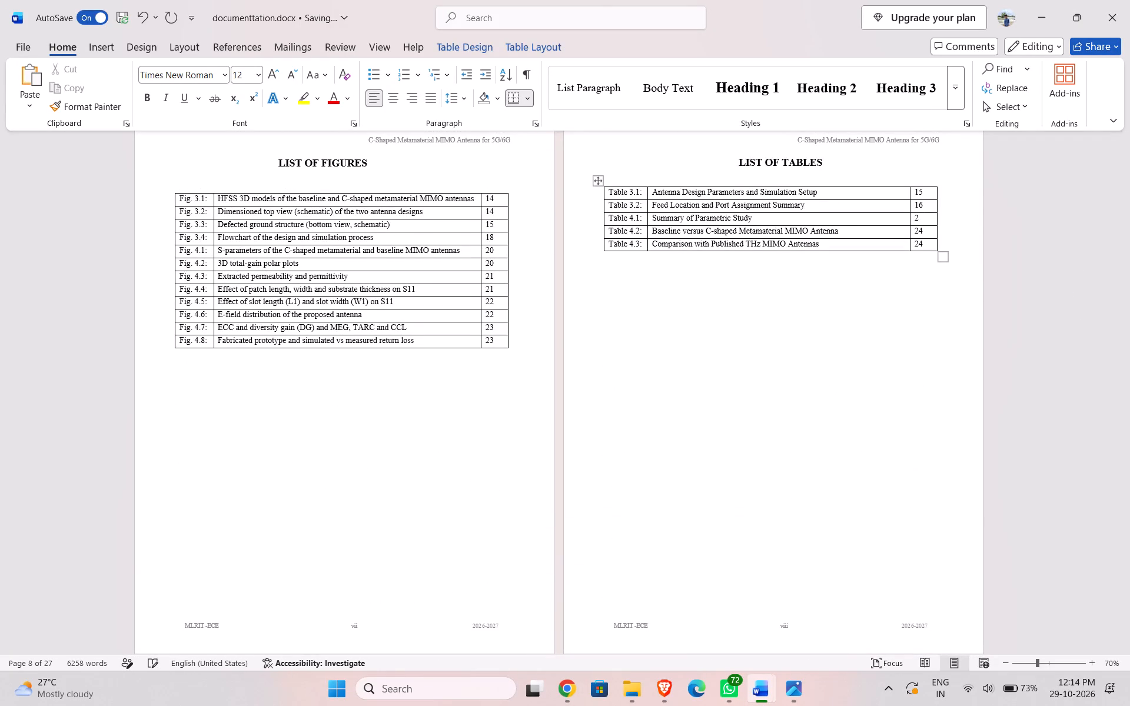
key("4")
Examine the page numbers in the table of contents, focusing on the Chapter 1 Introduction entry.
scroll(927, 231, "up", 3)
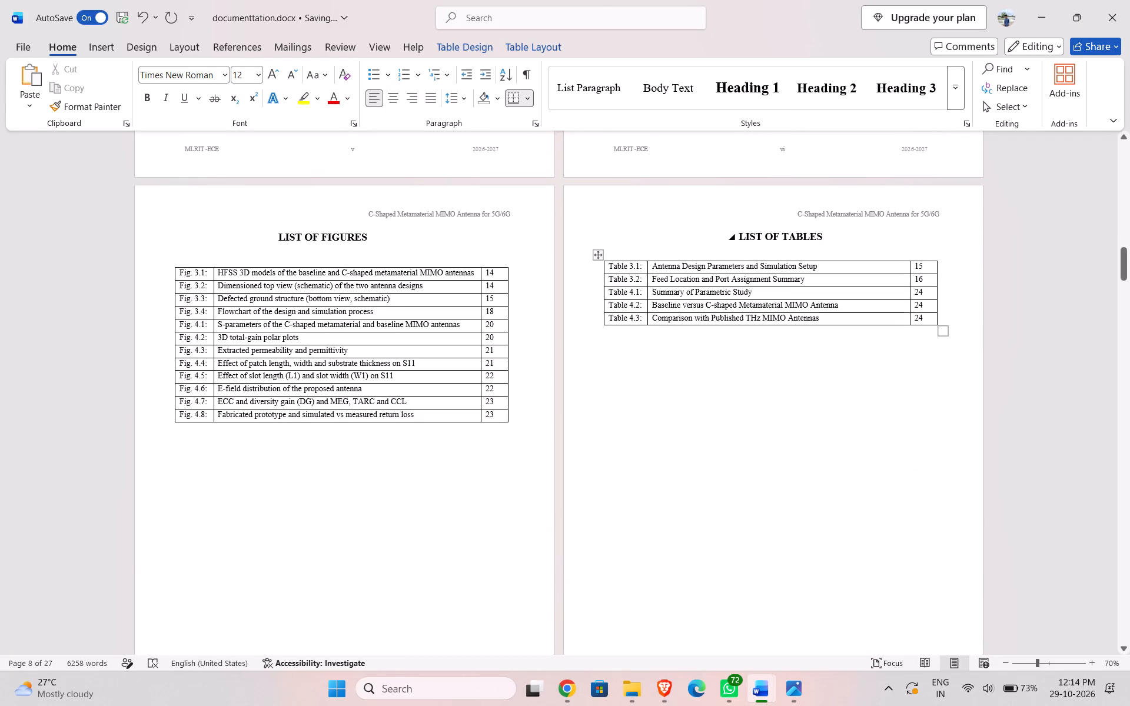
left_click_drag(1126, 262, 1115, 214)
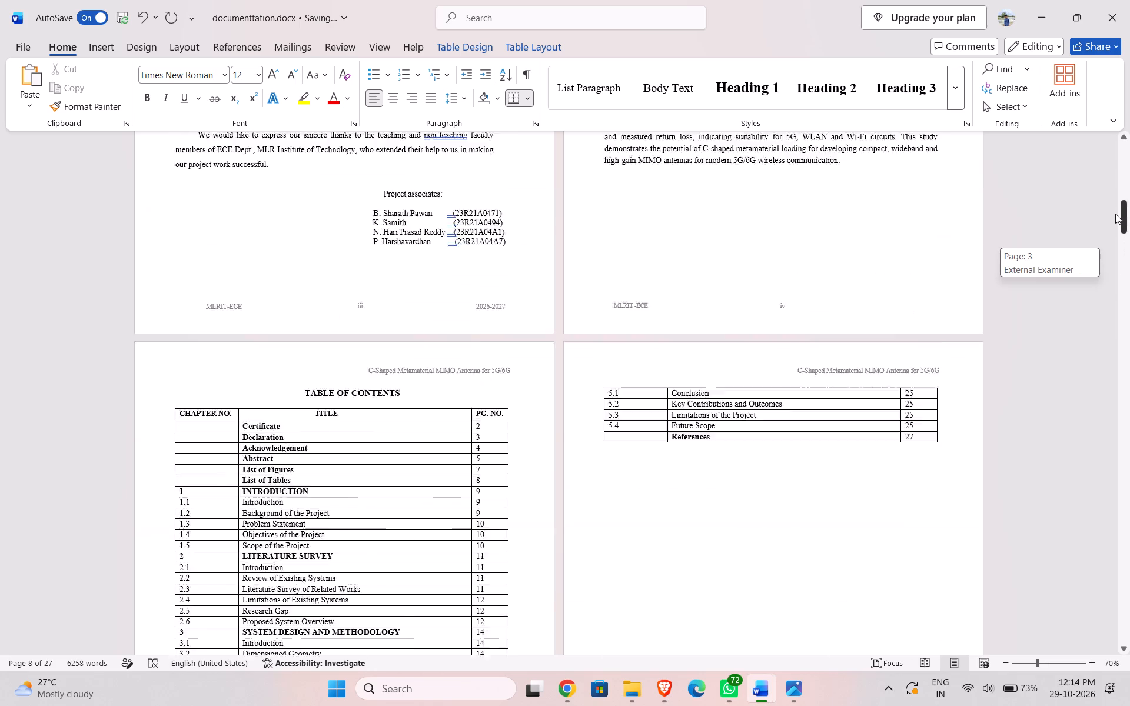
left_click_drag(1115, 214, 1120, 231)
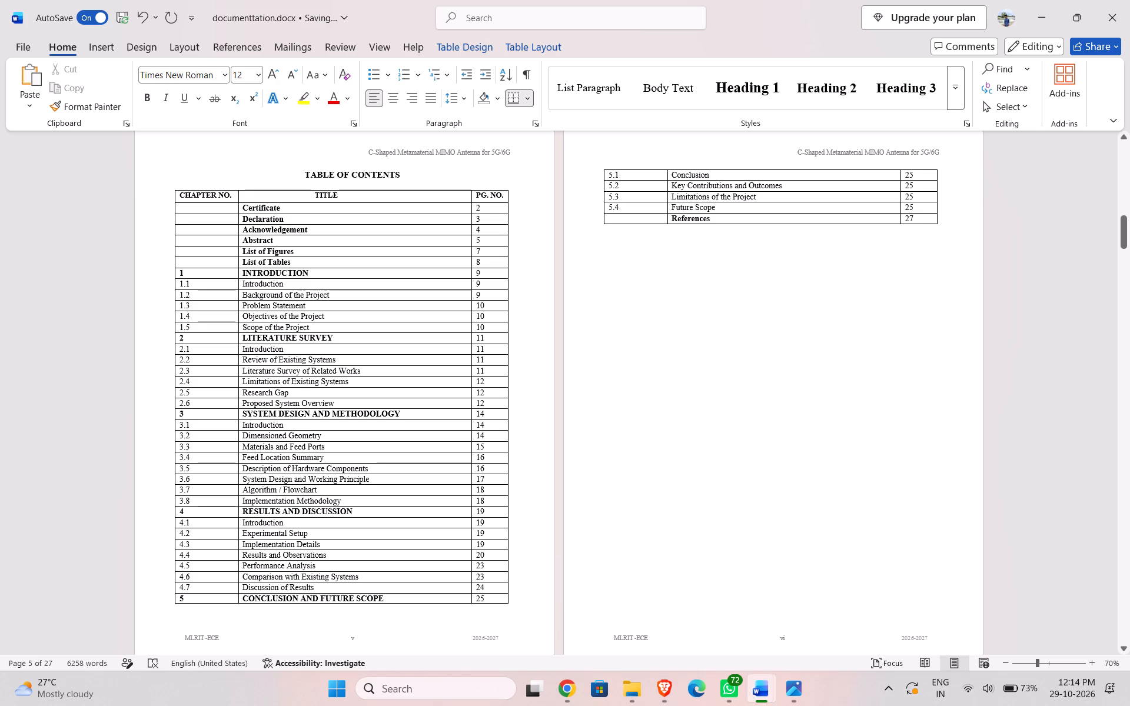
scroll(726, 305, "up", 1, "ctrl")
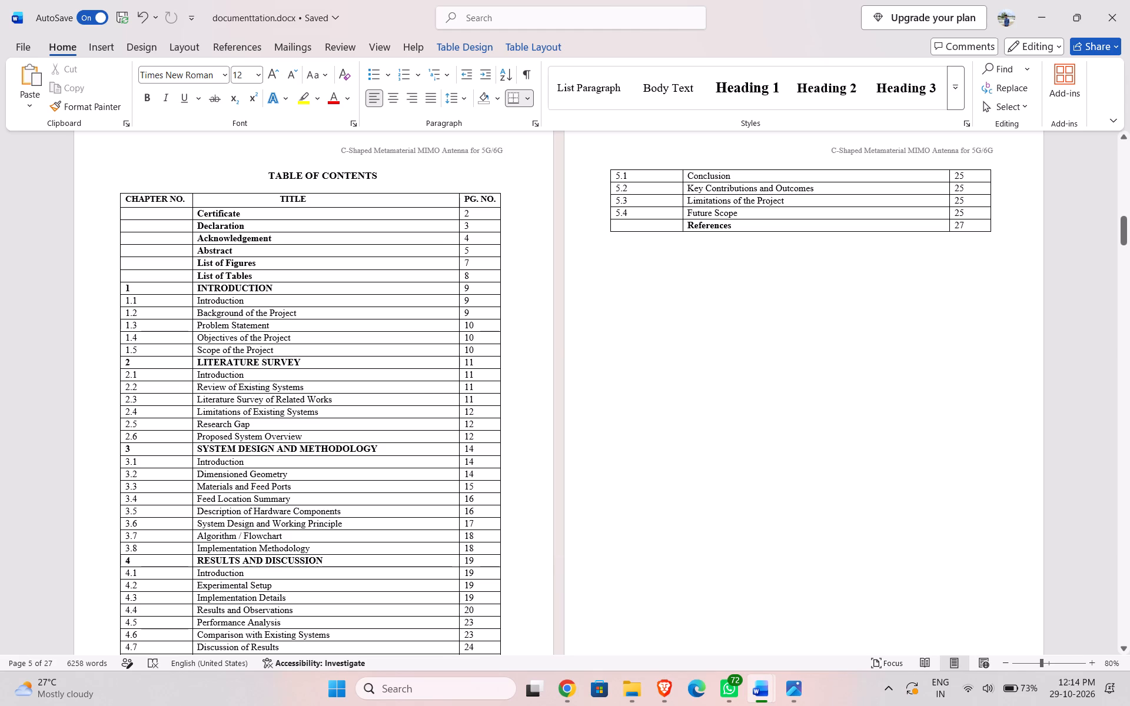
left_click(466, 288)
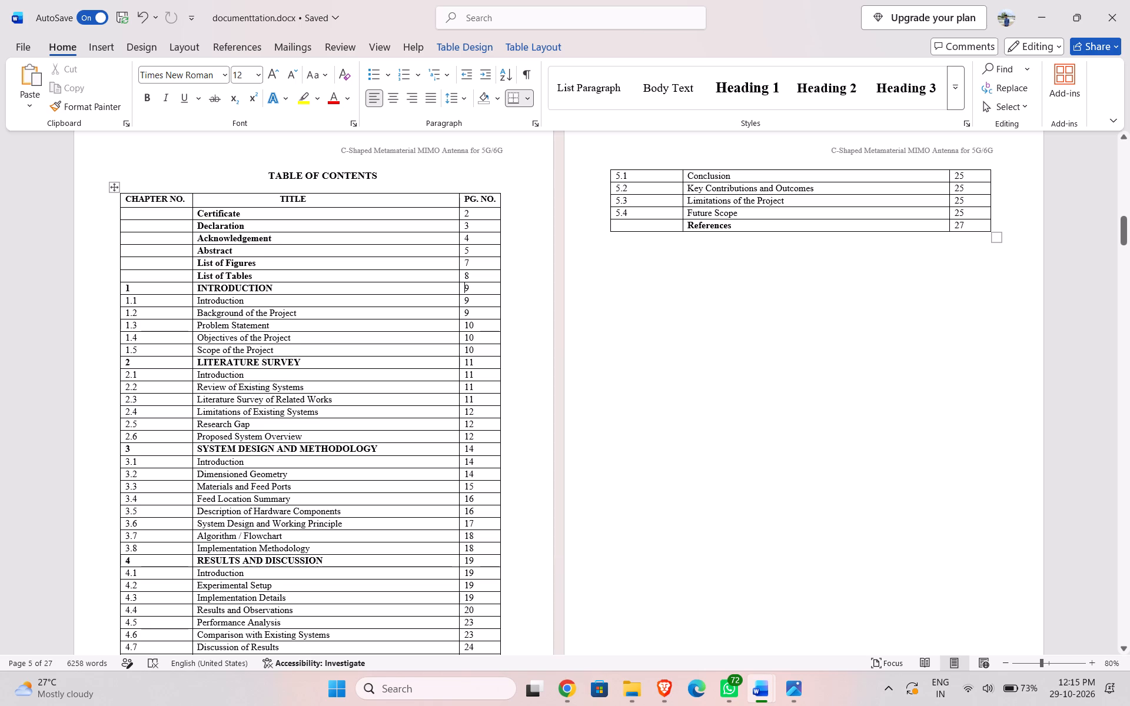
left_click(463, 289)
left_click(467, 289)
Compare the pages of the Chapter 1 sections and the start of Chapter 2 with their table of contents entries.
left_click_drag(1121, 234, 1129, 301)
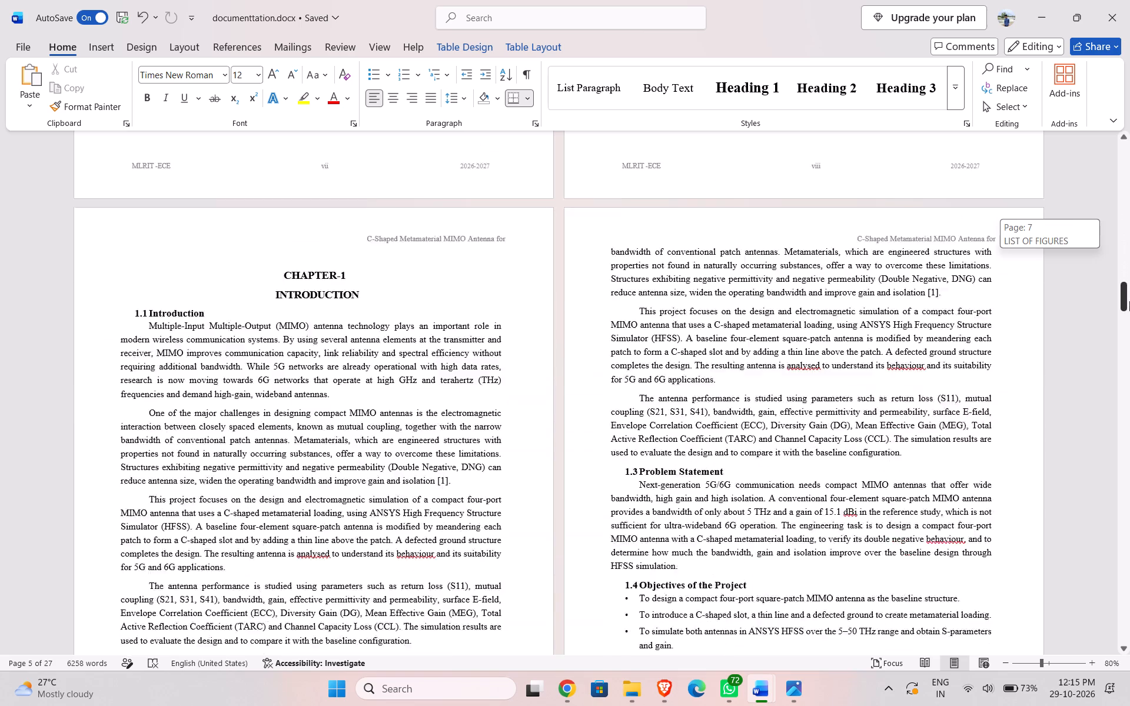
left_click_drag(1129, 301, 1129, 305)
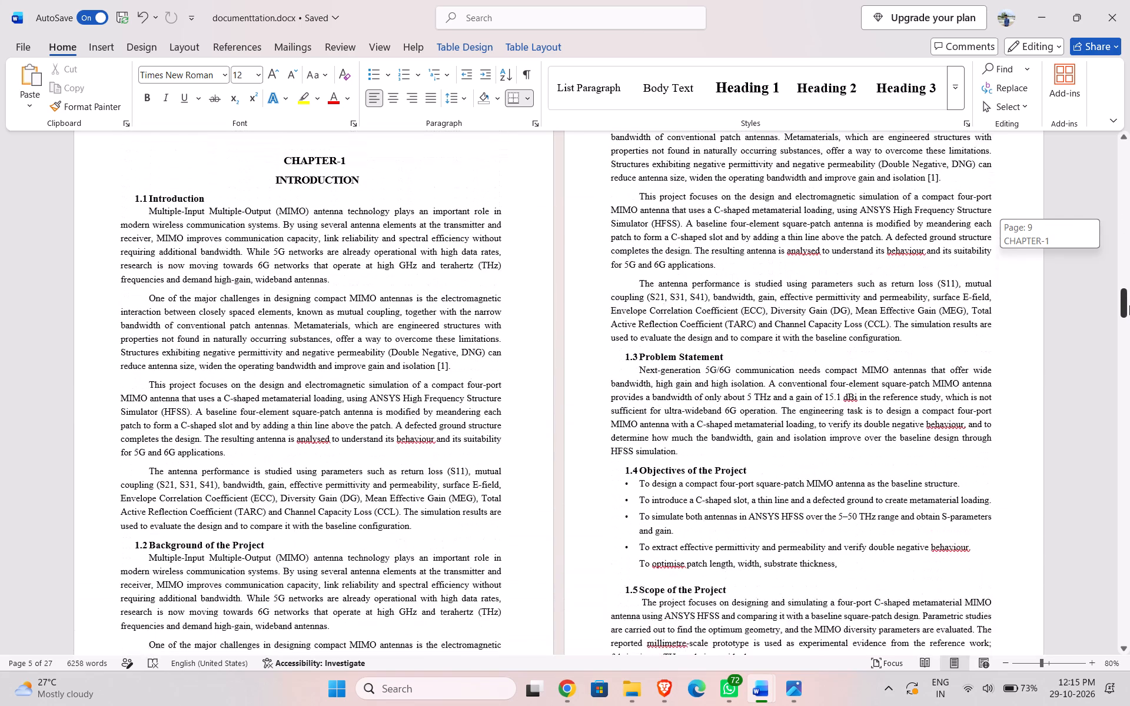
left_click_drag(1129, 305, 1129, 326)
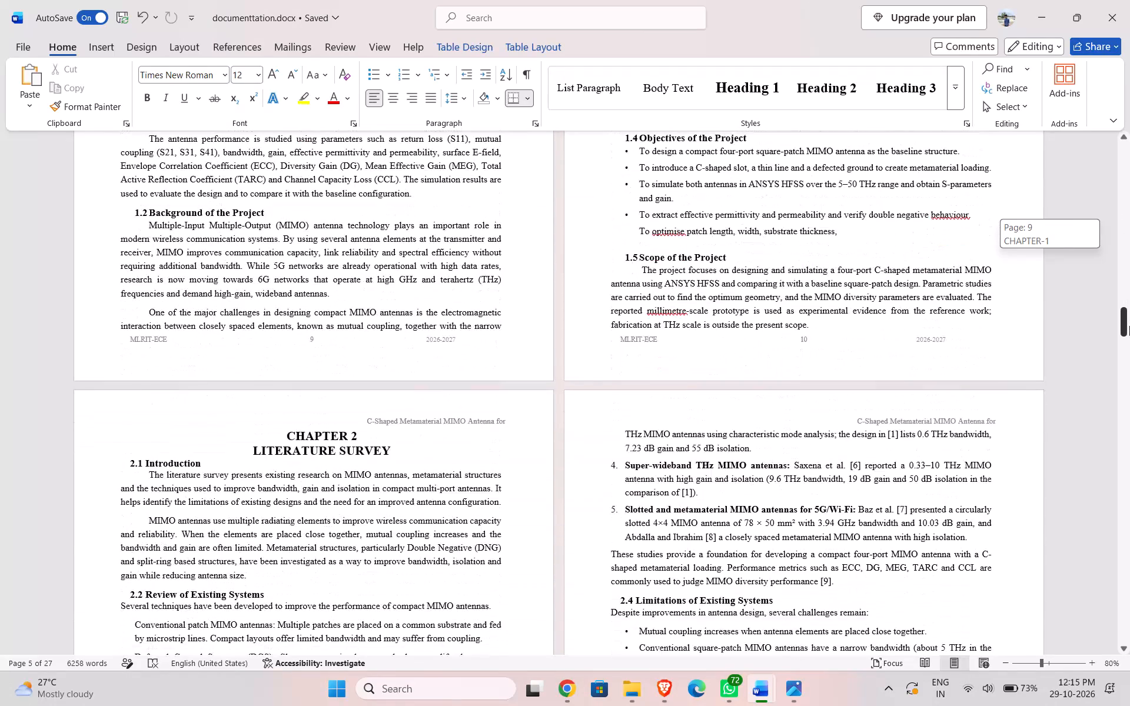
left_click_drag(1129, 326, 1129, 311)
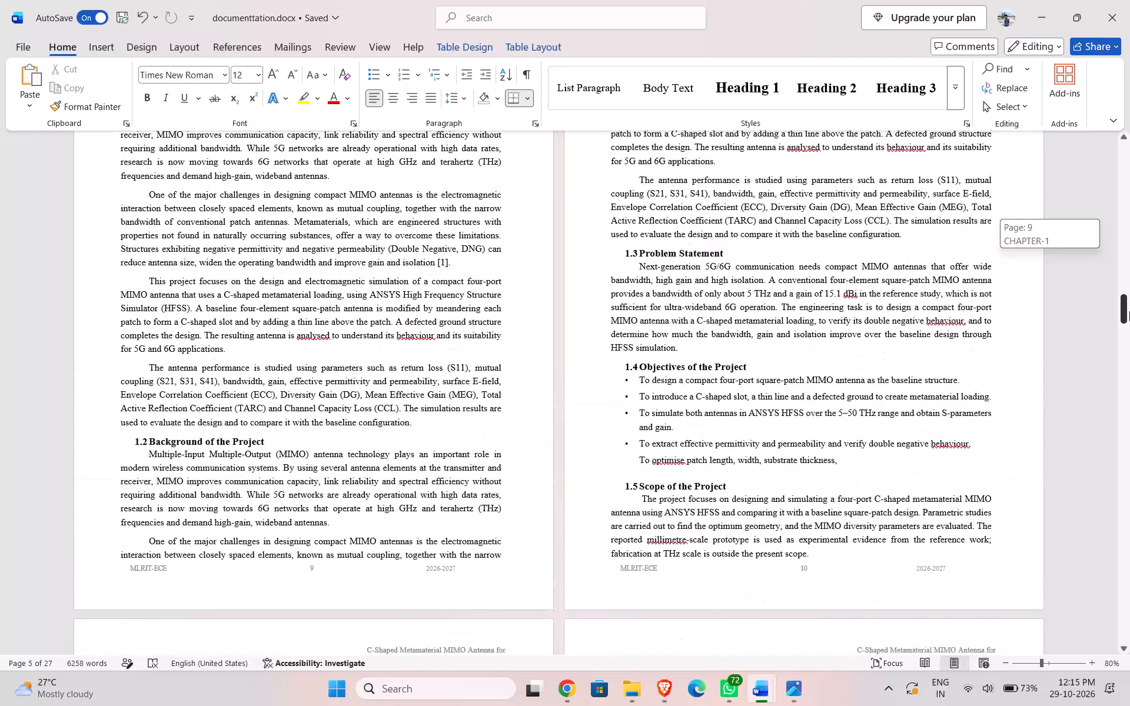
left_click_drag(1129, 311, 1129, 301)
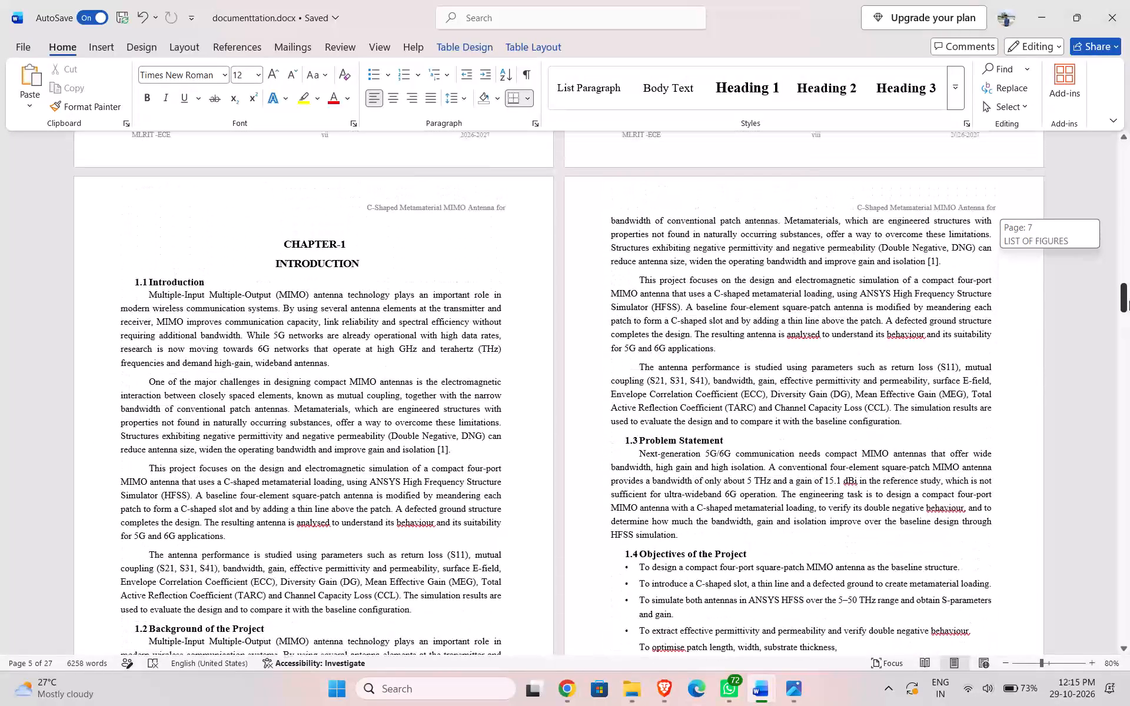
left_click_drag(1129, 301, 1129, 317)
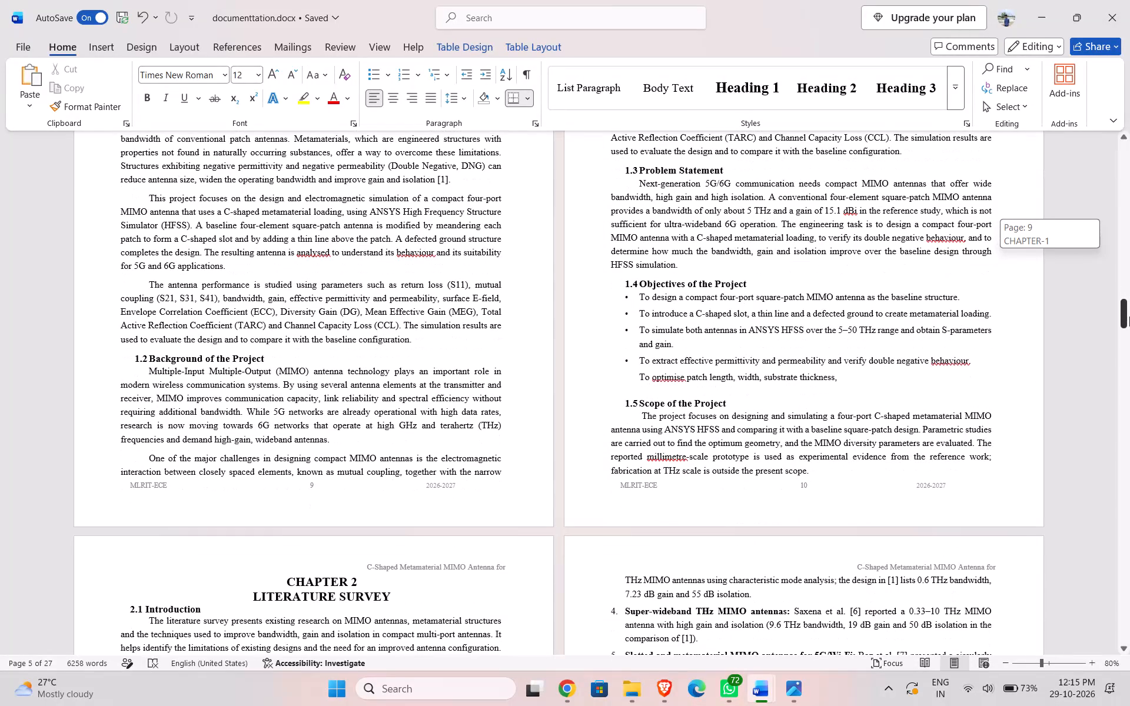
left_click_drag(1129, 317, 1129, 329)
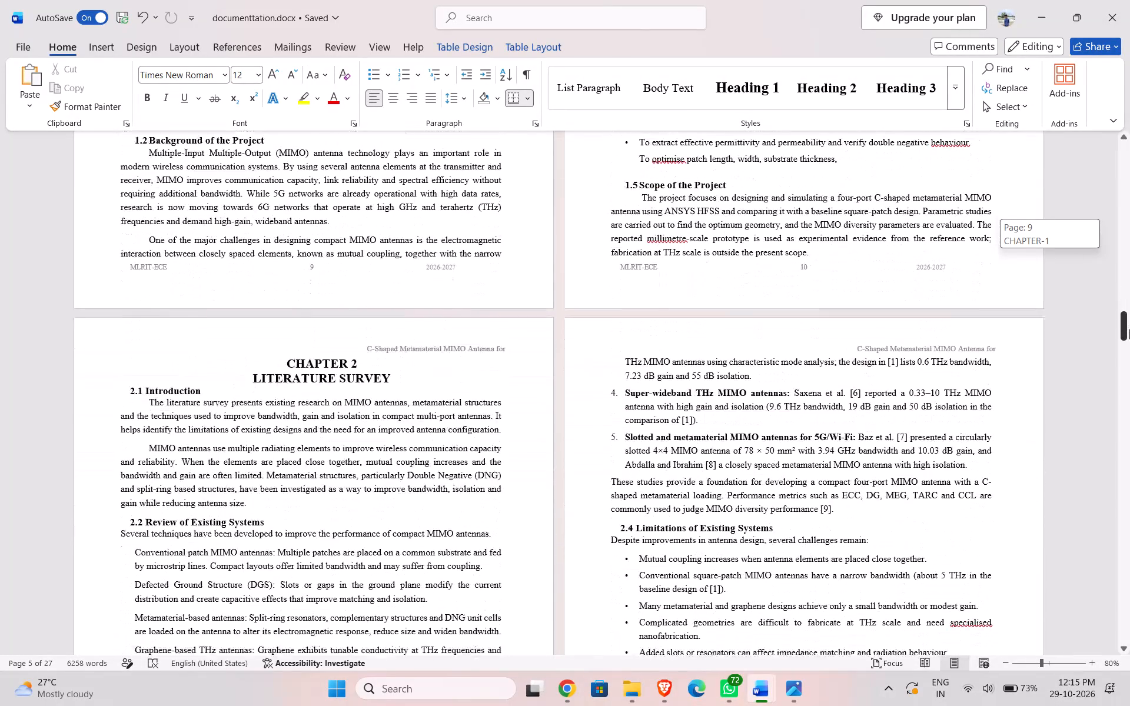
left_click_drag(1129, 329, 1129, 339)
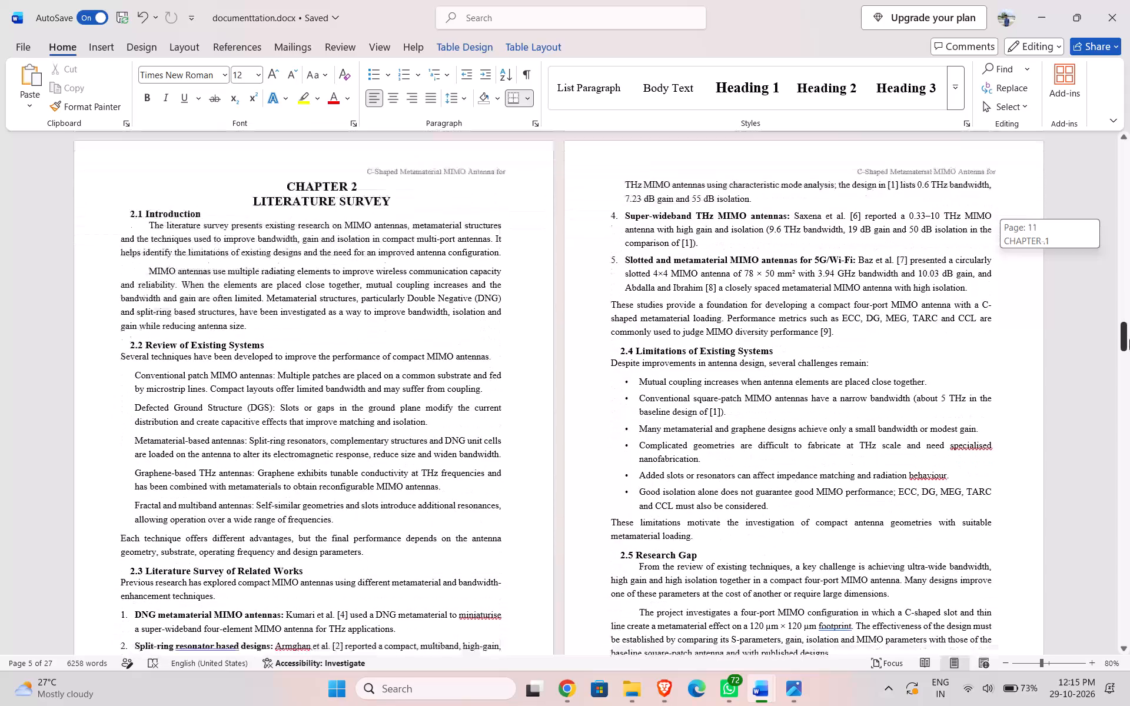
left_click_drag(1129, 339, 1129, 315)
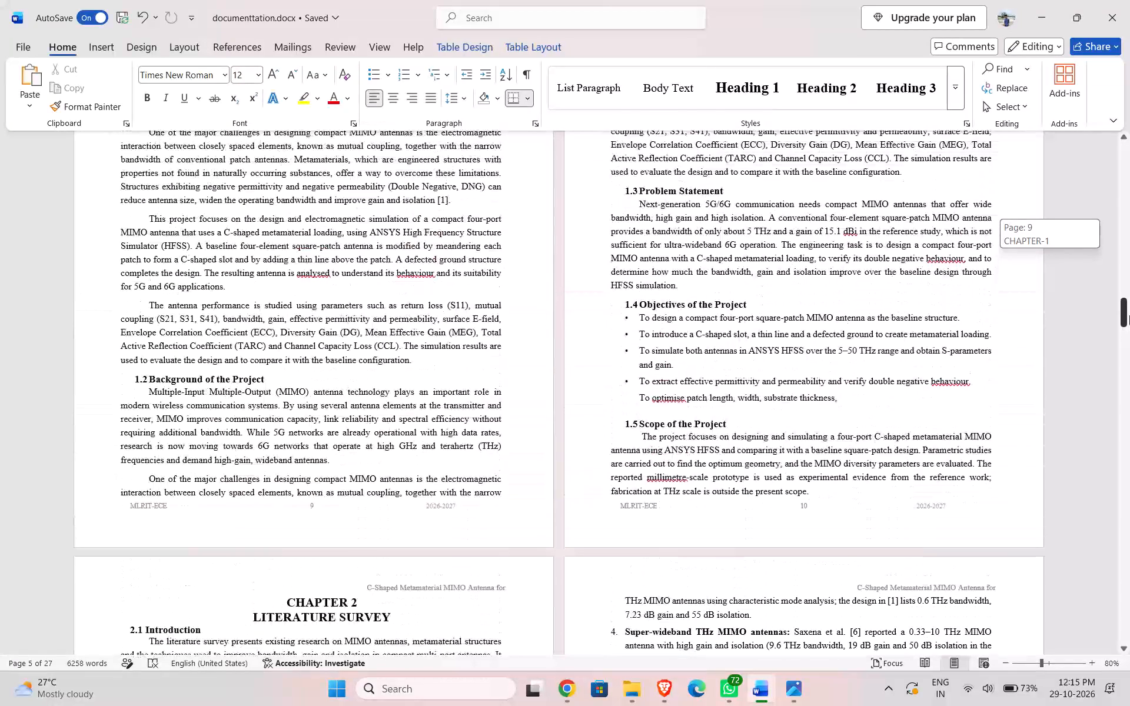
left_click_drag(1129, 315, 1129, 294)
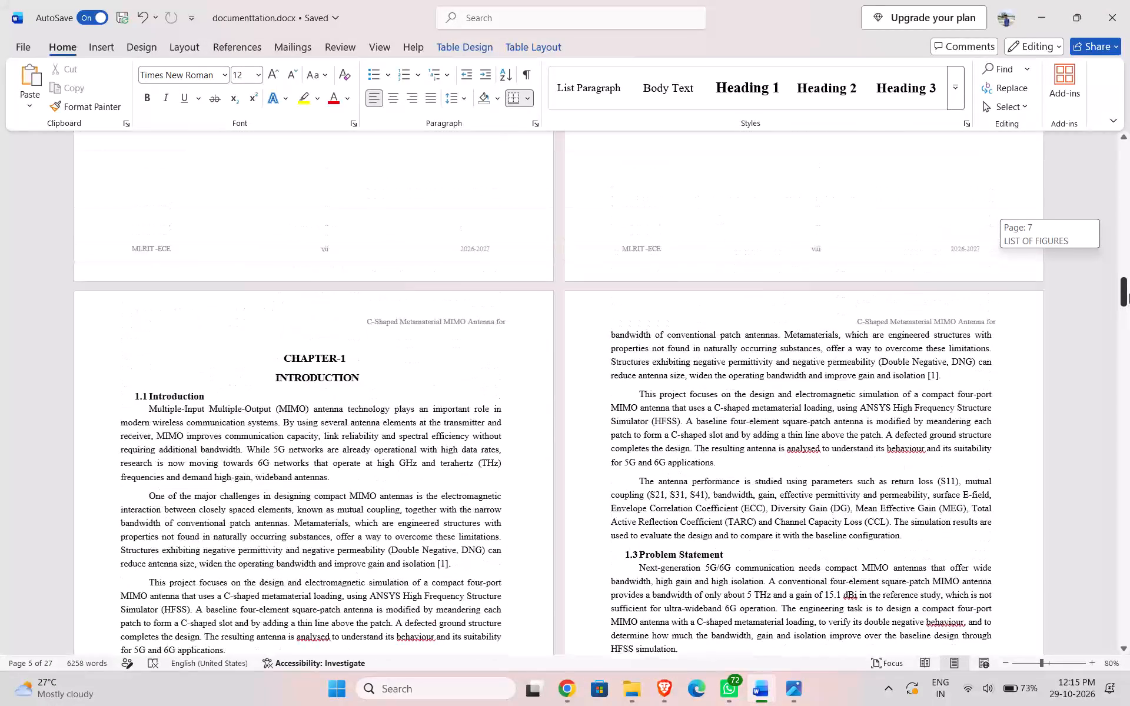
left_click_drag(1129, 294, 1129, 265)
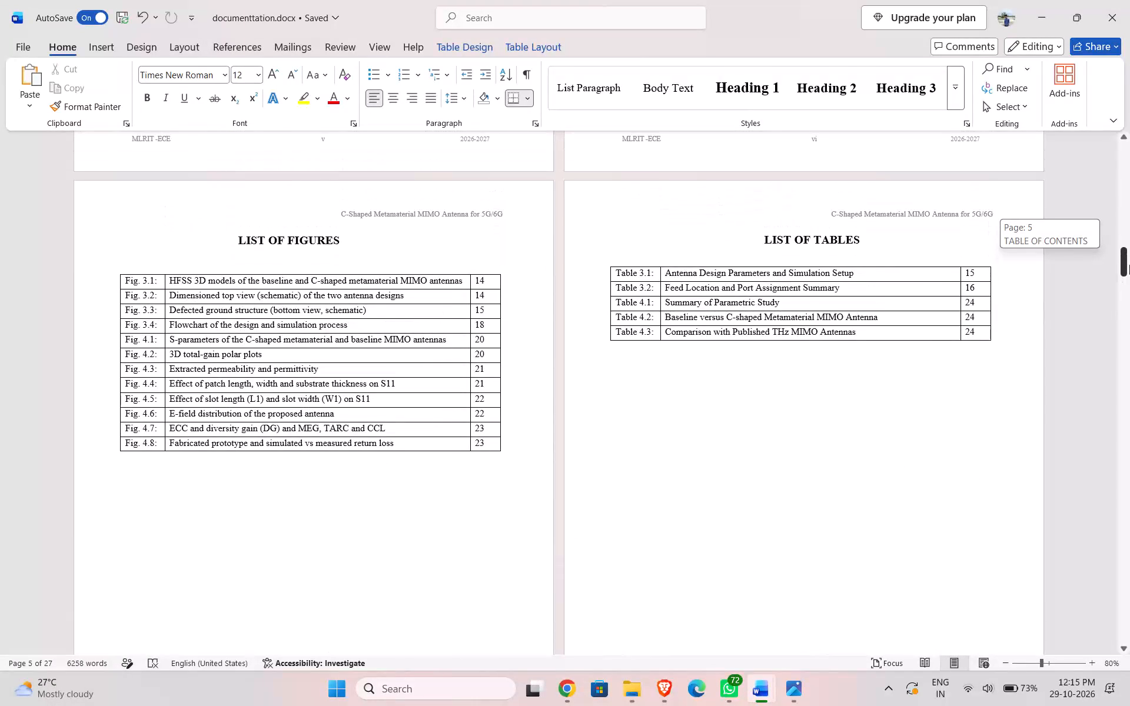
left_click_drag(1129, 265, 1129, 262)
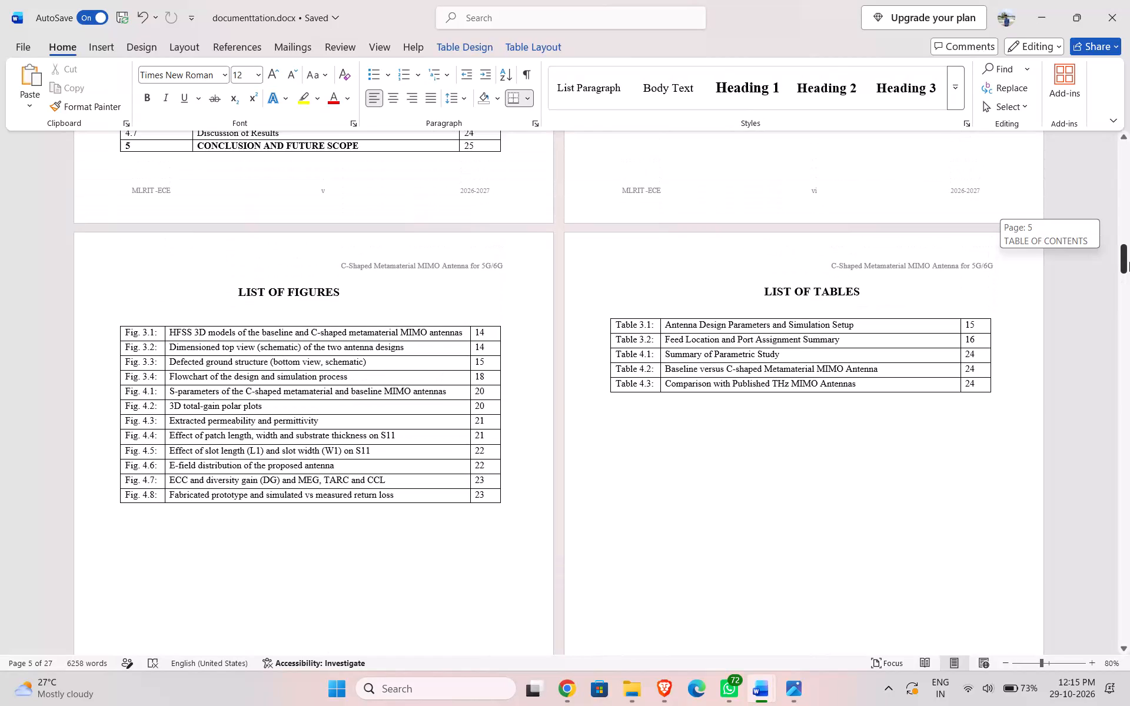
left_click_drag(1129, 262, 1129, 248)
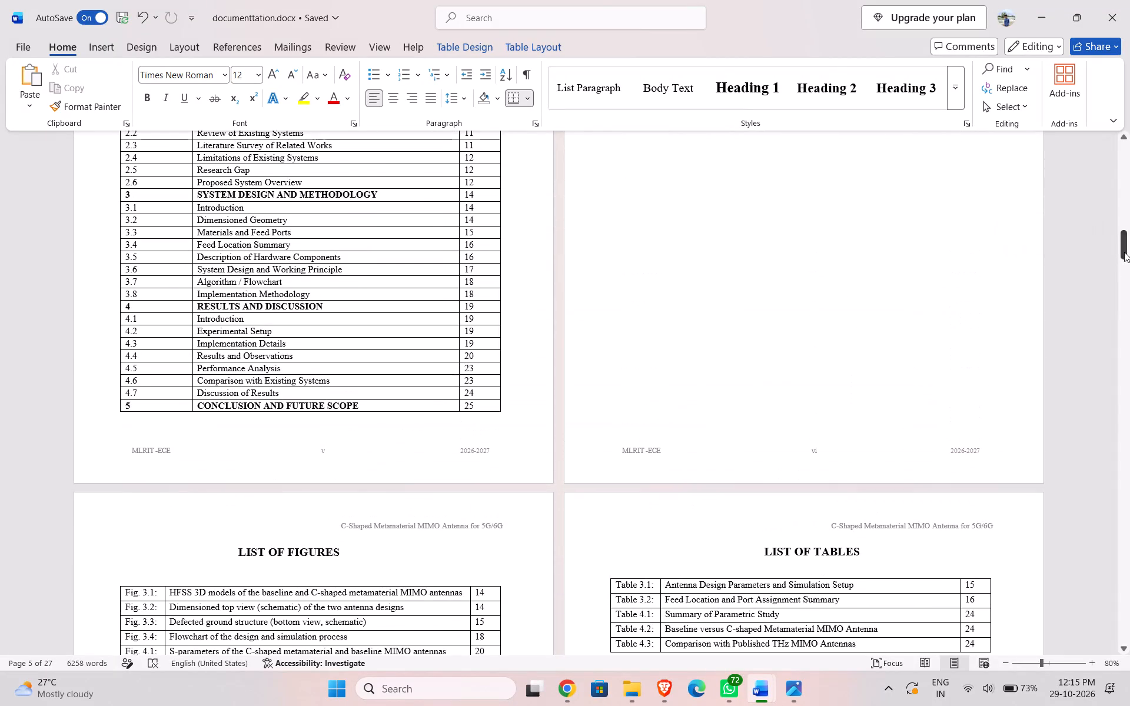
left_click_drag(1122, 245, 1125, 241)
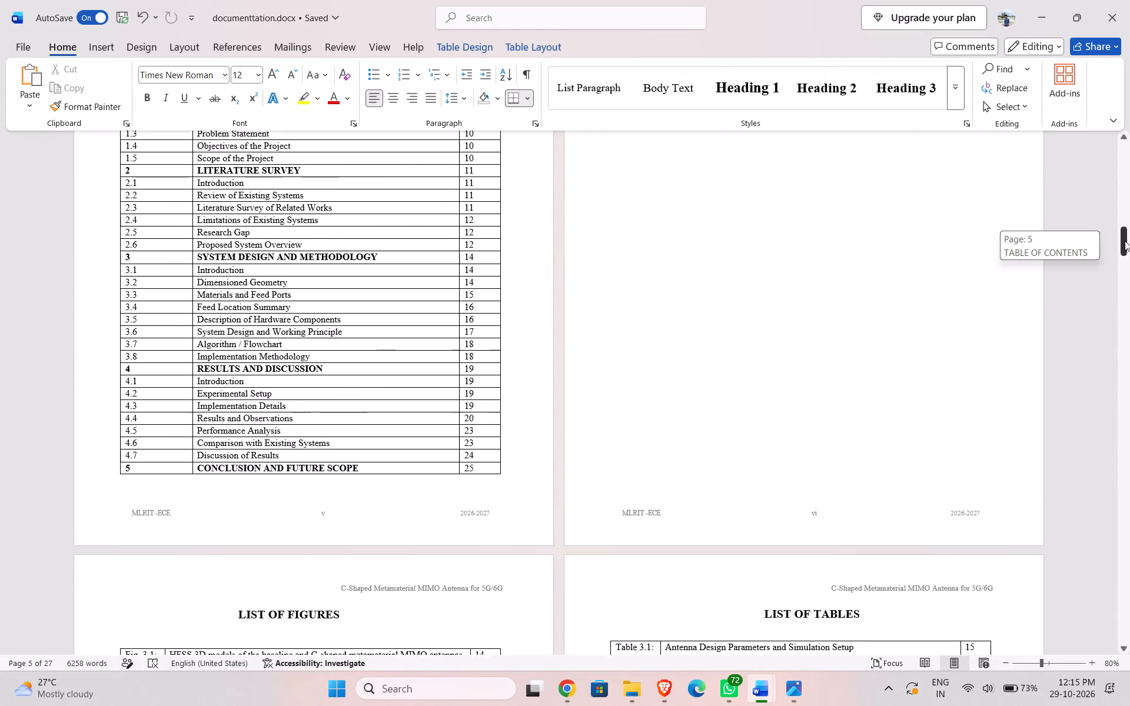
left_click_drag(1125, 241, 1126, 235)
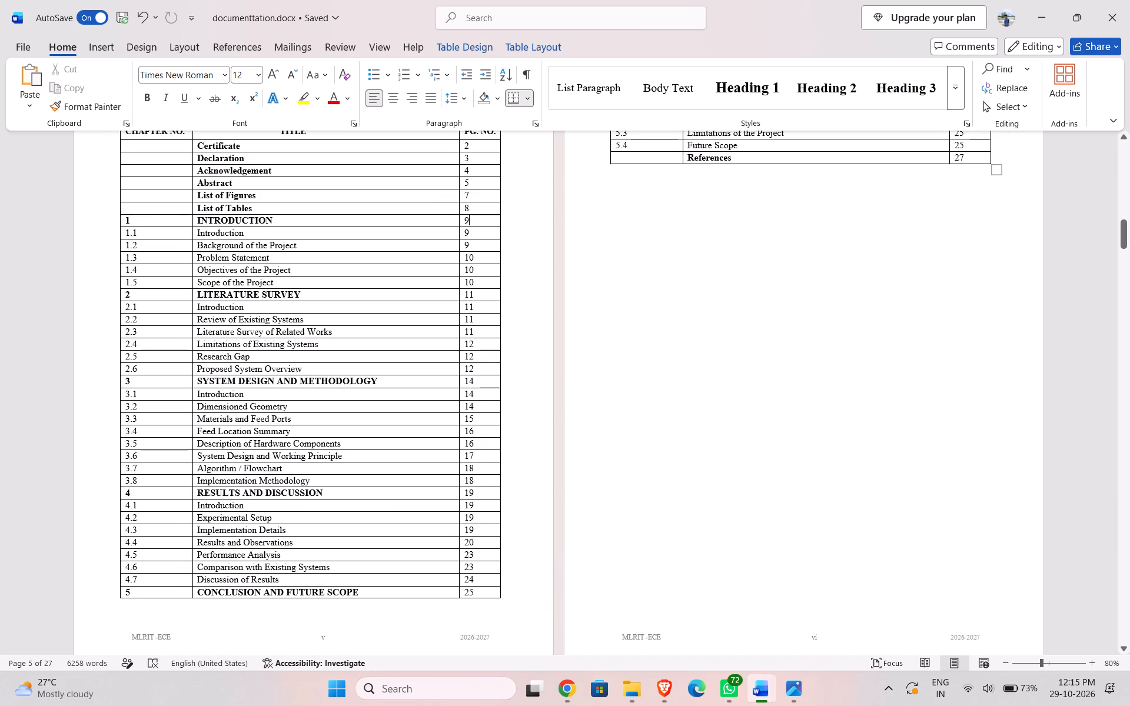
left_click(1123, 231)
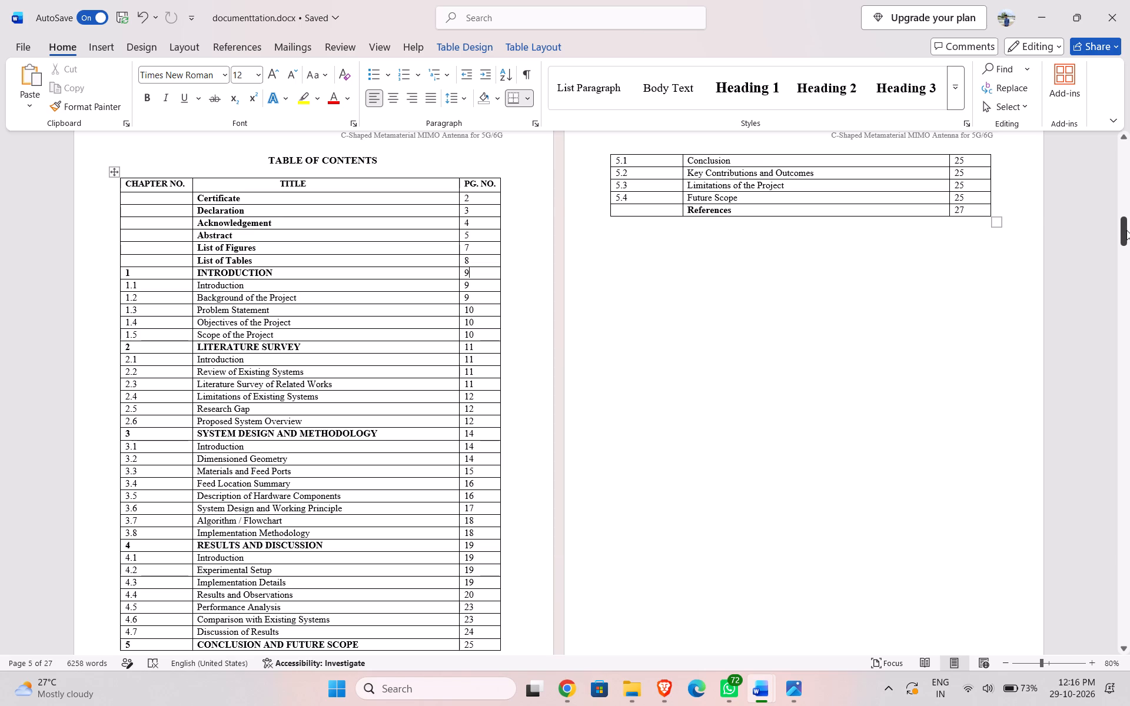
Check which pages the Chapter 2 sections 2.1 to 2.6 fall on against the table of contents.
left_click_drag(1126, 230, 1127, 256)
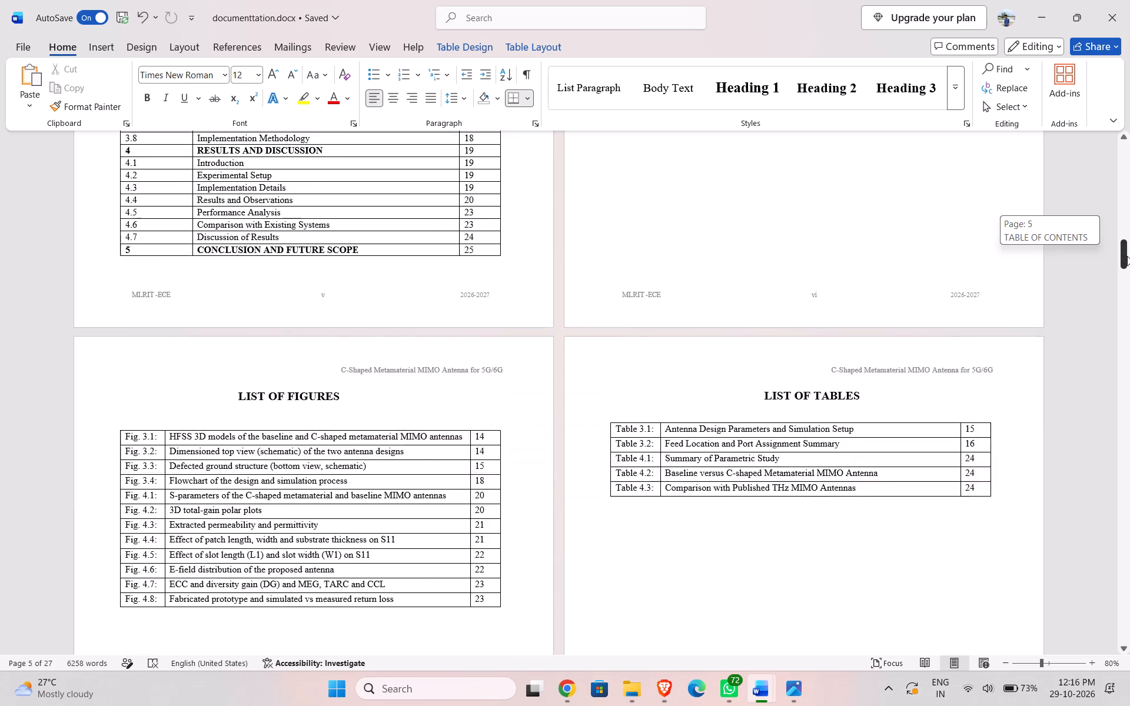
left_click_drag(1127, 256, 1129, 332)
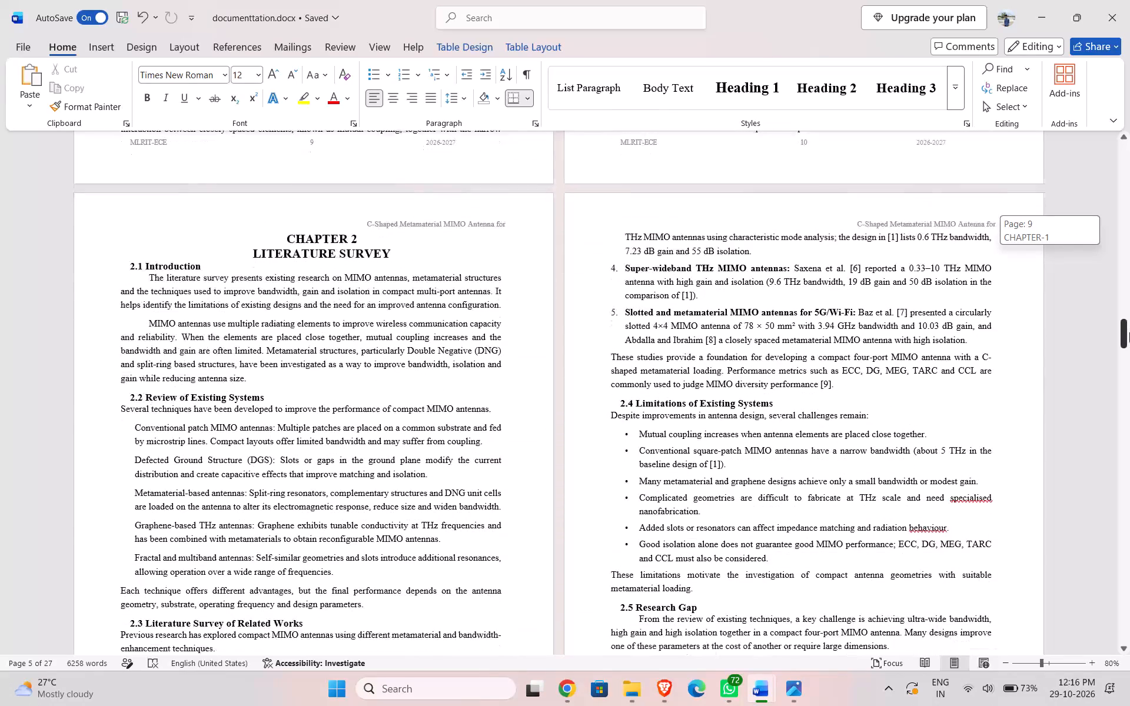
left_click_drag(1129, 332, 1129, 359)
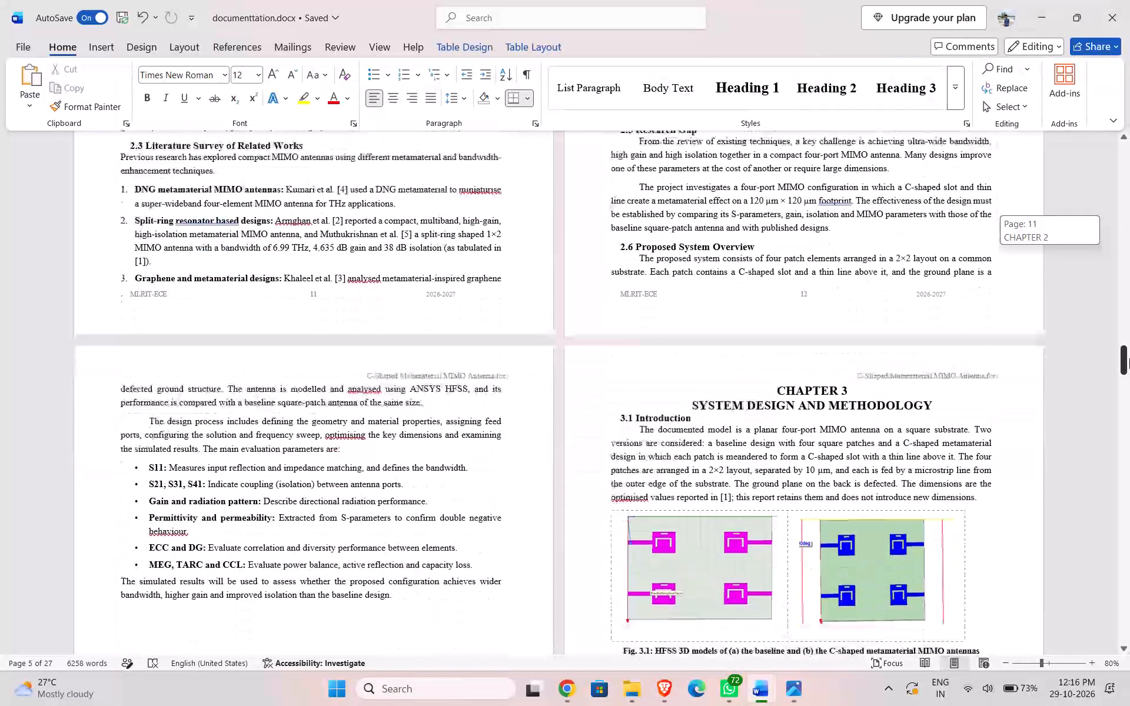
left_click_drag(1129, 359, 1127, 292)
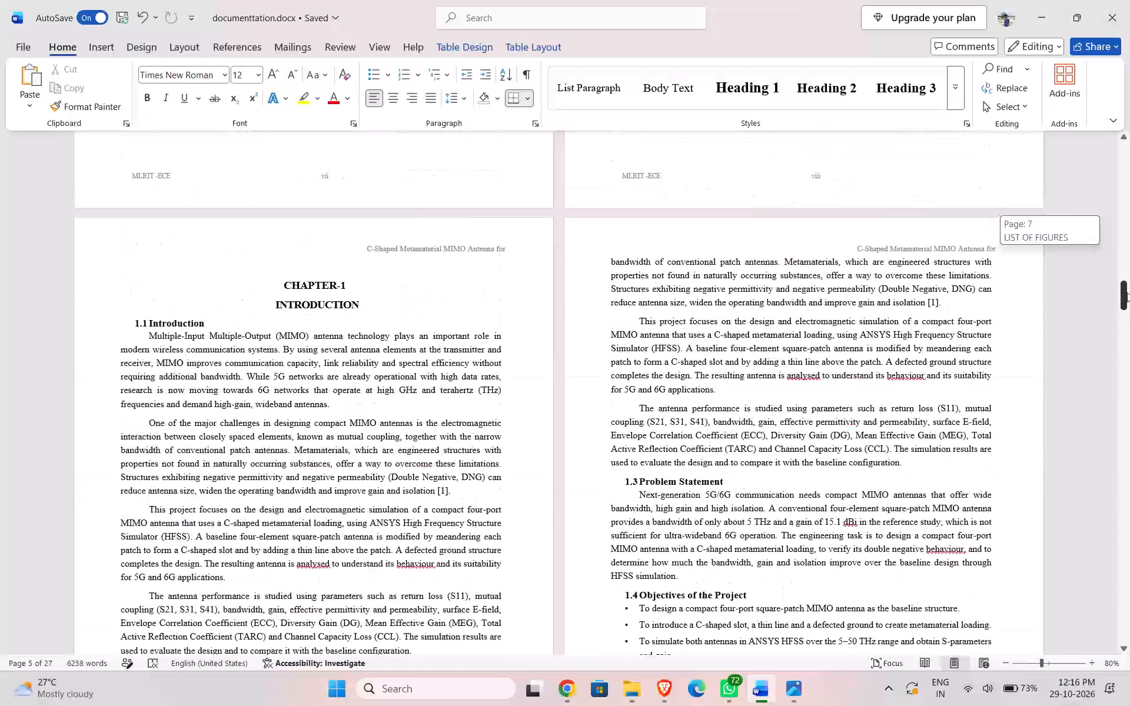
left_click_drag(1127, 292, 1127, 238)
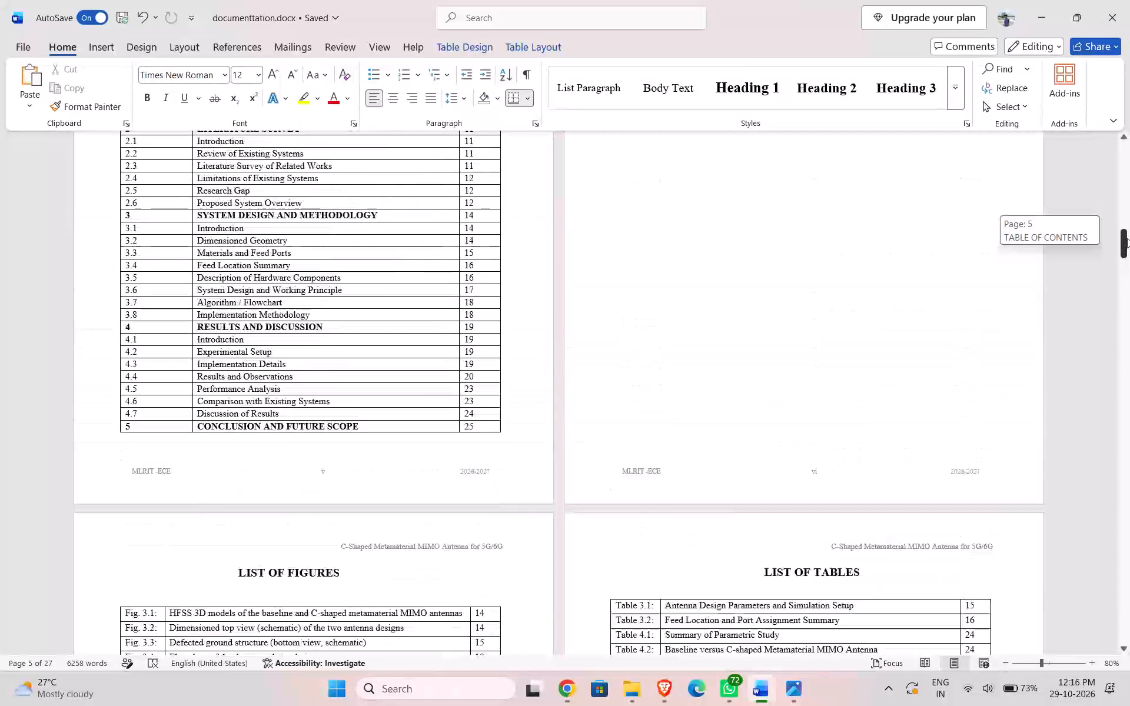
left_click_drag(1127, 238, 1127, 236)
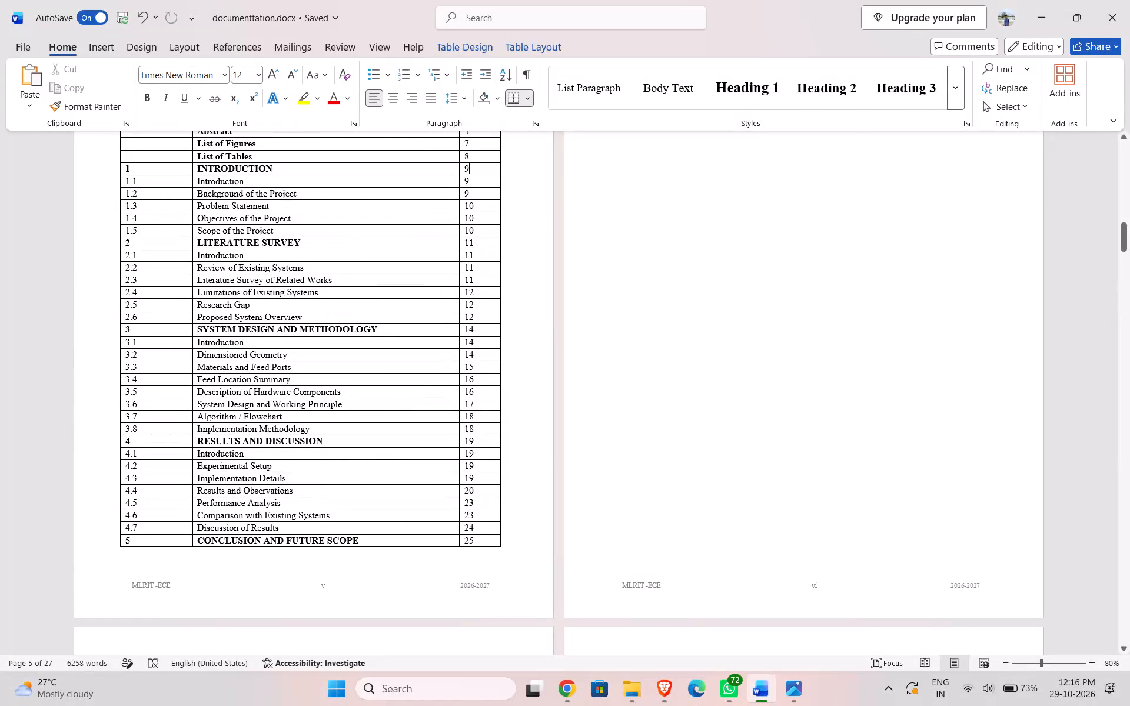
Check which pages the Chapter 3 sections 3.1 to 3.8 and the start of Chapter 4 fall on.
left_click_drag(1122, 232, 1124, 401)
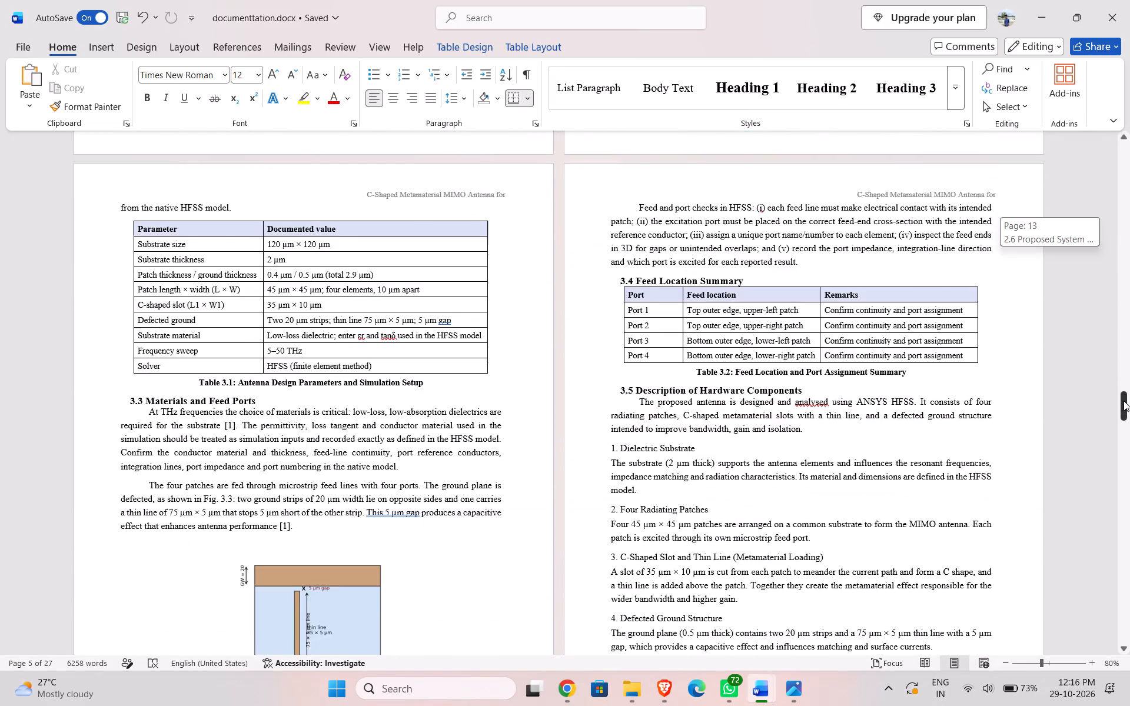
left_click_drag(1124, 401, 1126, 373)
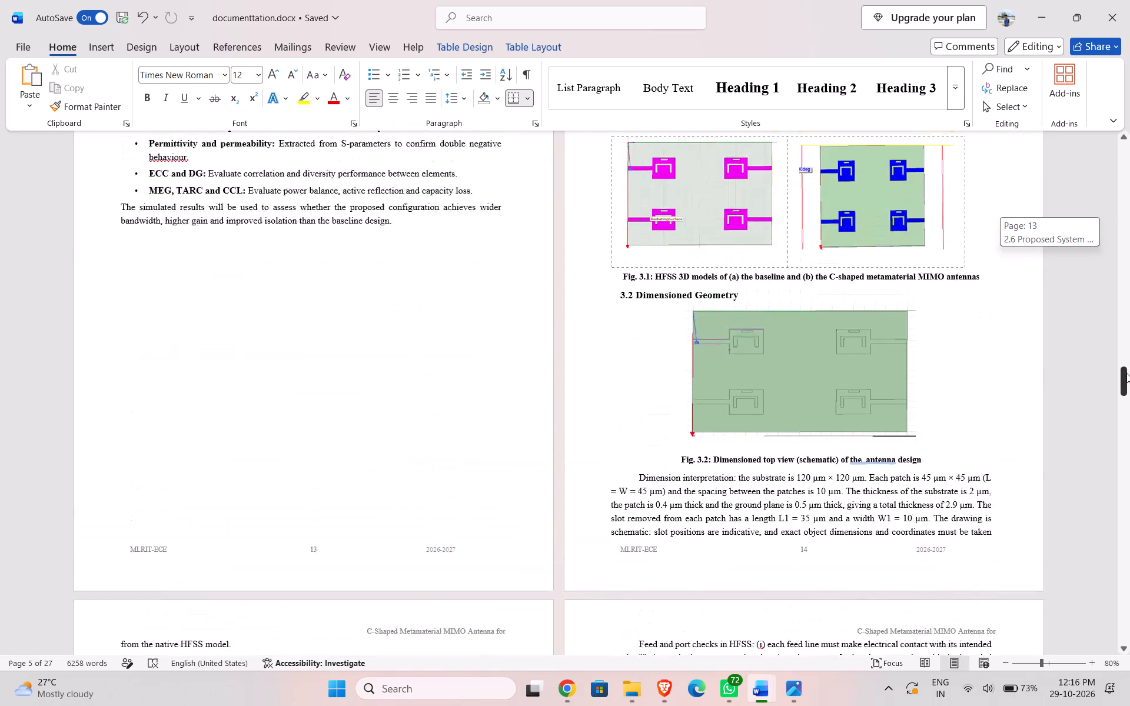
left_click_drag(1126, 373, 1128, 341)
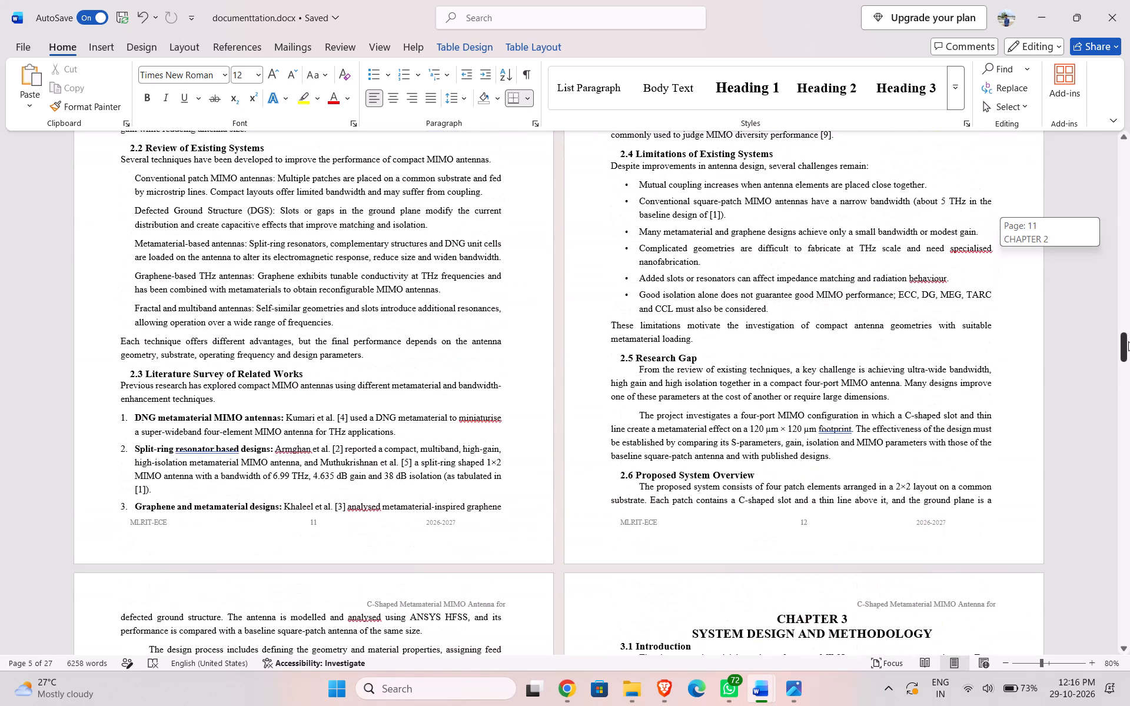
left_click_drag(1128, 341, 1126, 365)
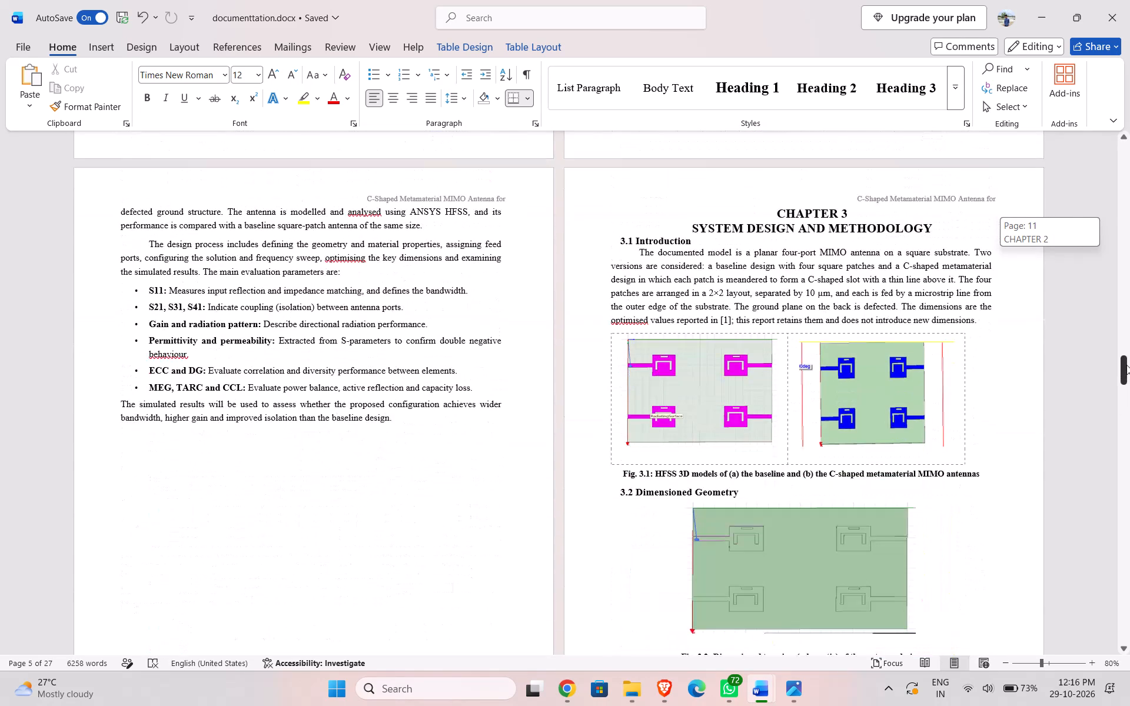
left_click_drag(1126, 365, 1126, 389)
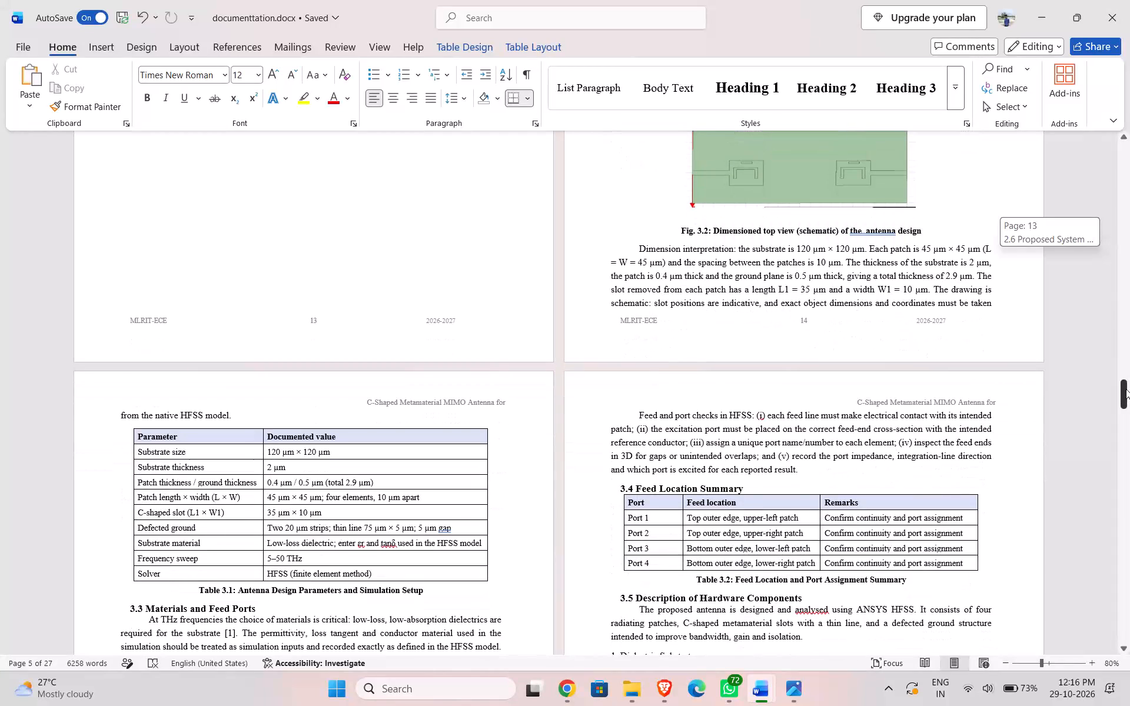
left_click_drag(1126, 389, 1126, 389)
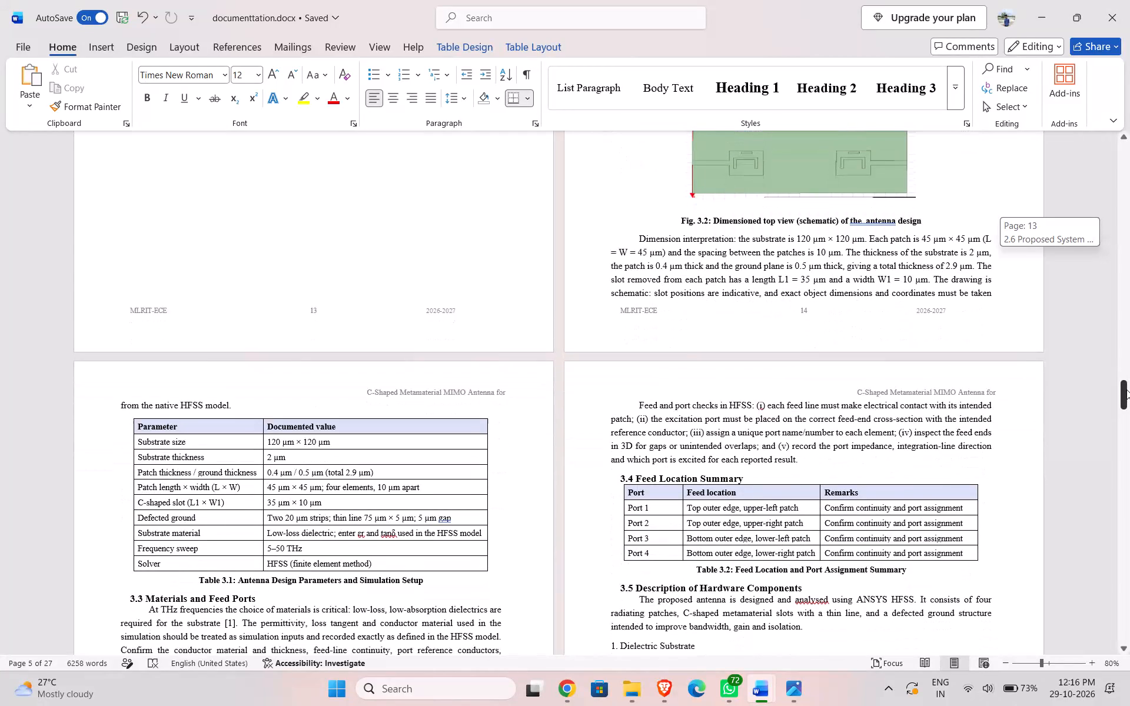
left_click_drag(1126, 389, 1126, 388)
left_click_drag(1126, 388, 1129, 421)
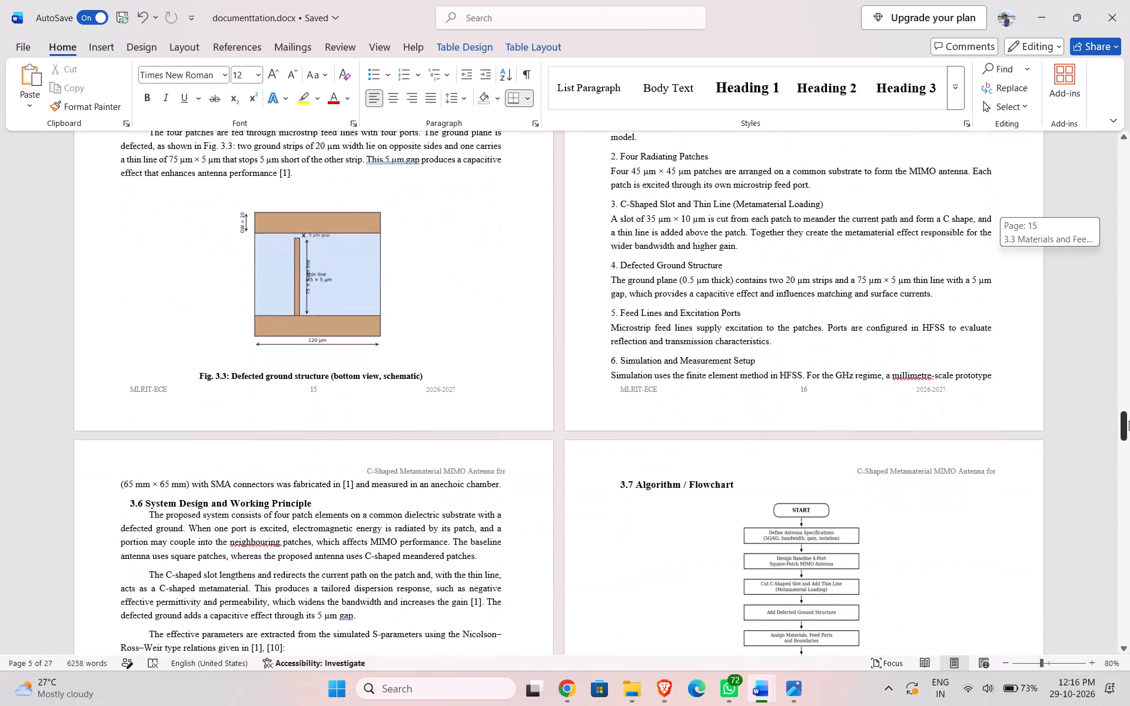
left_click_drag(1129, 421, 1129, 422)
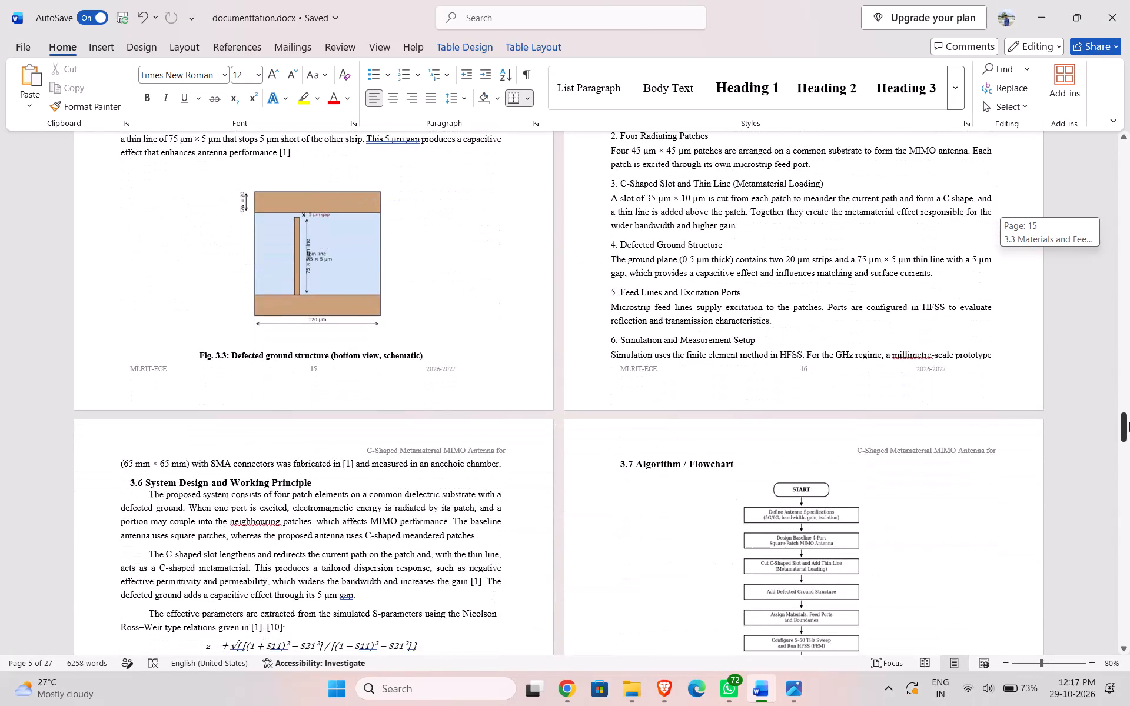
left_click_drag(1129, 422, 1129, 428)
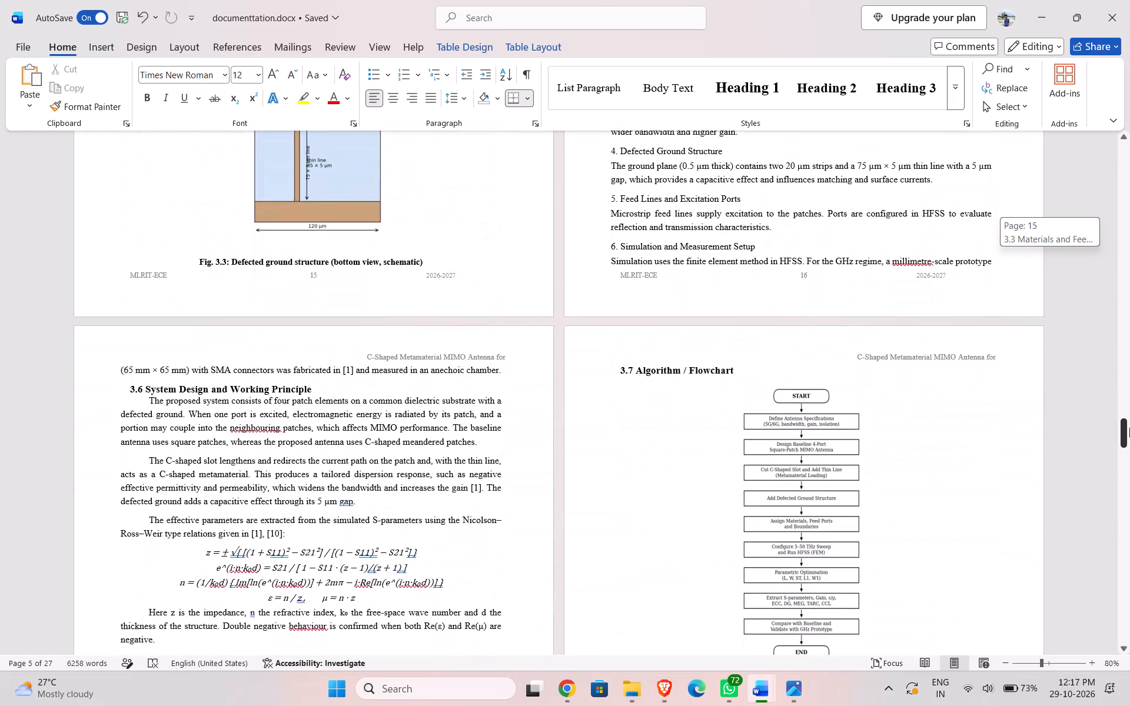
left_click_drag(1129, 428, 1129, 429)
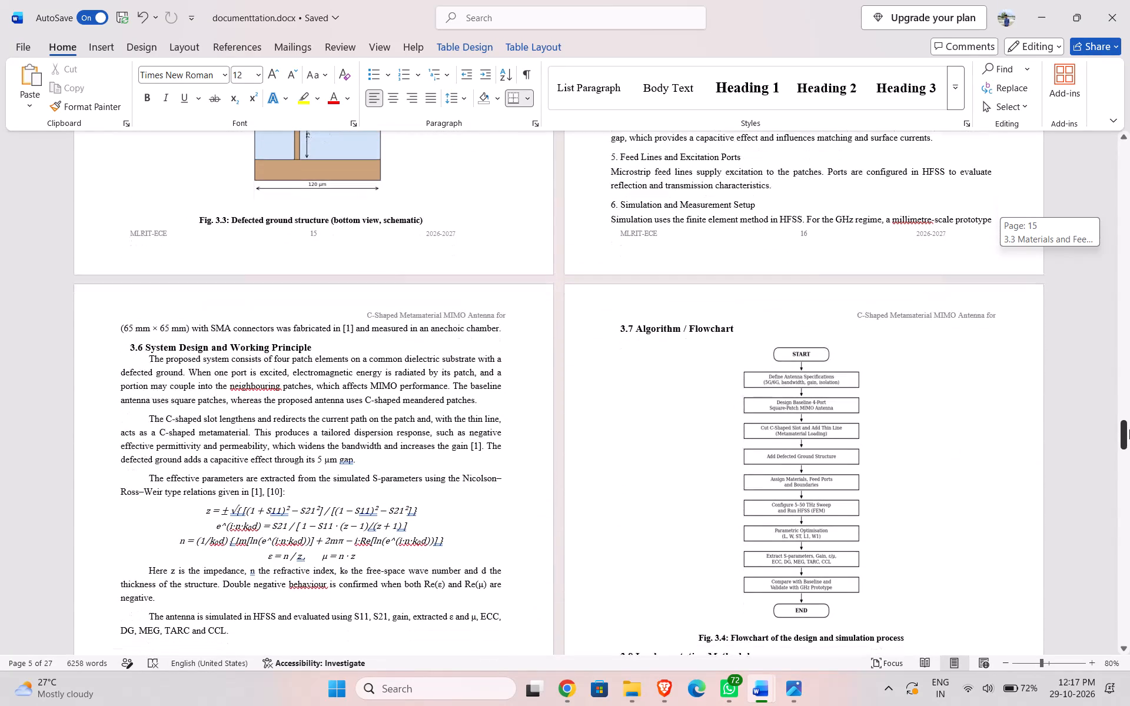
left_click_drag(1129, 429, 1128, 401)
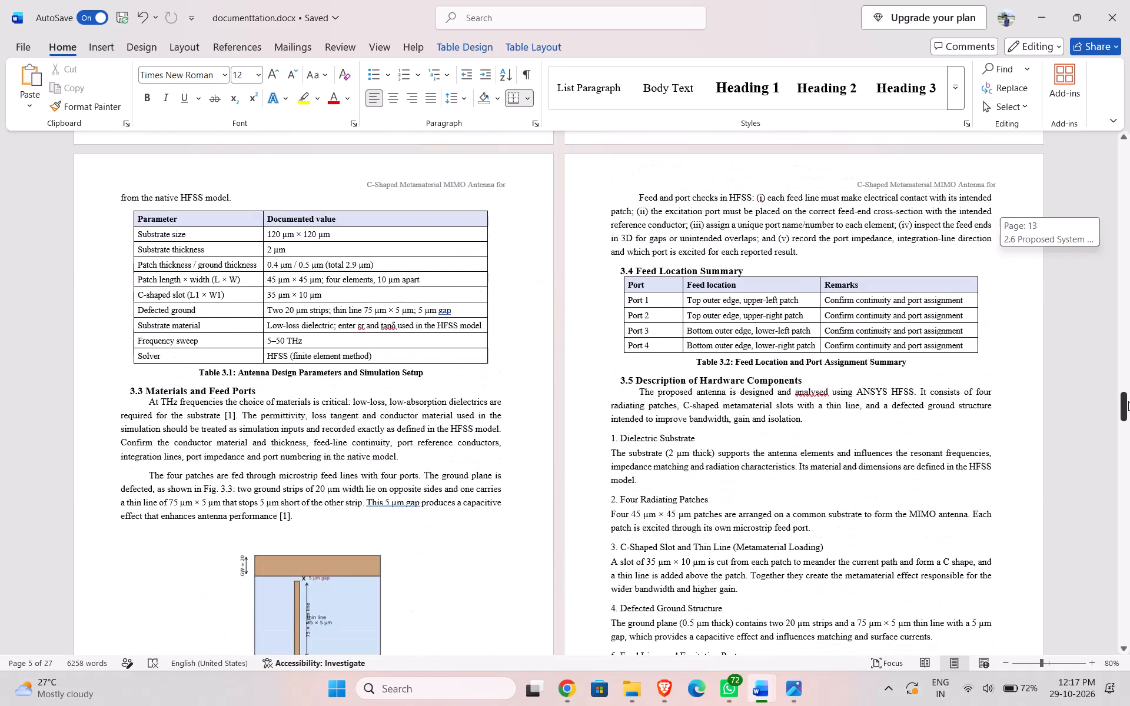
left_click_drag(1128, 401, 1128, 415)
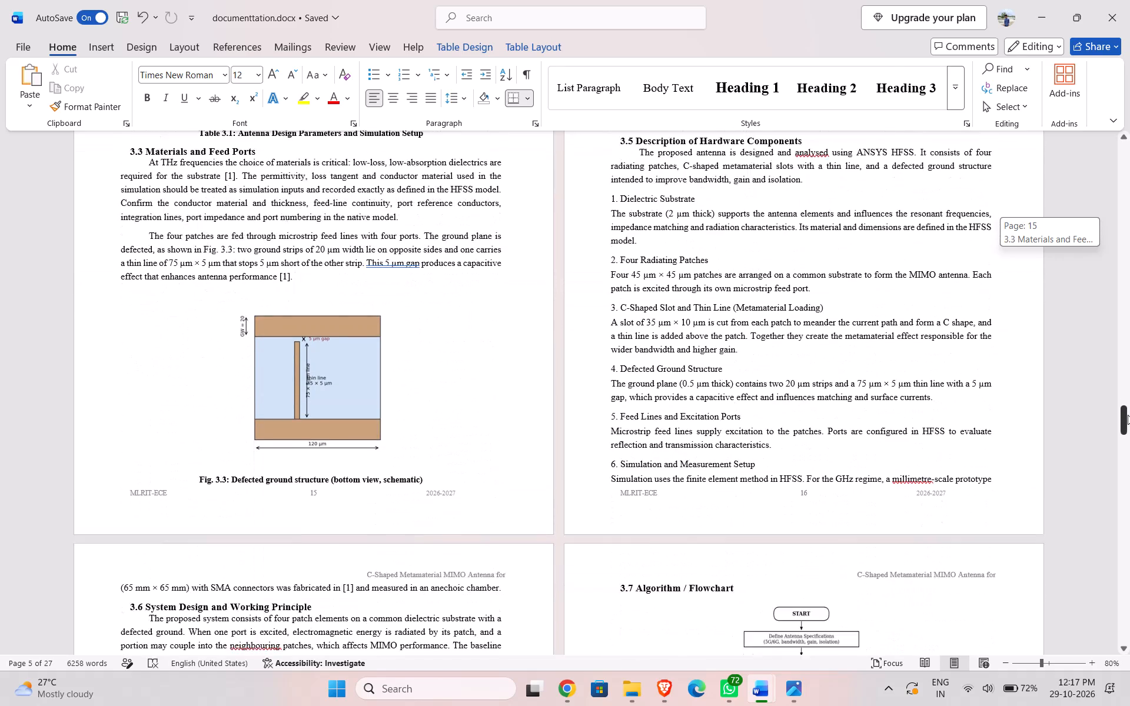
left_click_drag(1128, 415, 1127, 413)
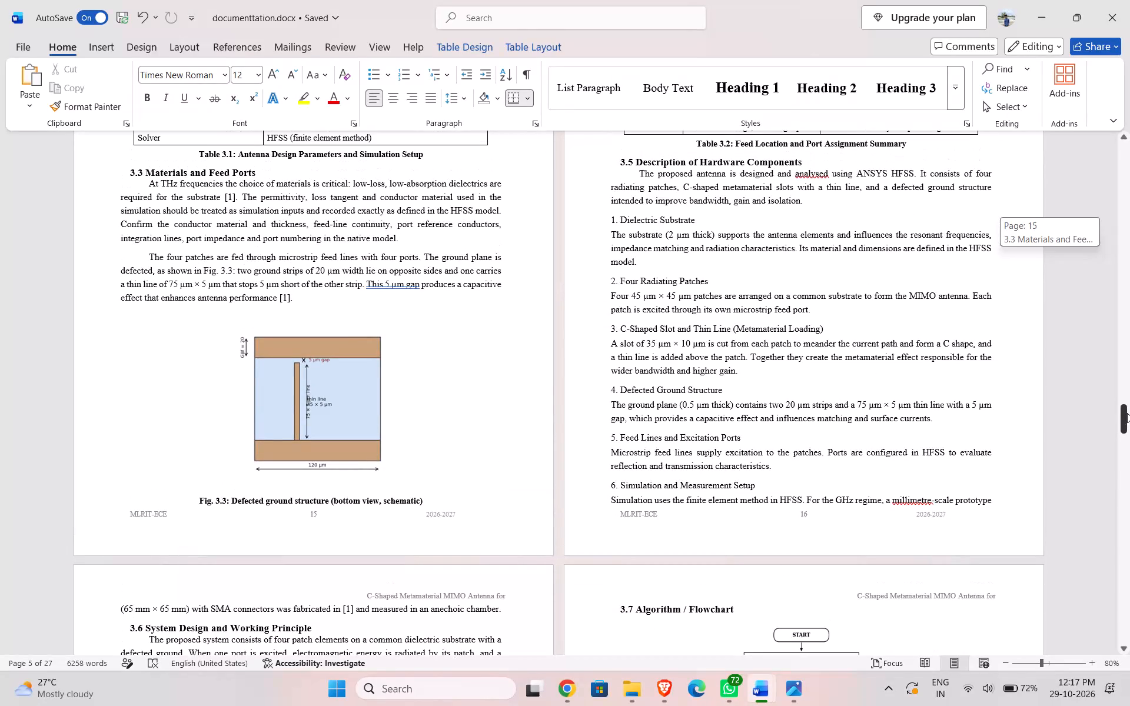
left_click_drag(1127, 413, 1127, 378)
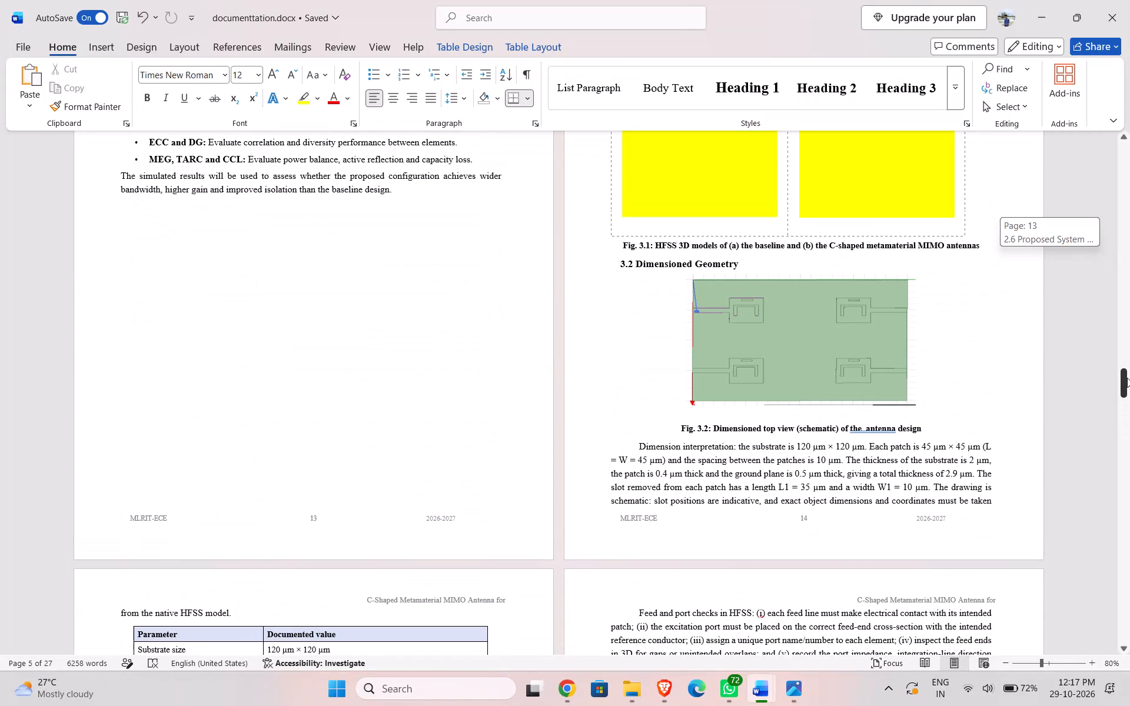
left_click_drag(1127, 378, 1129, 436)
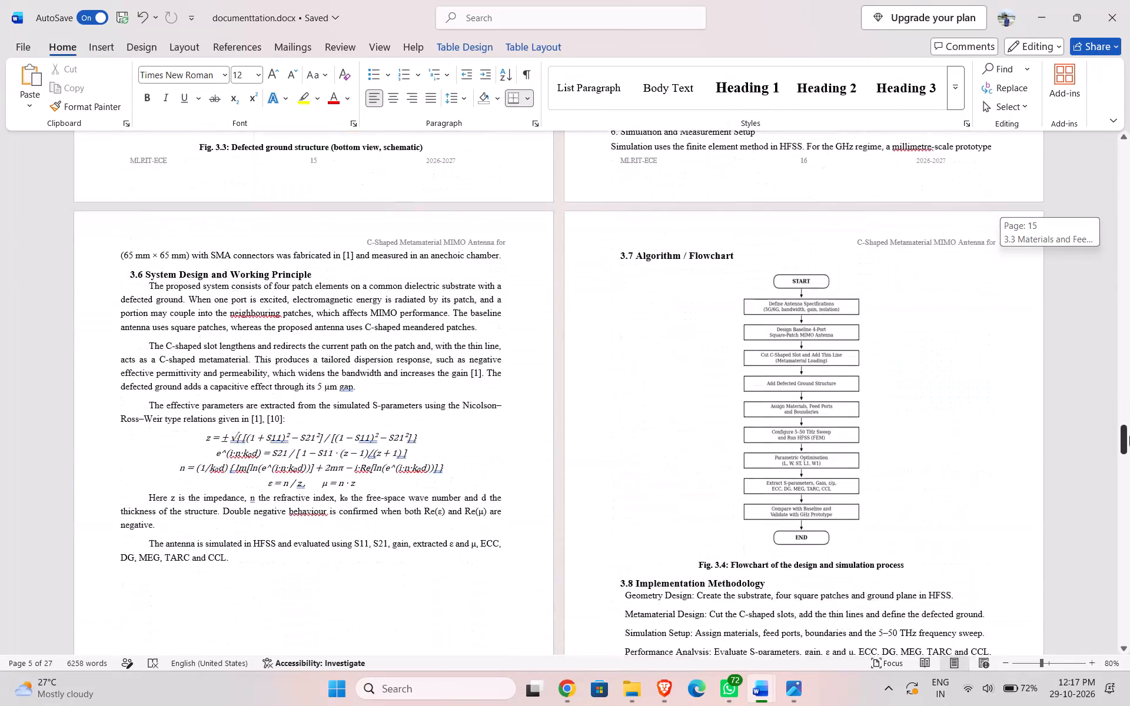
left_click_drag(1129, 436, 1124, 467)
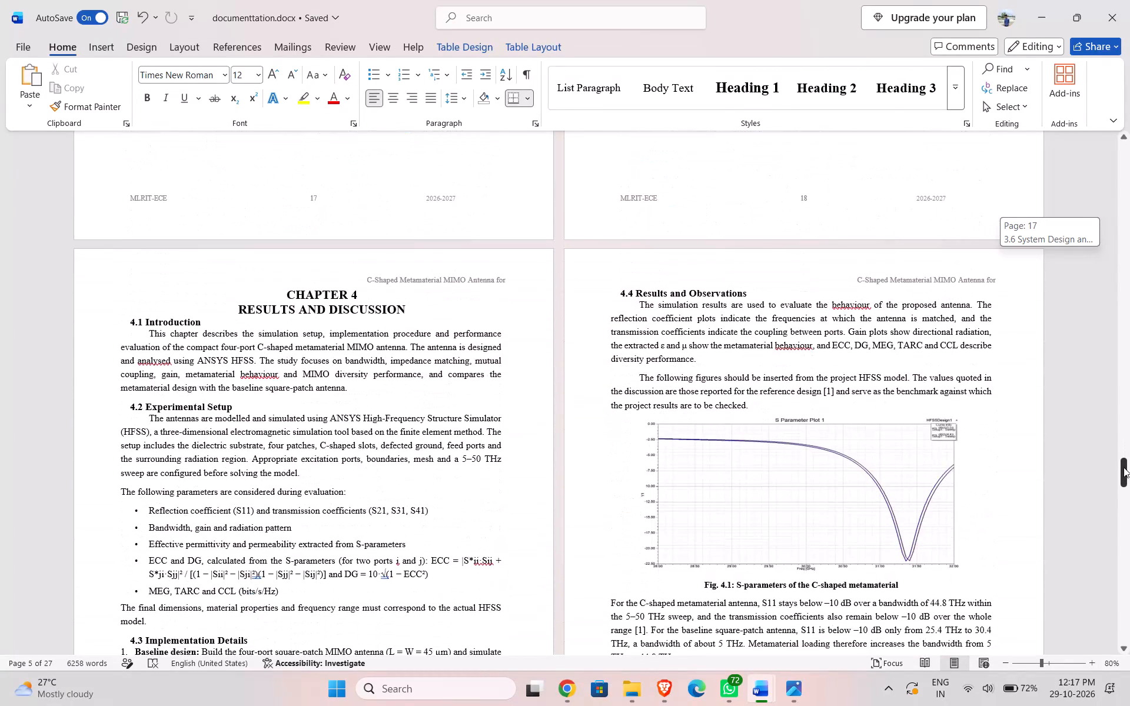
Compare the table of contents entries for section 4.7 and the Chapter 5 sections with their actual pages.
left_click_drag(1124, 467, 1114, 349)
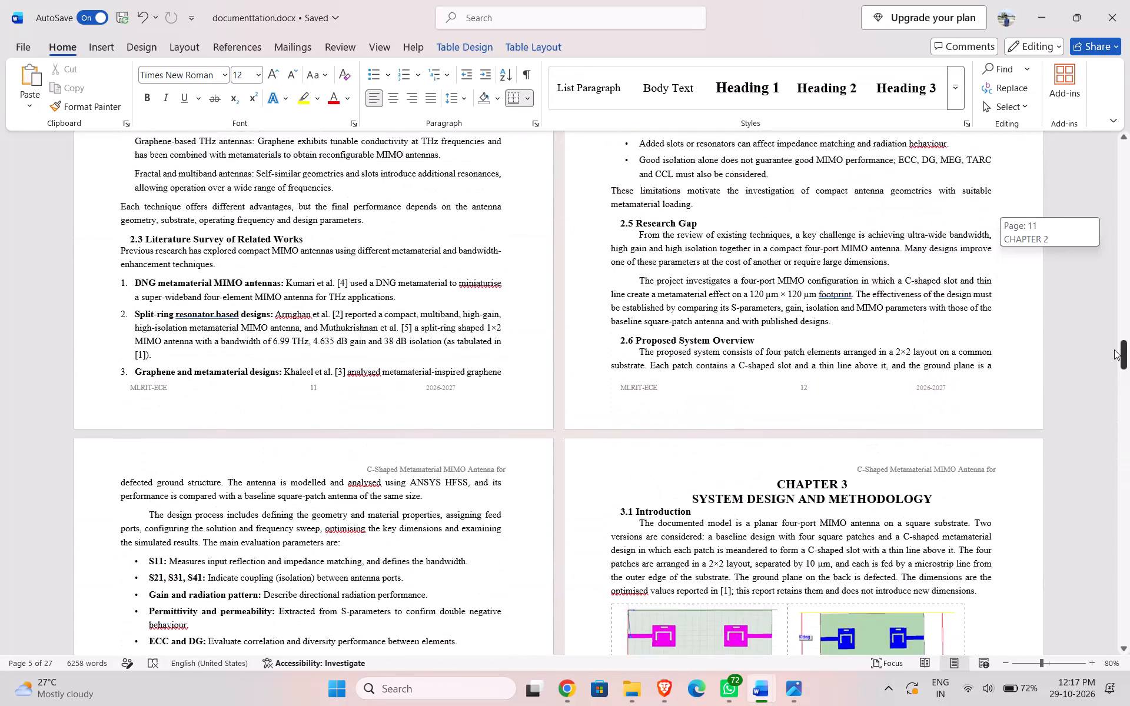
left_click_drag(1114, 349, 1129, 241)
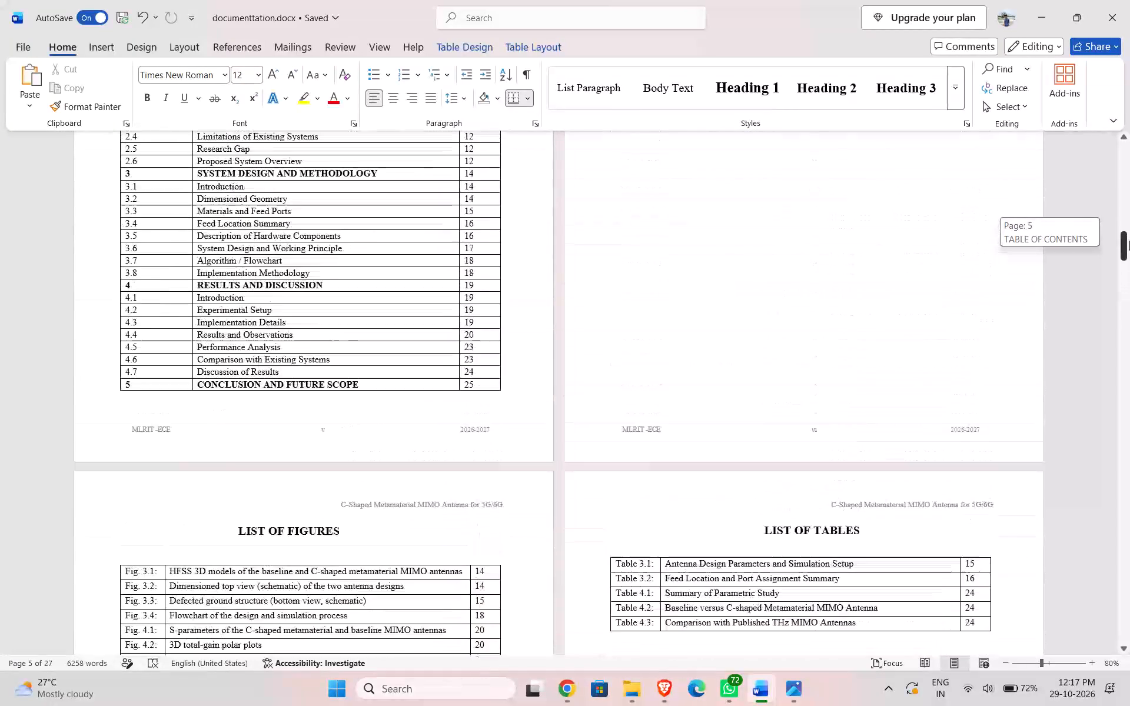
left_click_drag(1129, 241, 1129, 230)
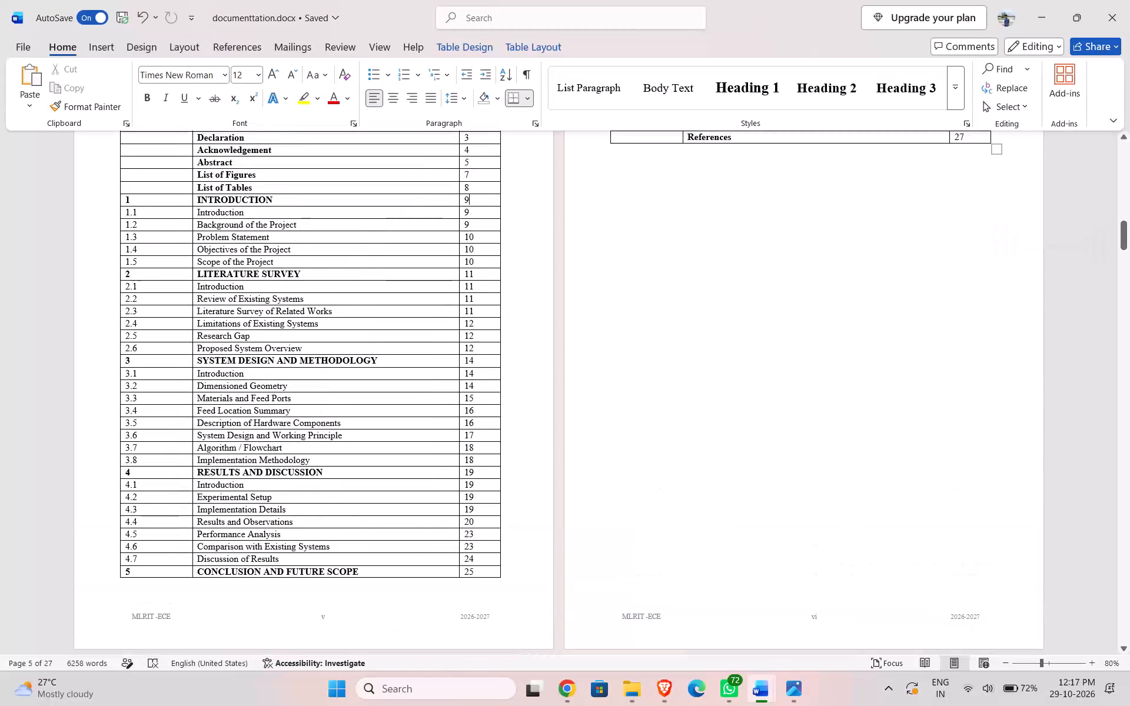
left_click(954, 280)
left_click(1003, 302)
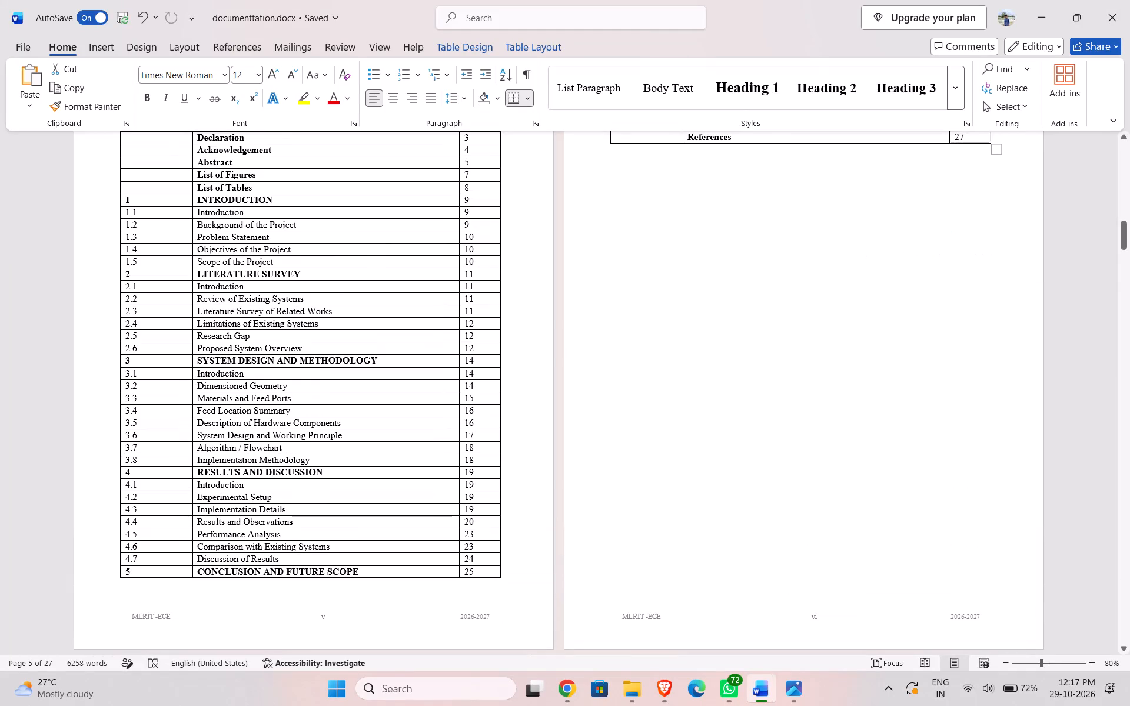
left_click_drag(1121, 237, 1121, 551)
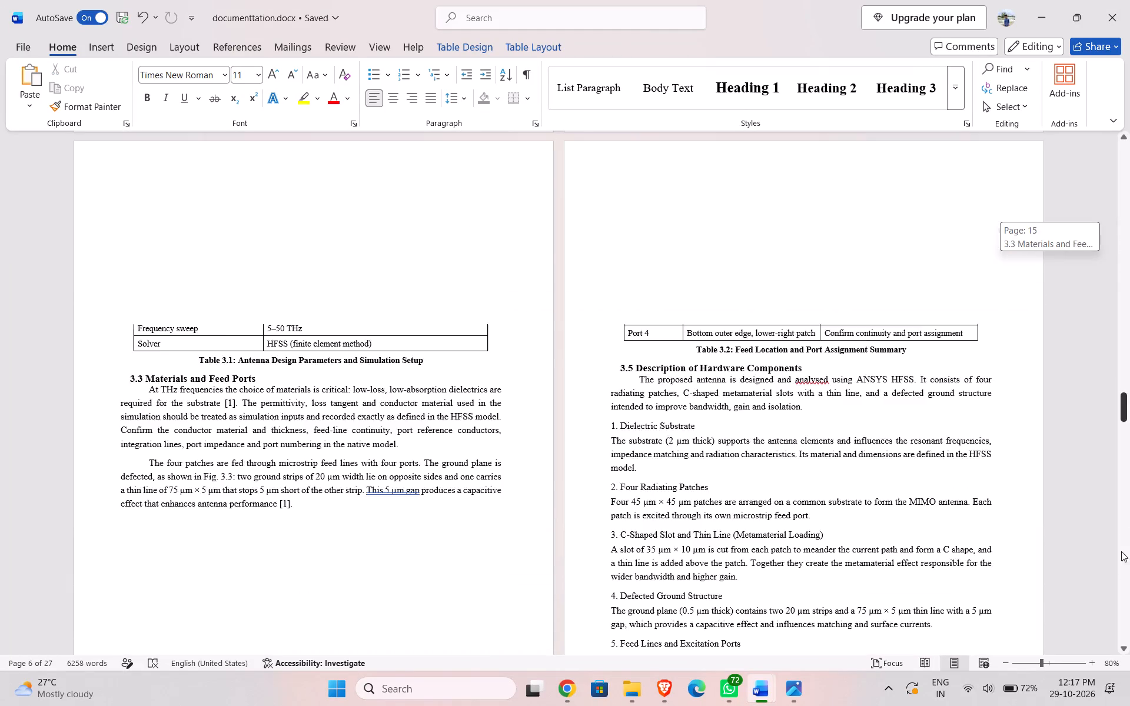
left_click_drag(1121, 551, 1125, 564)
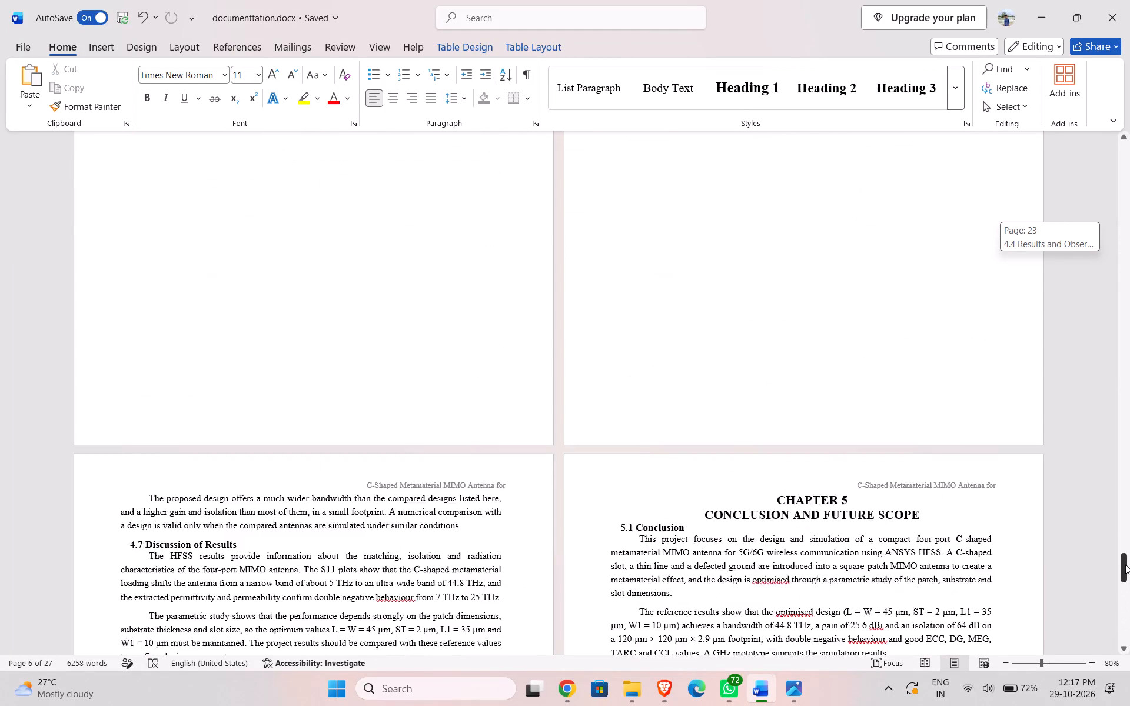
left_click_drag(1125, 564, 1129, 577)
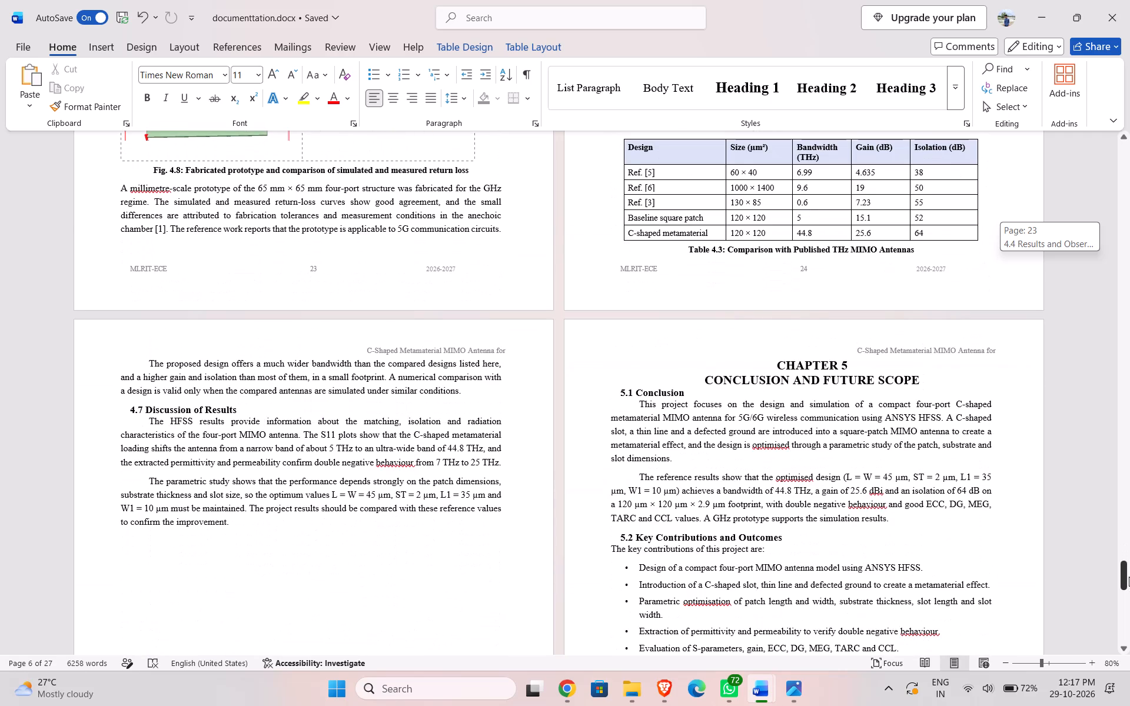
left_click_drag(1129, 577, 1129, 585)
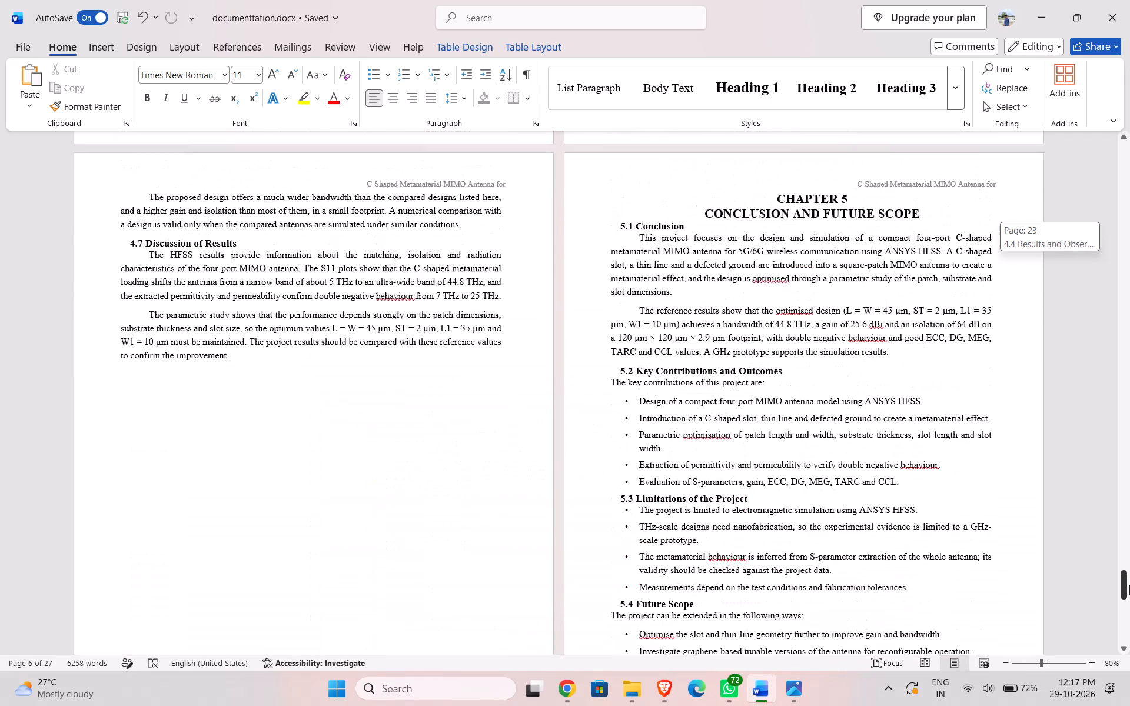
left_click_drag(1129, 585, 1129, 563)
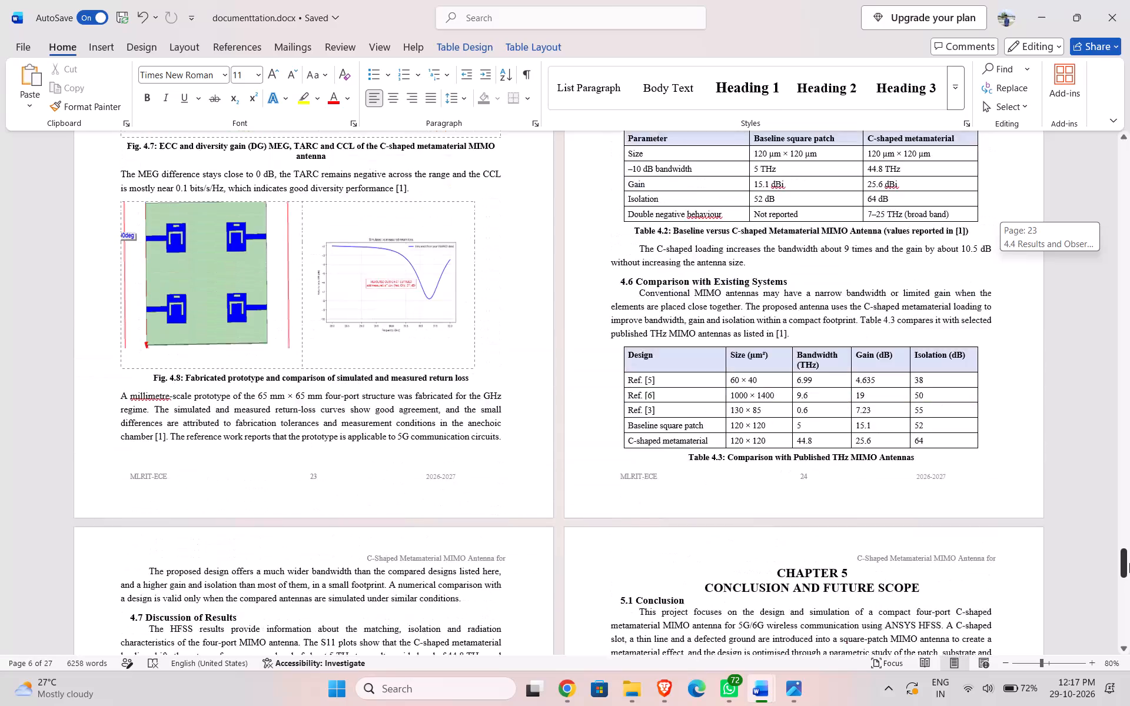
left_click_drag(1129, 563, 1128, 592)
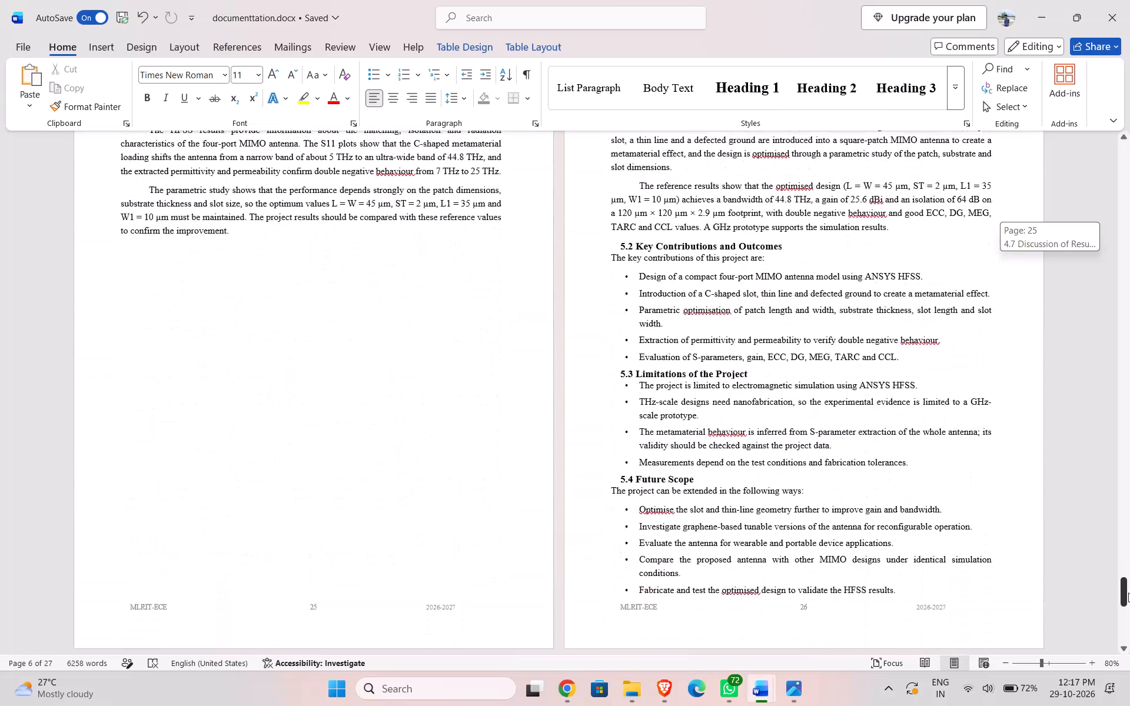
left_click_drag(1128, 592, 1128, 588)
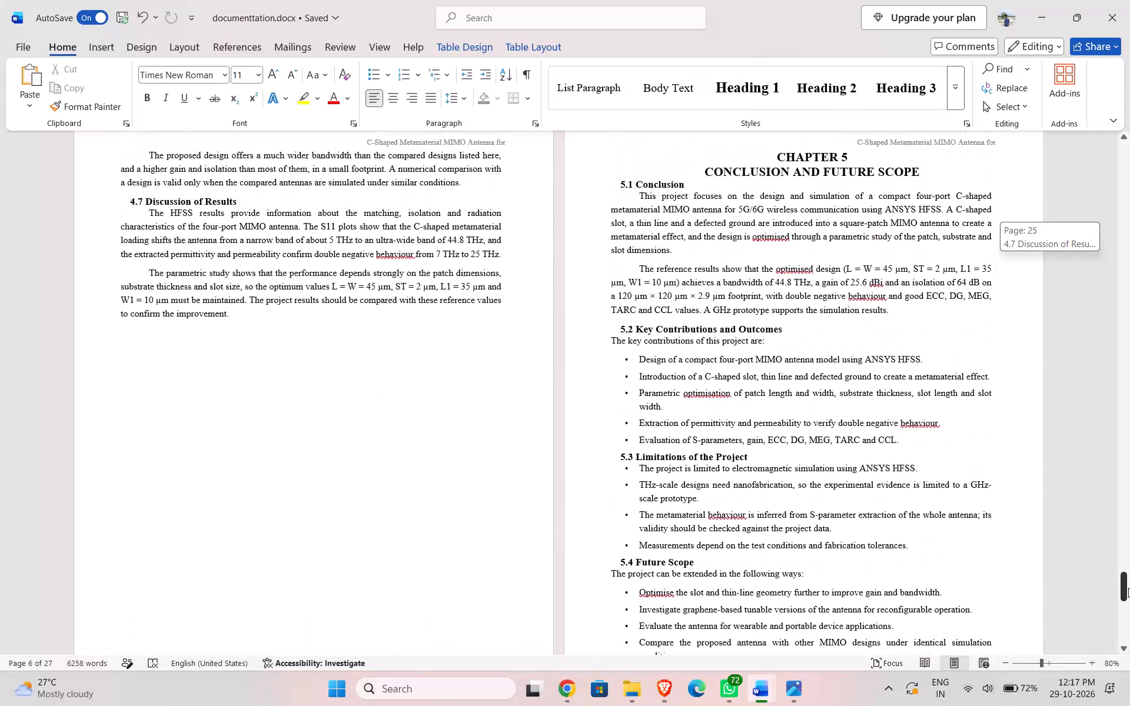
left_click_drag(1128, 588, 1128, 595)
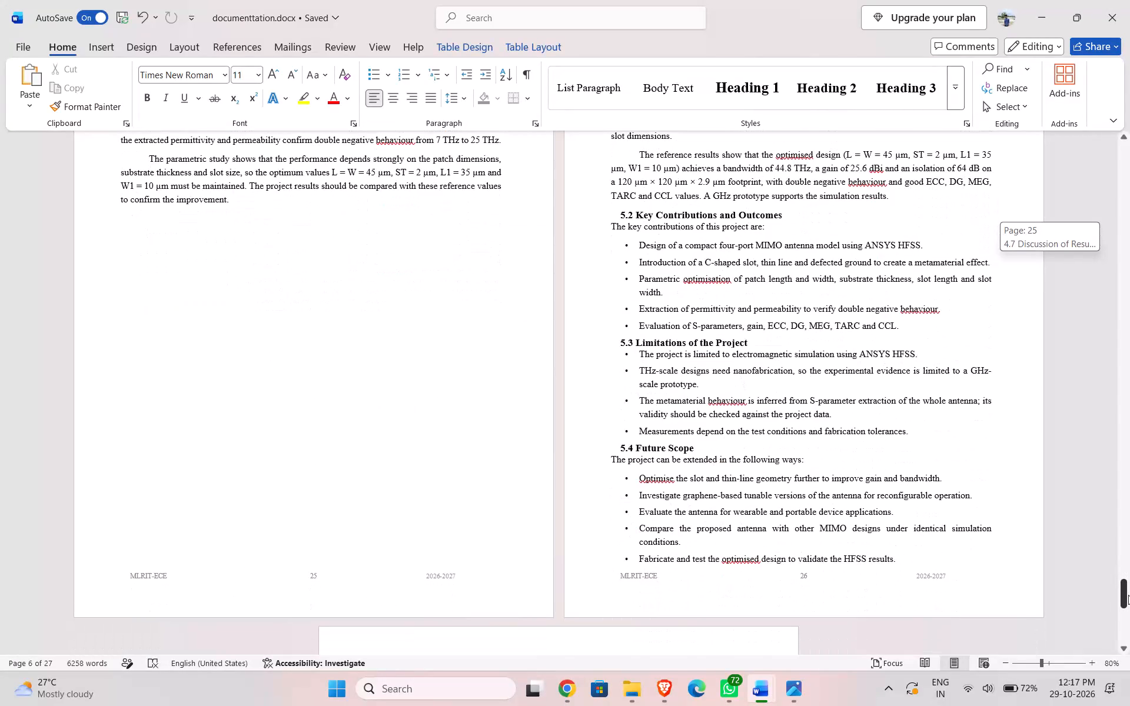
Recheck the pages of section 4.7, sections 5.1 to 5.4 and the References against the table of contents.
left_click_drag(1128, 595, 1129, 487)
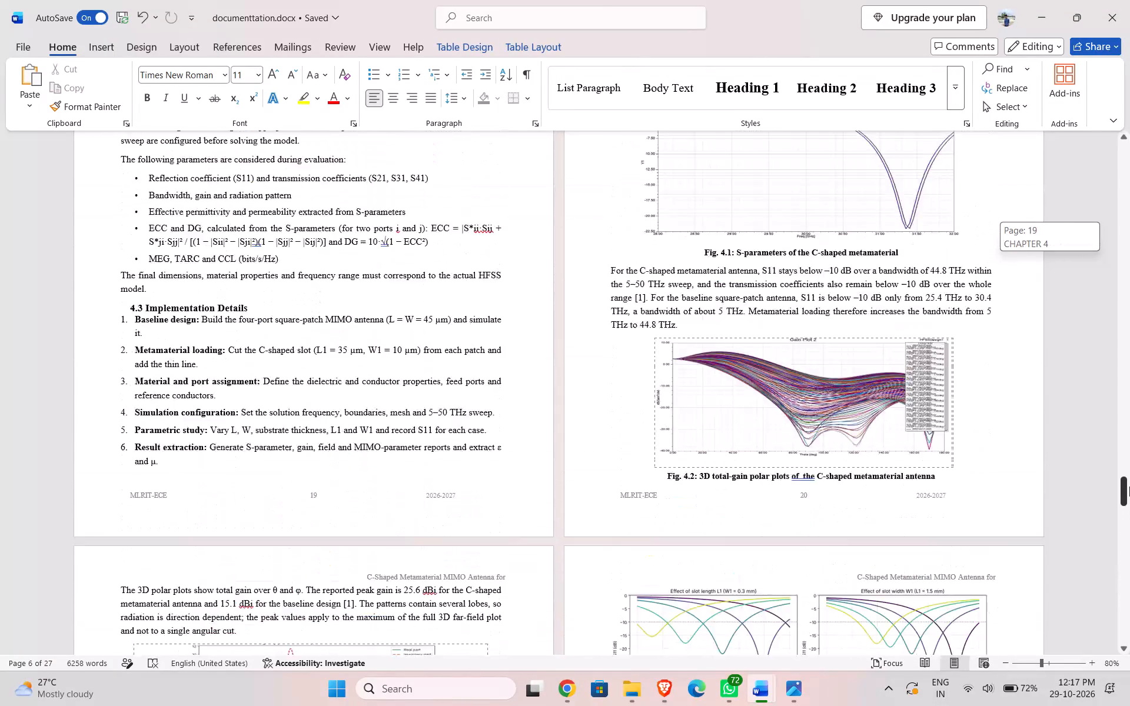
left_click_drag(1129, 487, 1129, 165)
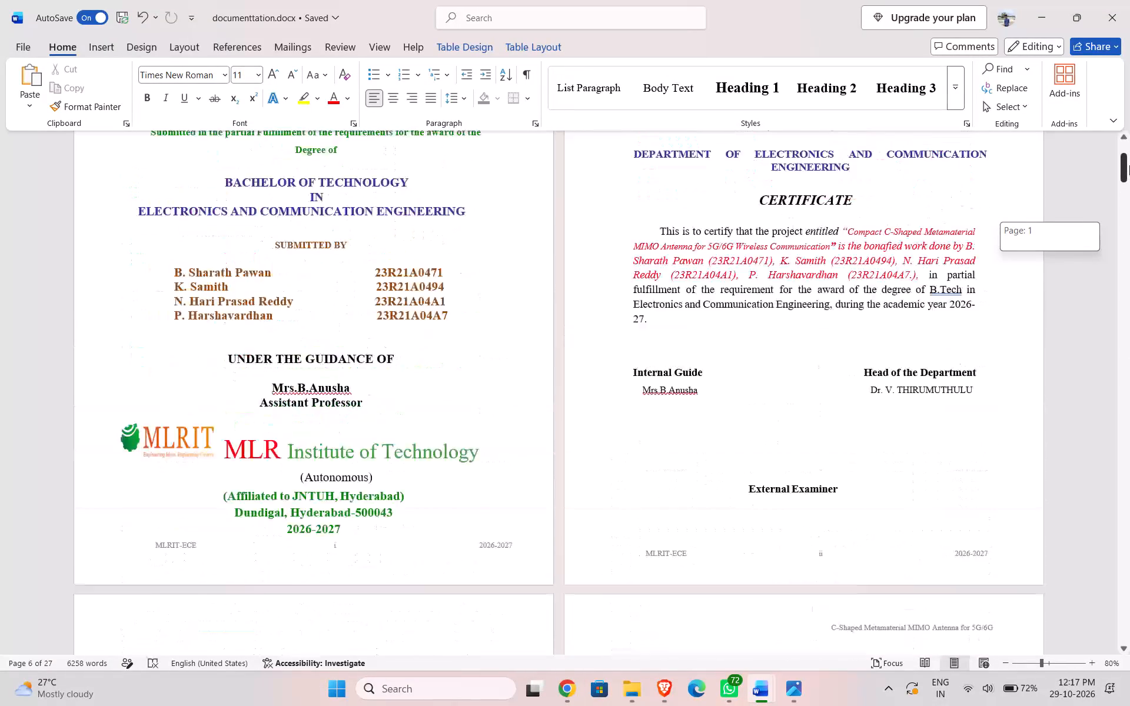
left_click_drag(1129, 165, 1125, 201)
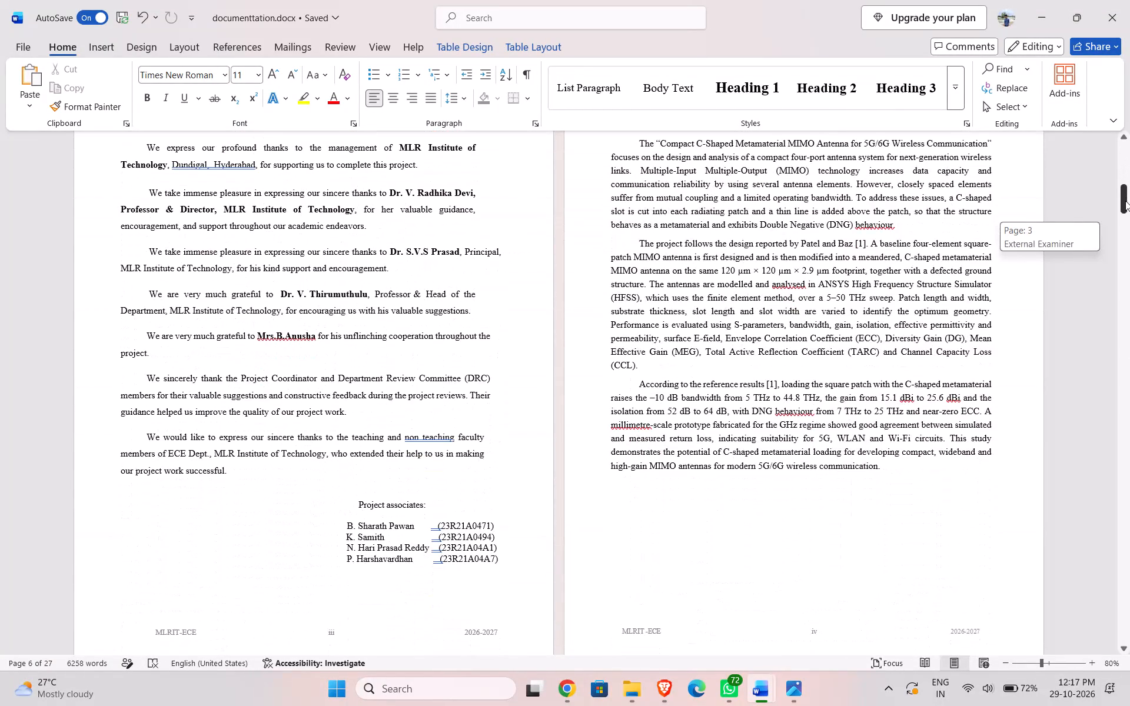
left_click_drag(1125, 201, 1125, 231)
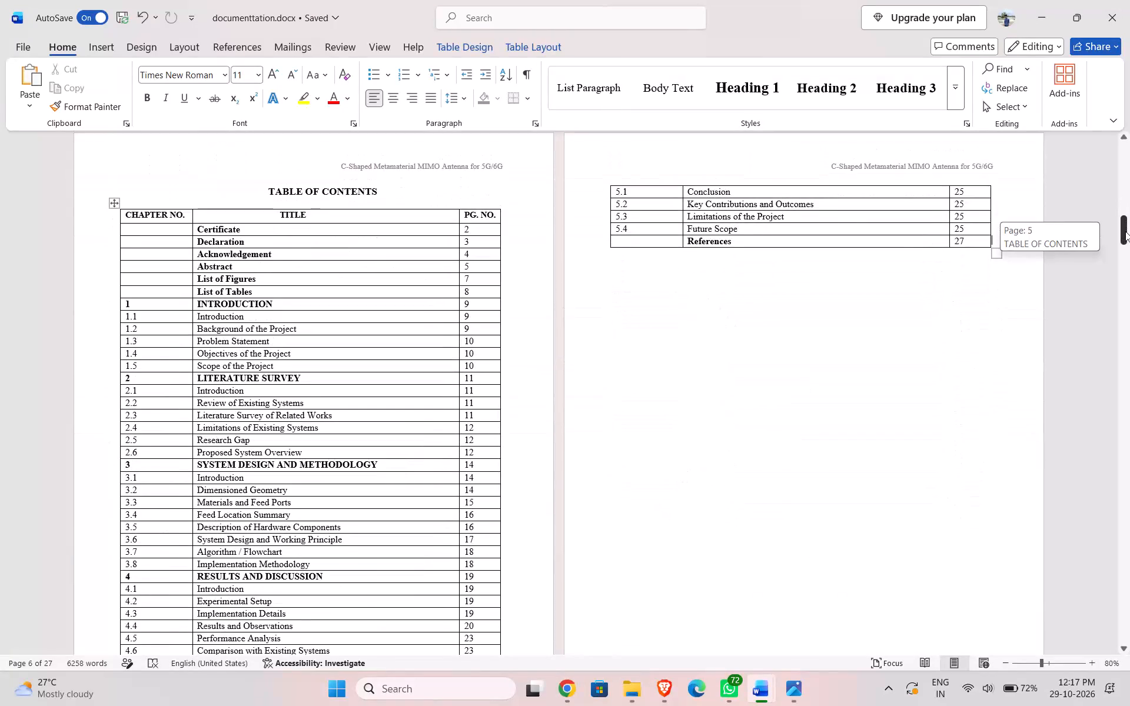
left_click_drag(1125, 231, 1125, 268)
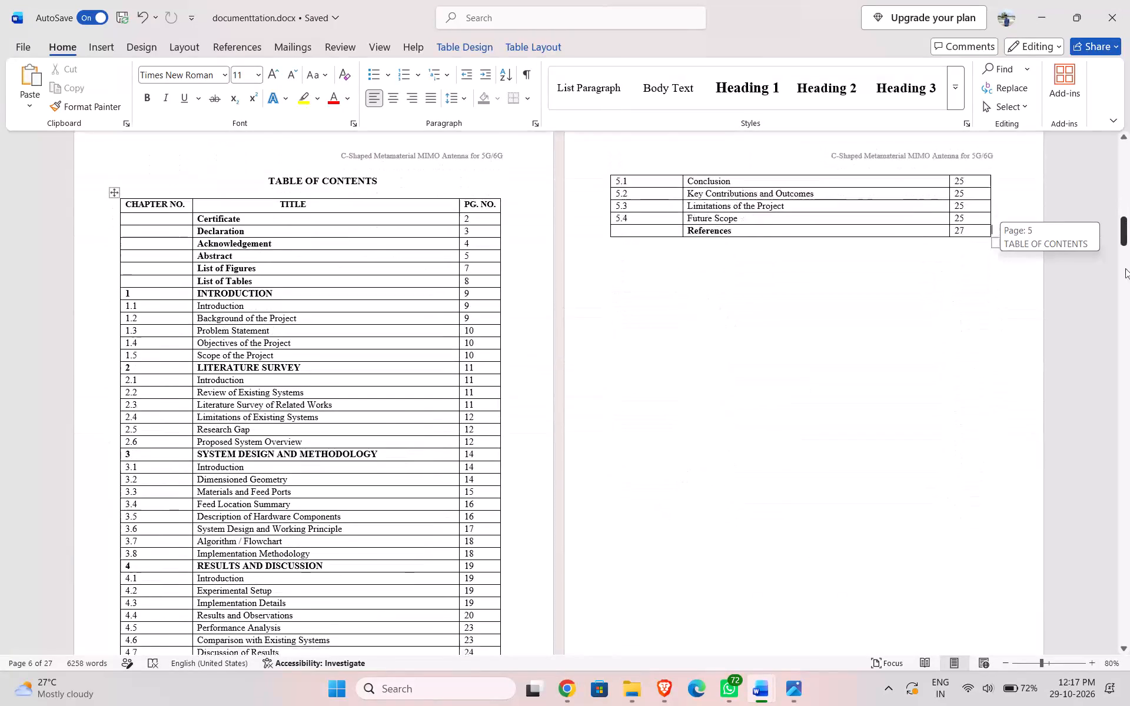
left_click_drag(1125, 268, 1080, 553)
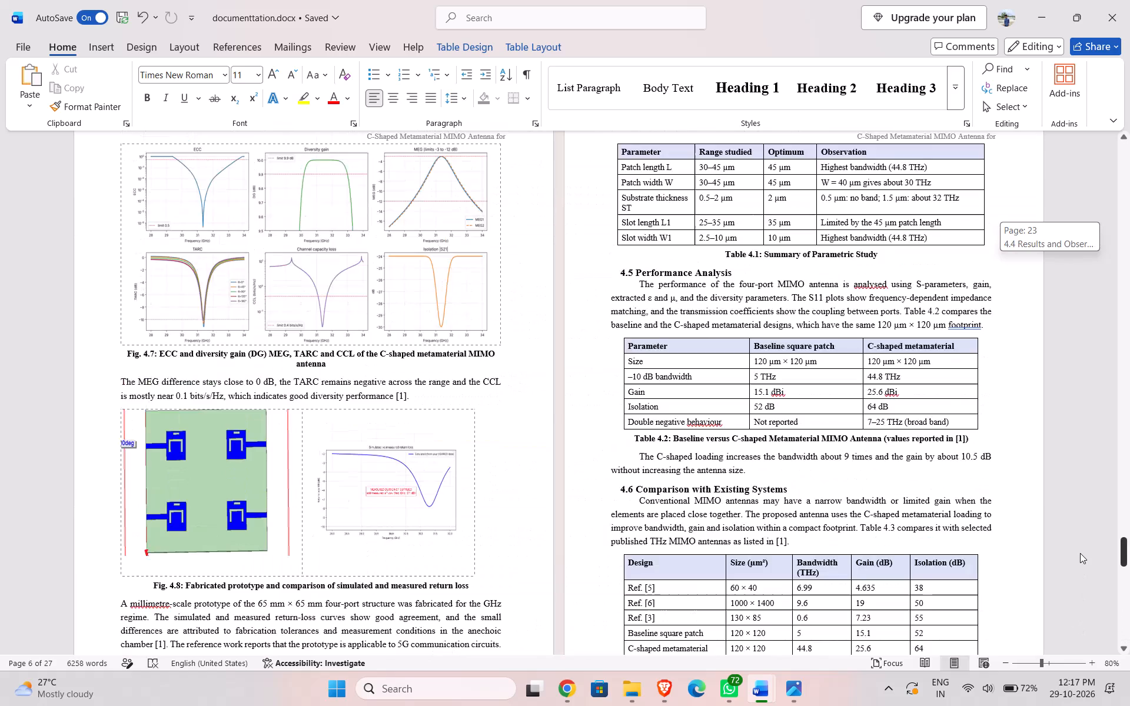
left_click_drag(1080, 553, 1083, 593)
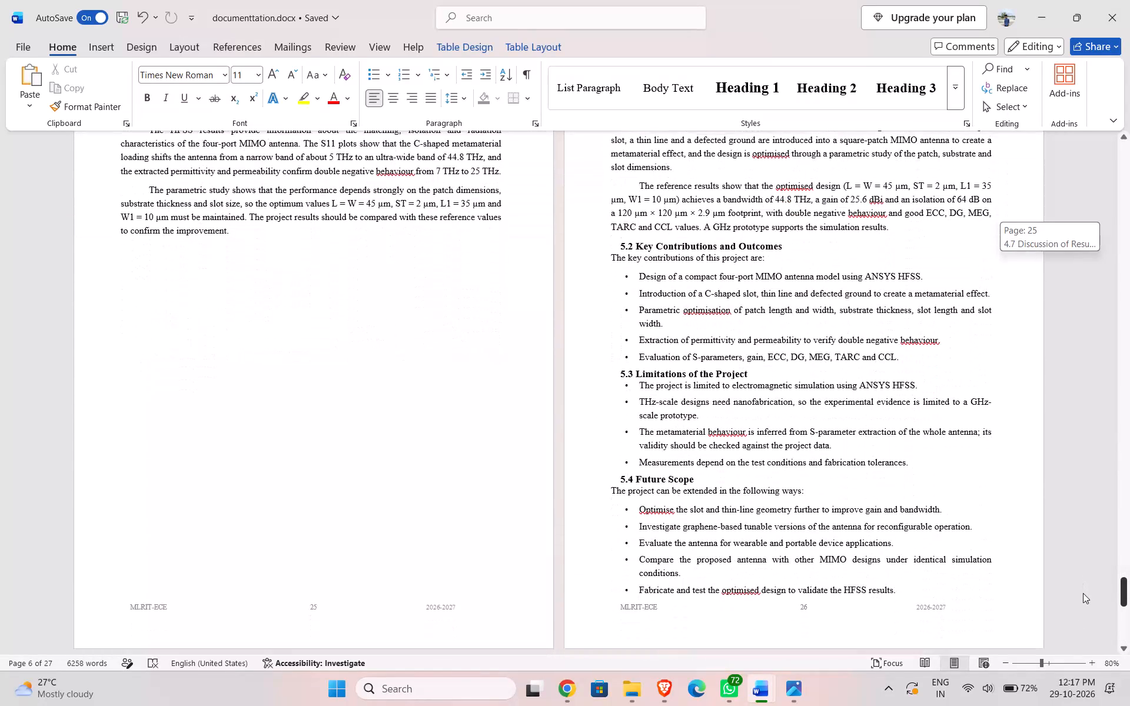
left_click_drag(1083, 593, 1084, 594)
left_click_drag(1084, 594, 1082, 588)
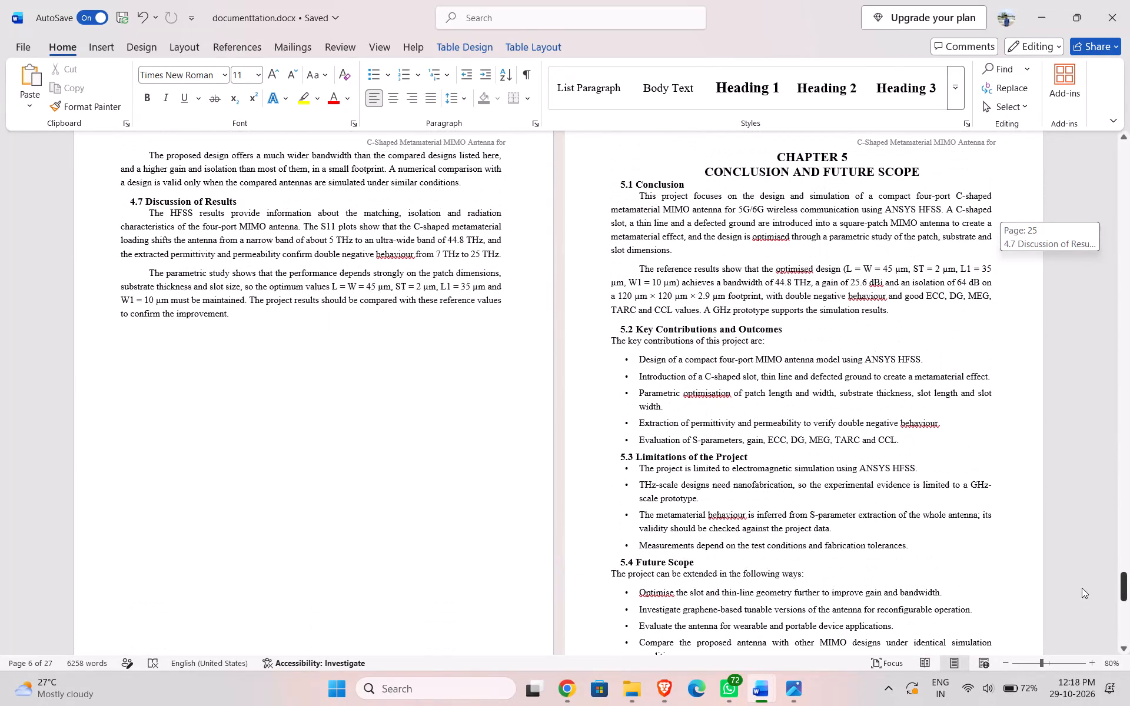
left_click_drag(1082, 588, 1085, 592)
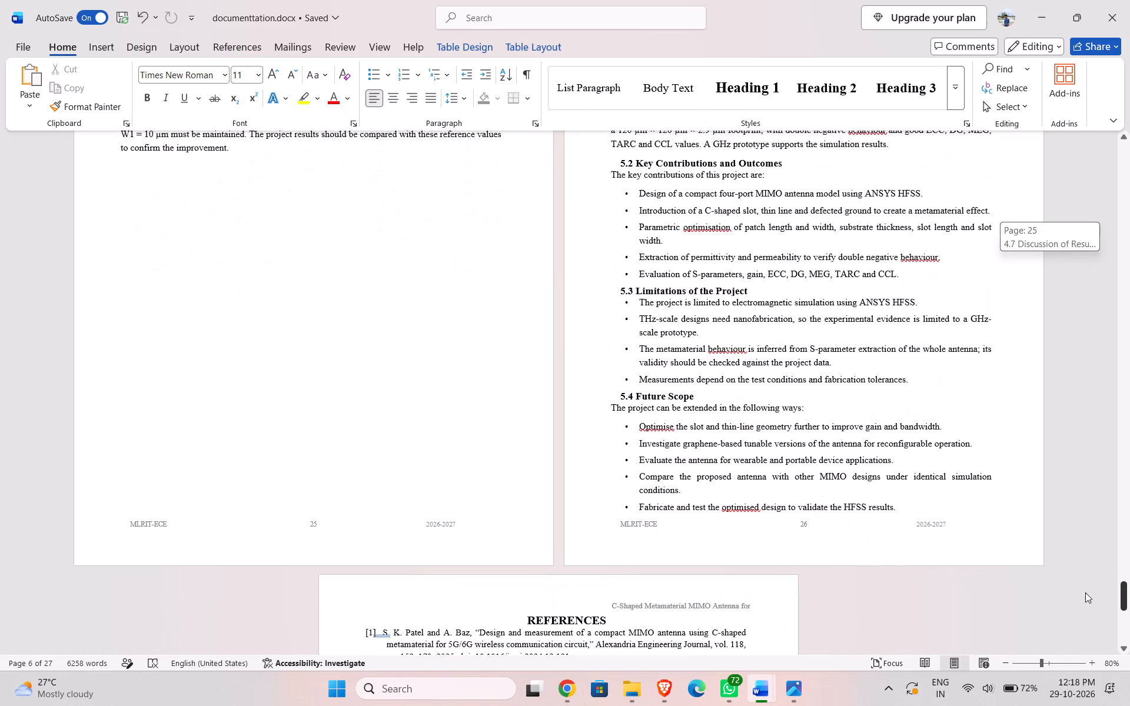
left_click_drag(1085, 592, 1072, 292)
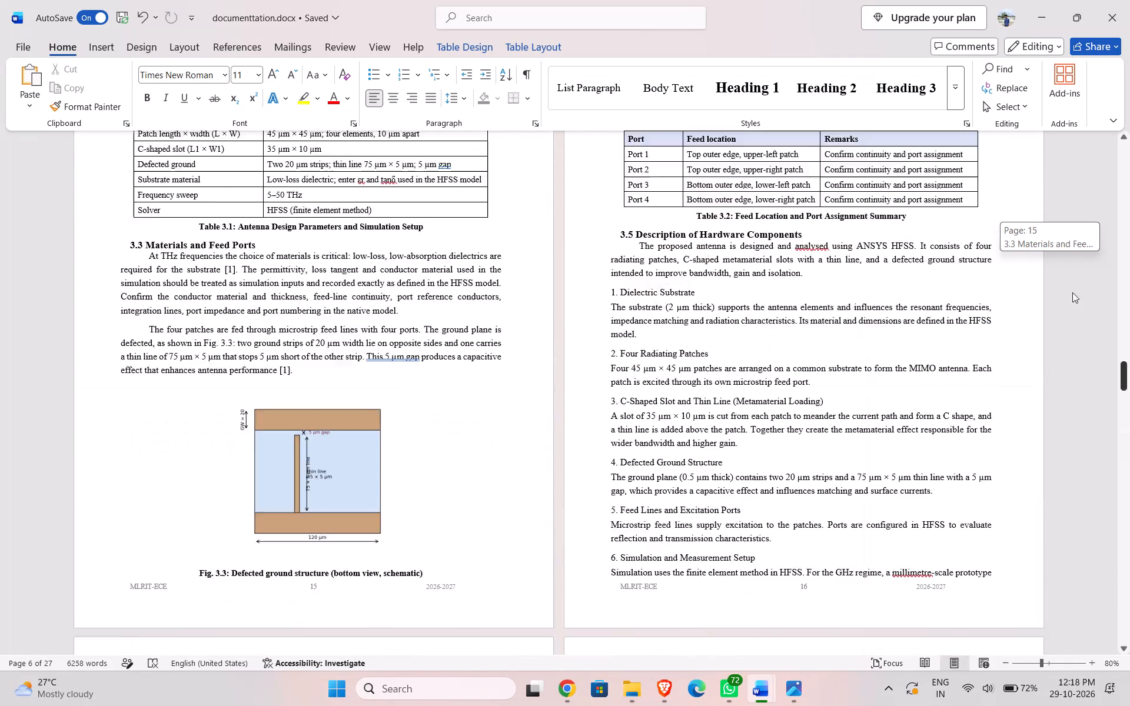
Set the page numbers of sections 5.4, 5.3, 5.2 and 5.1 to 26 in the table of contents.
left_click_drag(1072, 292, 1076, 234)
scroll(856, 245, "up", 1)
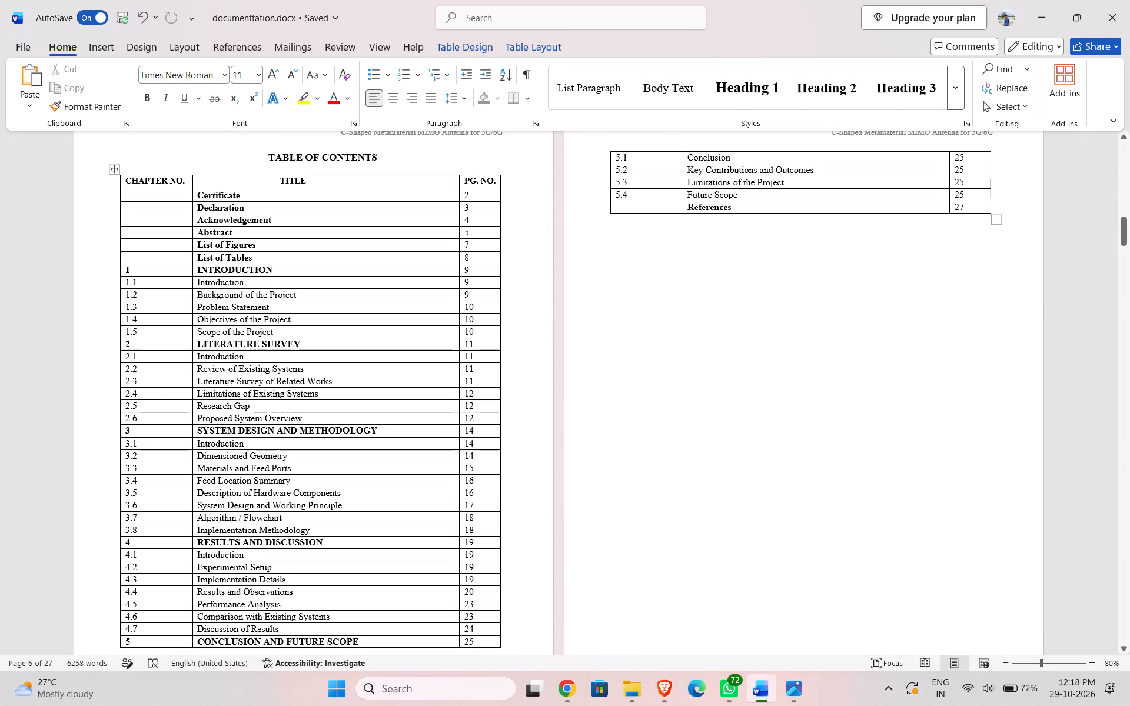
left_click(968, 196)
key("BackSpace")
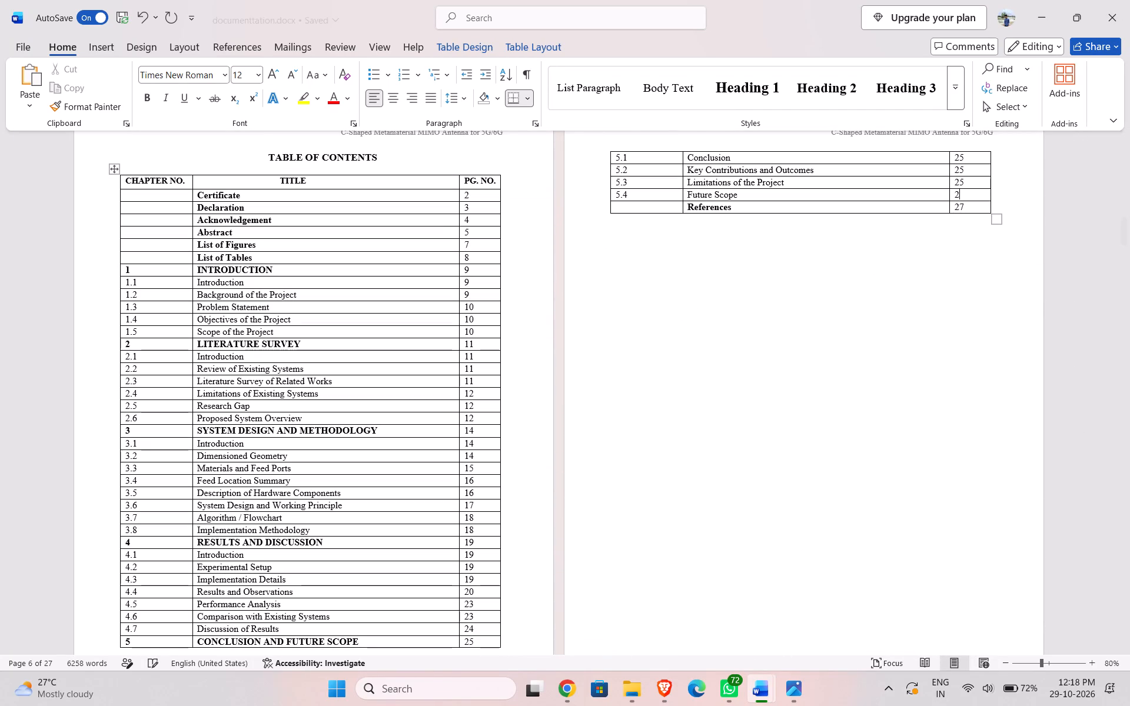
key("6")
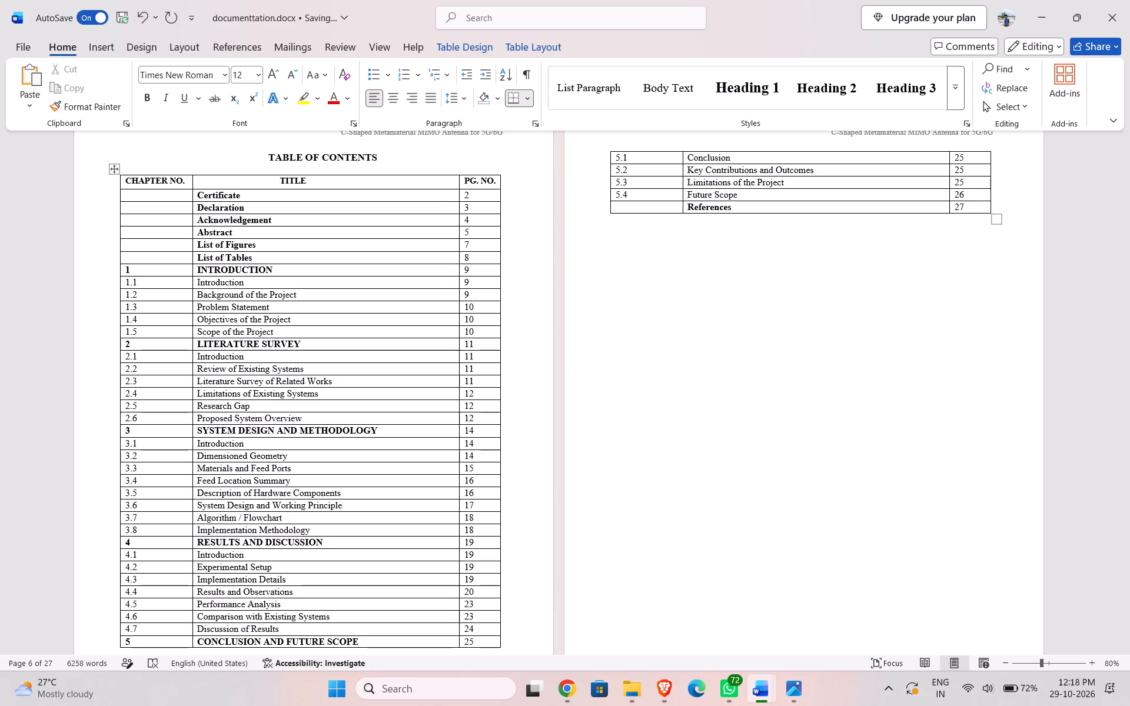
key("Up")
key("BackSpace")
key("6")
key("Up")
key("BackSpace")
key("6")
key("Up")
key("BackSpace")
key("6")
Set the page number of Chapter 5, Conclusion and Future Scope, to 26 in the table of contents.
scroll(968, 196, "down", 1)
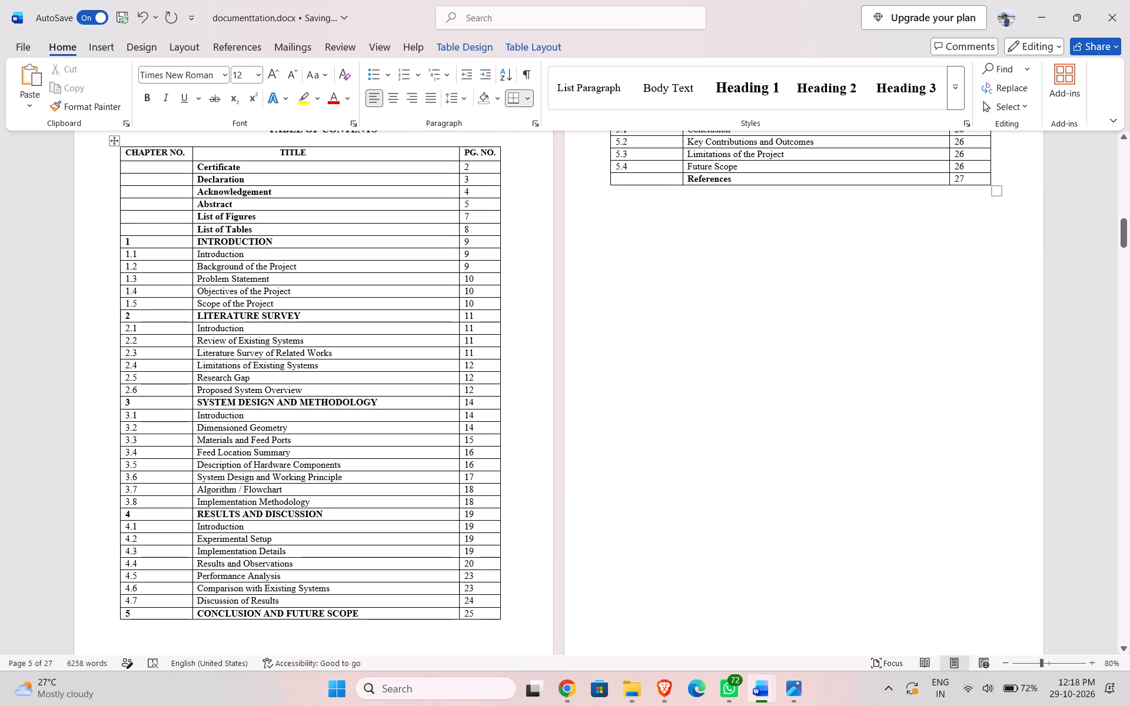
left_click(477, 618)
key("BackSpace")
key("6")
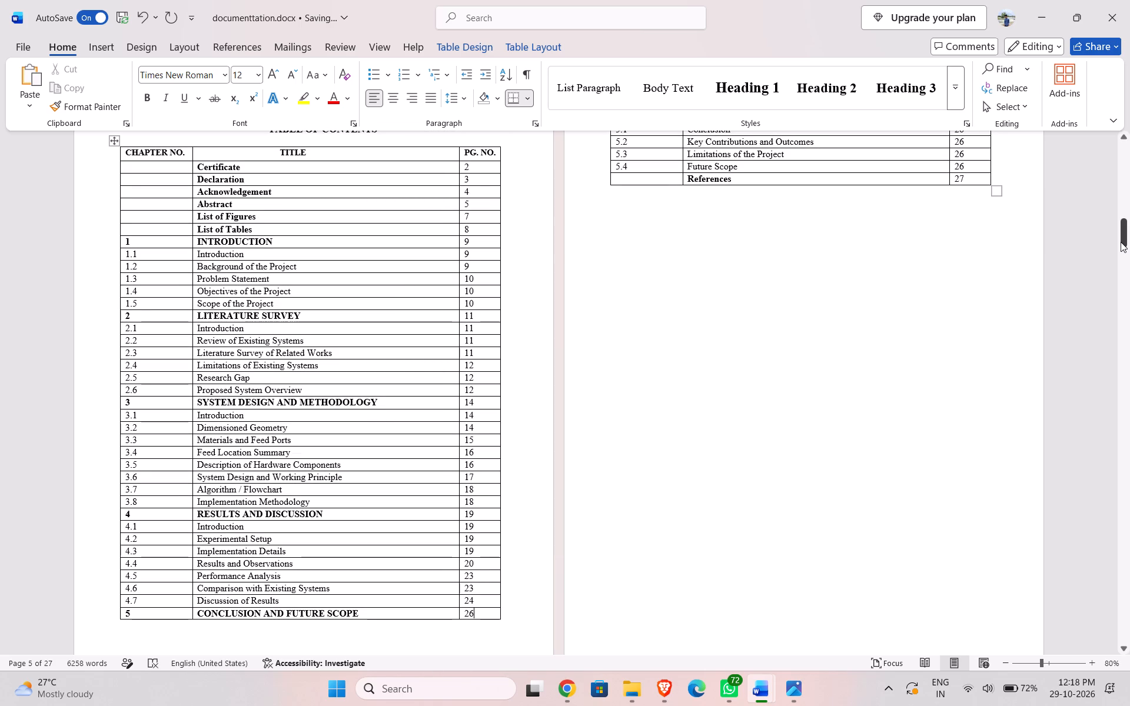
Check where section 4.7 Discussion of Results falls and set its table of contents page number to 25.
left_click_drag(1121, 241, 1128, 440)
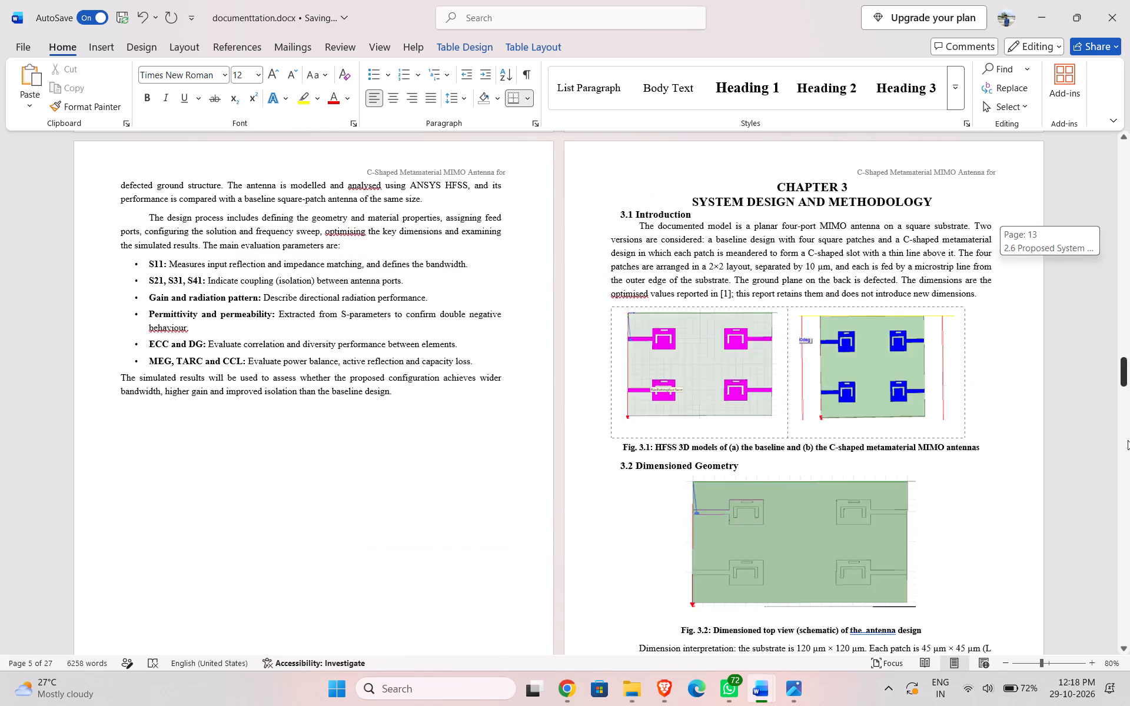
left_click_drag(1128, 440, 1129, 628)
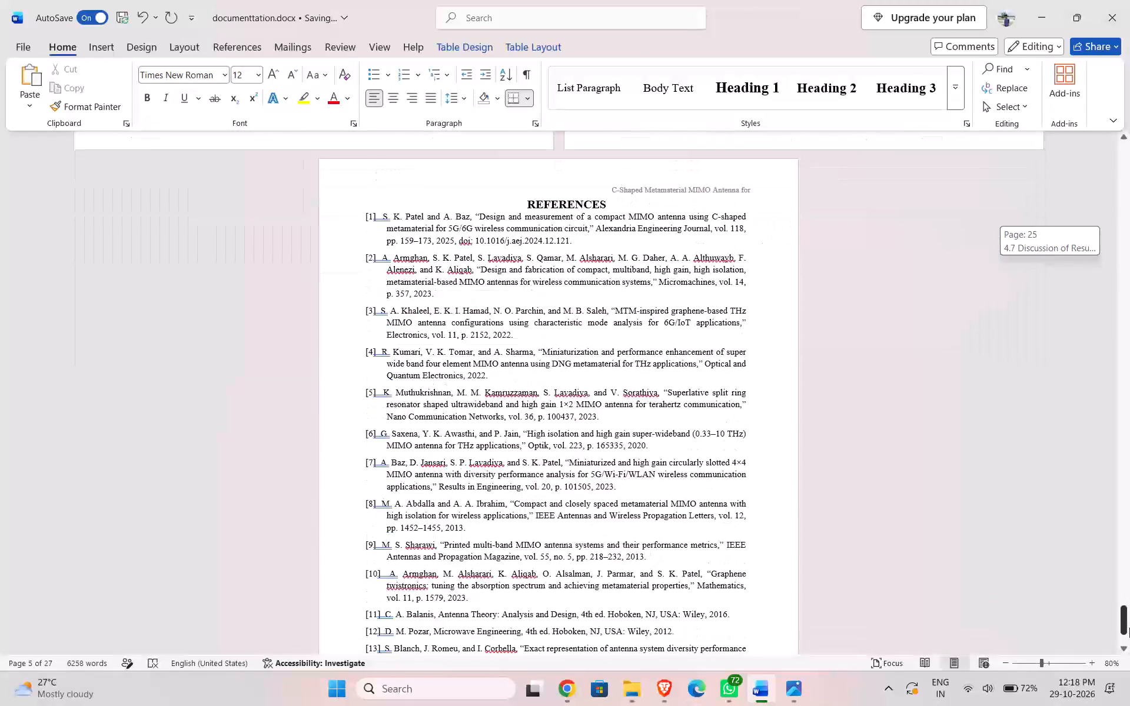
left_click_drag(1129, 628, 1129, 585)
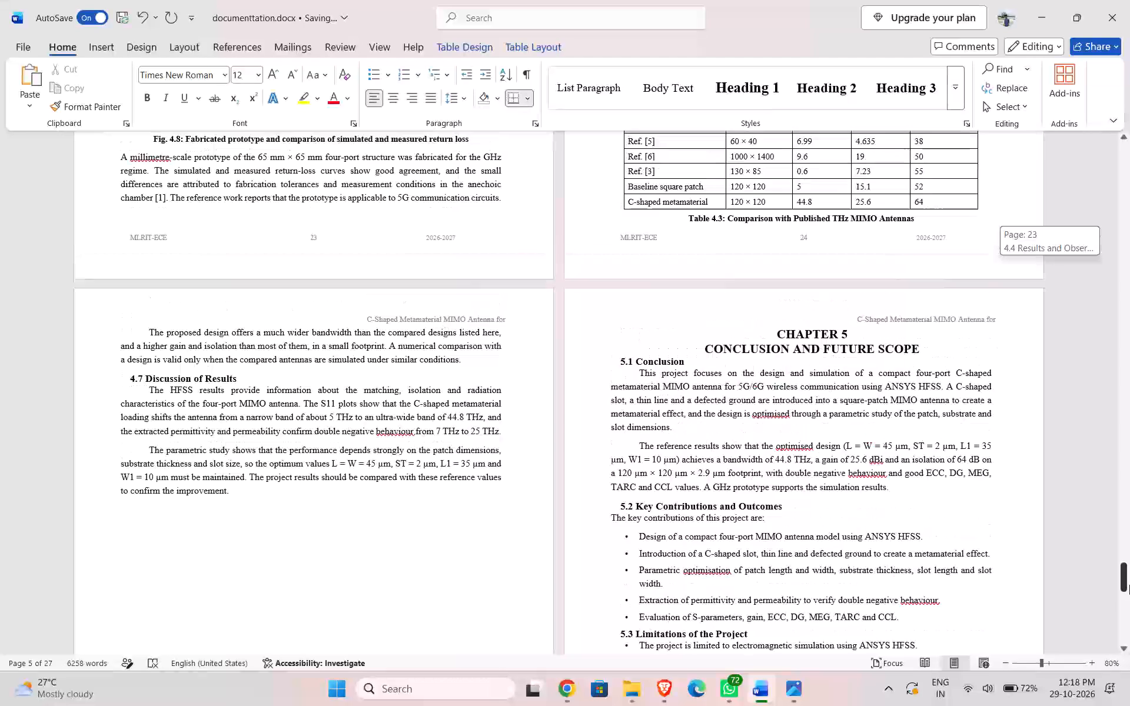
left_click_drag(1129, 585, 1129, 497)
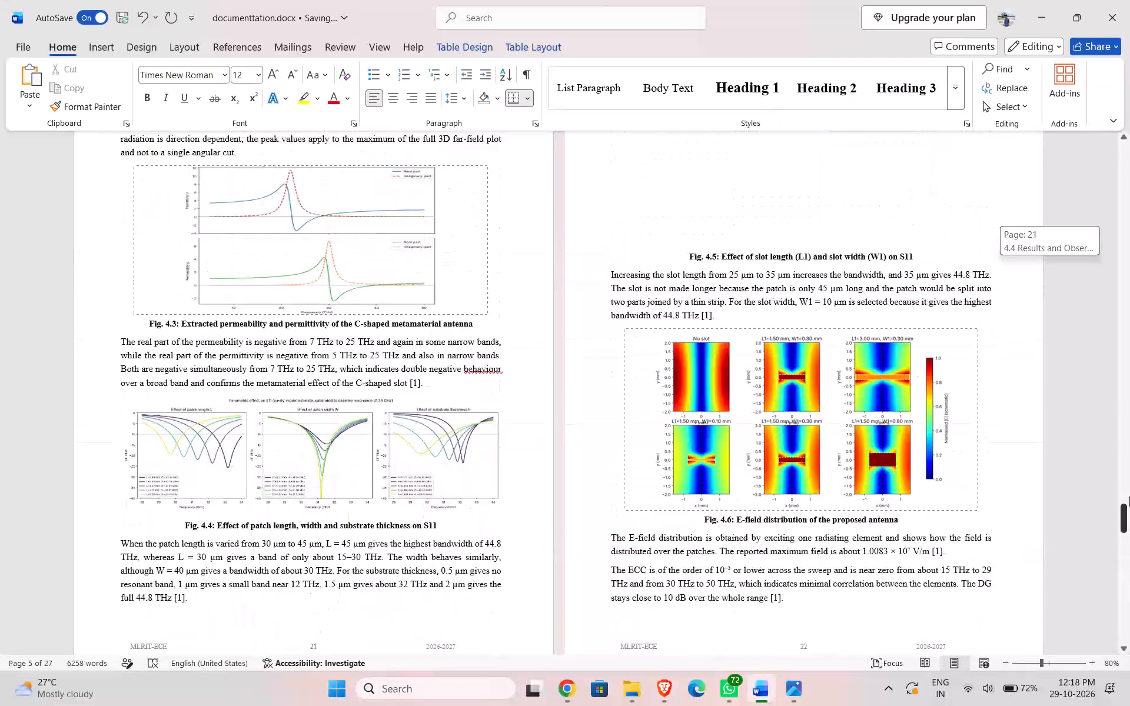
left_click_drag(1129, 497, 1129, 288)
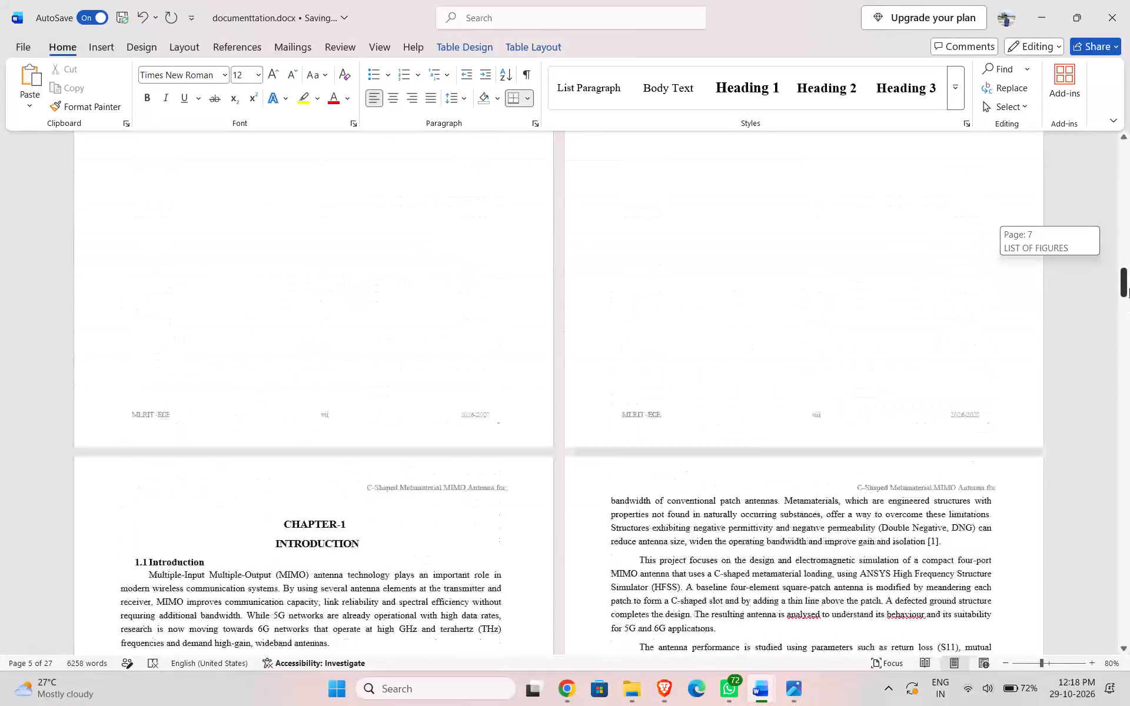
left_click_drag(1129, 288, 1129, 263)
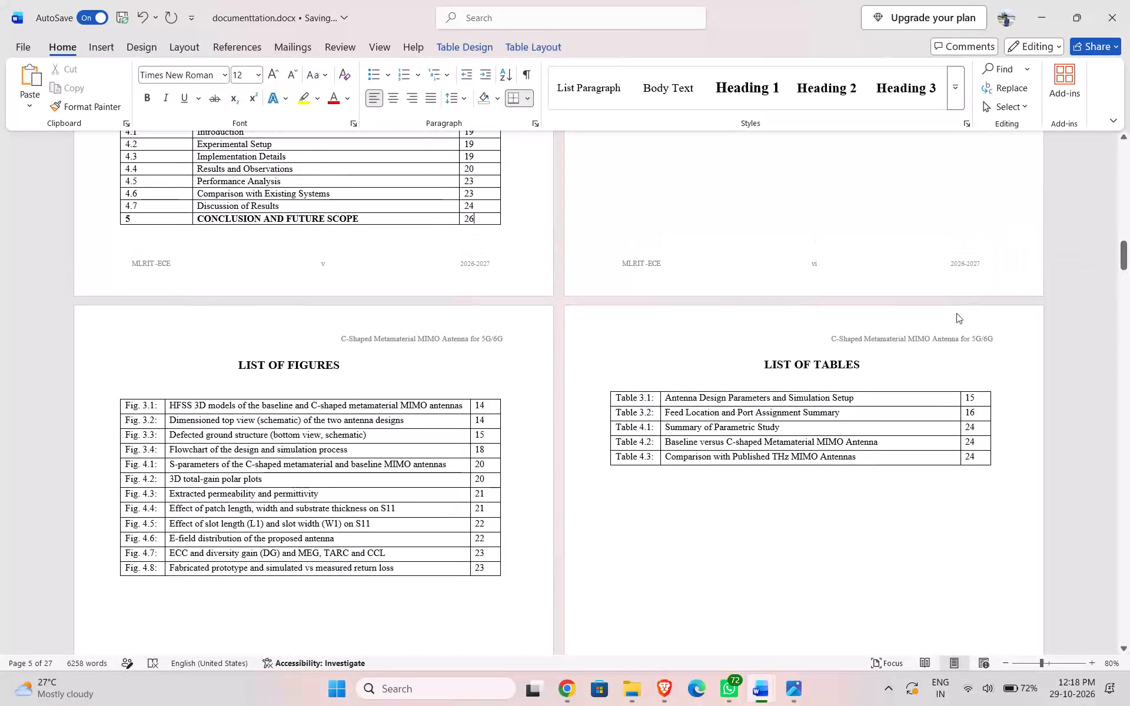
left_click(487, 209)
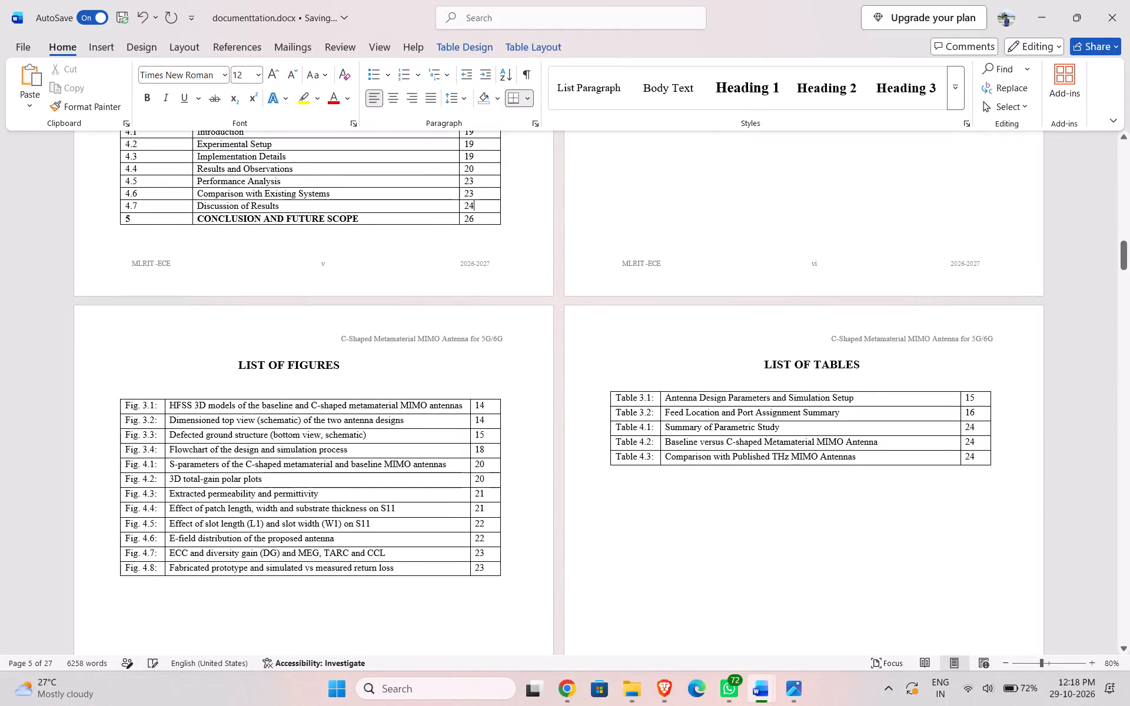
key("BackSpace")
key("5")
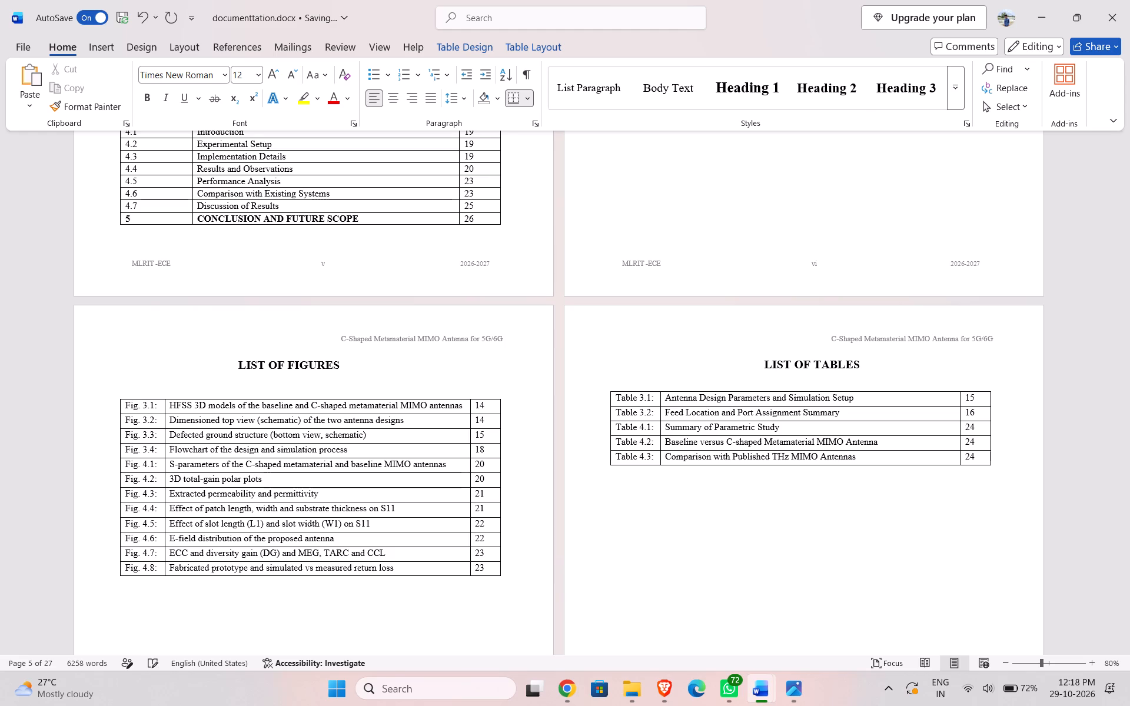
Check the pages of sections 4.5 and 4.6 and set both of their table of contents page numbers to 24.
left_click_drag(1122, 248, 1113, 377)
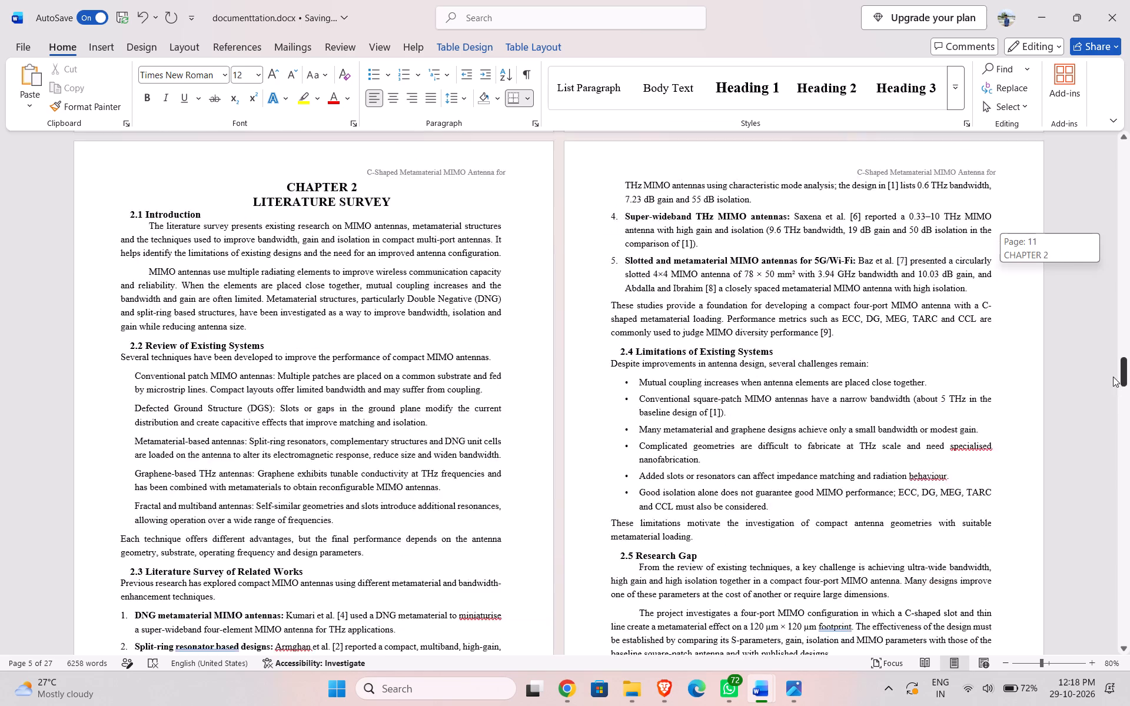
left_click_drag(1113, 377, 1107, 594)
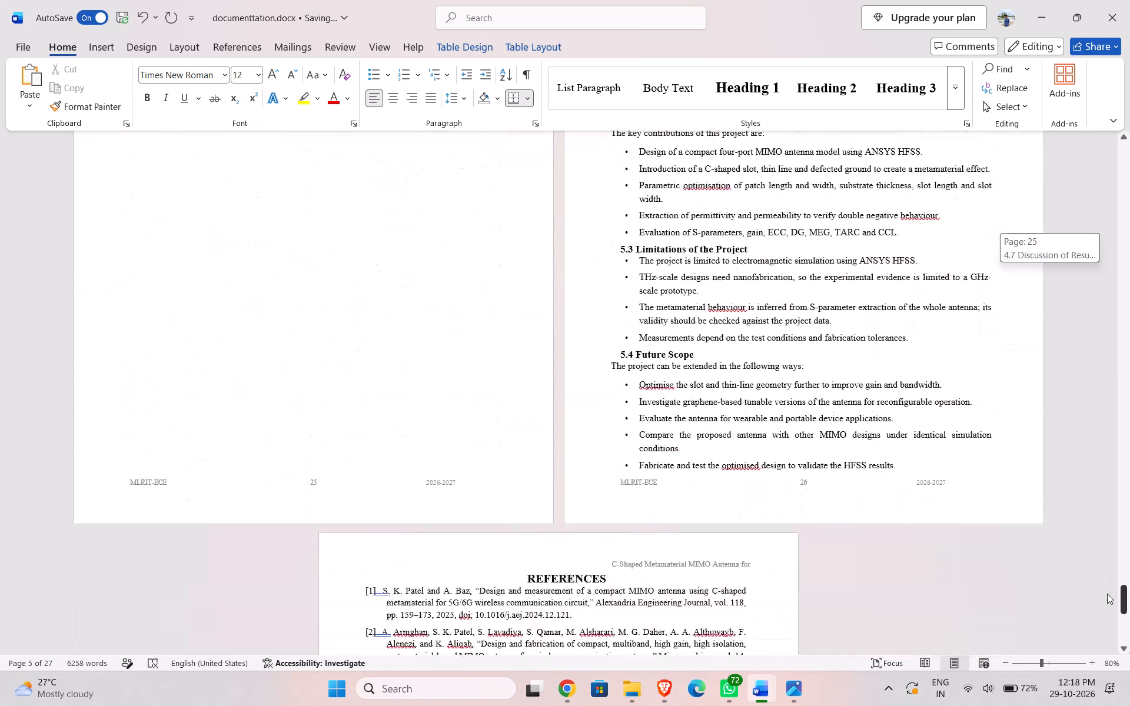
left_click_drag(1107, 594, 1105, 559)
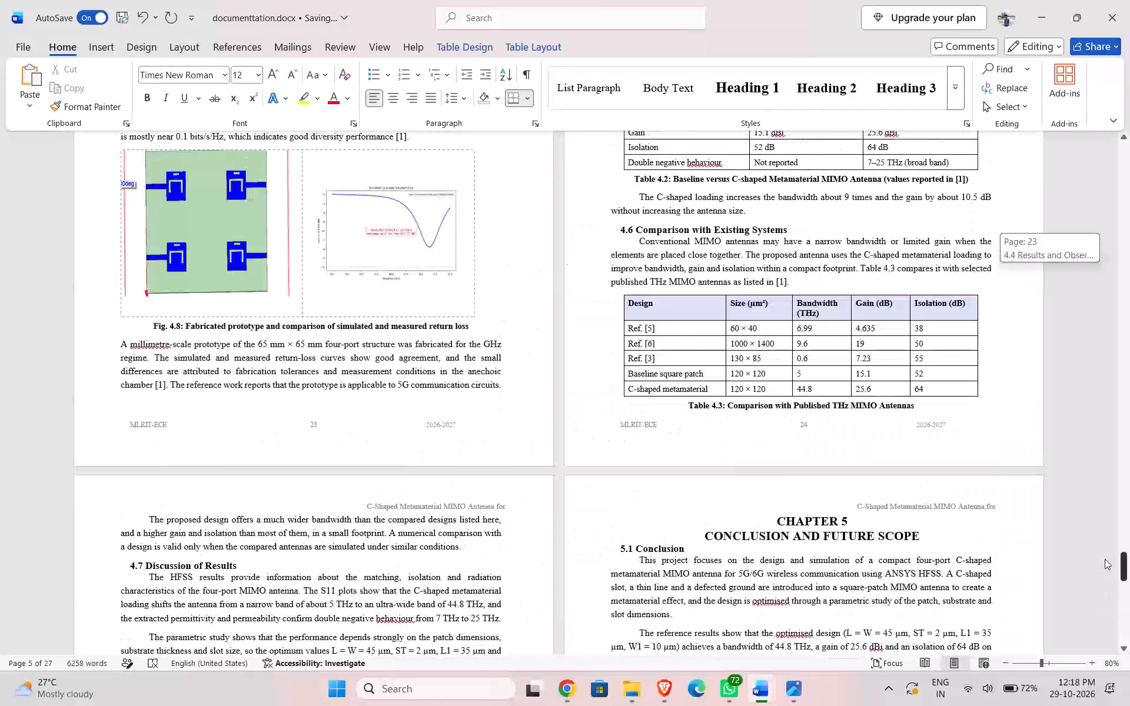
left_click_drag(1105, 559, 1106, 541)
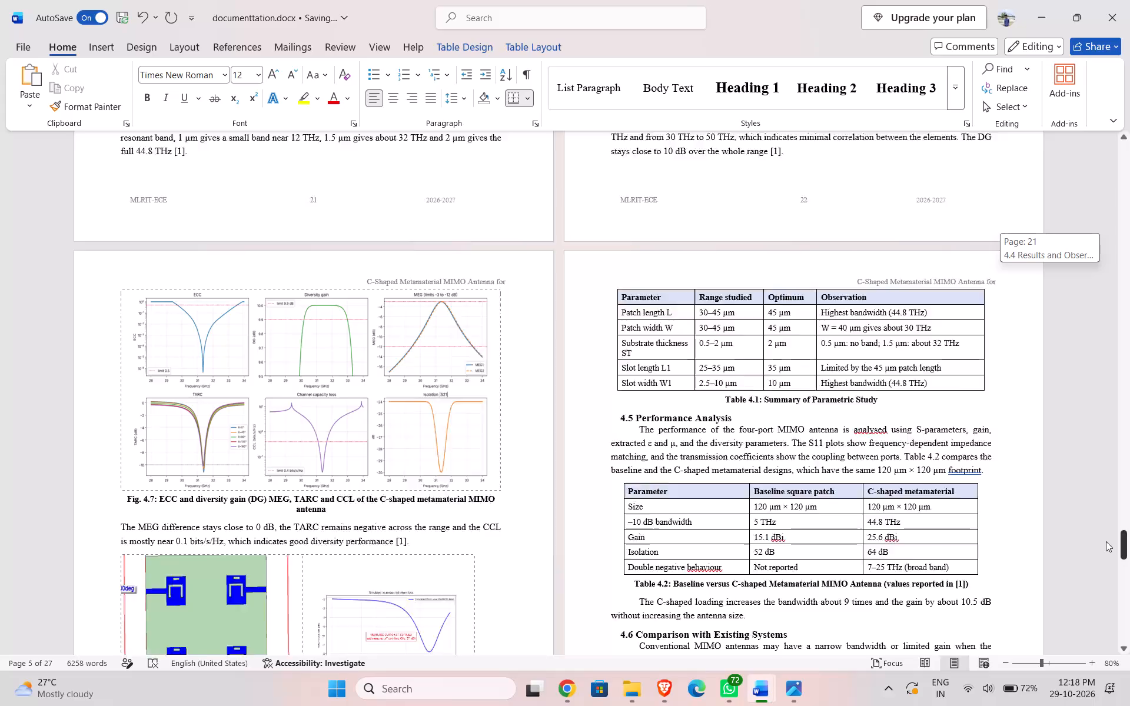
left_click_drag(1106, 541, 1108, 548)
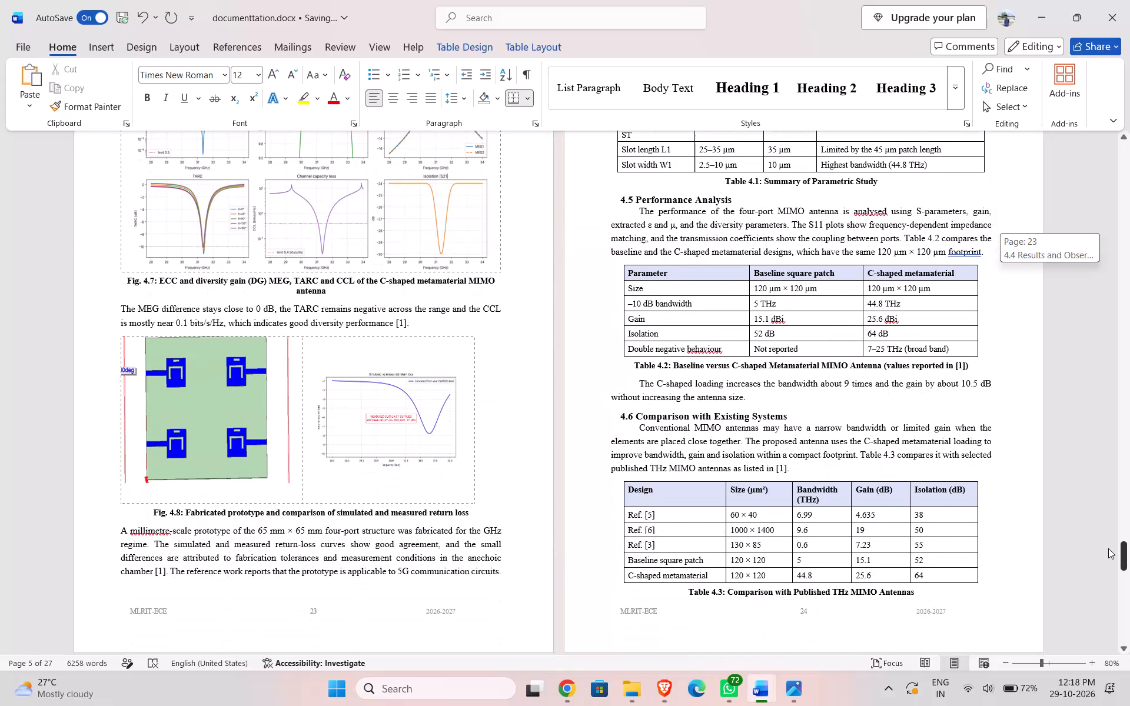
left_click_drag(1108, 548, 1078, 200)
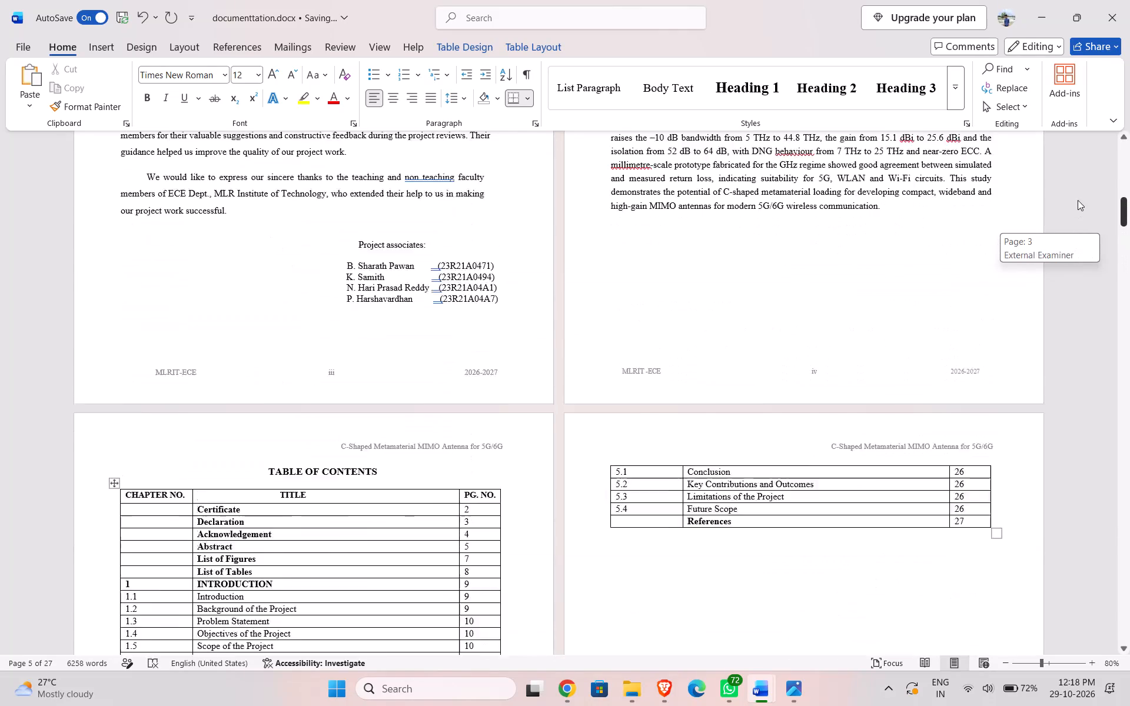
left_click_drag(1078, 200, 1088, 234)
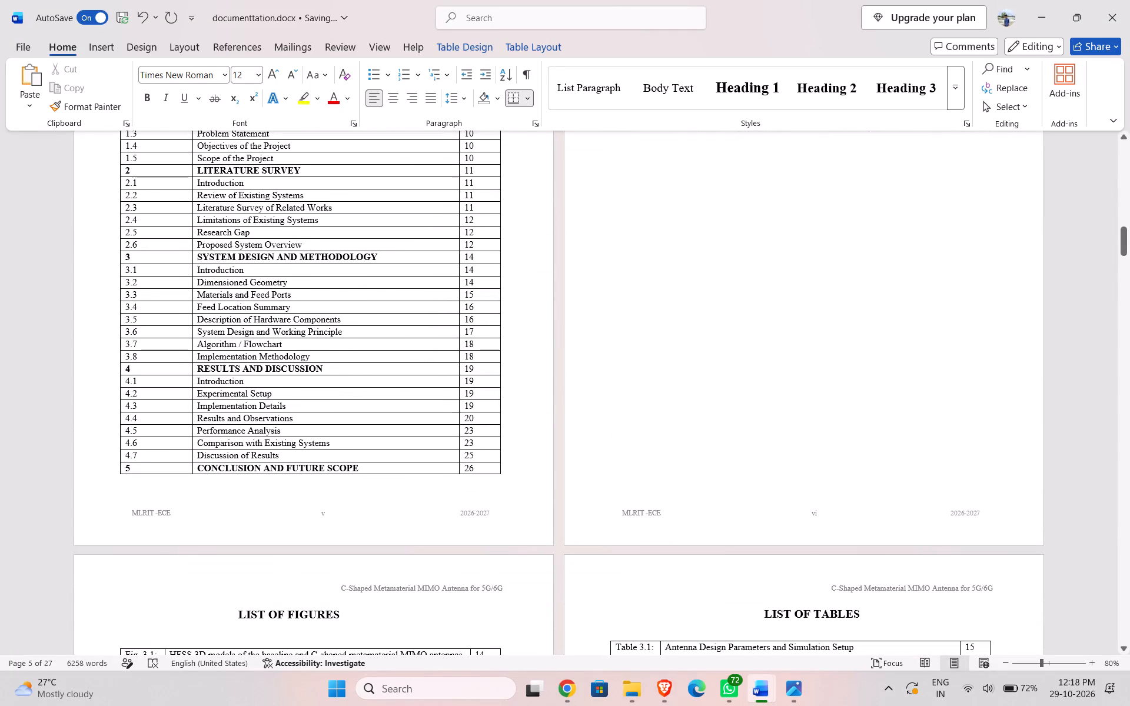
left_click(477, 447)
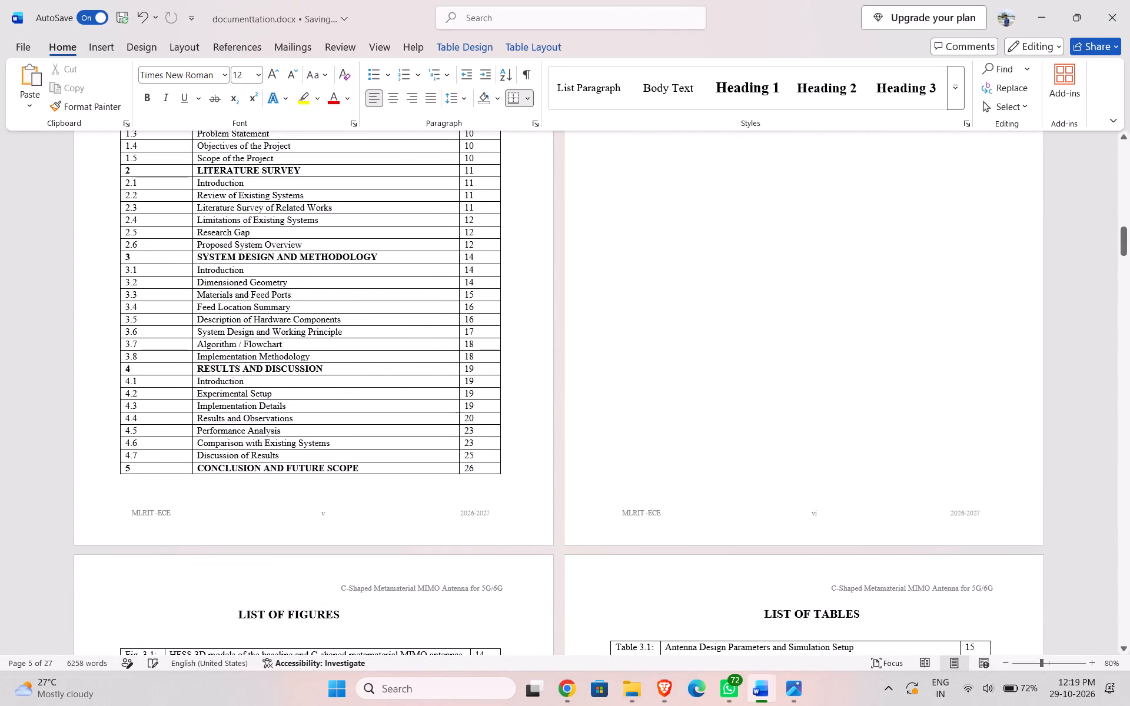
key("BackSpace")
key("4")
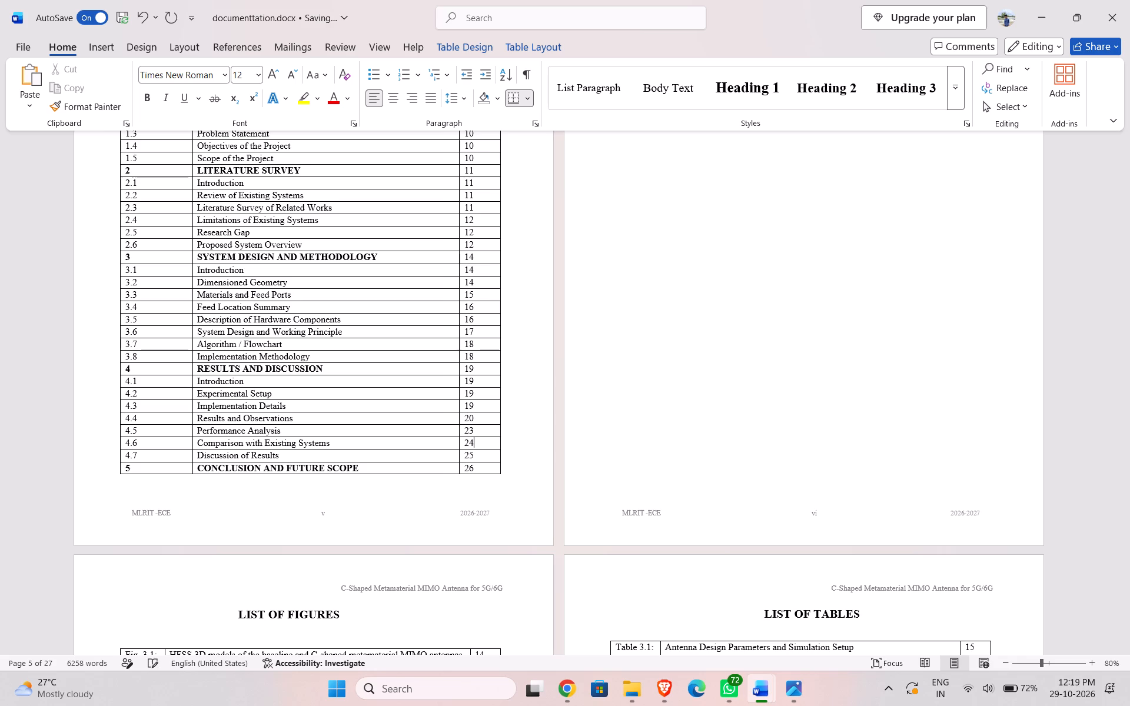
key("Up")
key("BackSpace")
key("4")
Check the table of contents page number of section 4.4 Results and Observations against its actual page.
left_click(481, 418)
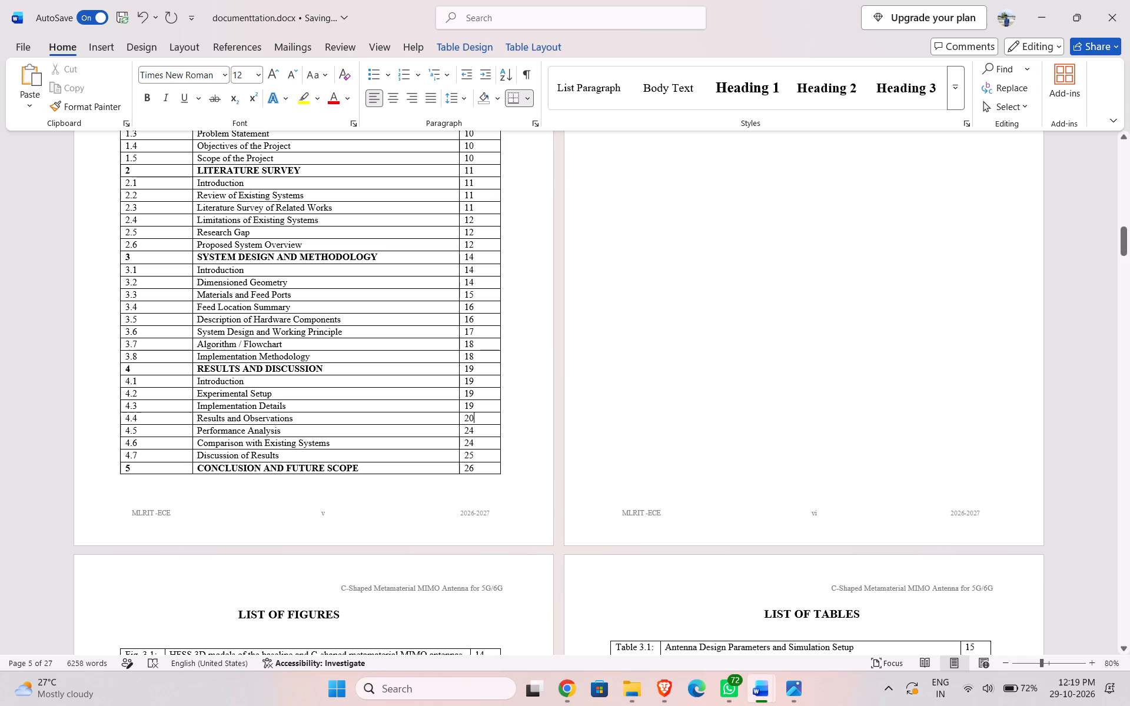
left_click(1123, 242)
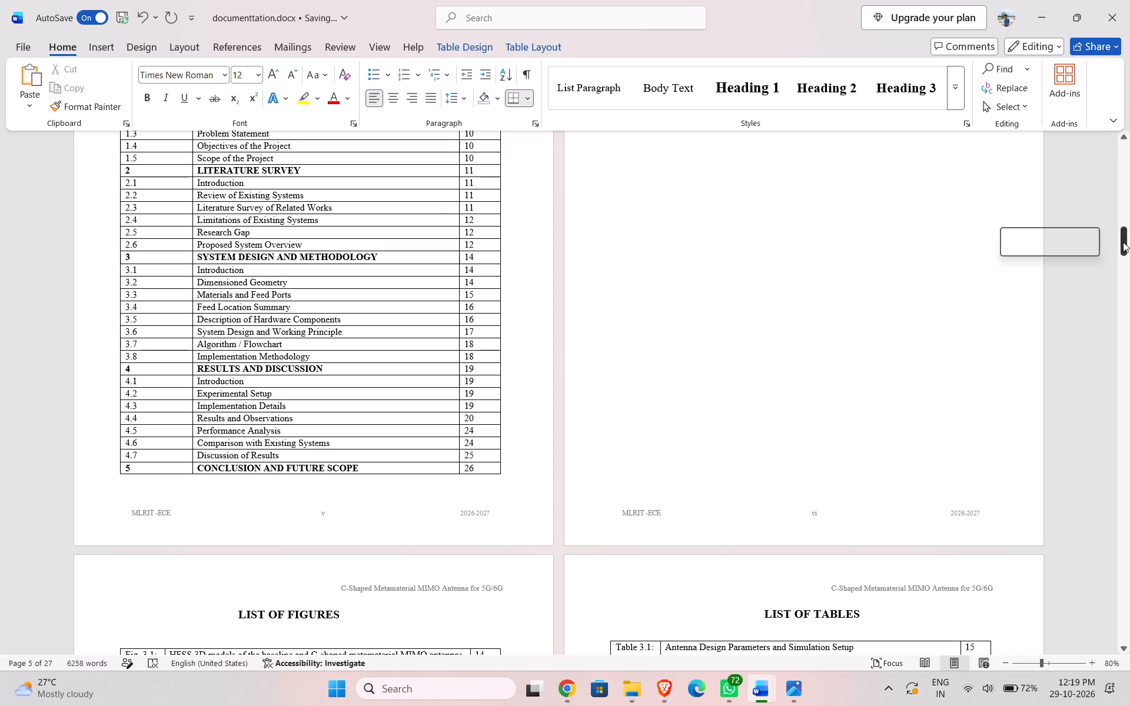
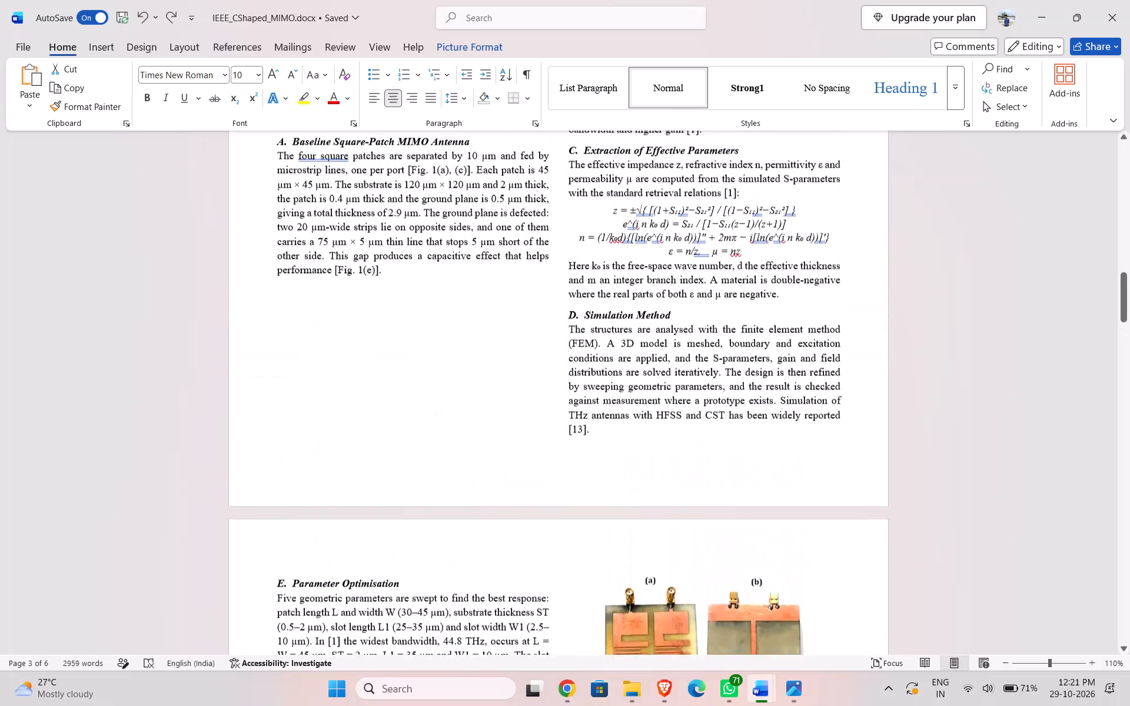
Shorten the Fig. 1 caption to "Fig. 1. Four-port MIMO antenna geometry" by deleting the sub-figure descriptions and source note.
scroll(677, 457, "up", 12)
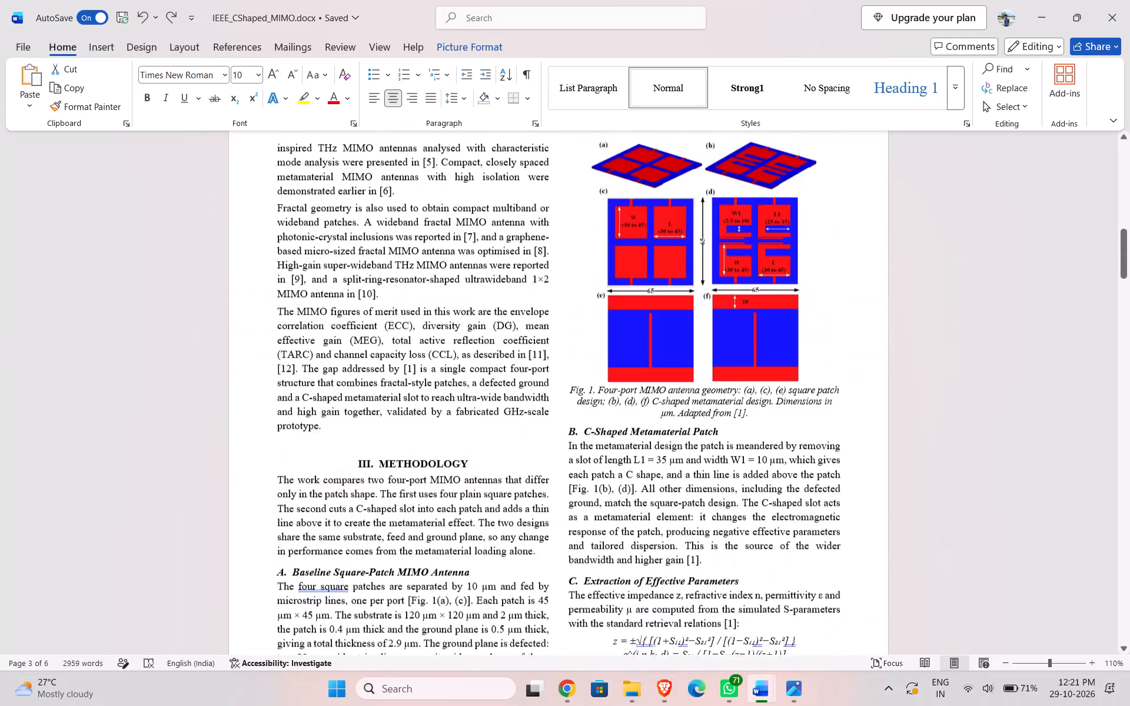
scroll(677, 457, "up", 4)
scroll(677, 457, "down", 3)
left_click(695, 383)
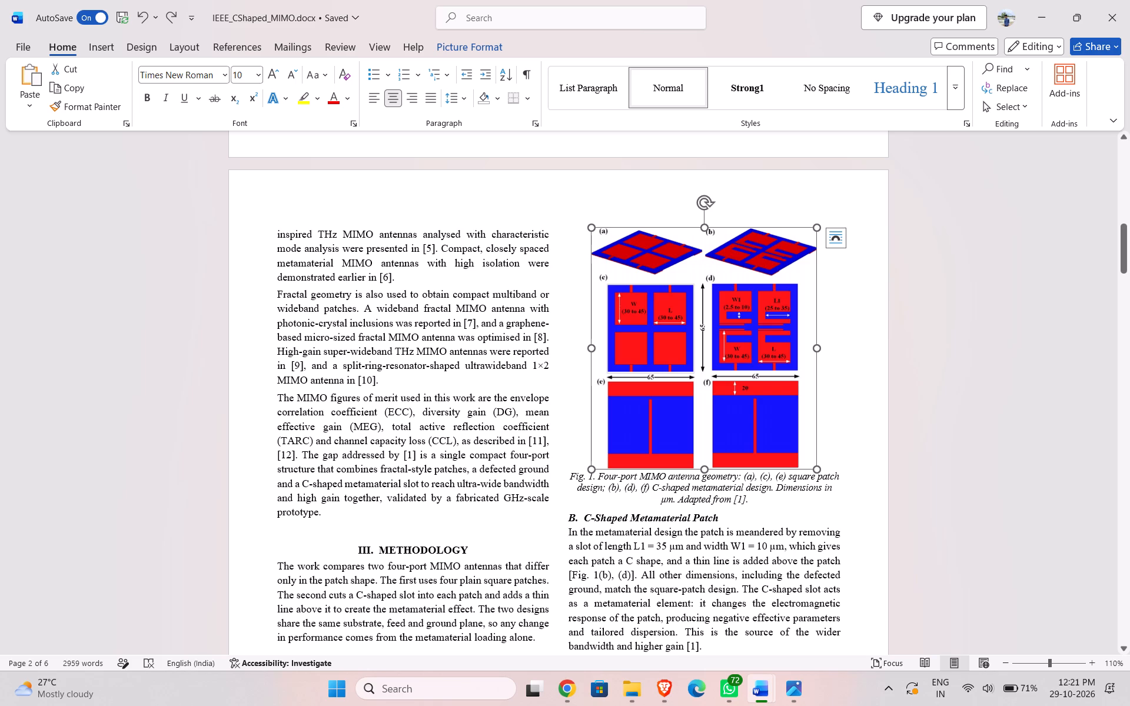
left_click_drag(743, 477, 753, 503)
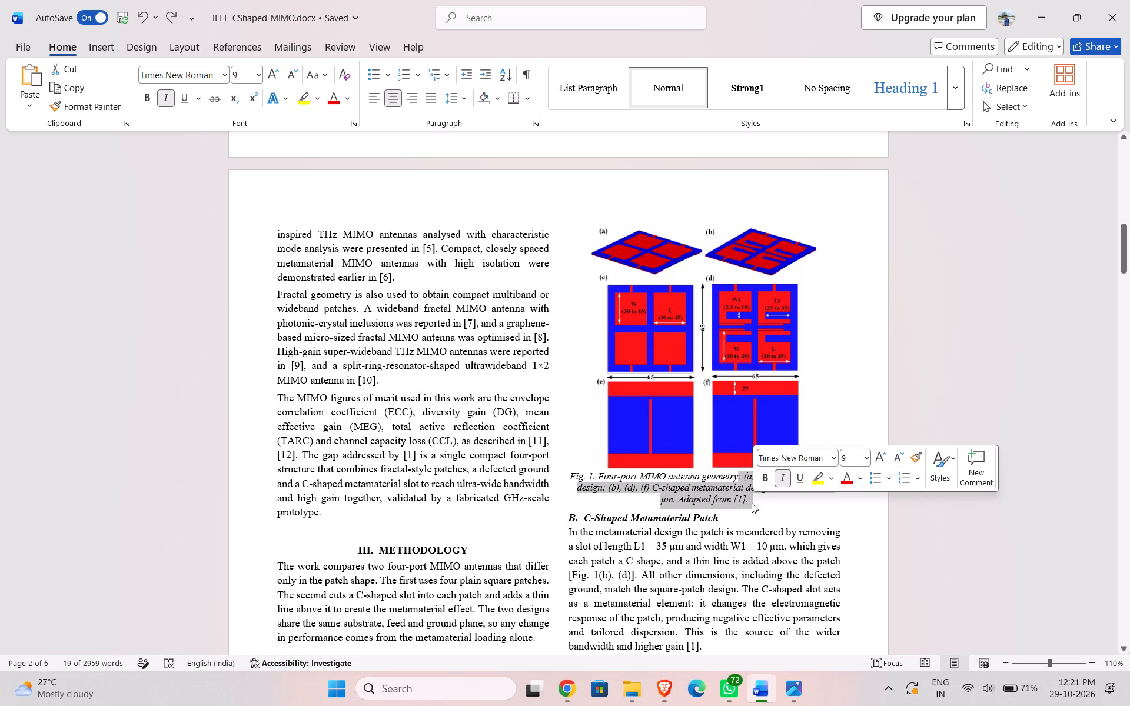
key("BackSpace")
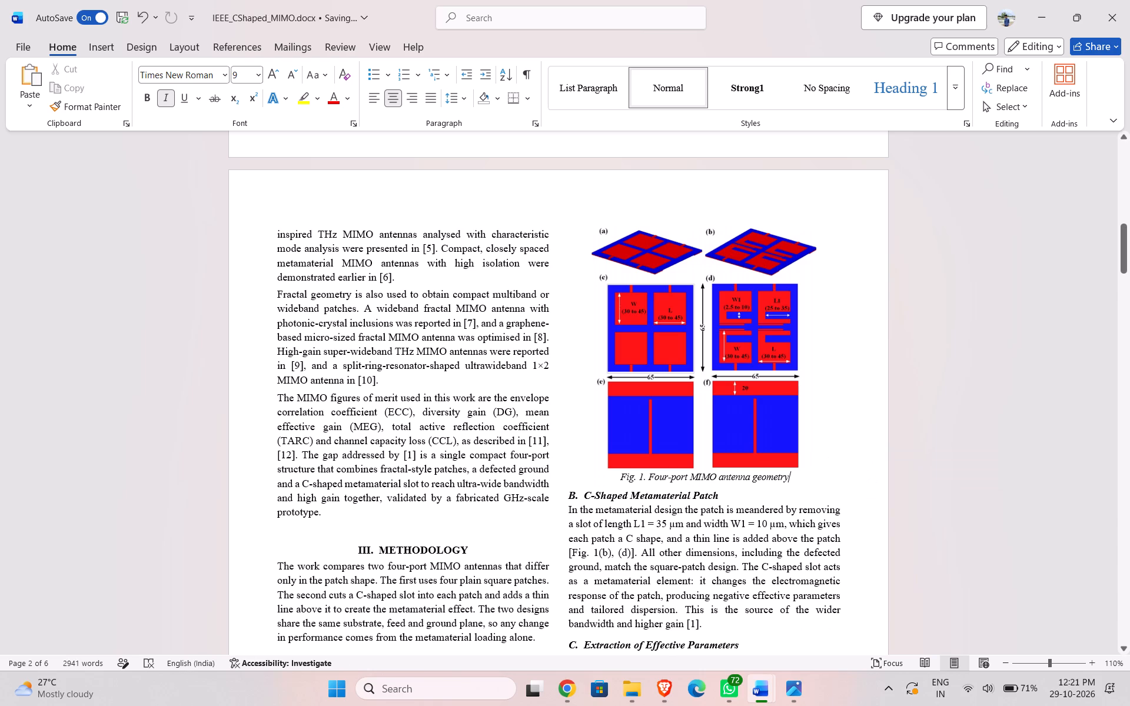
Replace the Fig. 1 picture with the four-patch antenna image copied from "Screenshot 2026-10-28 222950.png" in Photos.
left_click(762, 441)
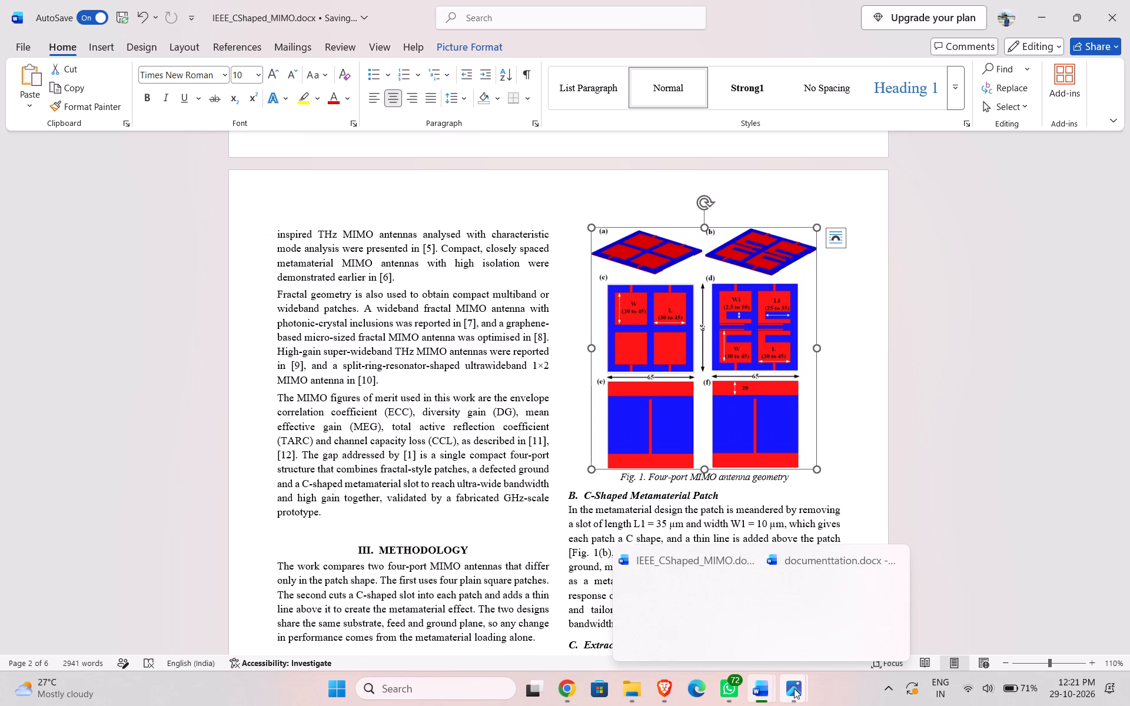
left_click(1016, 609)
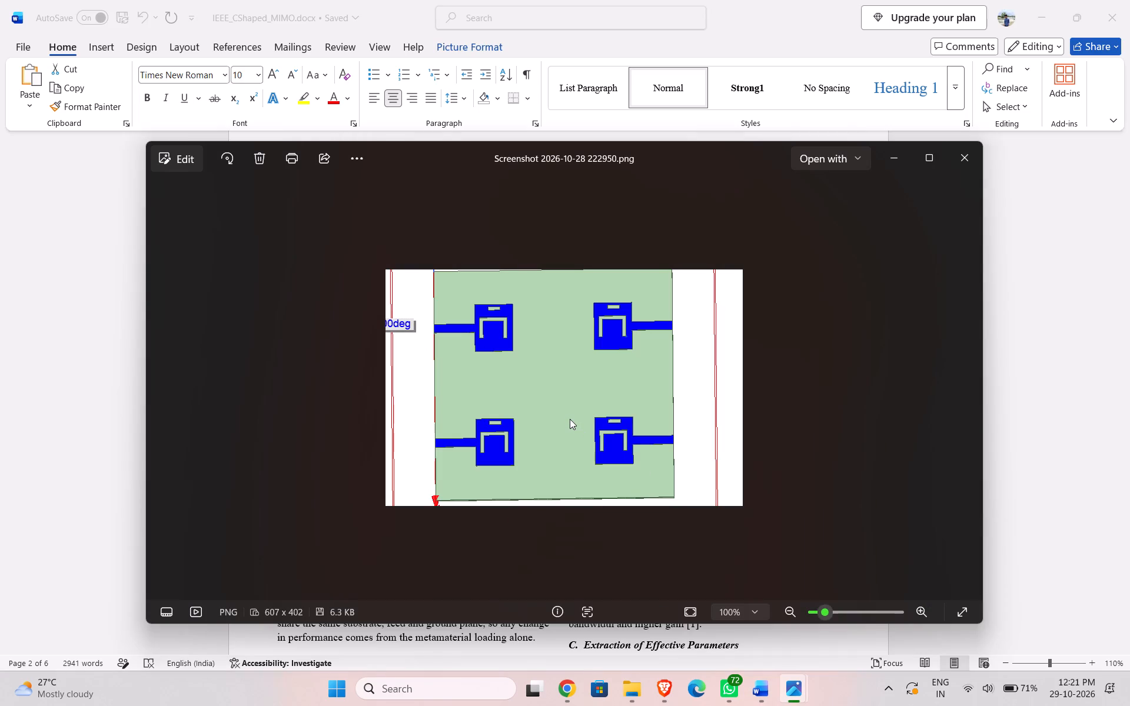
left_click(570, 419)
key("ctrl+c")
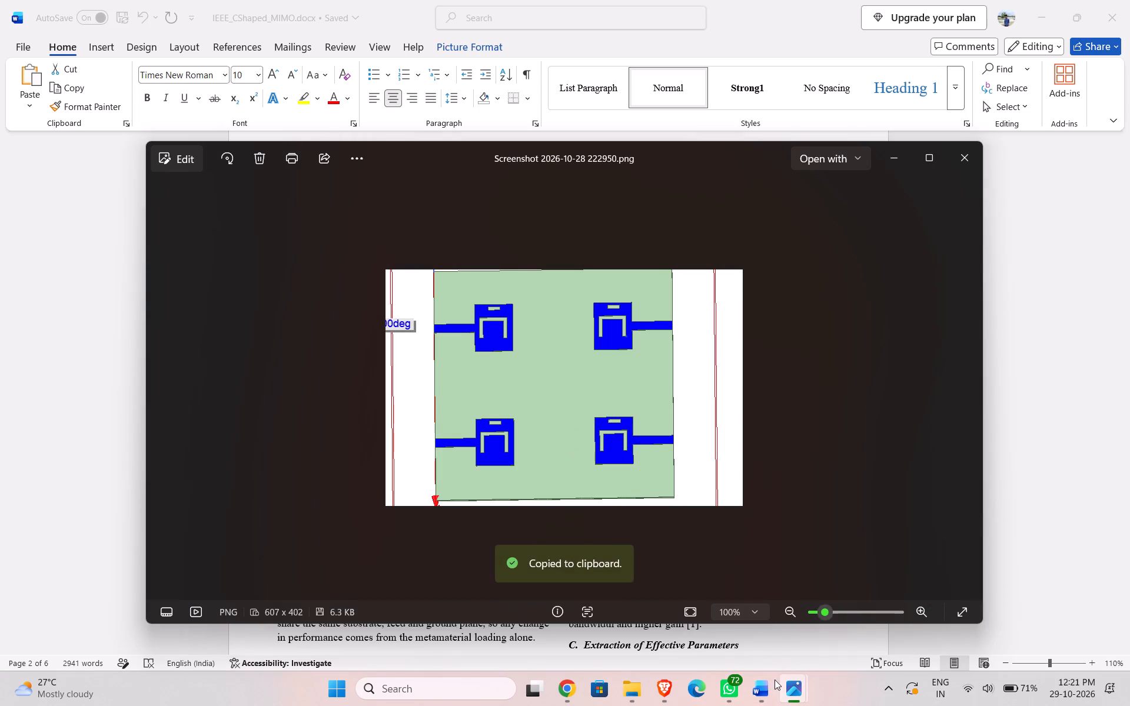
left_click(725, 627)
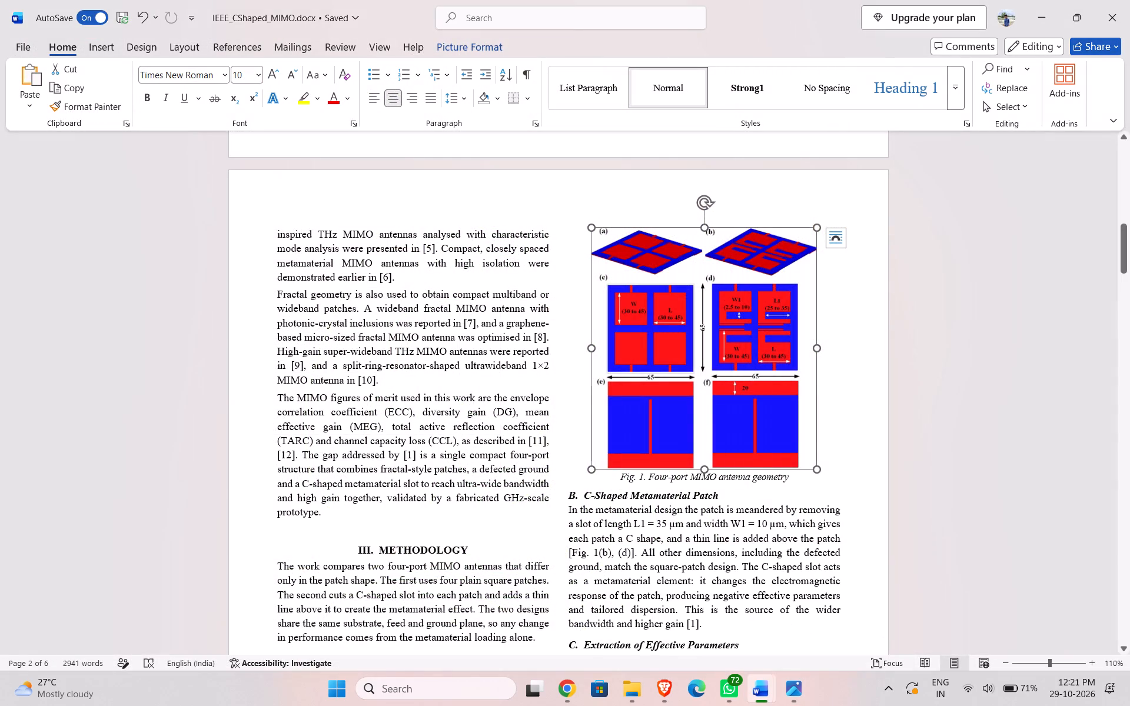
key("ctrl+v")
left_click(681, 534)
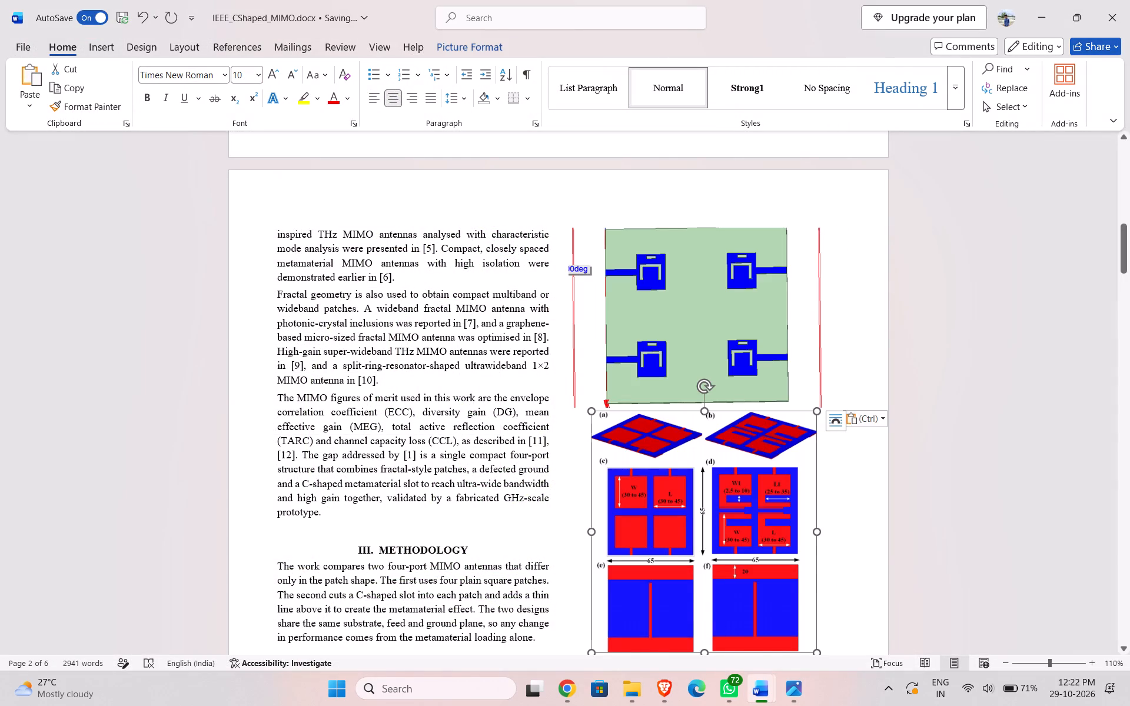
key("Delete")
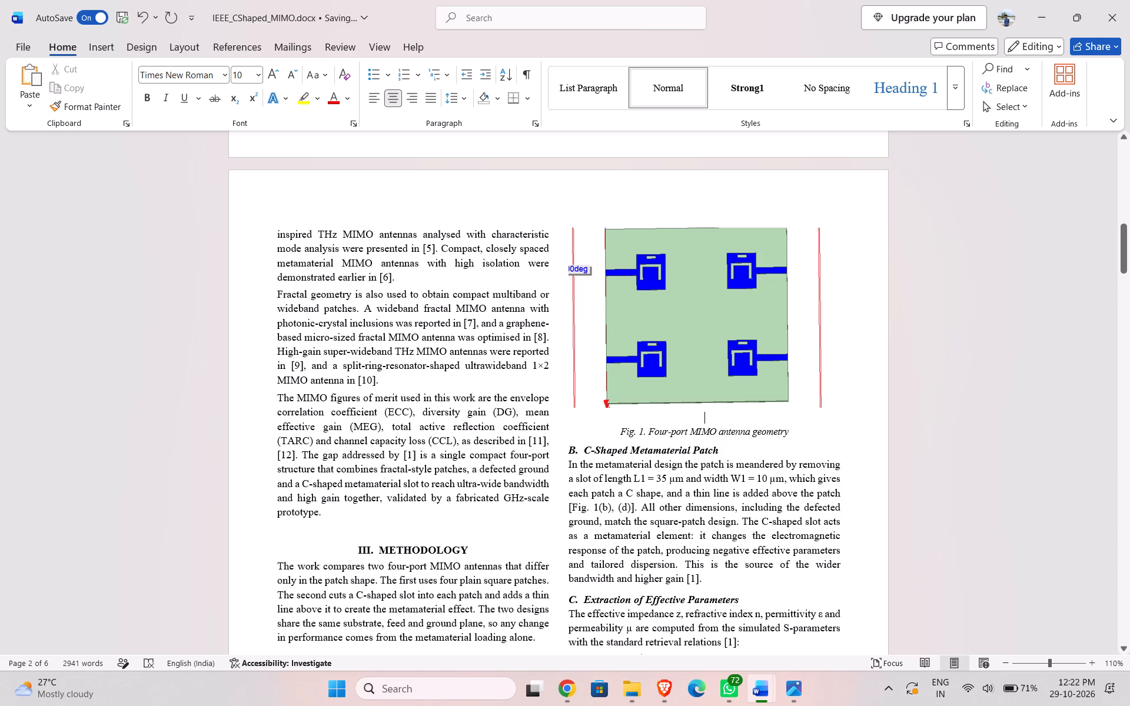
Delete the fabricated GHz-scale prototype picture above the Fig. 2 caption.
scroll(723, 375, "down", 6)
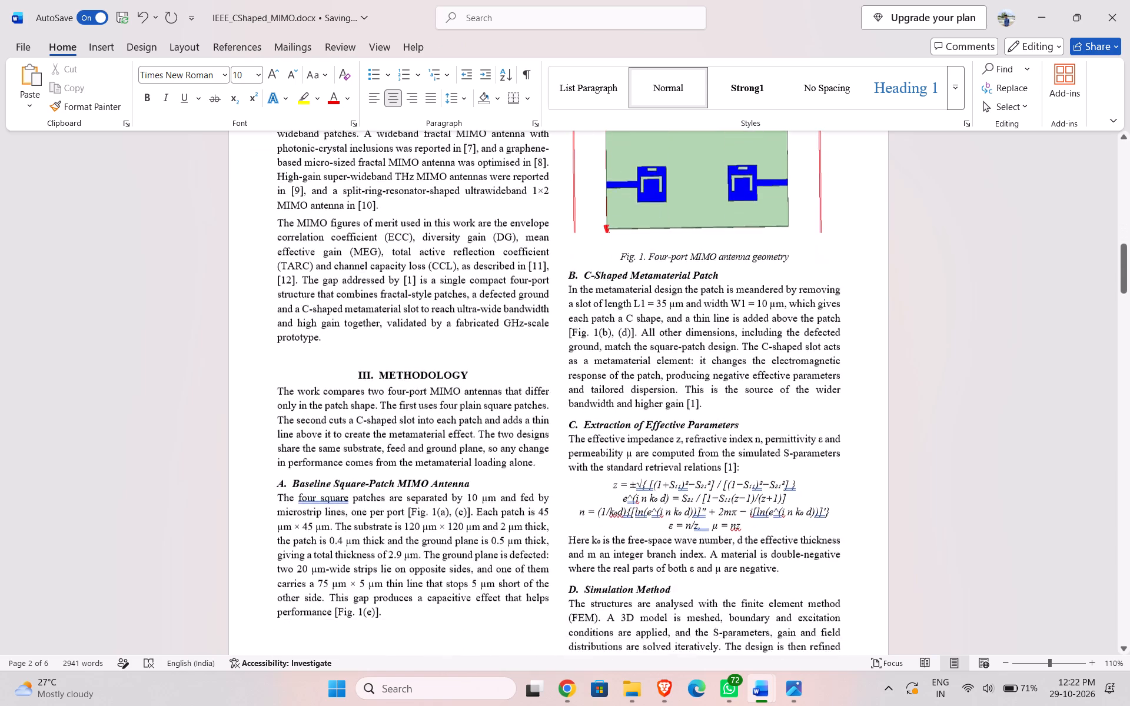
scroll(722, 375, "down", 17)
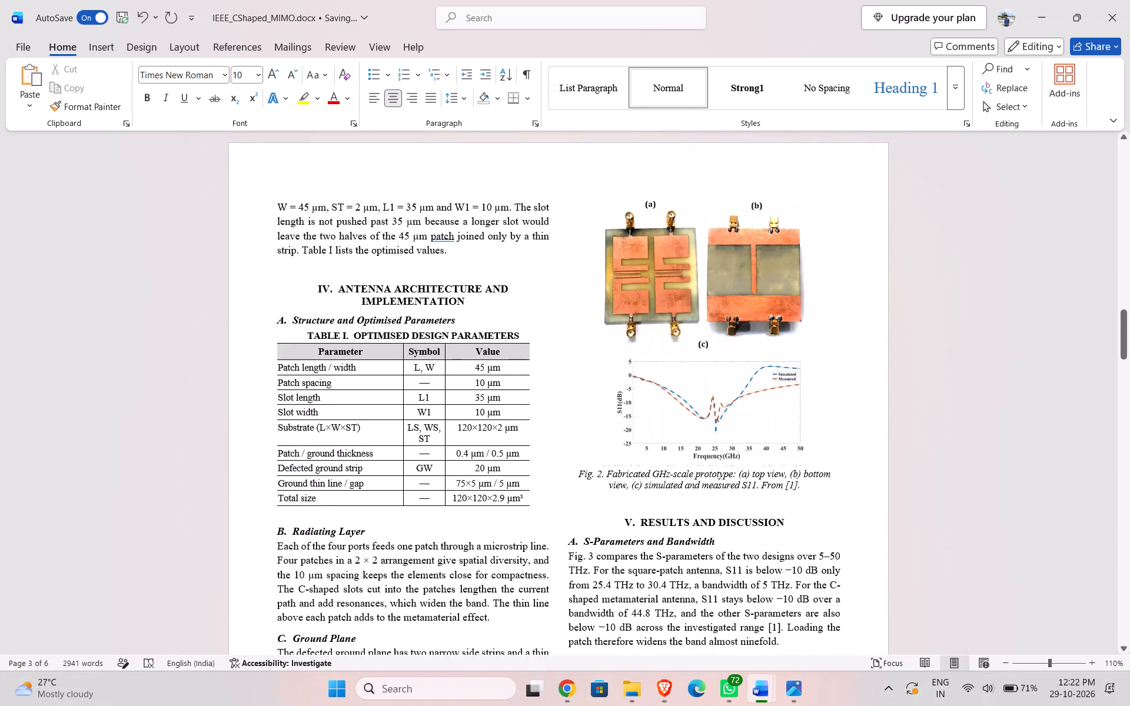
left_click(700, 268)
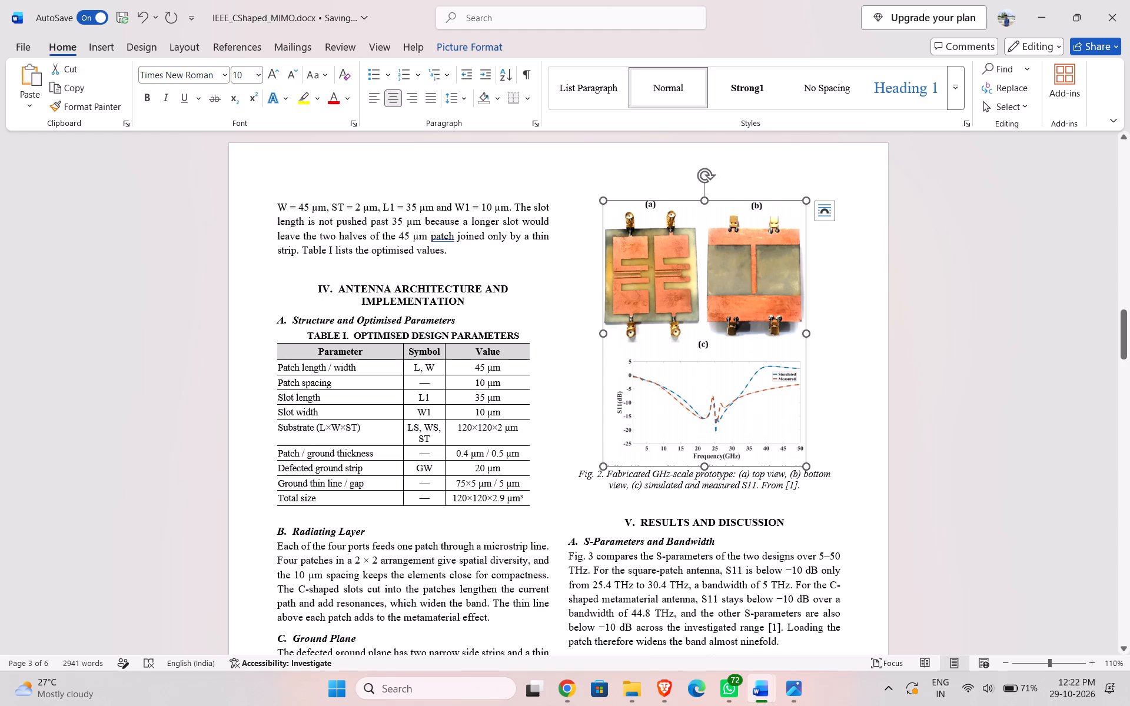
key("Delete")
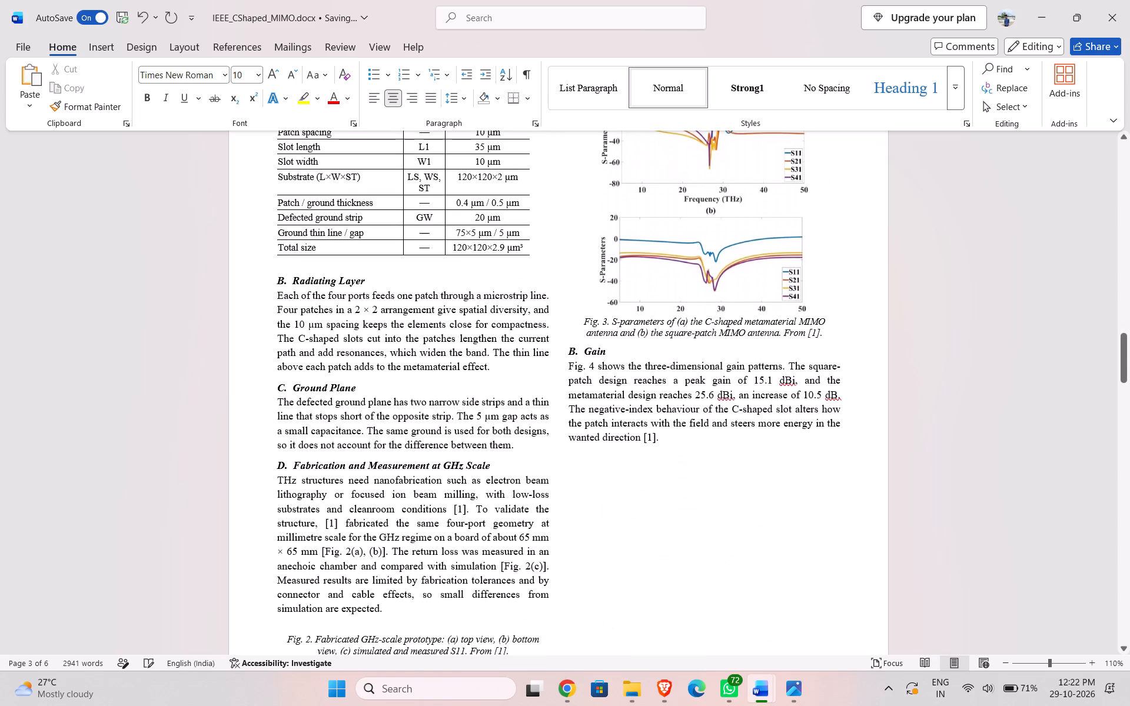
Copy the meshed antenna model image "Screenshot 2026-10-29 102139.png" from Photos and return to the Fig. 1 area of the Word document.
scroll(778, 524, "up", 8)
scroll(778, 524, "down", 6)
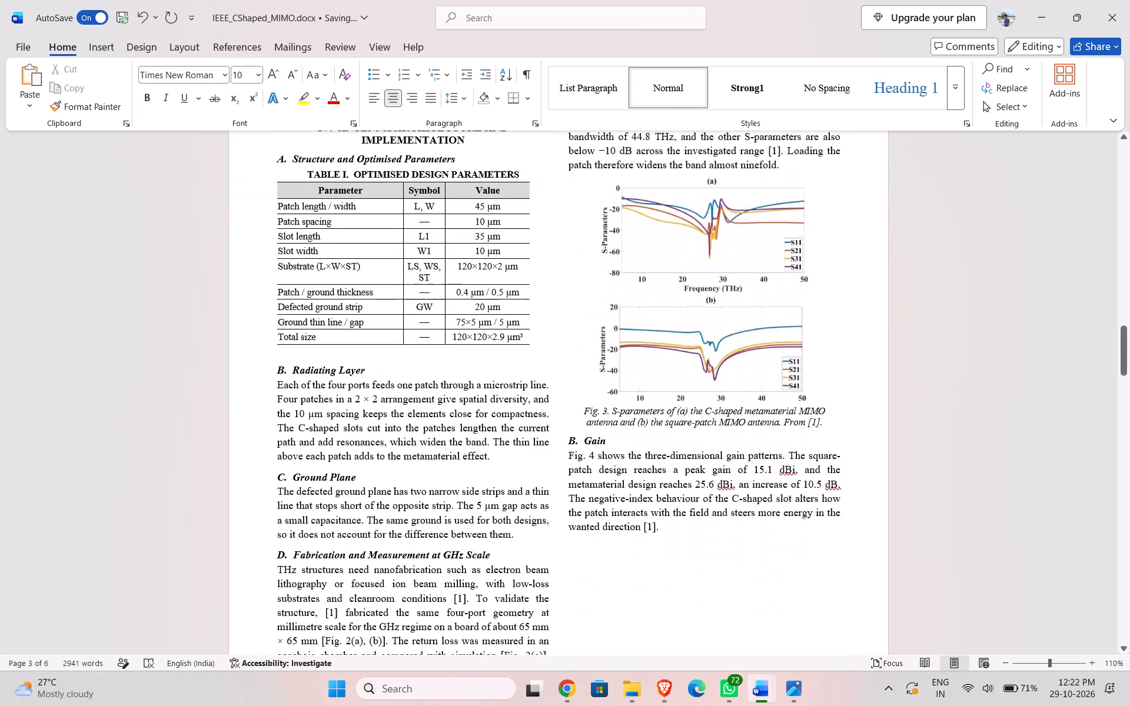
scroll(778, 524, "down", 4)
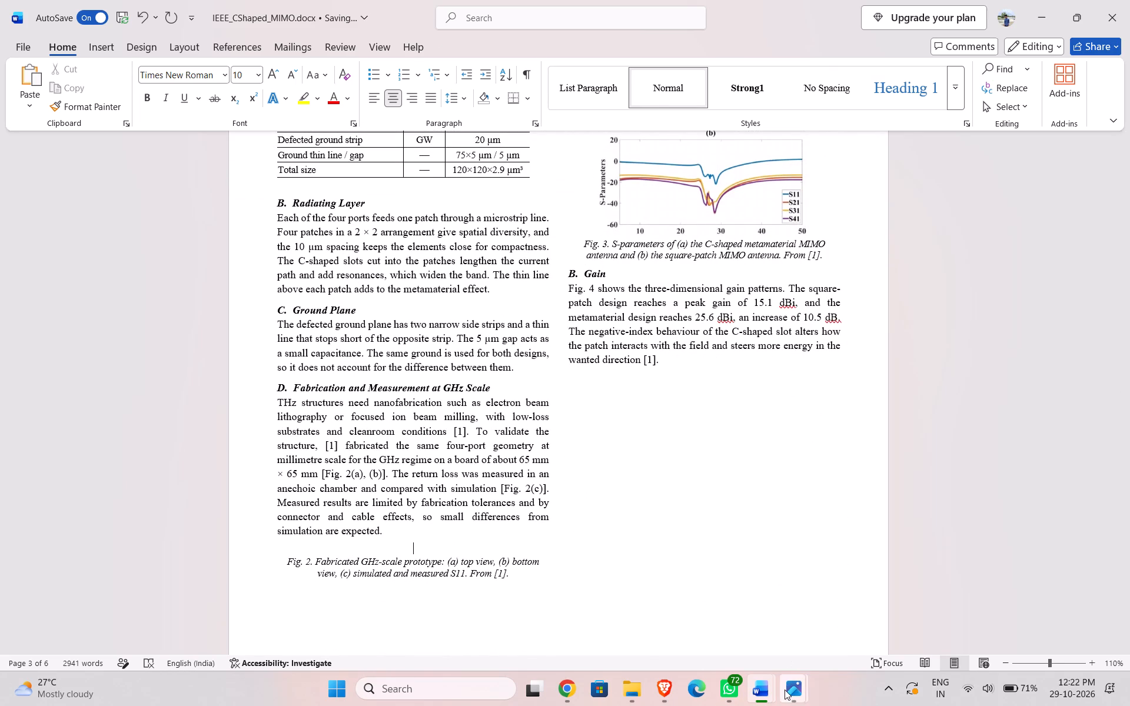
left_click(862, 635)
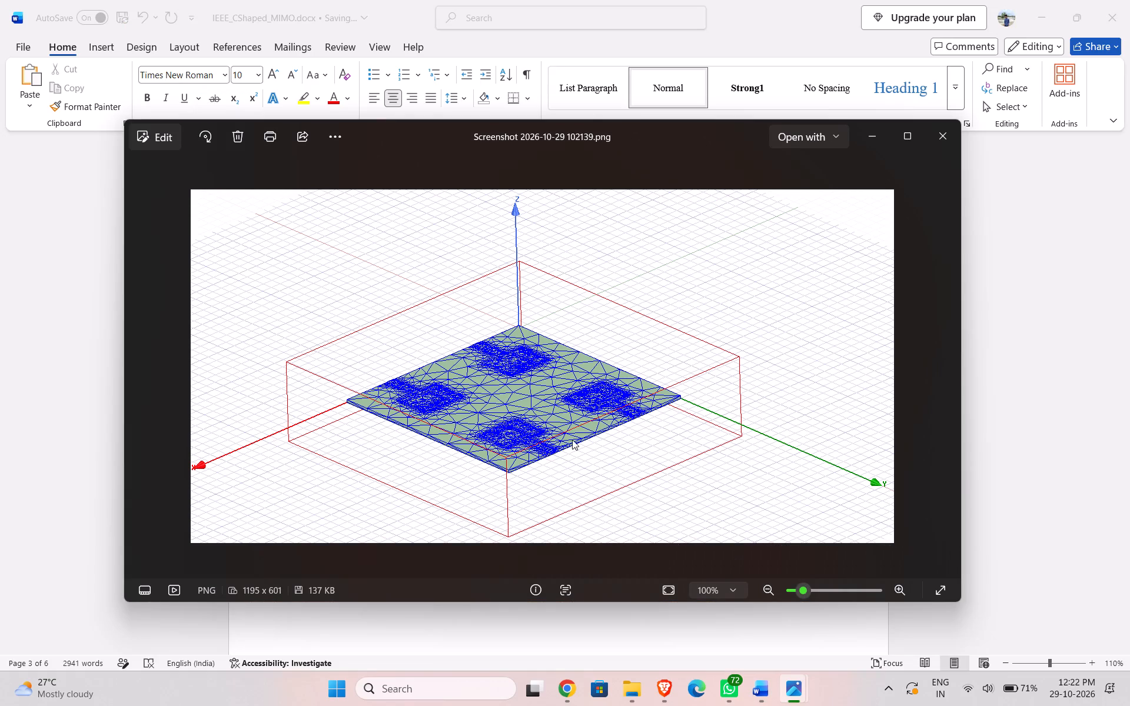
key("ctrl+c")
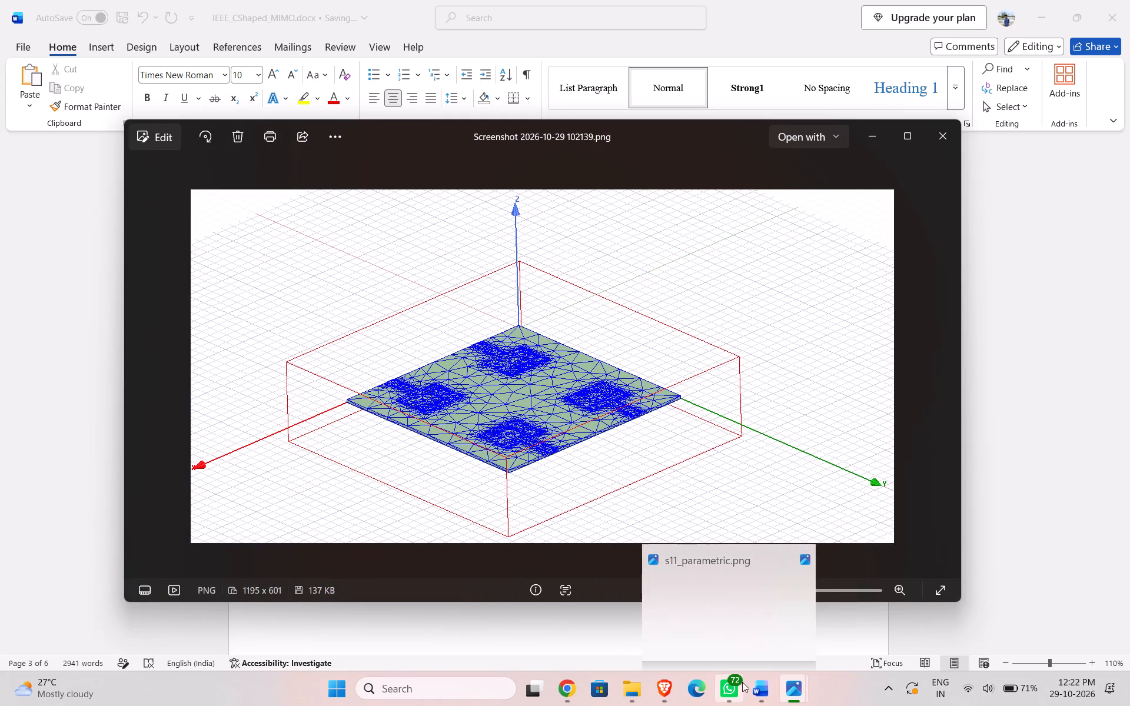
left_click(716, 632)
scroll(591, 392, "up", 8)
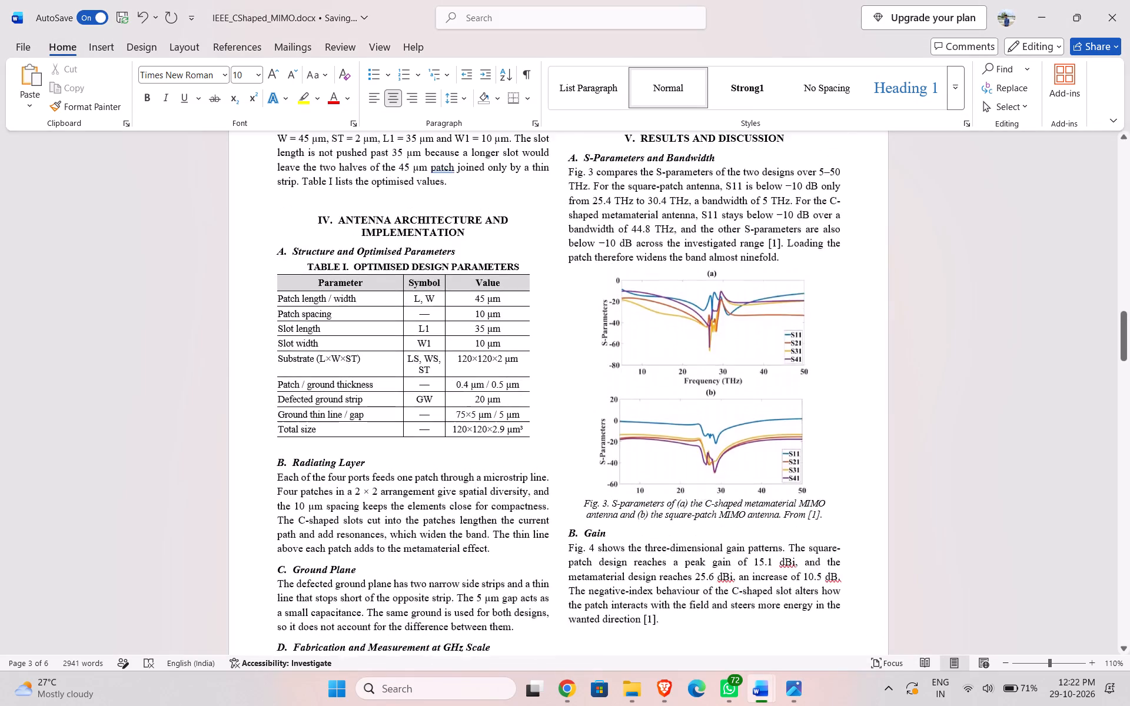
scroll(591, 392, "up", 19)
scroll(591, 392, "up", 3)
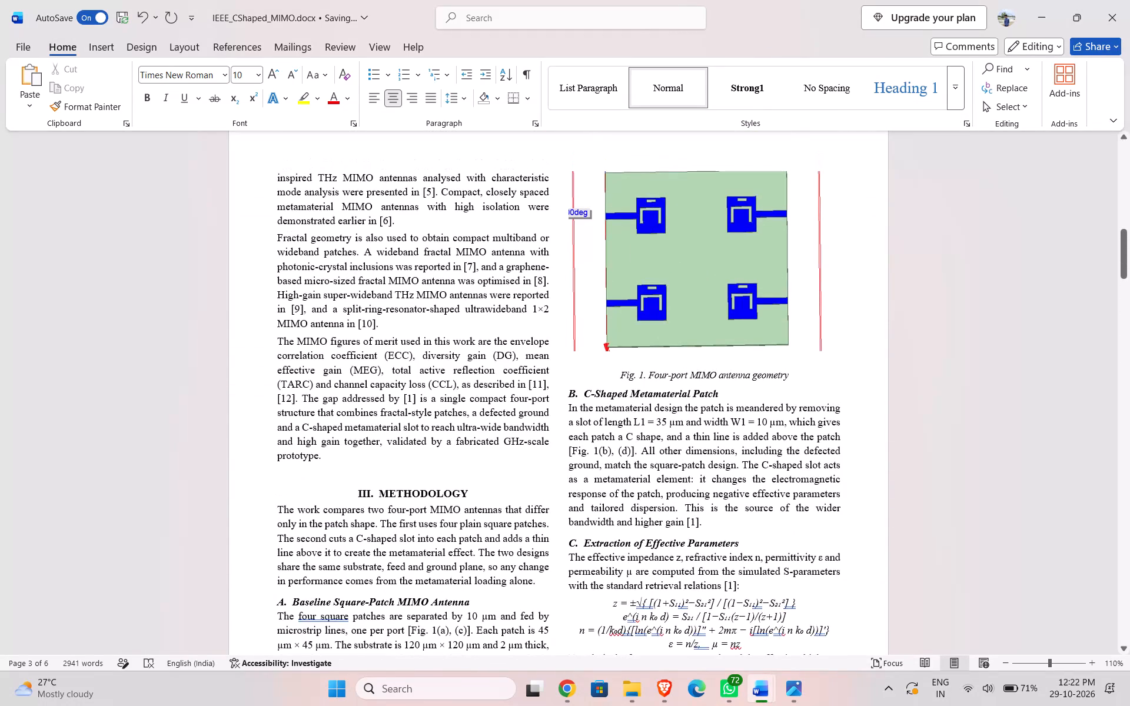
scroll(675, 338, "up", 3)
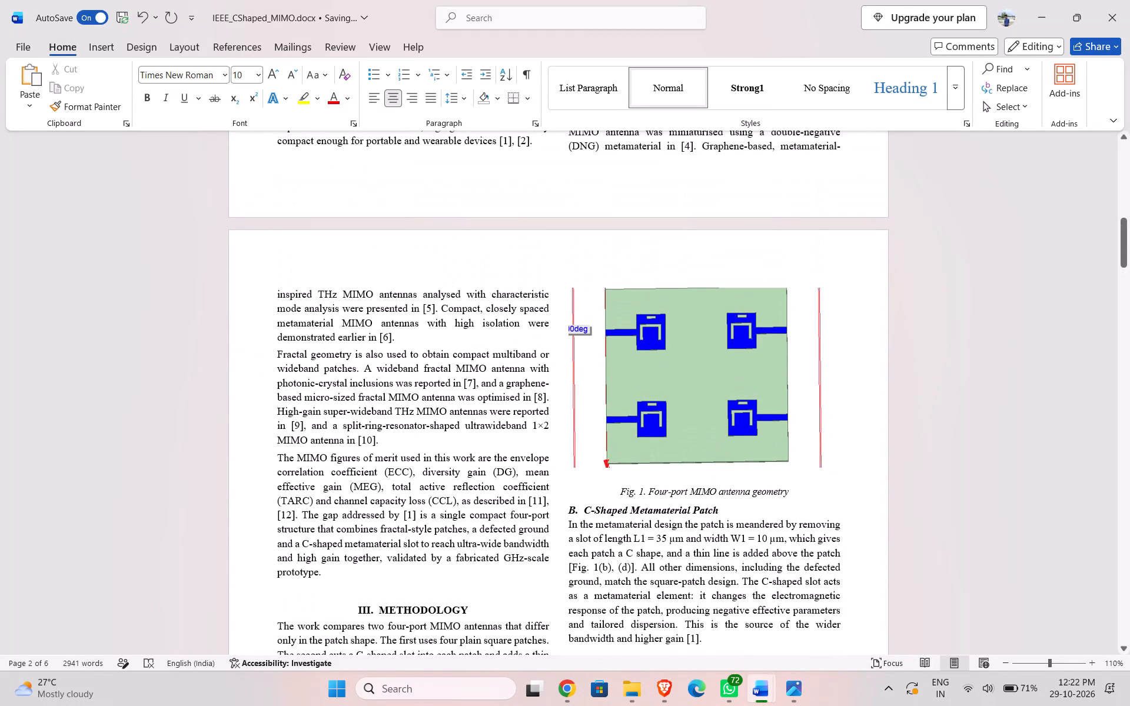
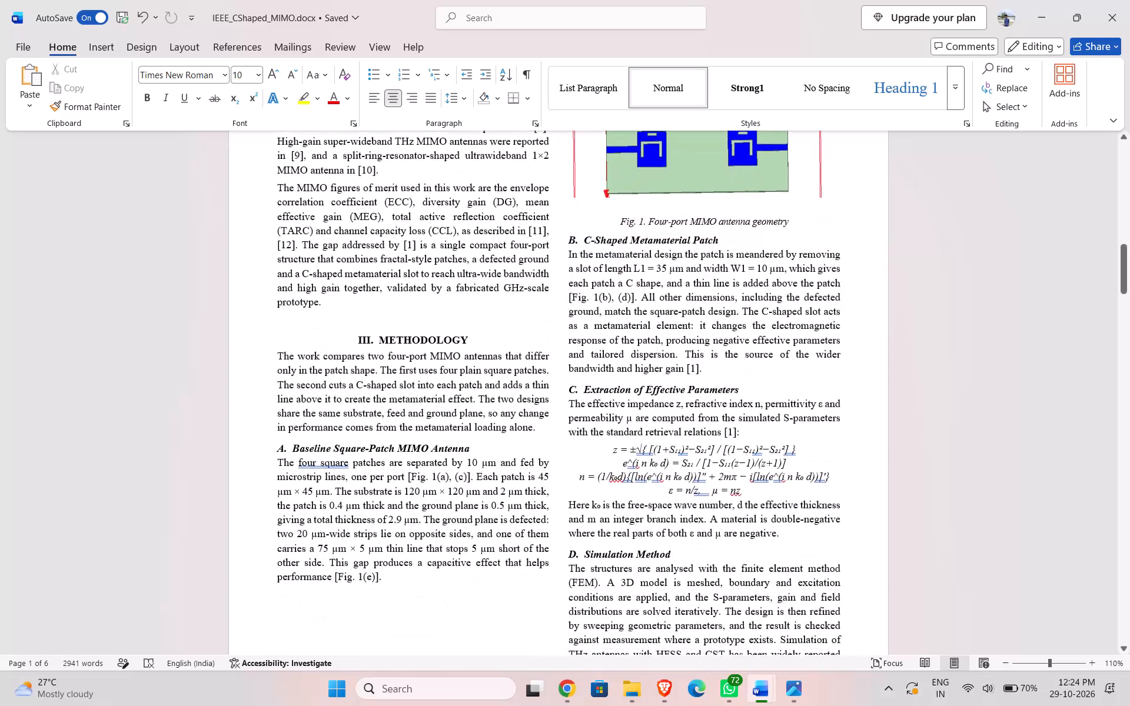
Undo the deletion of the fabricated GHz-scale prototype picture above the Fig. 2 caption.
scroll(675, 338, "down", 19)
scroll(675, 338, "down", 4)
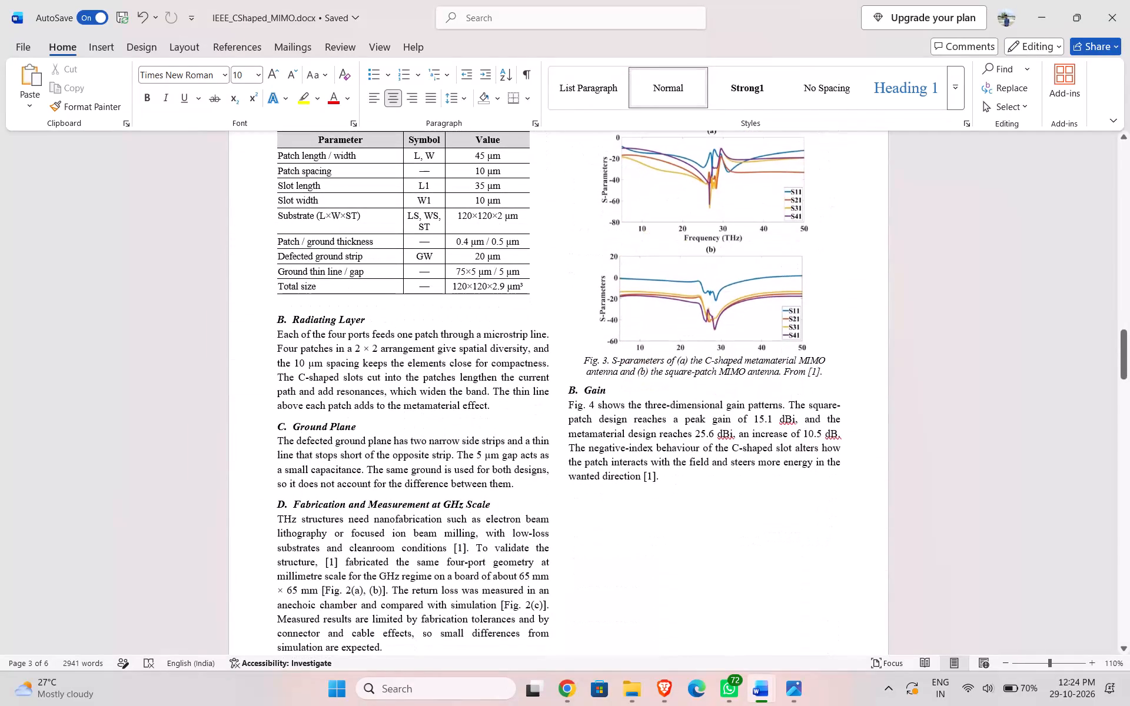
key("ctrl+z")
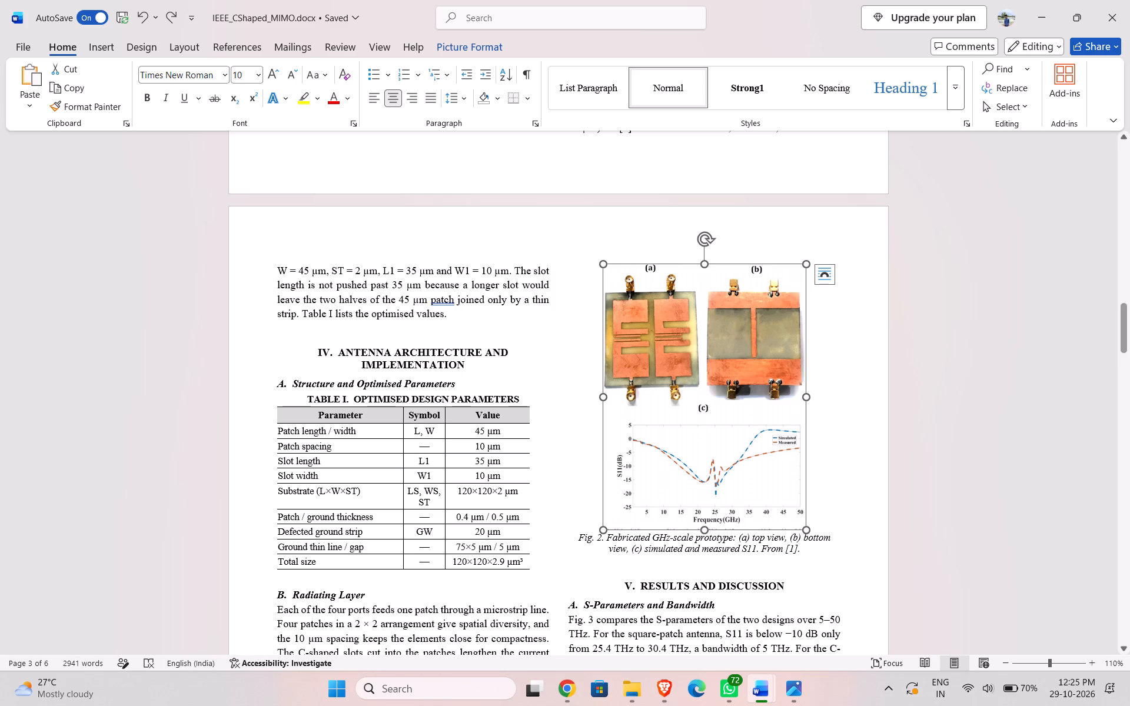
scroll(669, 332, "down", 4)
scroll(669, 332, "up", 4)
left_click(693, 568)
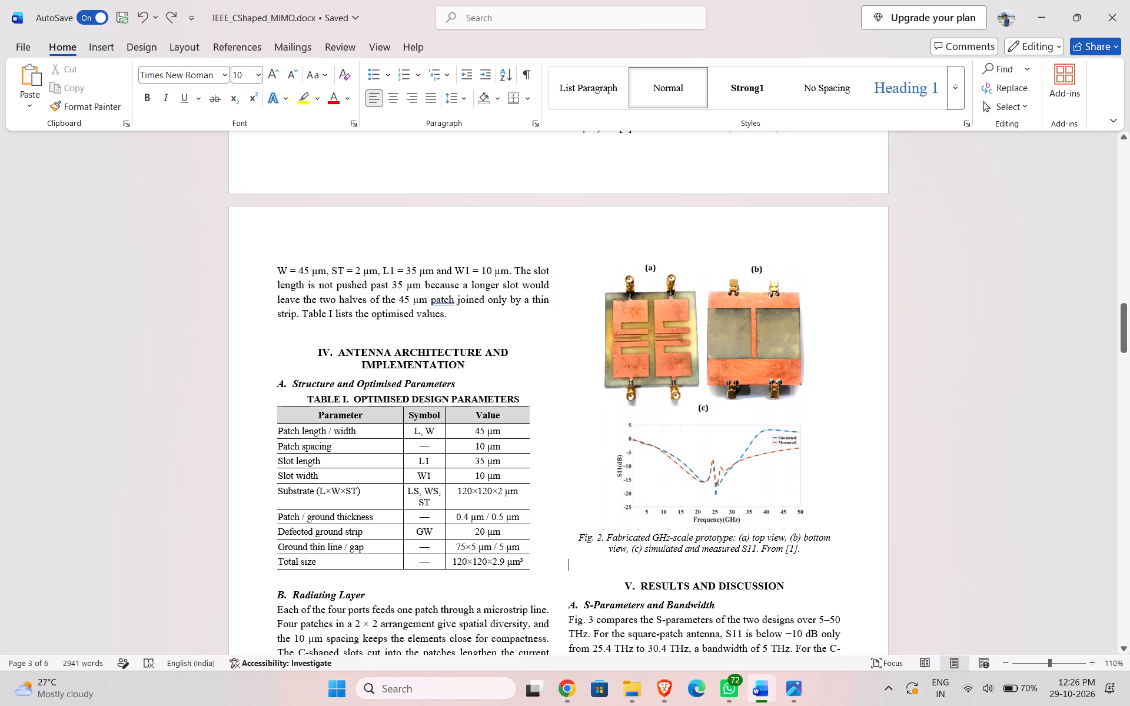
scroll(687, 459, "down", 2)
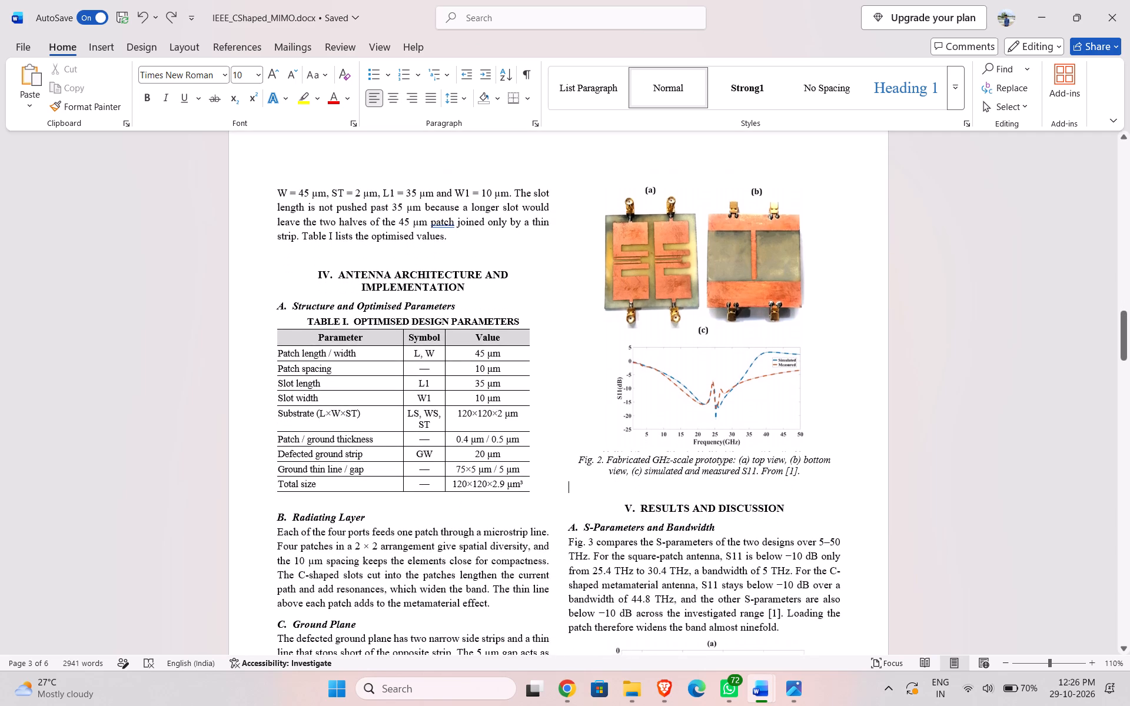
scroll(687, 459, "up", 4)
scroll(687, 459, "down", 3)
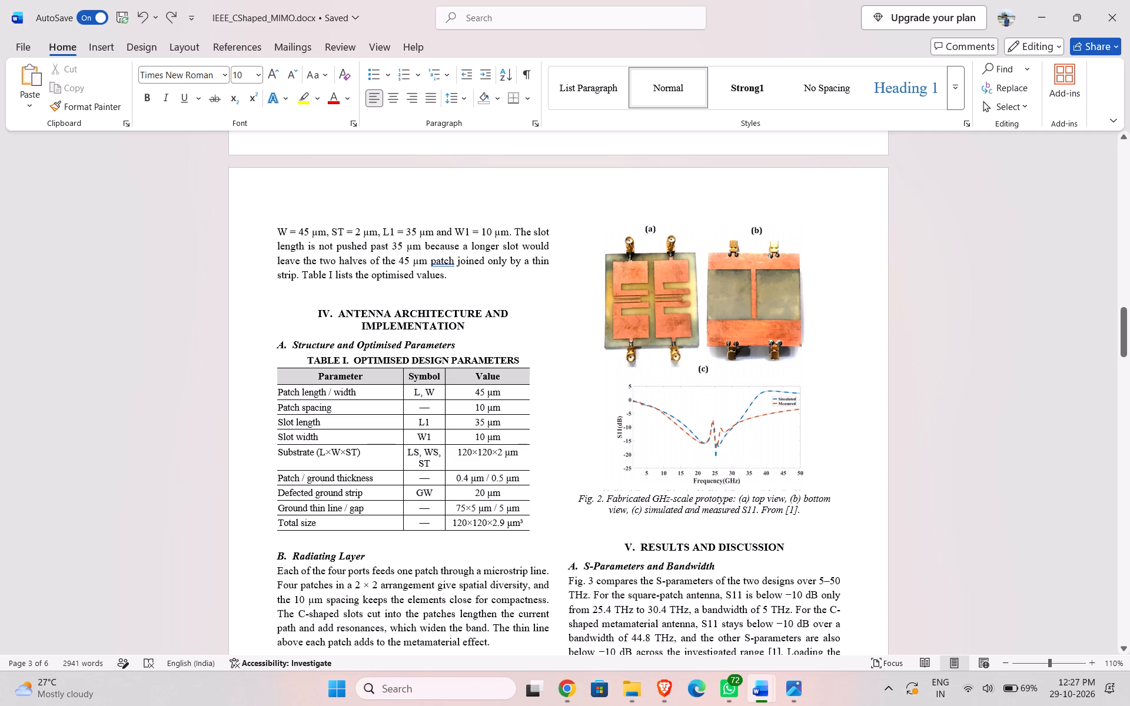
left_click(702, 309)
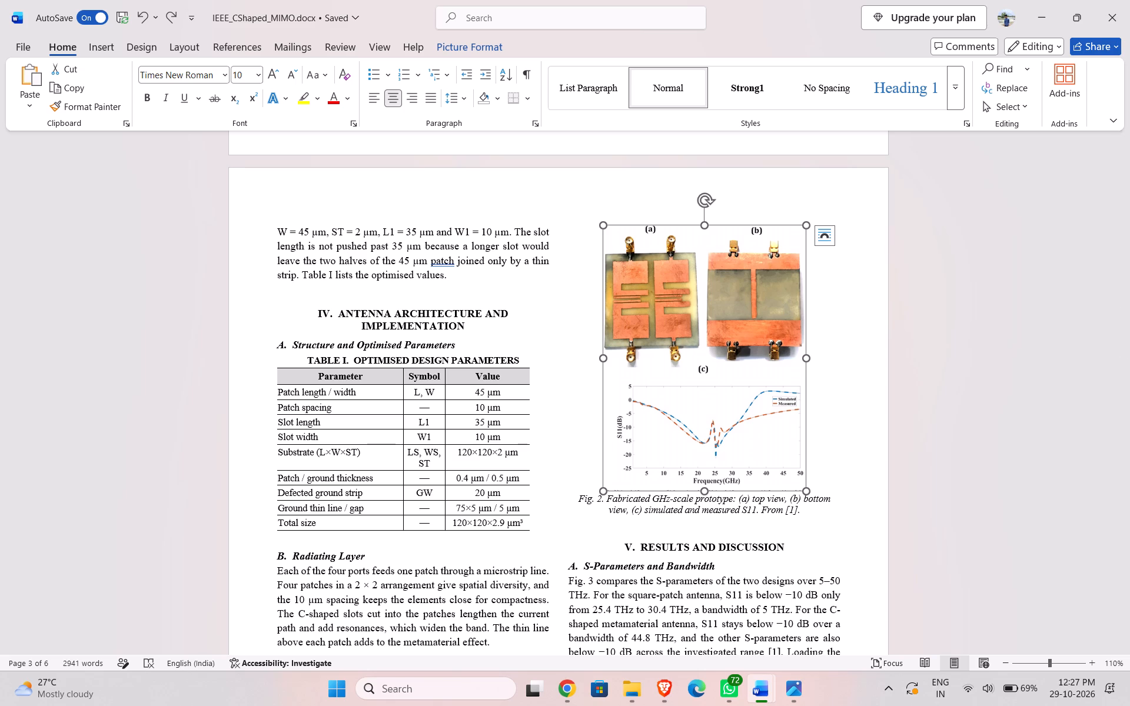
scroll(708, 305, "up", 15)
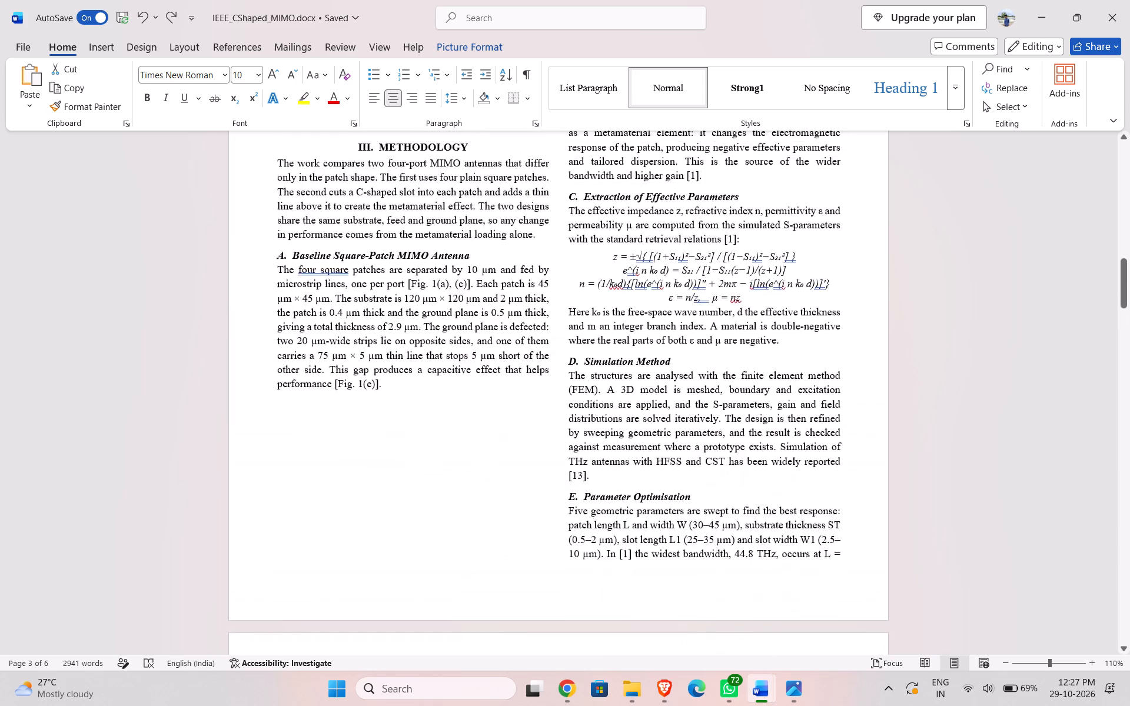
scroll(708, 304, "up", 9)
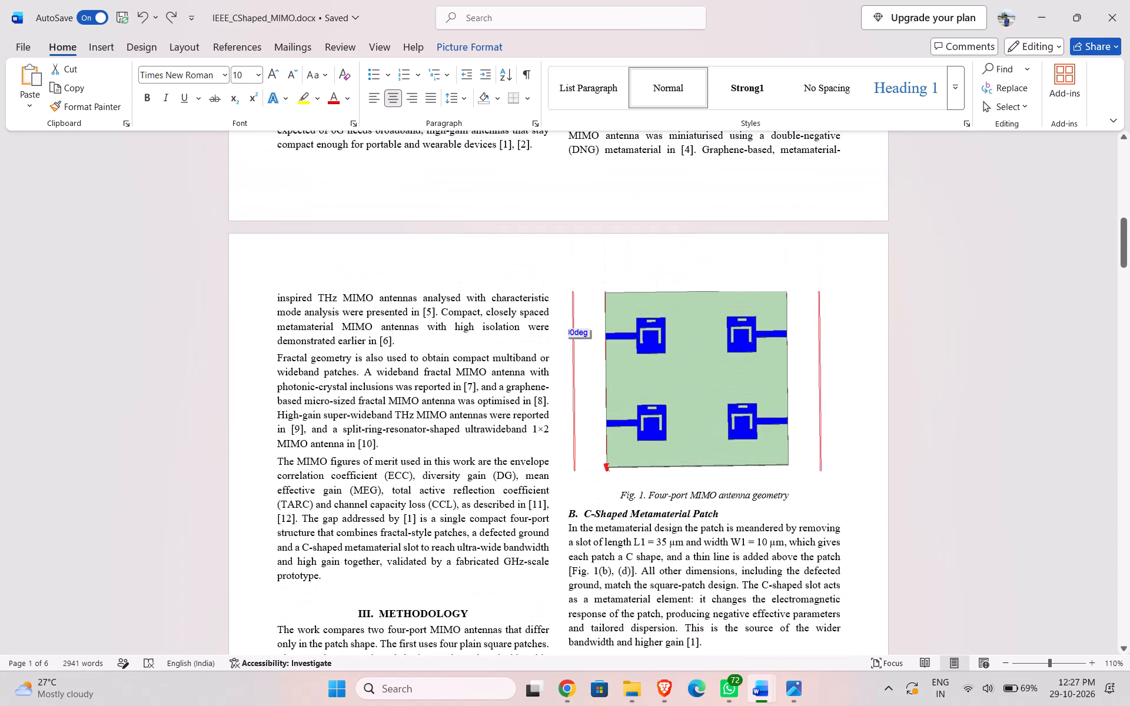
left_click(706, 358)
scroll(706, 358, "down", 1)
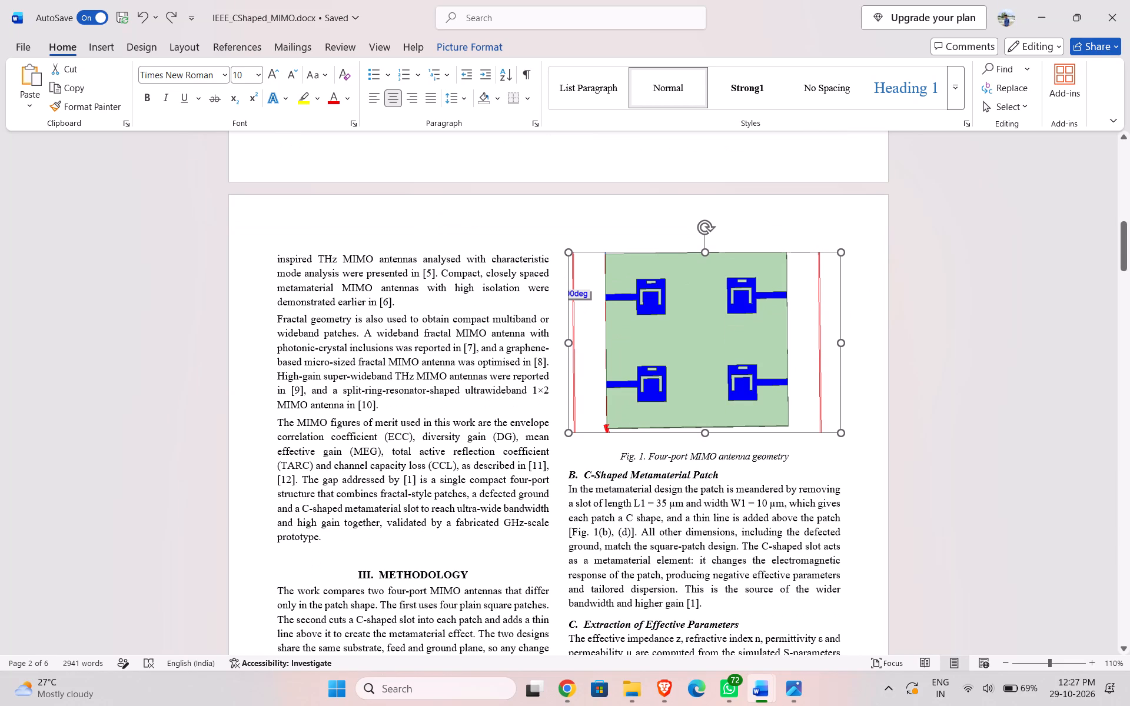
scroll(706, 358, "down", 17)
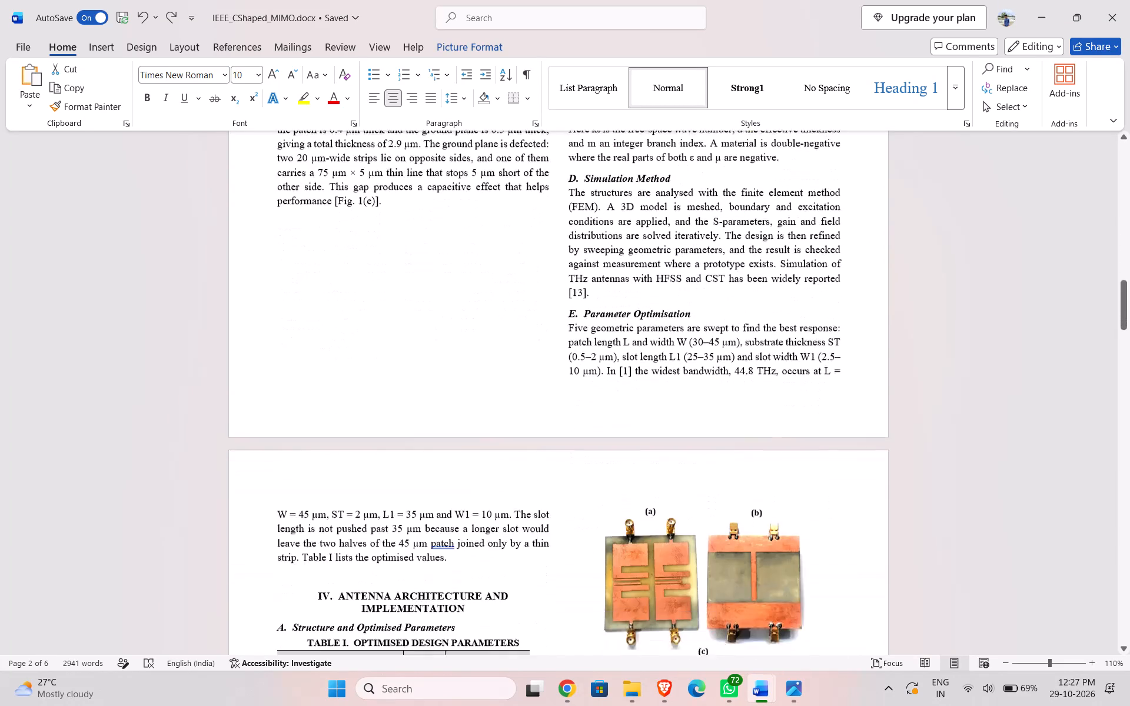
Examine page 3 of the report, checking the Fig. 2 prototype picture, Table I and the Fig. 3 S-parameter plots against the surrounding text.
scroll(706, 358, "down", 4)
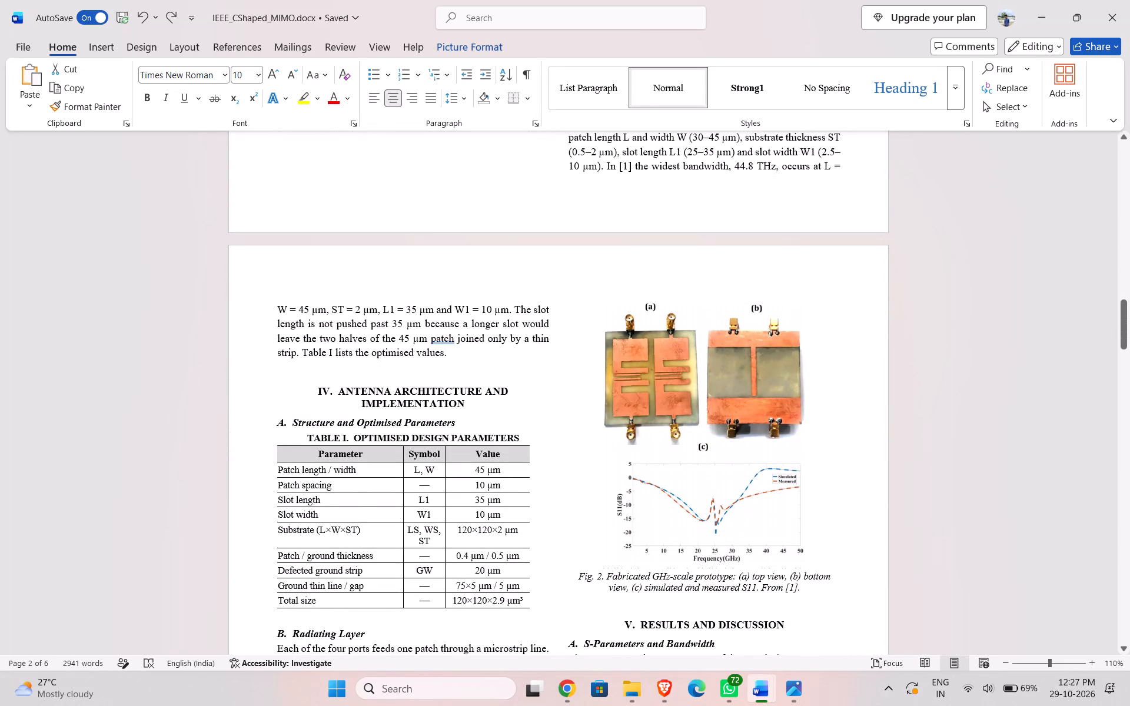
scroll(668, 370, "down", 1)
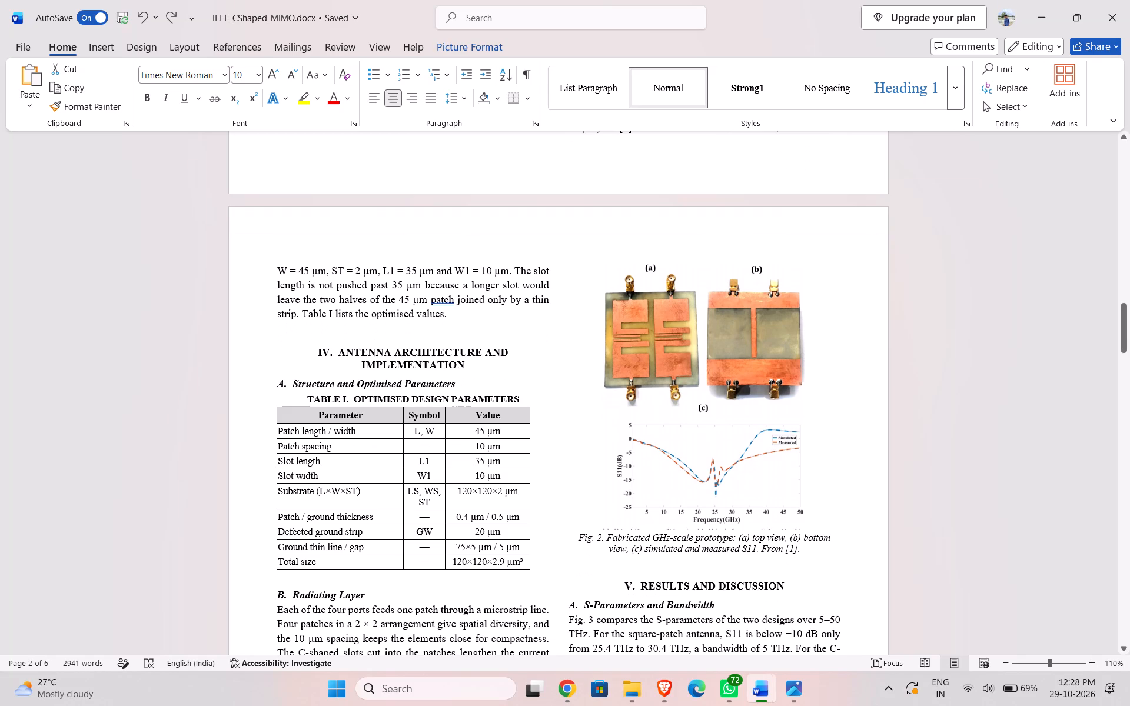
scroll(668, 370, "down", 1)
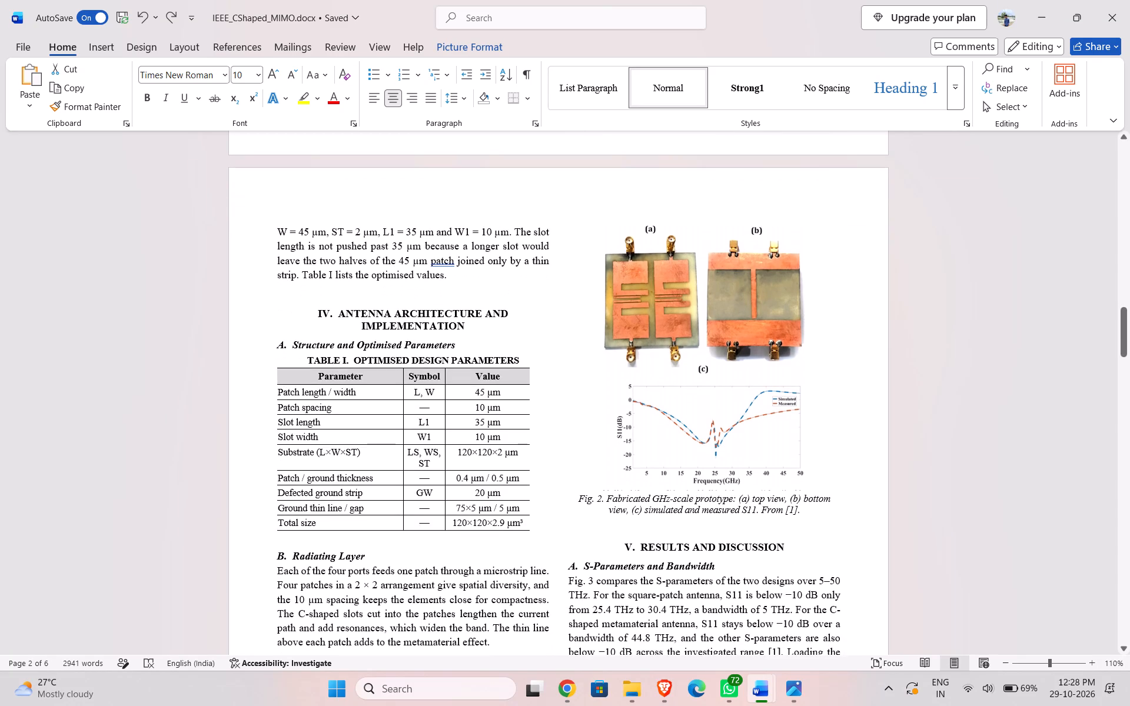
scroll(668, 370, "down", 9)
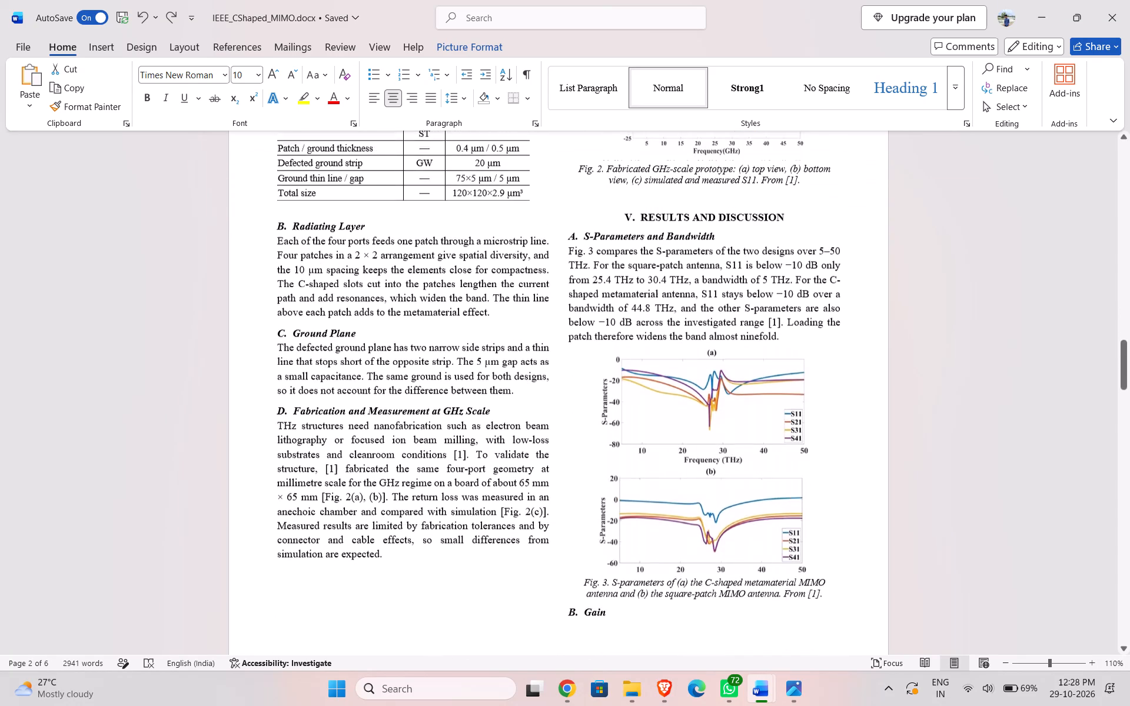
scroll(668, 370, "up", 4)
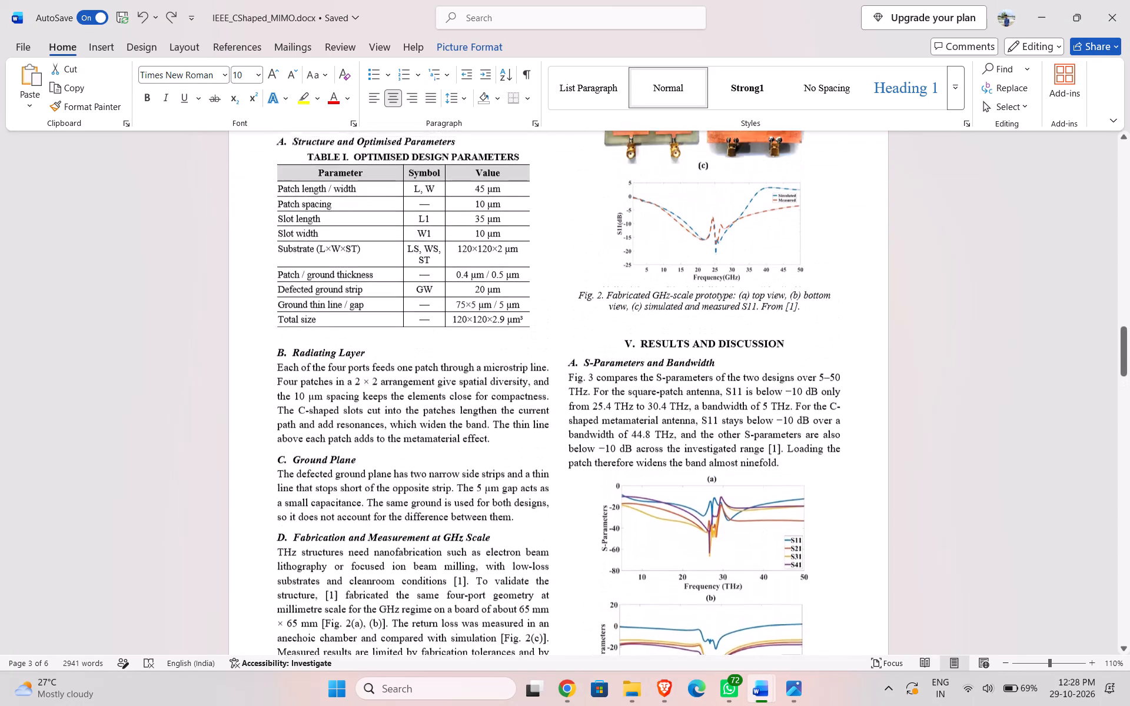
scroll(668, 370, "up", 6)
scroll(668, 370, "down", 3)
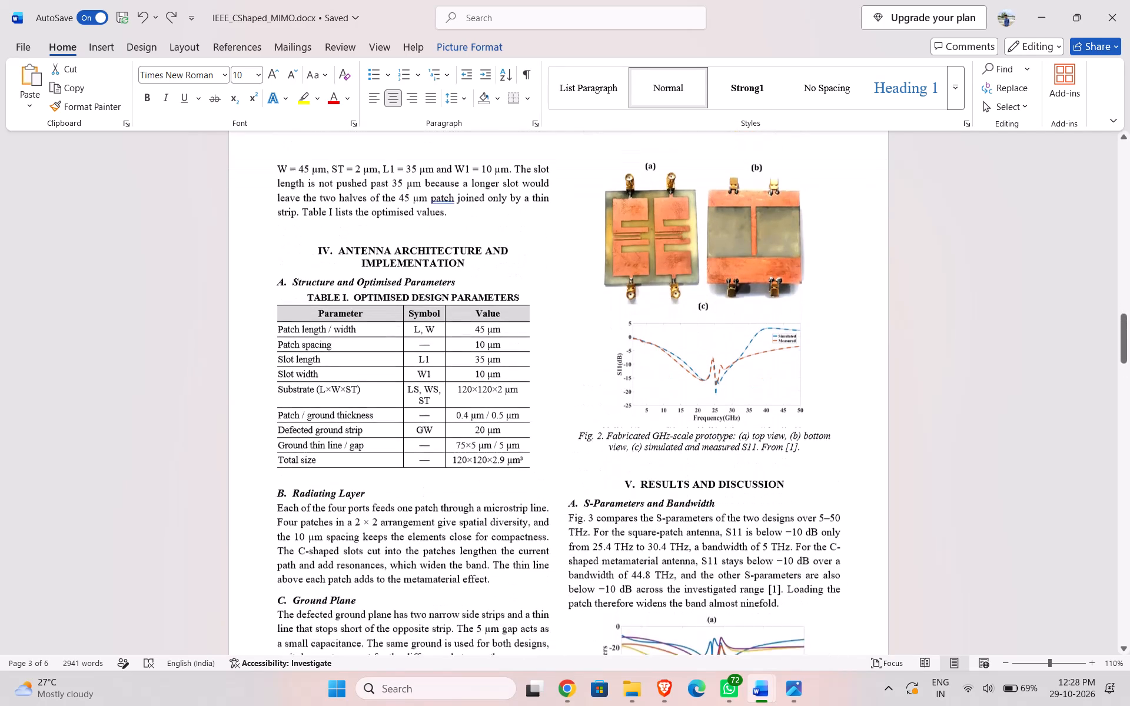
scroll(668, 370, "down", 4)
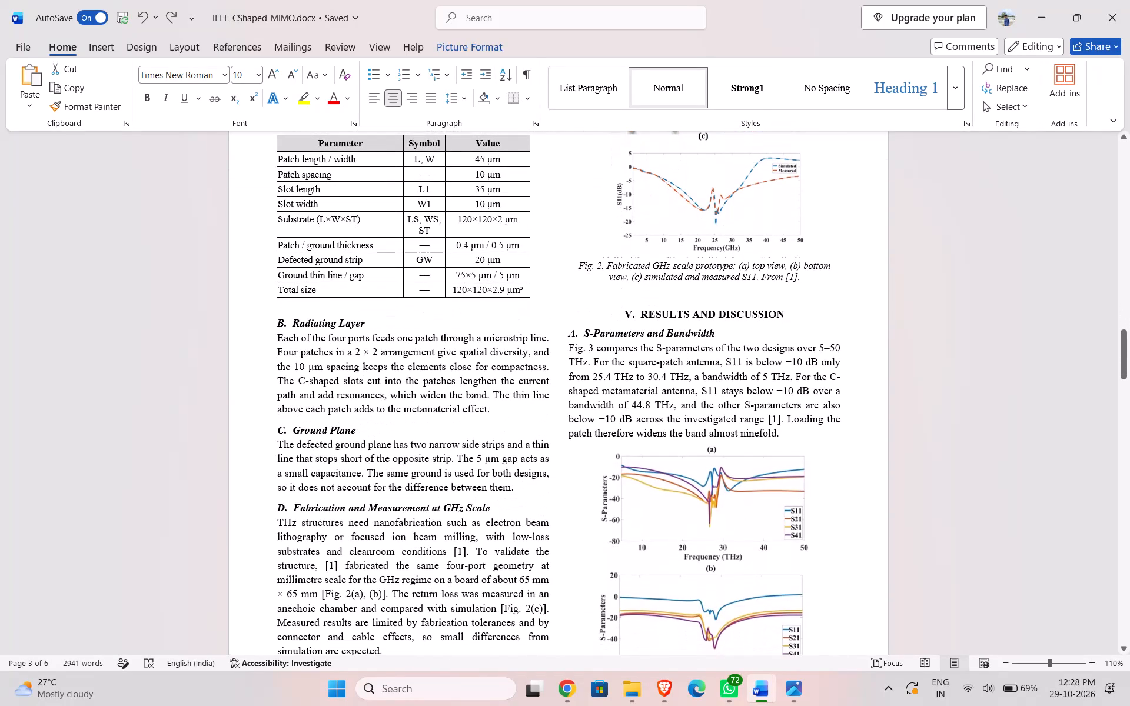
scroll(668, 370, "down", 1)
scroll(668, 370, "up", 4)
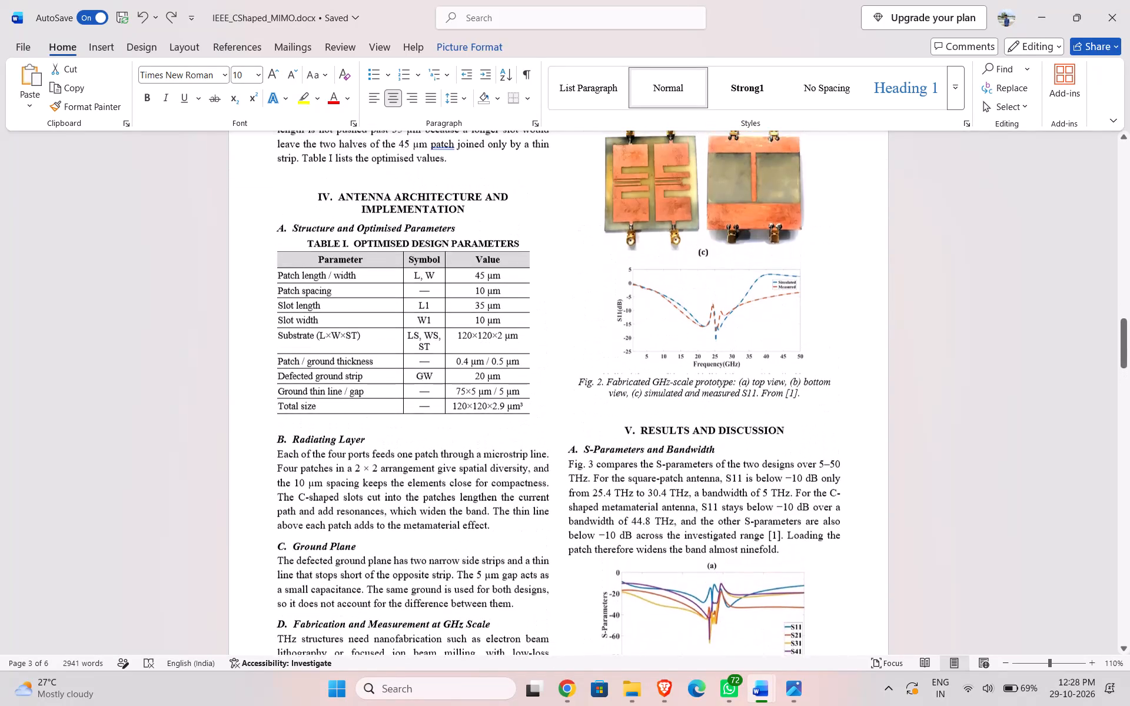
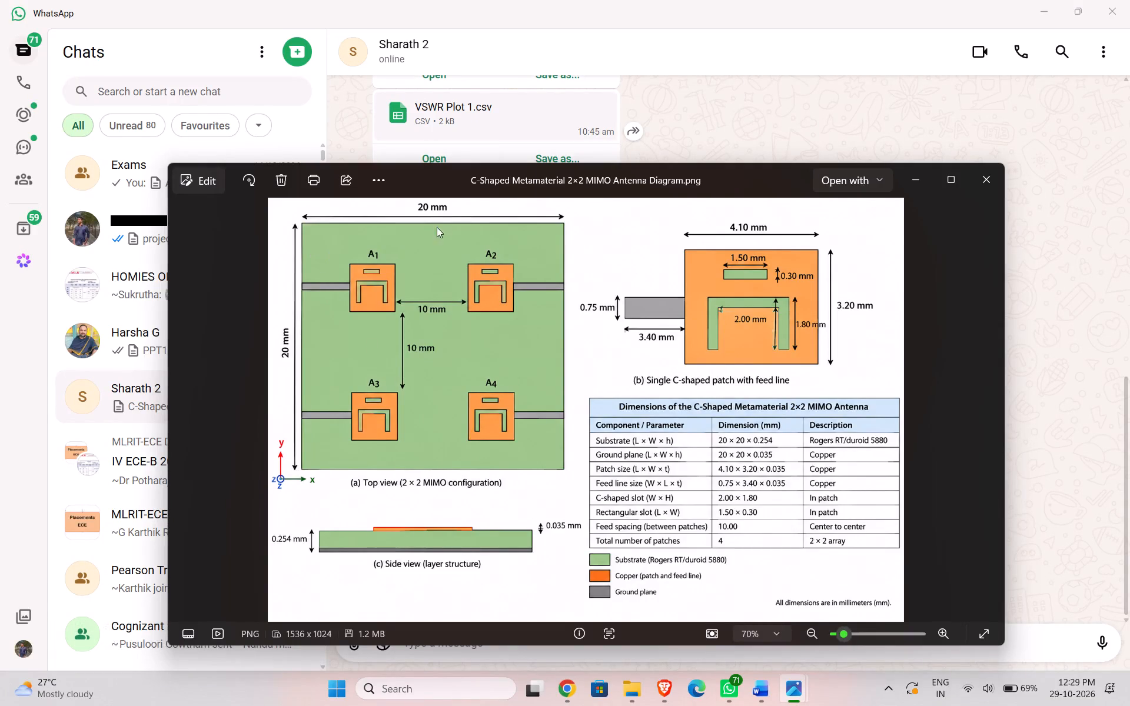
Enlarge the C-Shaped Metamaterial 2×2 MIMO Antenna Diagram and snip its "(a) Top view (2 × 2 MIMO configuration)" drawing with dimensions and caption.
left_click(949, 177)
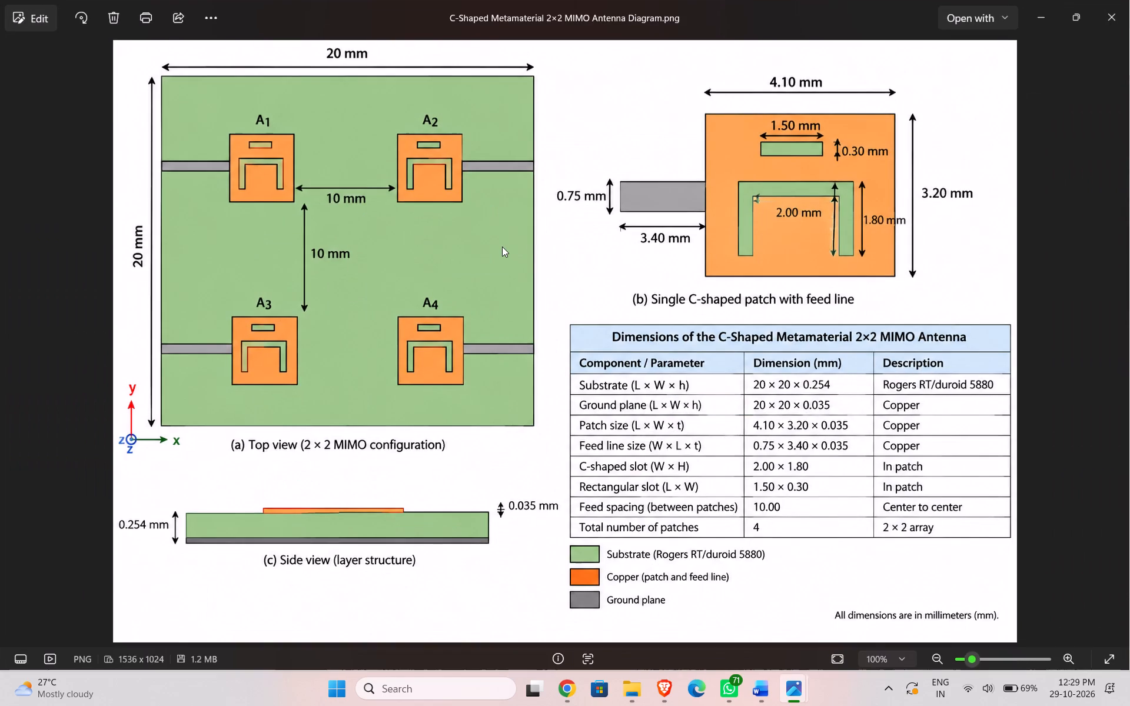
key("shift+super+s")
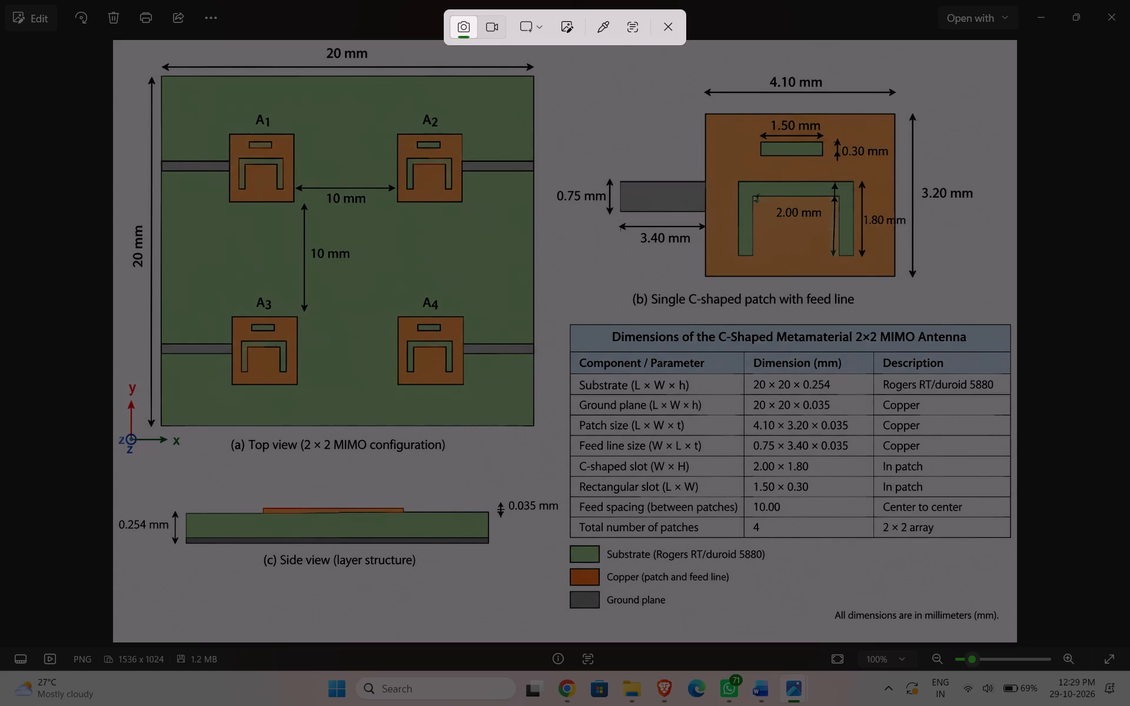
left_click_drag(114, 459, 170, 425)
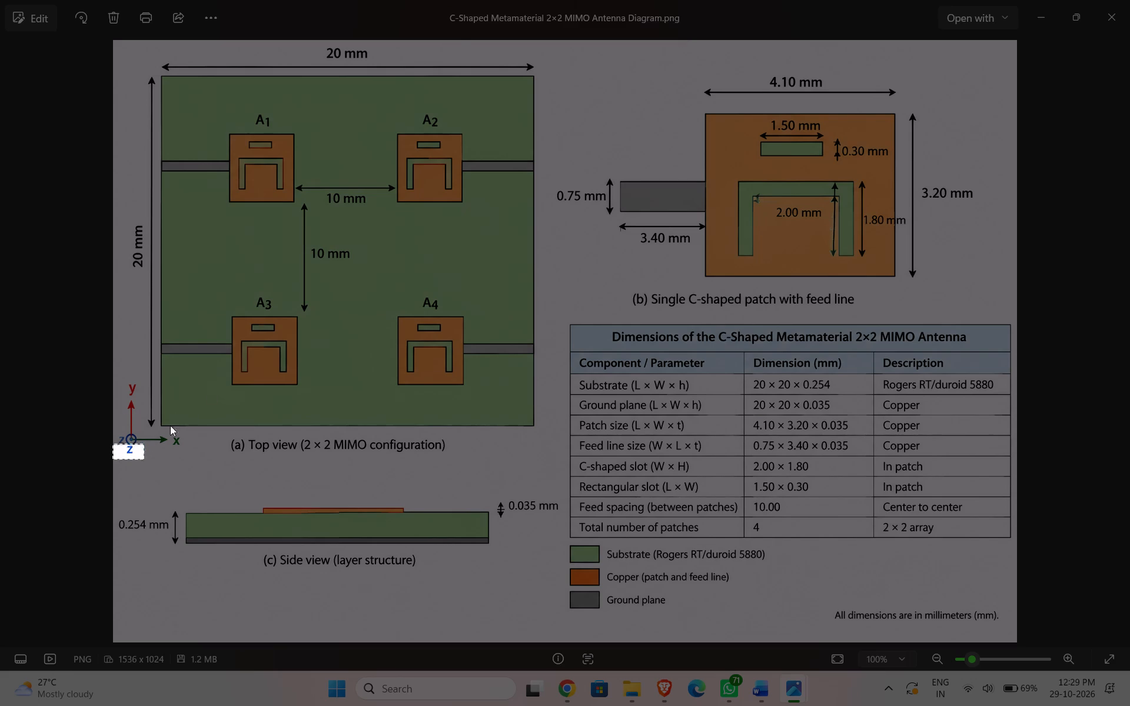
left_click_drag(170, 425, 544, 61)
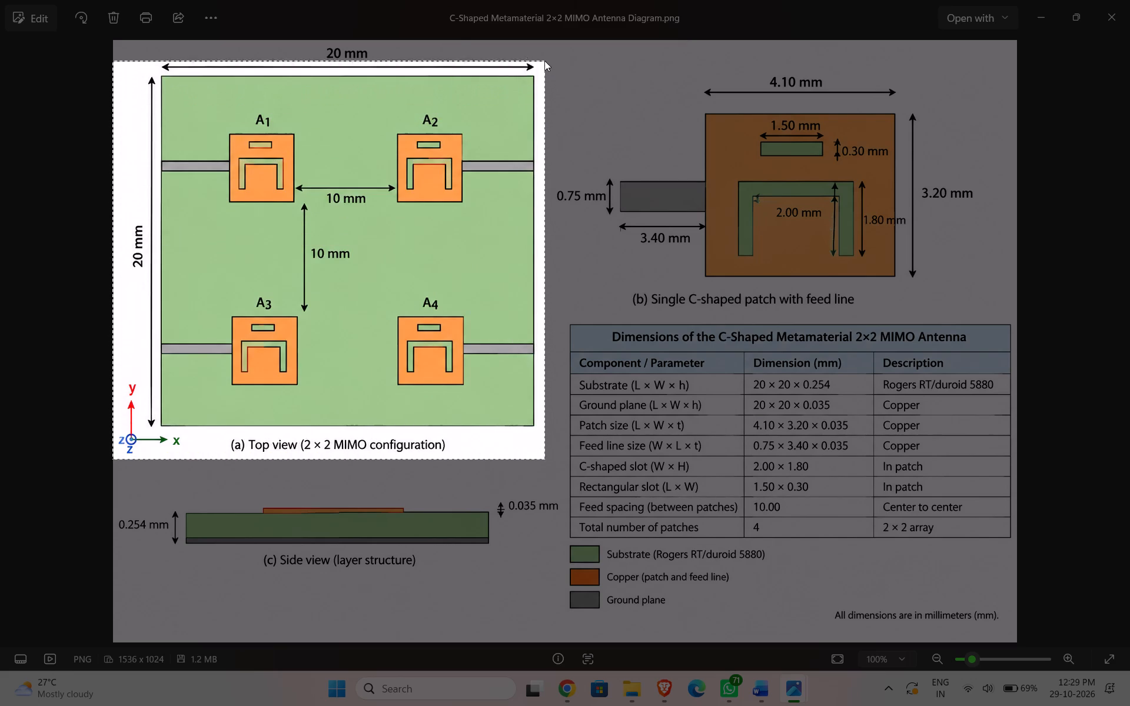
left_click_drag(544, 61, 550, 42)
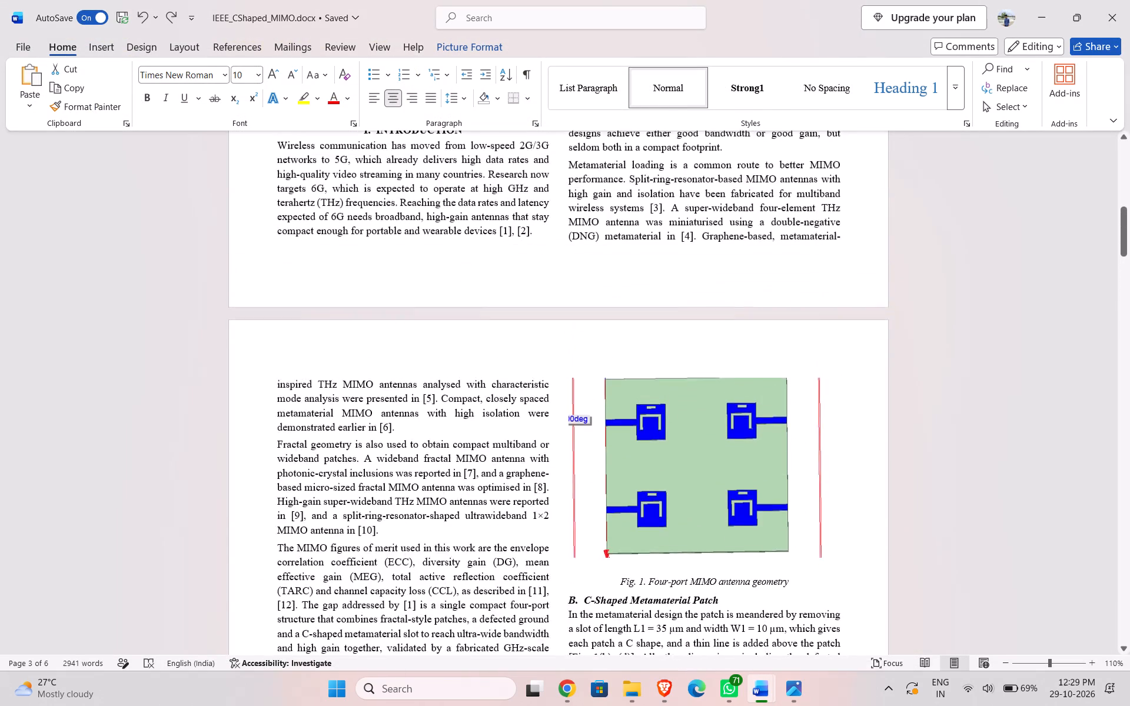
left_click(668, 438)
key("ctrl+v")
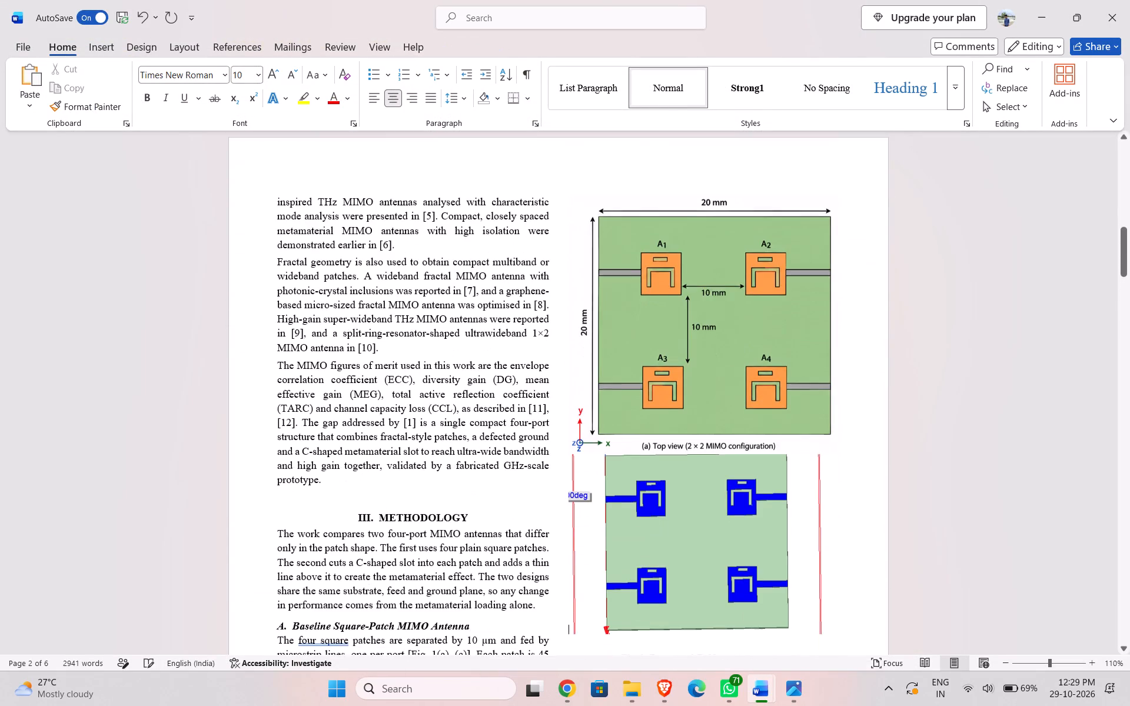
Select the old Fig. 1 geometry image with blue patches below the pasted top-view diagram.
left_click(684, 578)
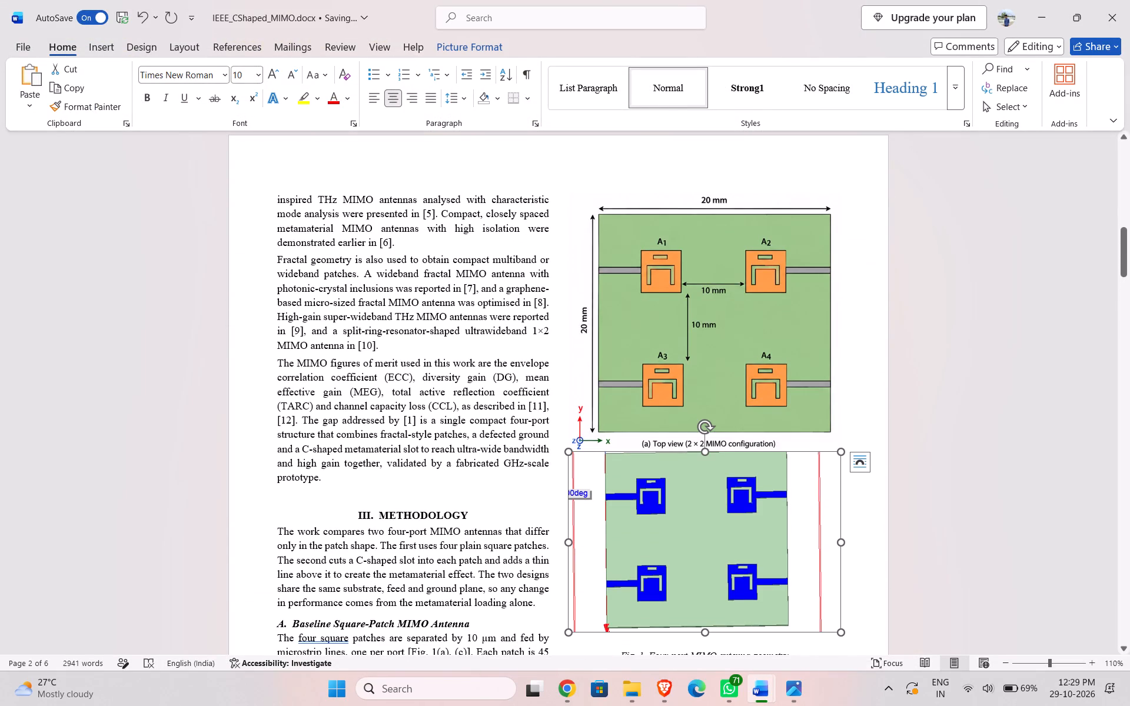
Delete the old Fig. 1 geometry image with blue patches, leaving only the dimensioned top-view diagram above the caption.
key("shift+super+s")
key("Escape")
key("Delete")
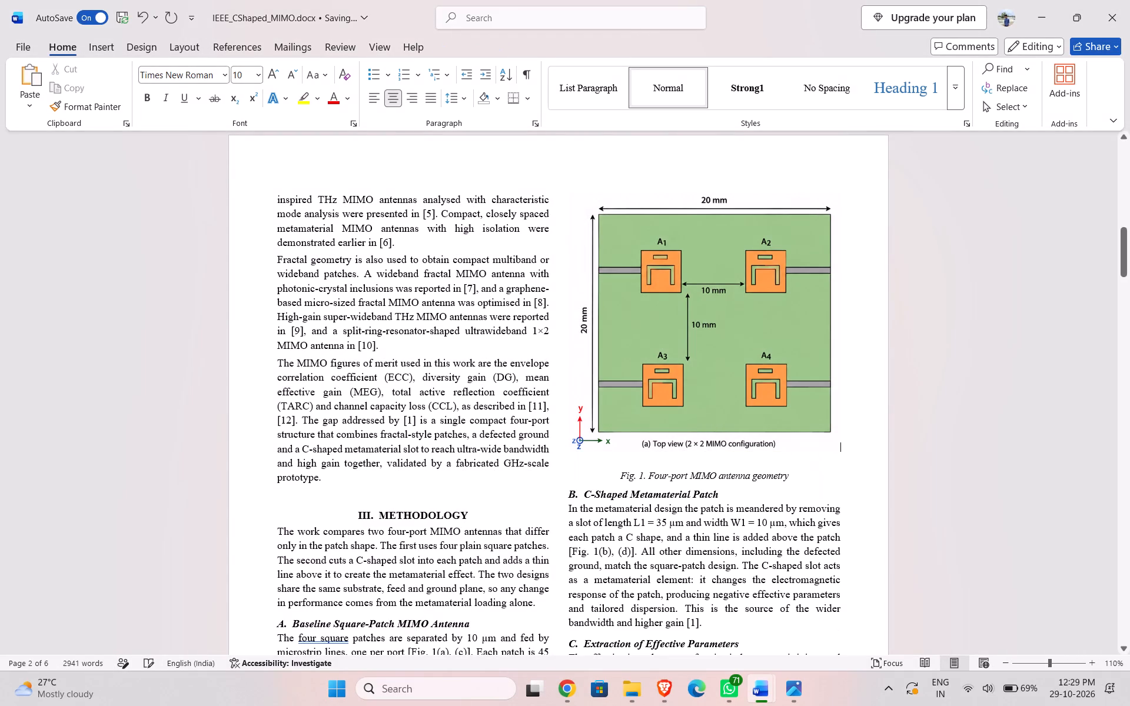
left_click(693, 392)
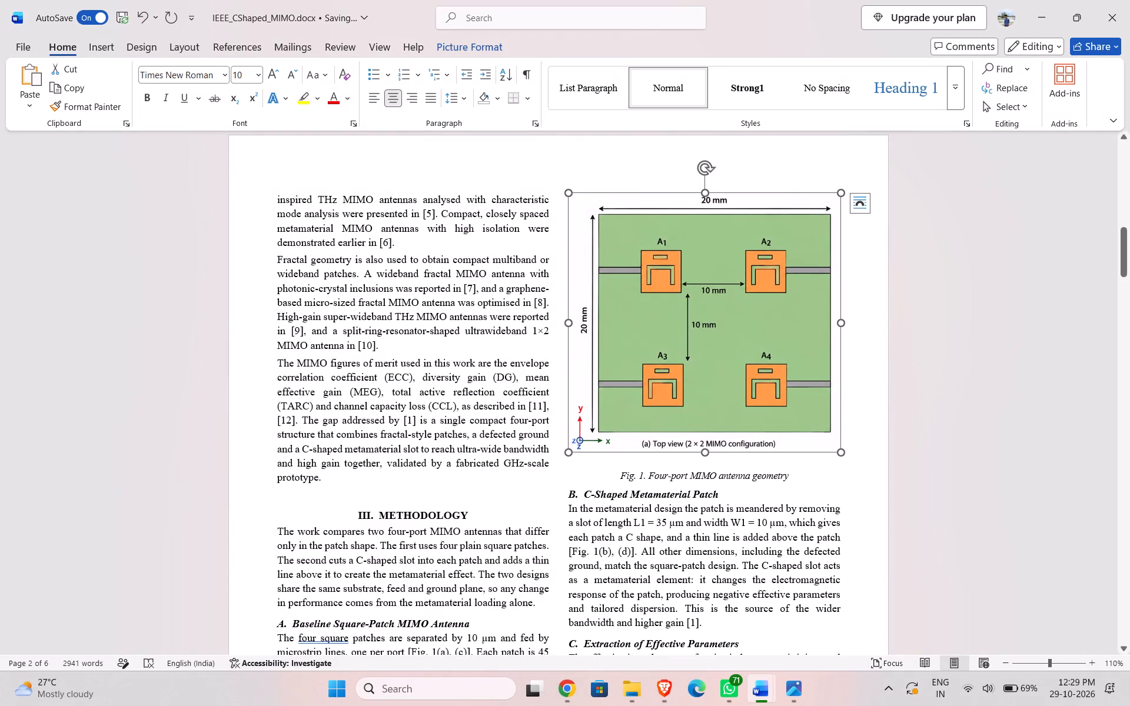
left_click_drag(703, 452, 707, 431)
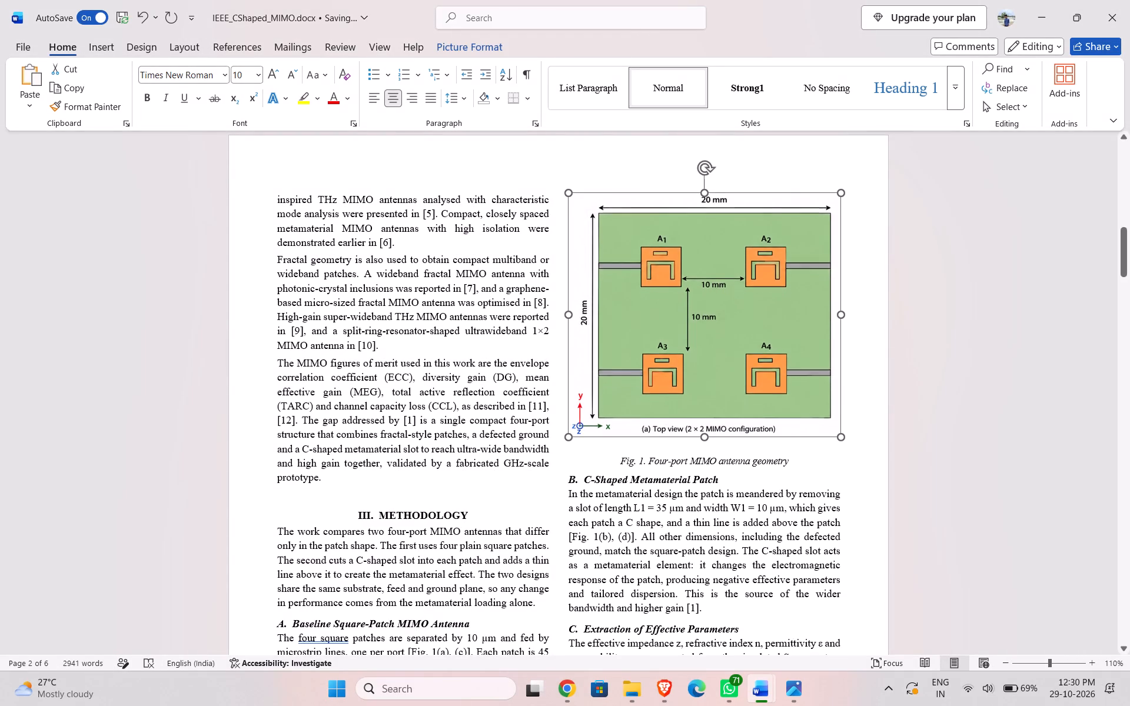
left_click_drag(707, 431, 718, 386)
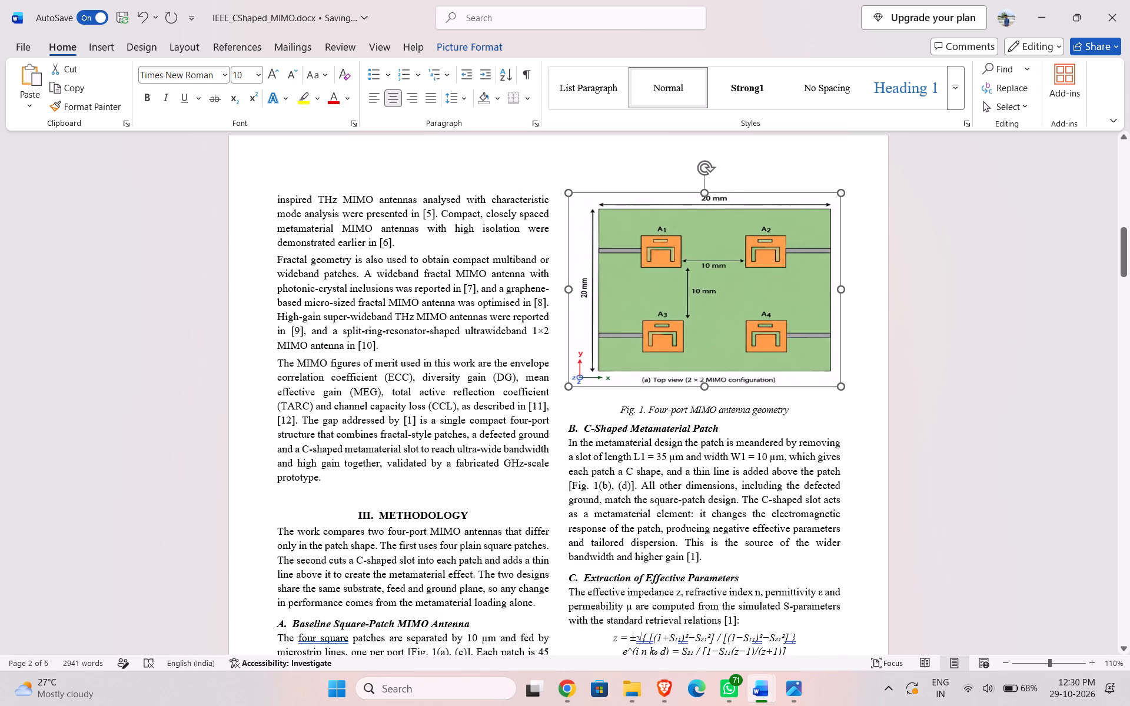
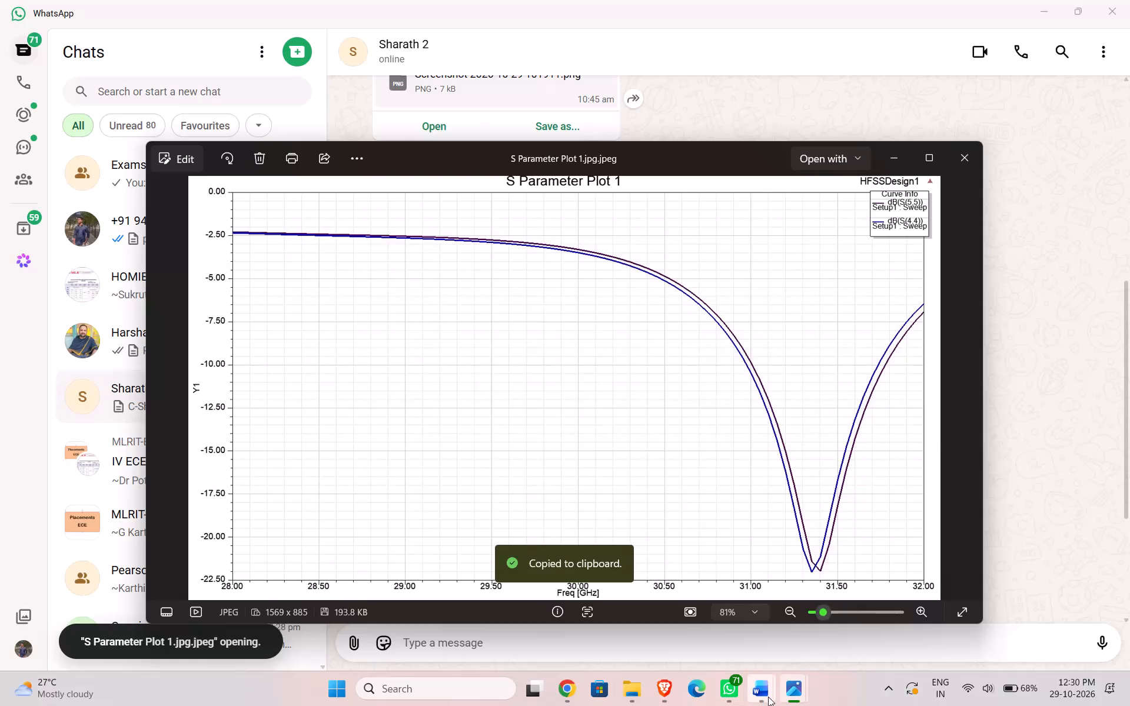
Switch to IEEE_CShaped_MIMO.docx in Word and paste the copied S Parameter Plot 1 image above the Fig. 2 fabricated prototype caption.
left_click(730, 633)
scroll(642, 474, "down", 7)
scroll(642, 474, "up", 19)
key("ctrl+v")
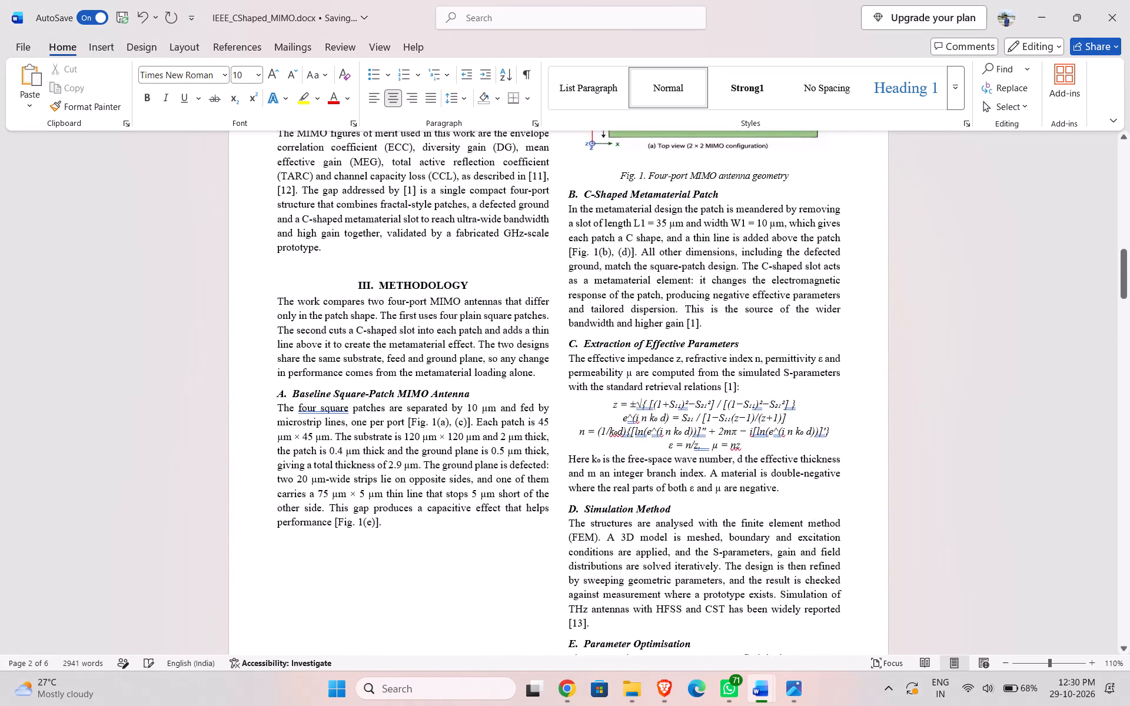
scroll(653, 509, "down", 7)
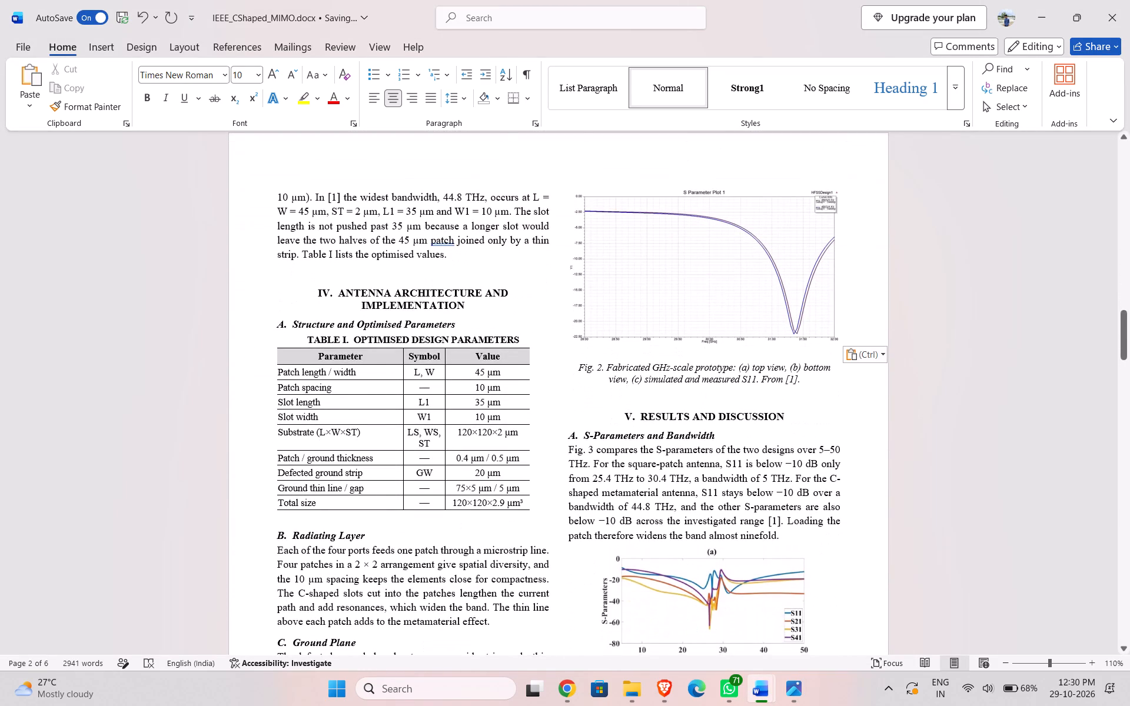
Paste the copied S Parameter Plot 1 image at Fig. 3 in the S-Parameters and Bandwidth section.
scroll(710, 366, "down", 5)
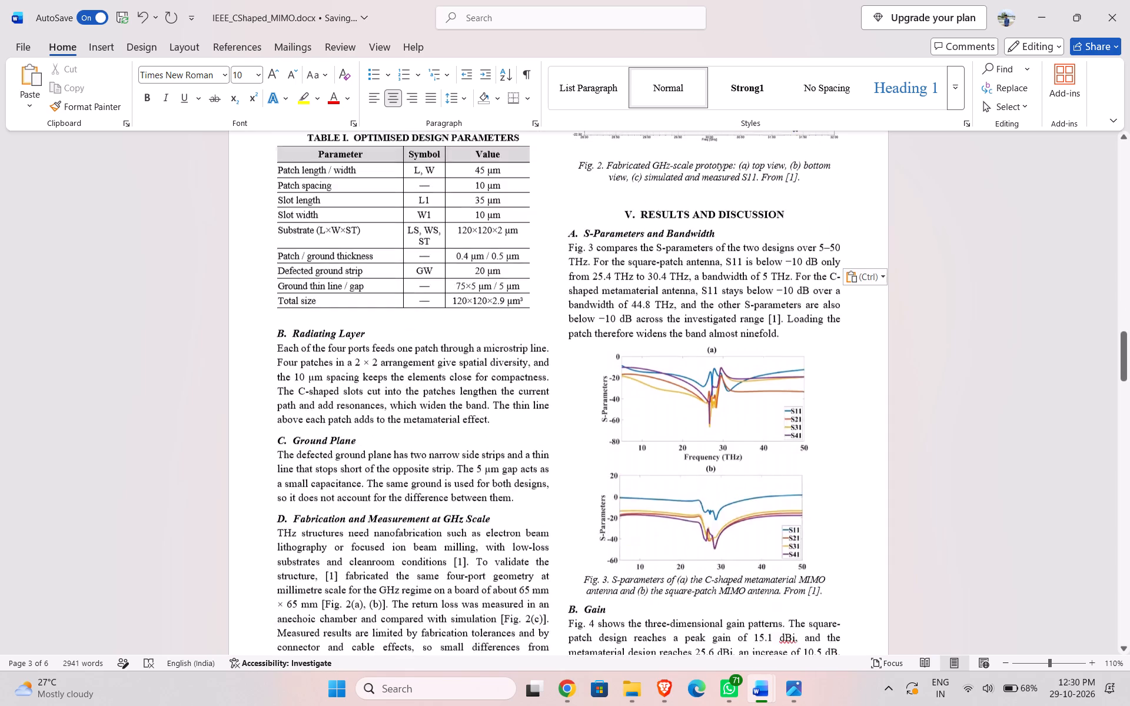
scroll(710, 366, "down", 4)
scroll(693, 367, "up", 2)
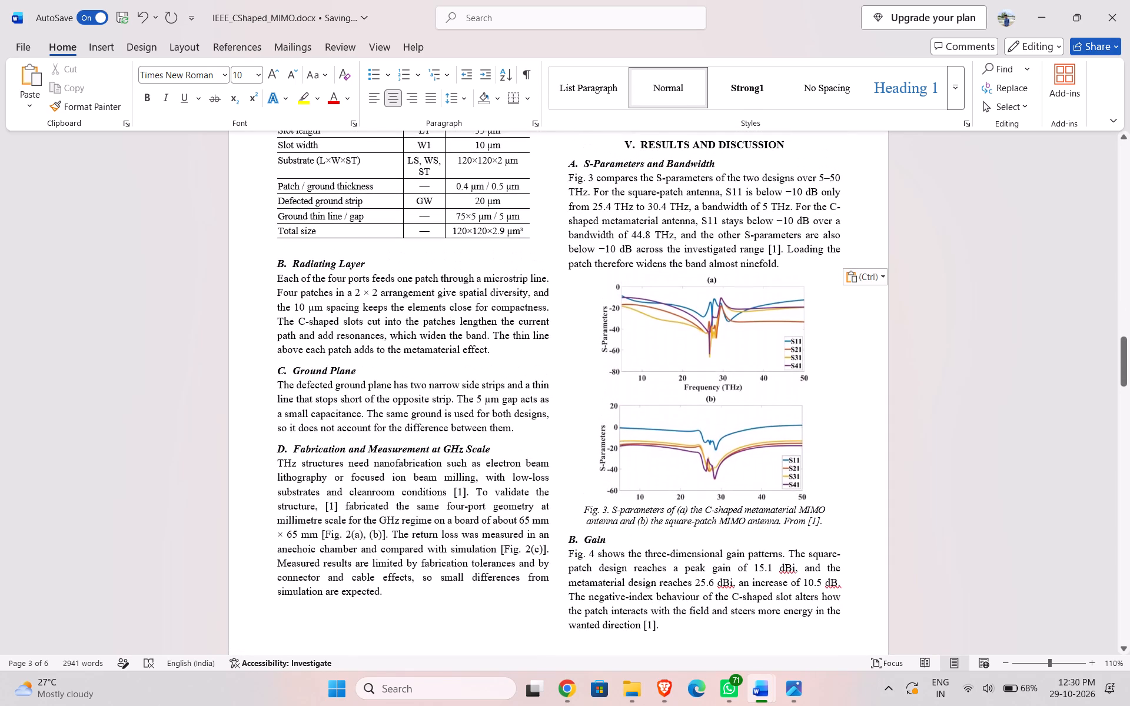
left_click(693, 367)
key("ctrl+v")
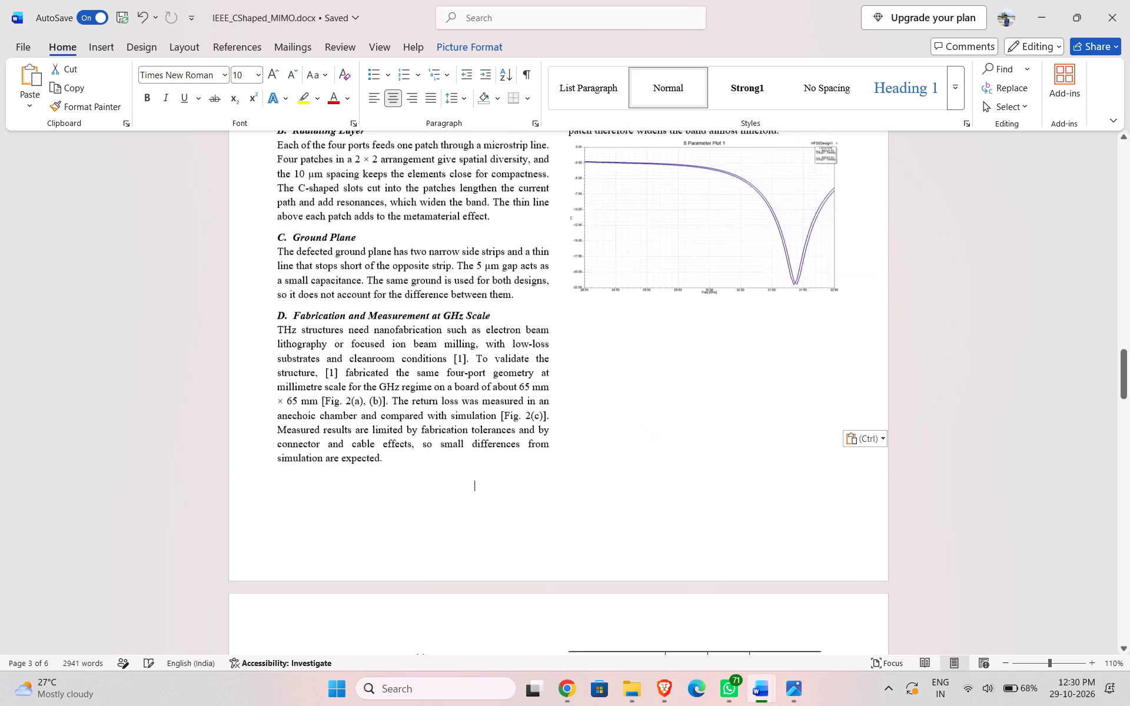
Delete the old two-part Fig. 3 S-parameters image that sits directly above the Fig. 3 caption.
scroll(714, 390, "down", 2)
left_click(463, 449)
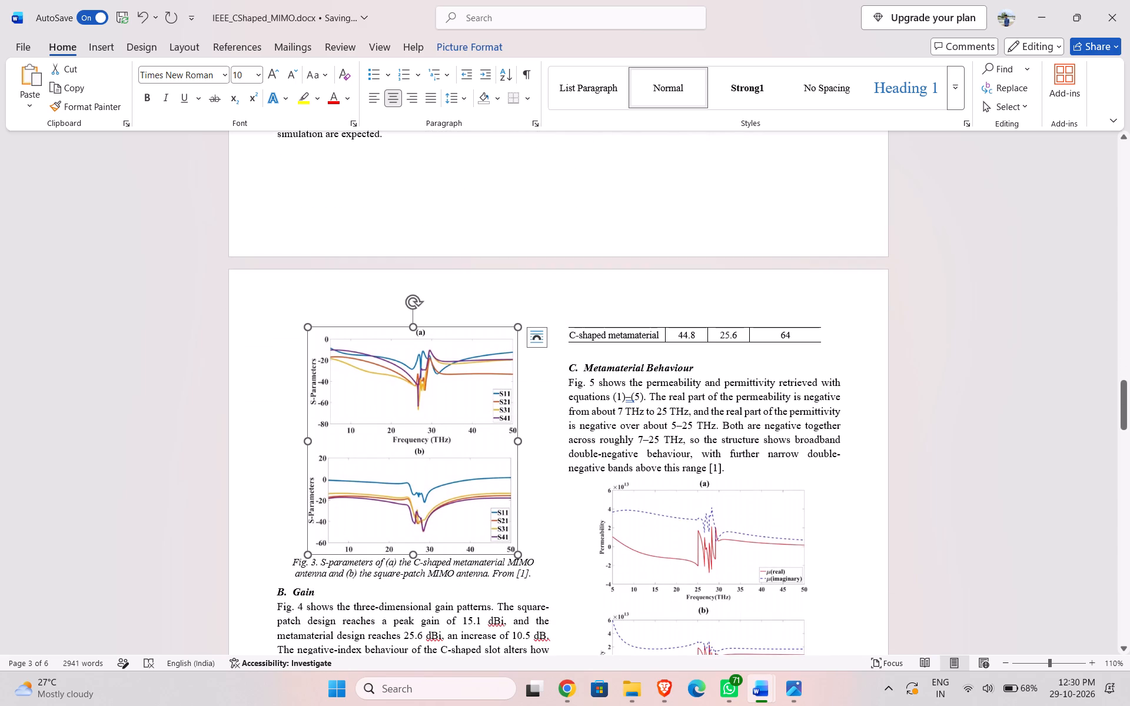
scroll(538, 434, "down", 1)
scroll(832, 386, "up", 13)
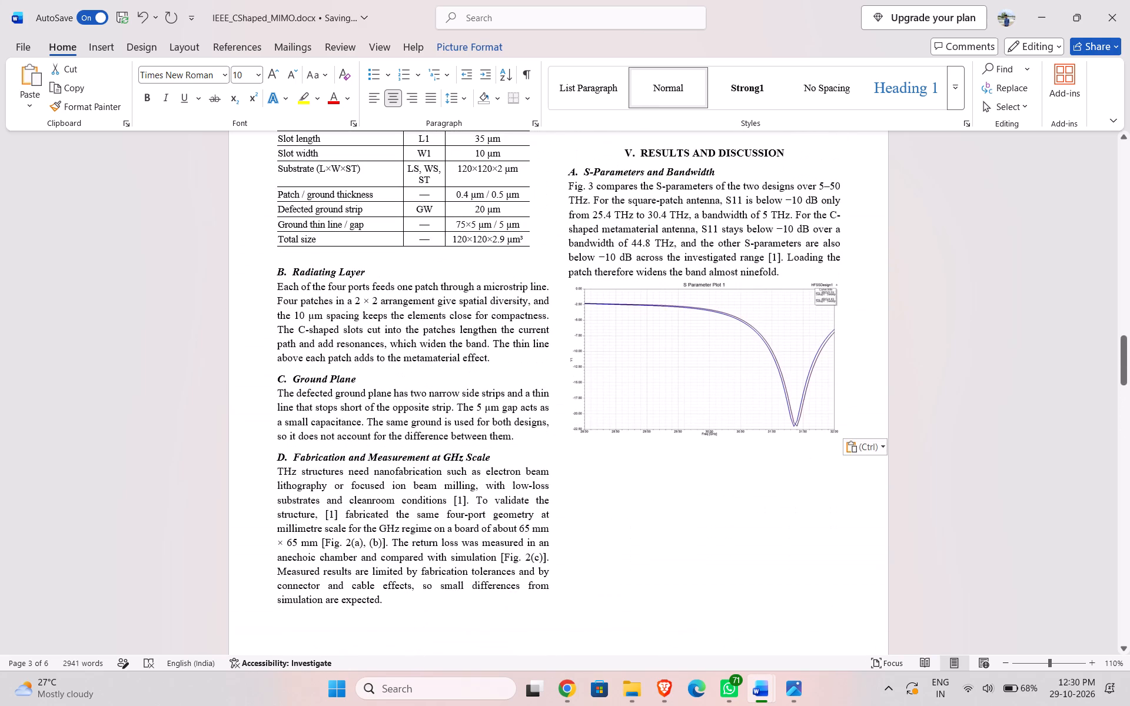
scroll(832, 386, "down", 12)
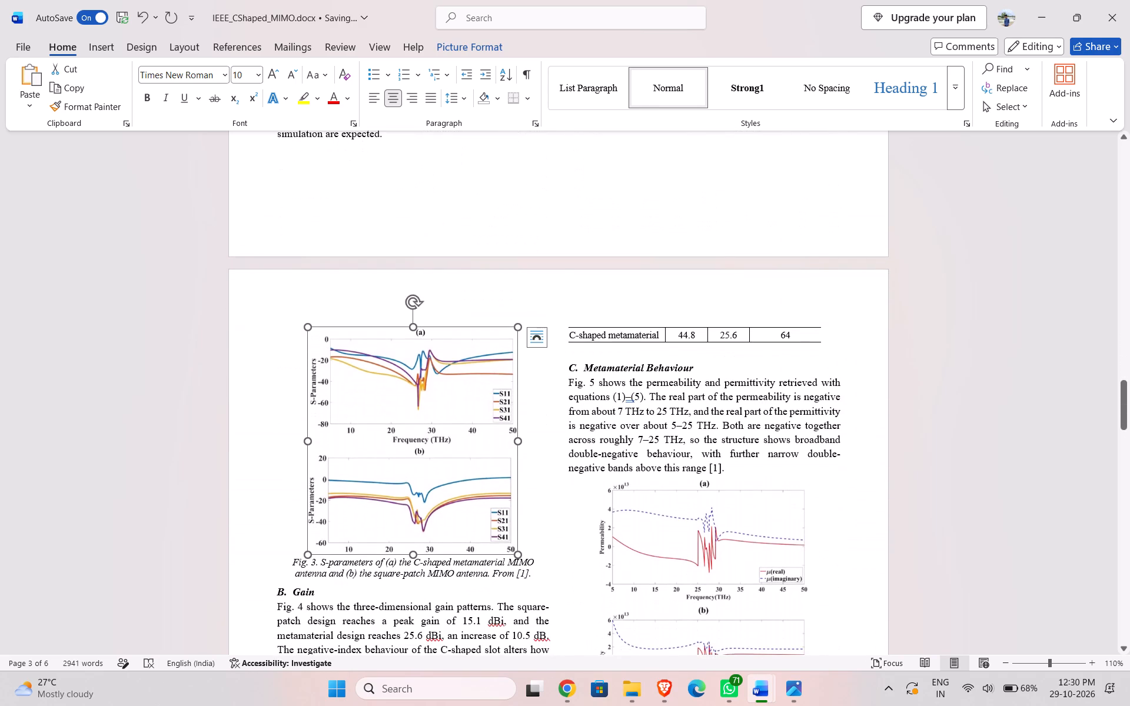
key("shift+super+s")
key("Escape")
key("Delete")
Remove the (a) label and the square-patch part (b), leaving the Fig. 3 caption as "S-parameters of the C-shaped metamaterial MIMO antenna. From [1].".
scroll(973, 352, "up", 5)
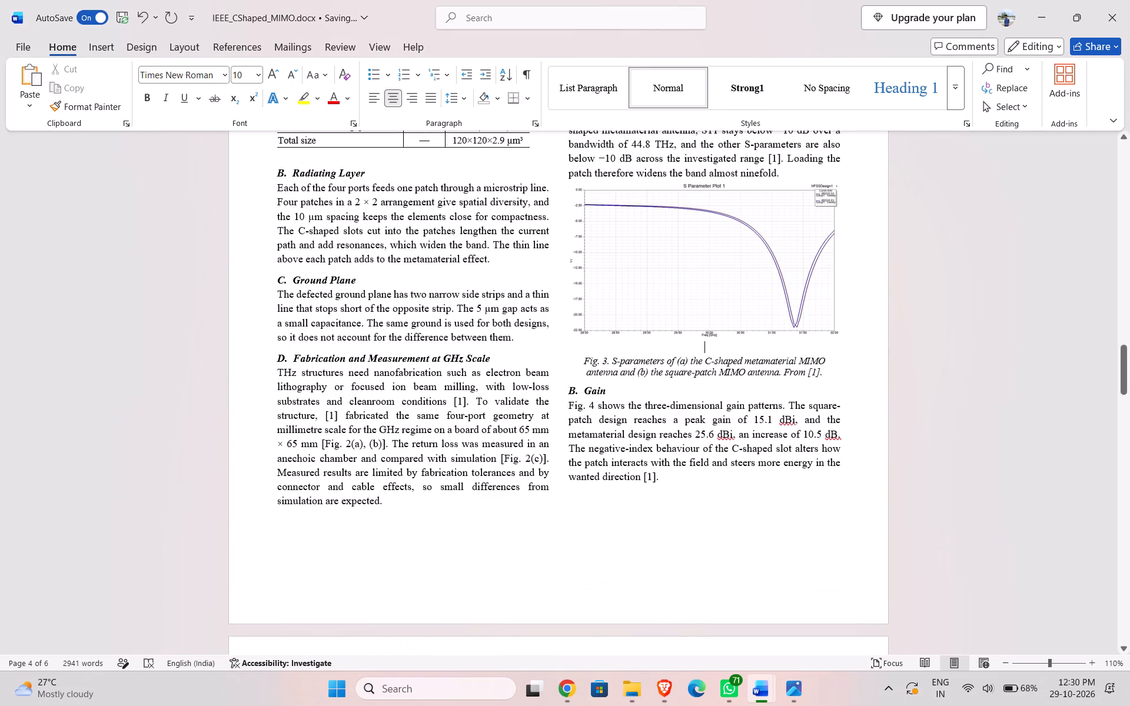
scroll(770, 428, "up", 2)
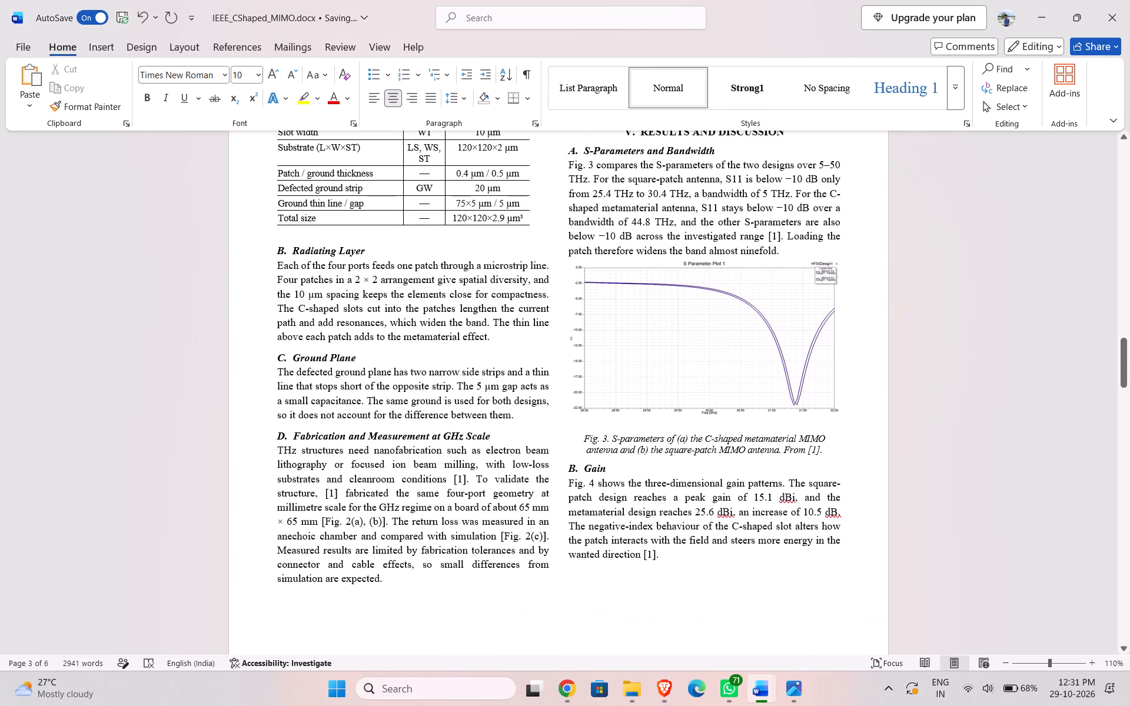
left_click_drag(716, 450, 714, 450)
left_click_drag(714, 450, 597, 455)
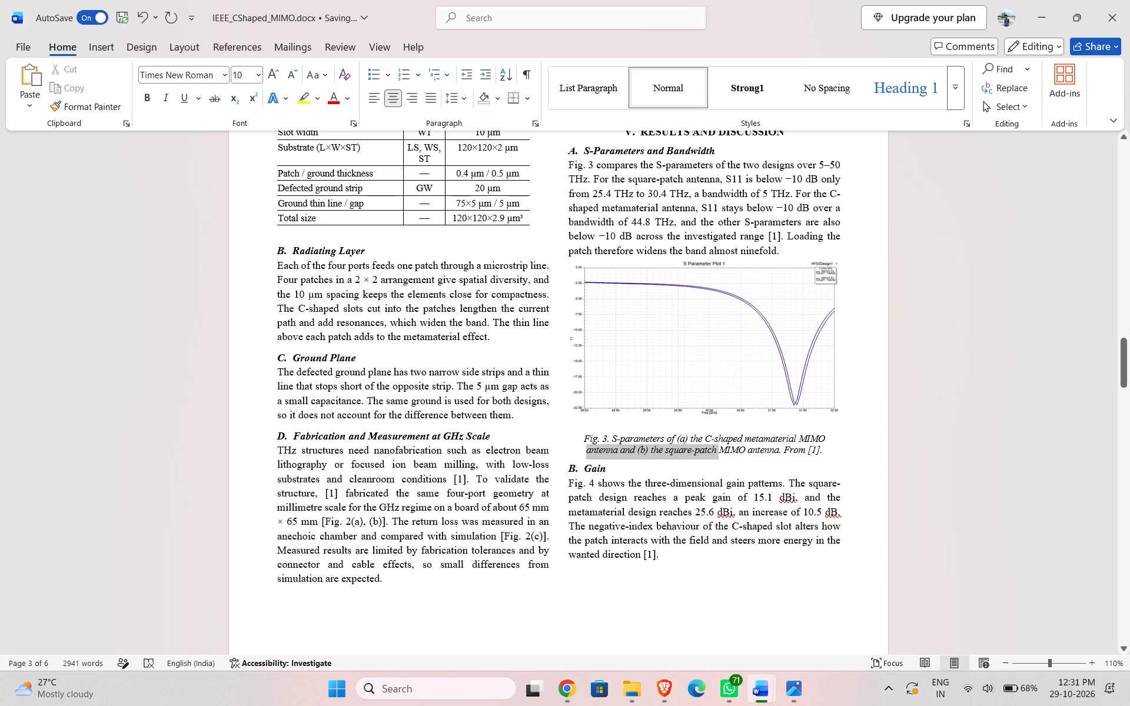
left_click_drag(597, 455, 785, 436)
left_click_drag(785, 436, 803, 438)
left_click_drag(803, 438, 802, 438)
key("BackSpace")
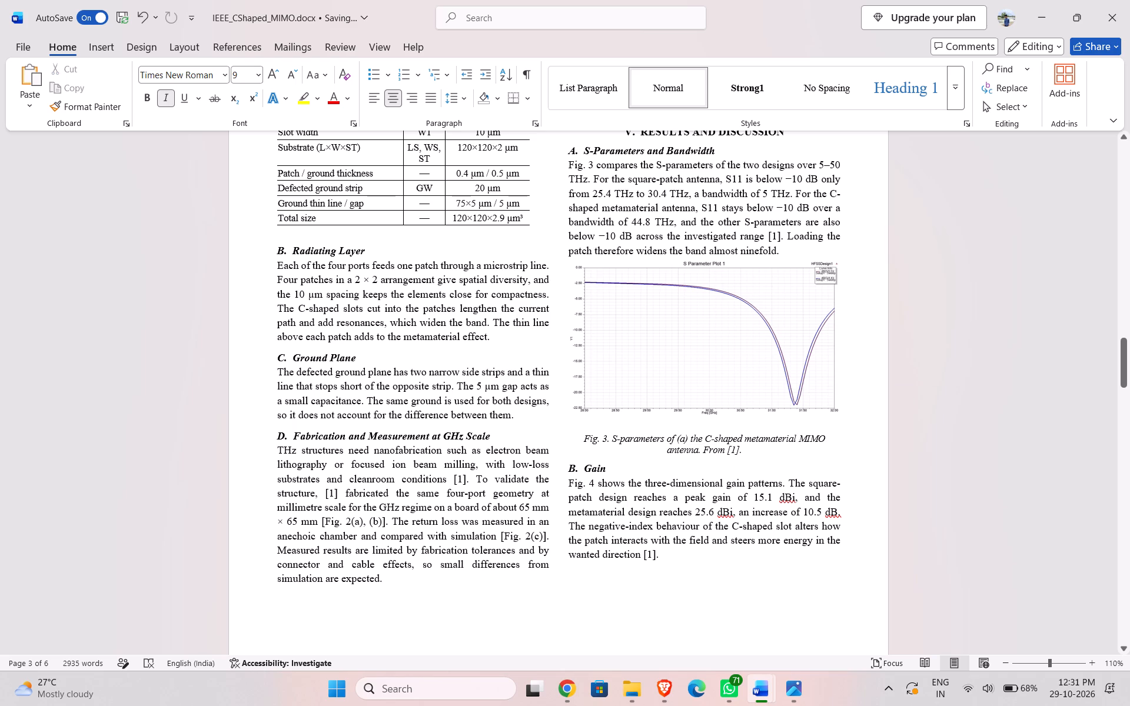
left_click(690, 441)
key("BackSpace")
key("BackSpace")
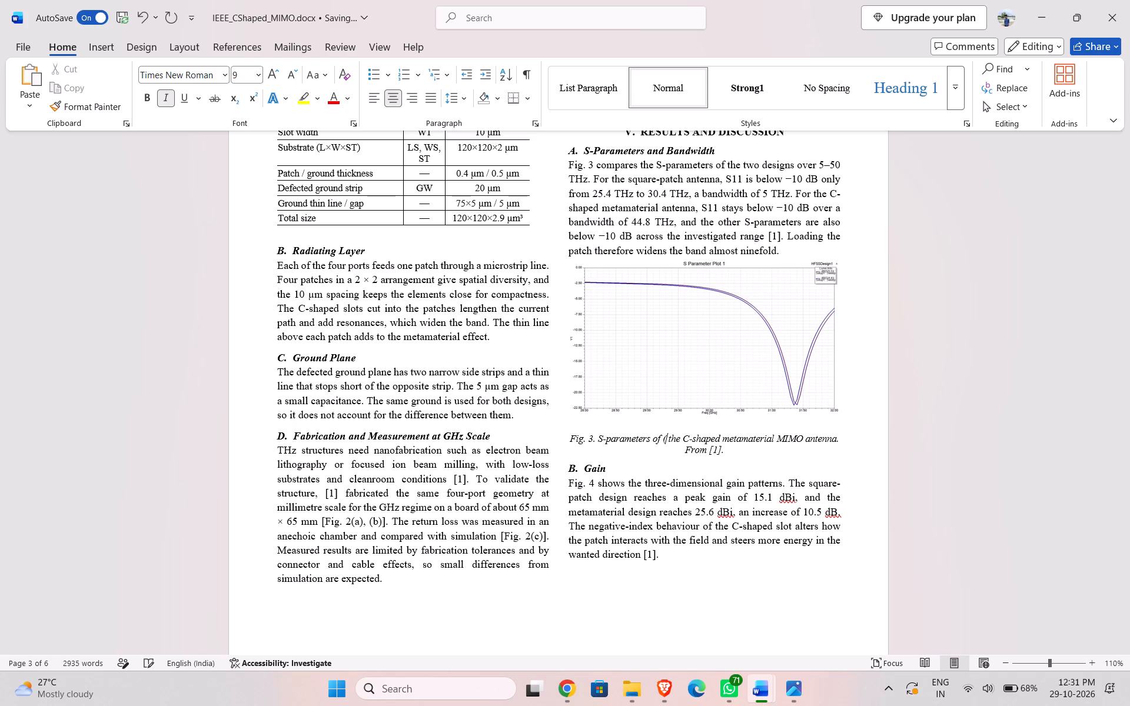
key("BackSpace")
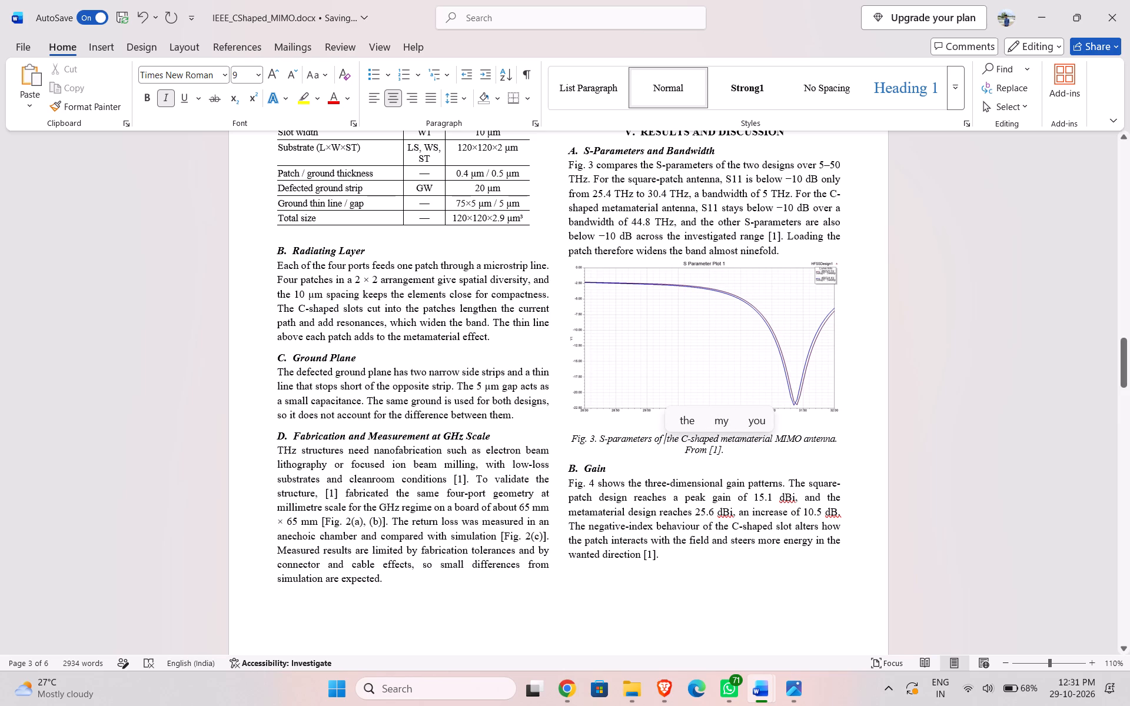
Remove the source credit "From [1]" from the end of the Fig. 2 caption.
scroll(727, 453, "up", 7)
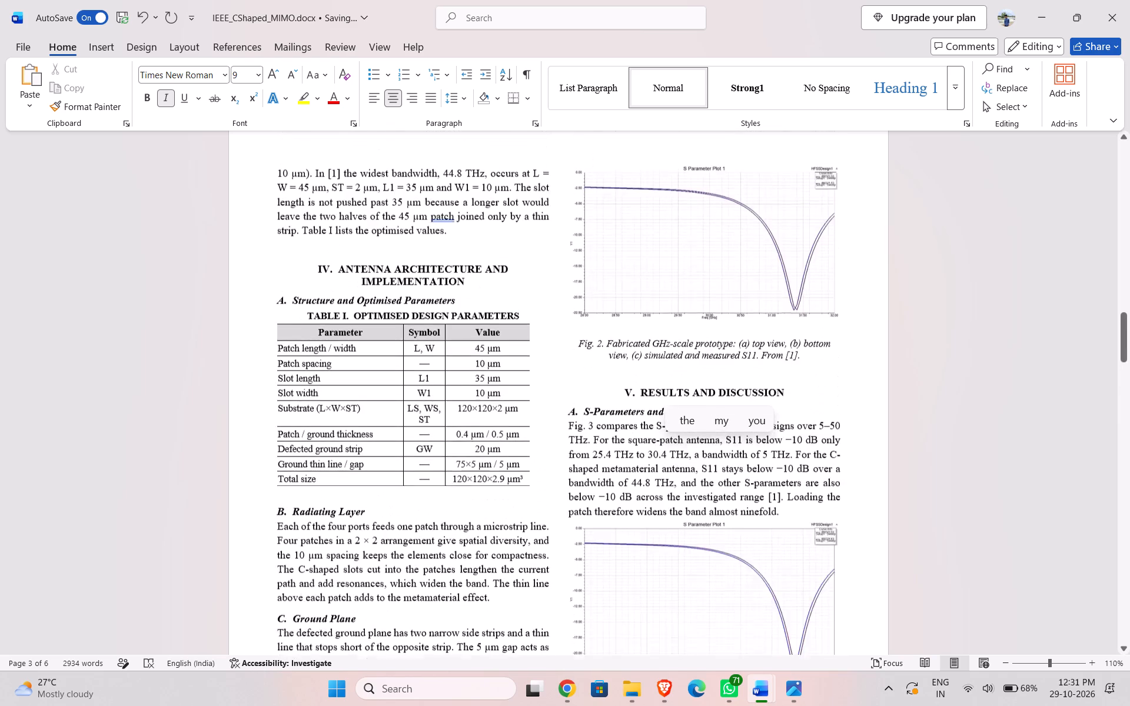
scroll(725, 452, "up", 2)
scroll(725, 452, "down", 4)
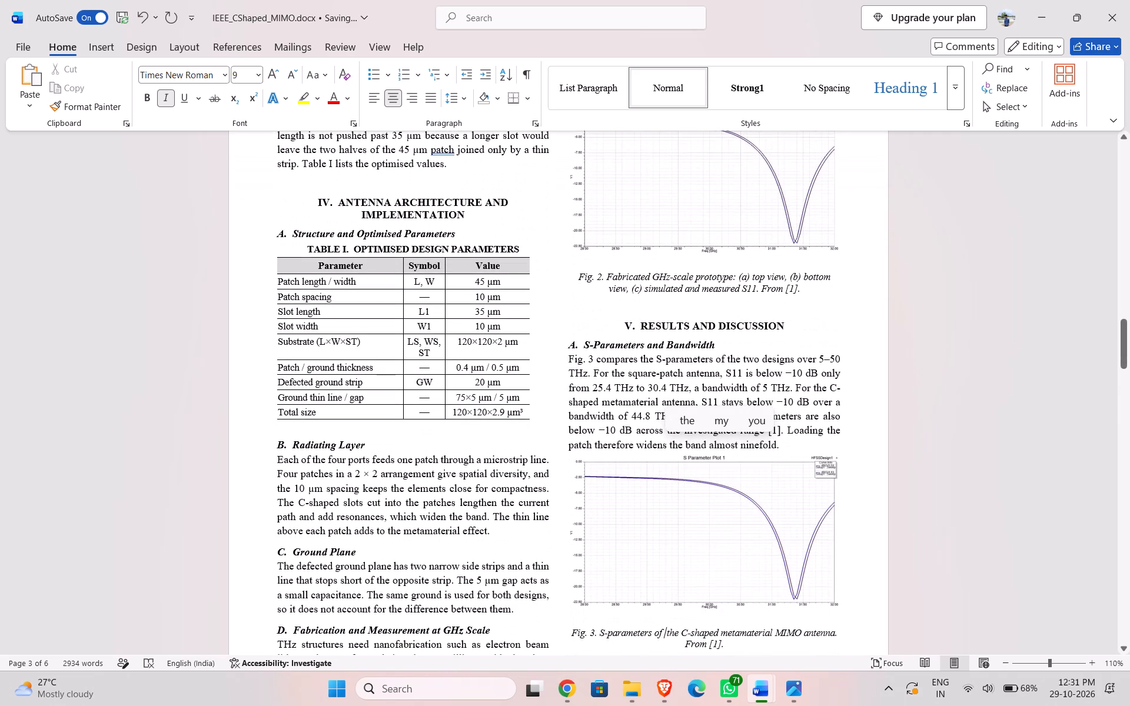
scroll(764, 297, "up", 1)
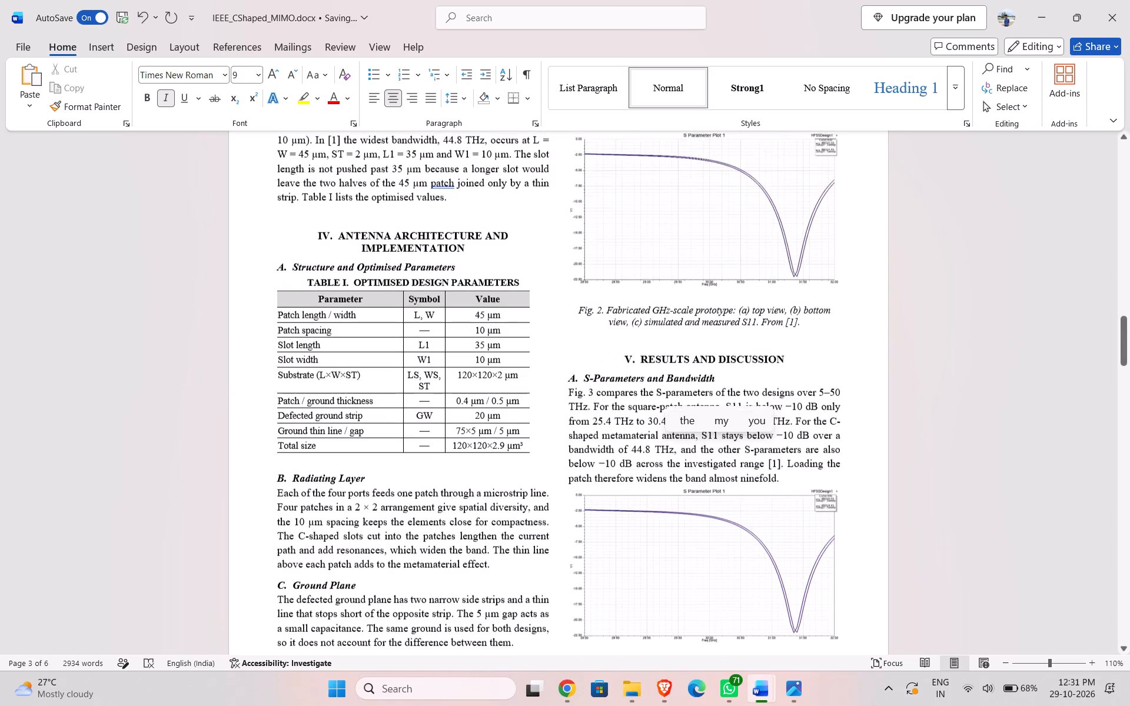
scroll(764, 297, "up", 1)
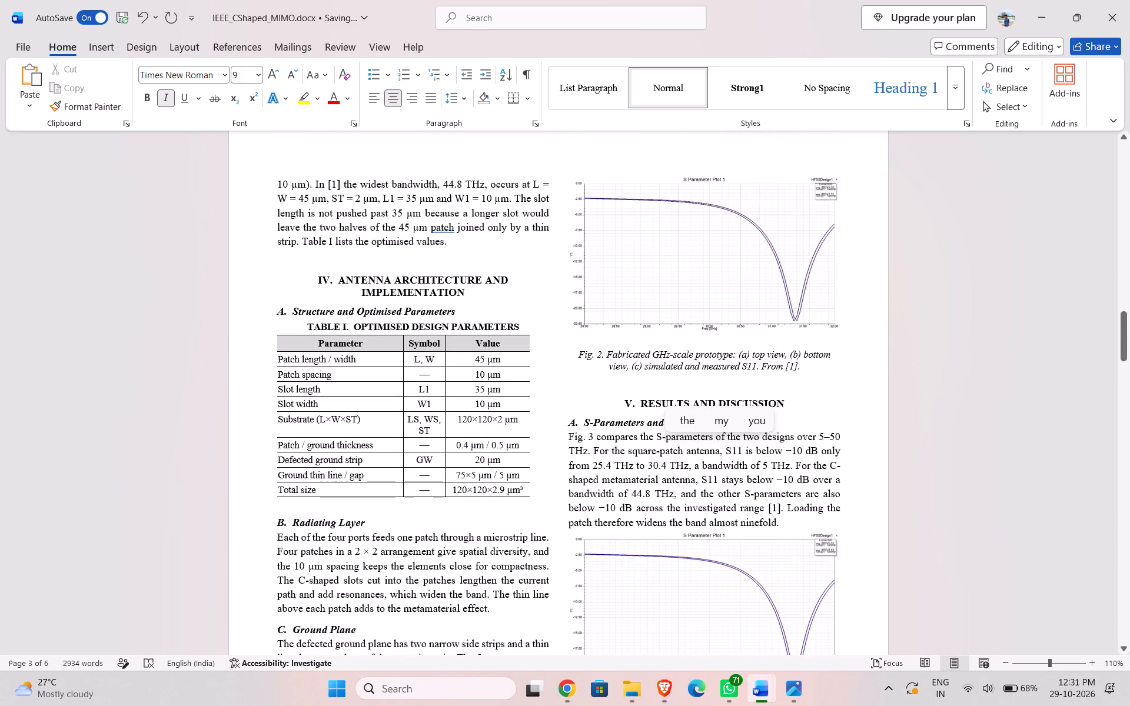
left_click_drag(798, 367, 780, 364)
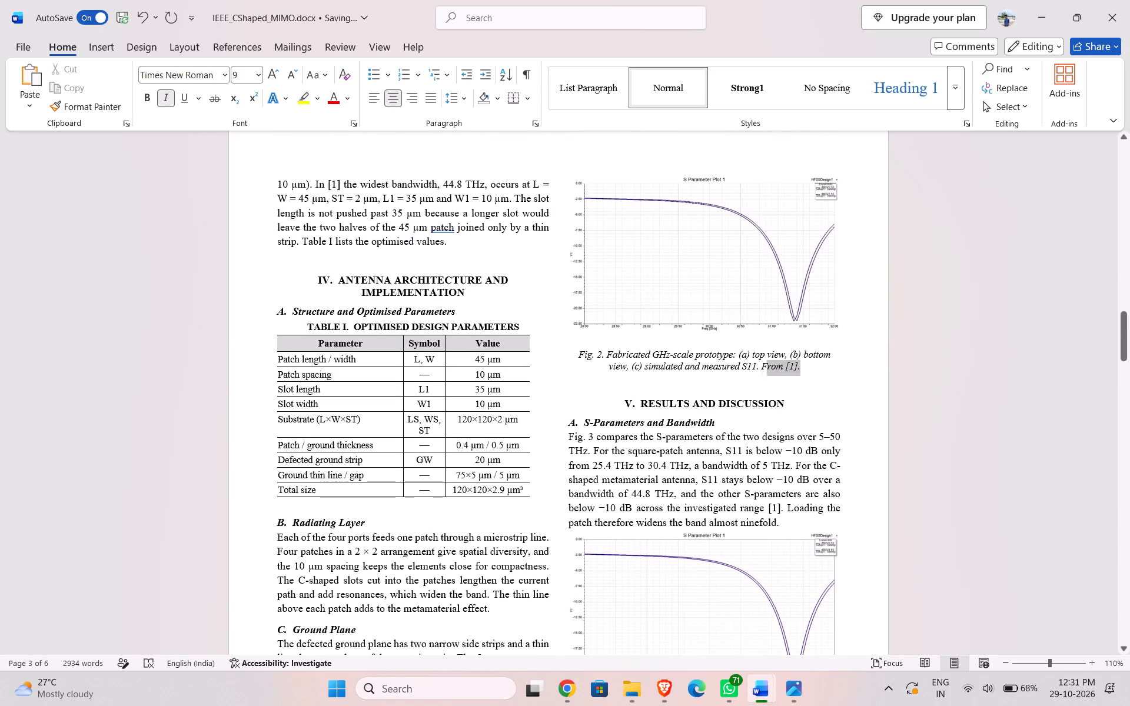
left_click_drag(780, 364, 748, 361)
left_click_drag(748, 361, 759, 361)
left_click(781, 365)
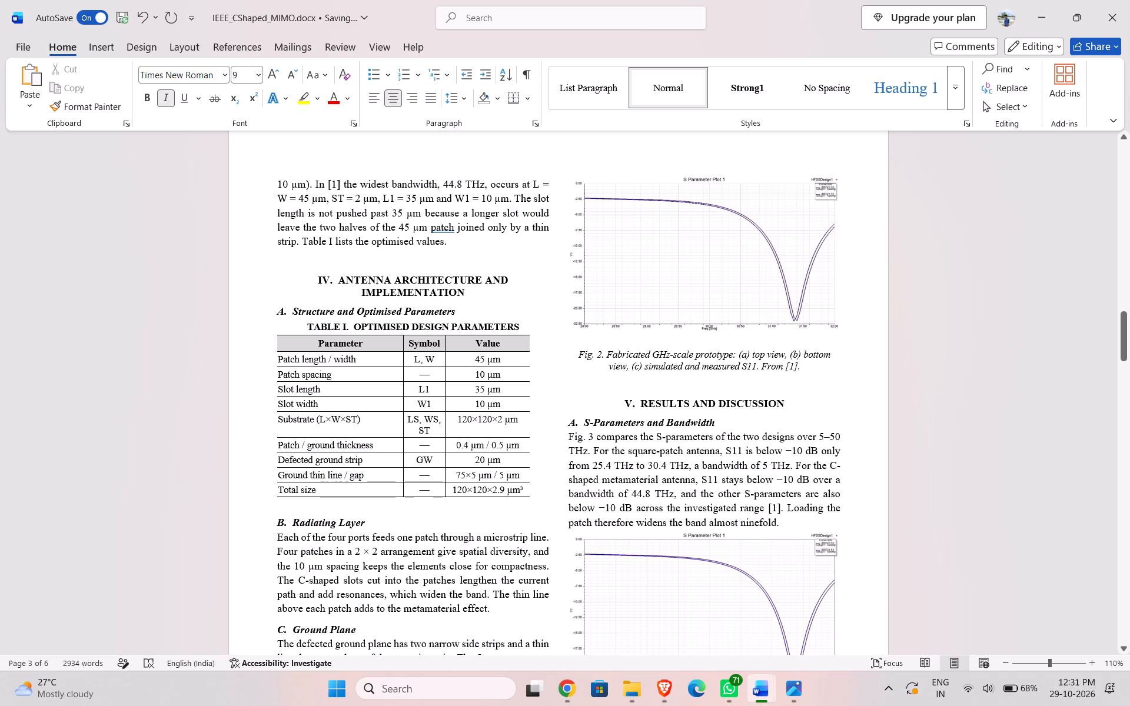
left_click(796, 367)
key("Right")
key("BackSpace")
key("BackSpace")
key("BackSpace")
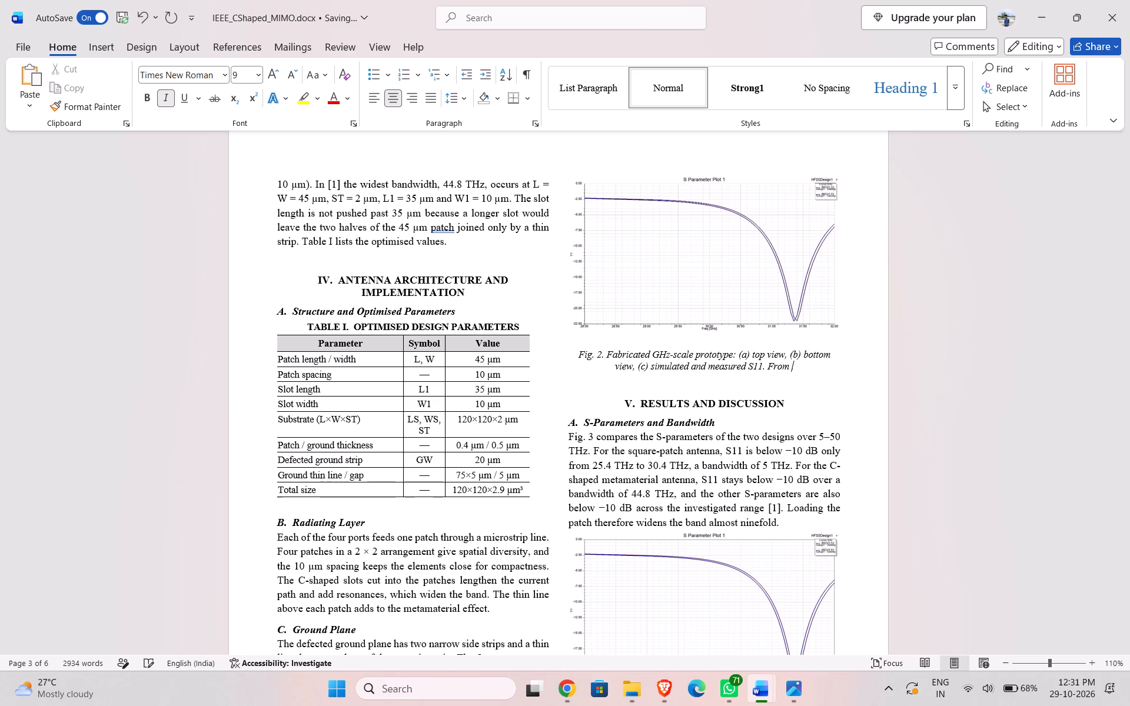
key("BackSpace")
key("BackSpace")
key("BackSpace")
key("BackSpace")
key("BackSpace")
key("BackSpace")
key("BackSpace")
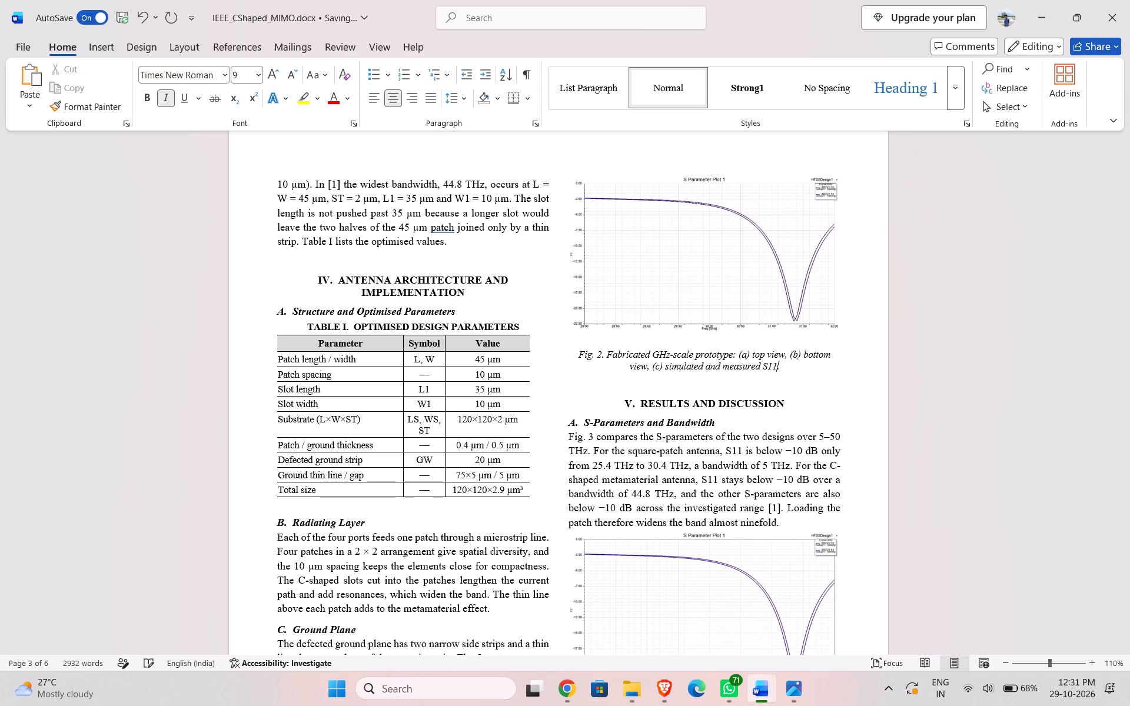
Delete the prototype, top-view and bottom-view wording and the (c) label, leaving the caption as "Fig. 2. simulated and measured S11.".
left_click_drag(663, 369, 654, 368)
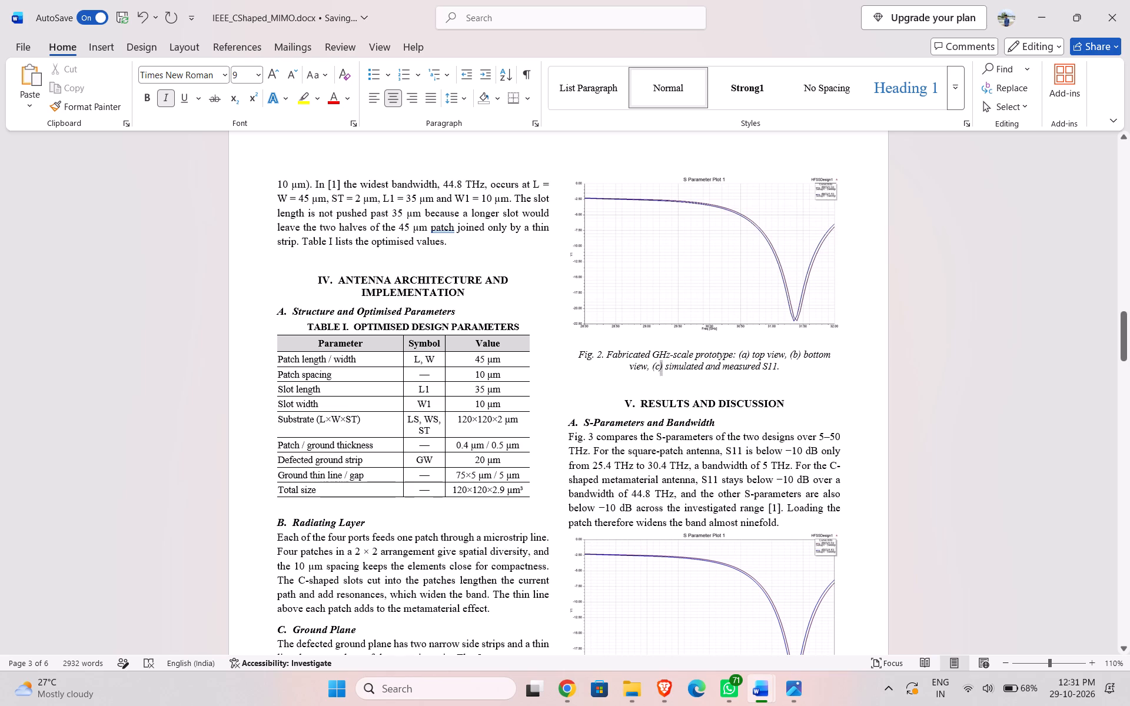
left_click_drag(654, 368, 609, 358)
key("BackSpace")
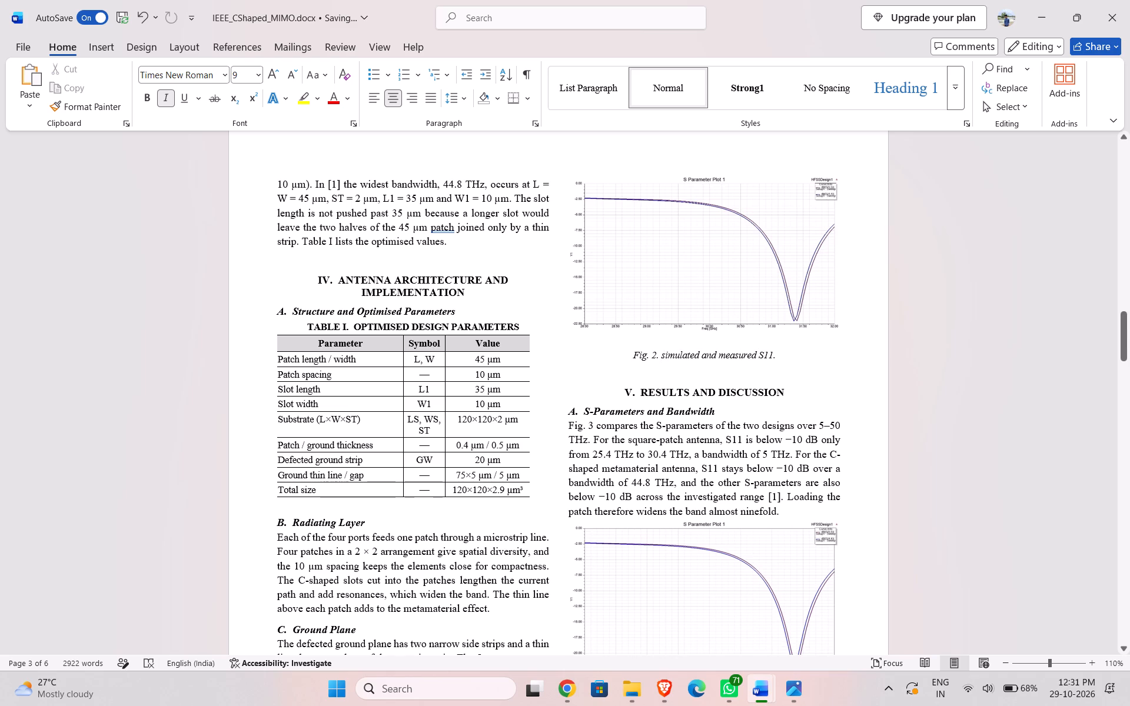
Select the Fig. 4 simulated gain image with the two 3D gain patterns above Table II.
scroll(700, 374, "down", 20)
scroll(700, 374, "down", 2)
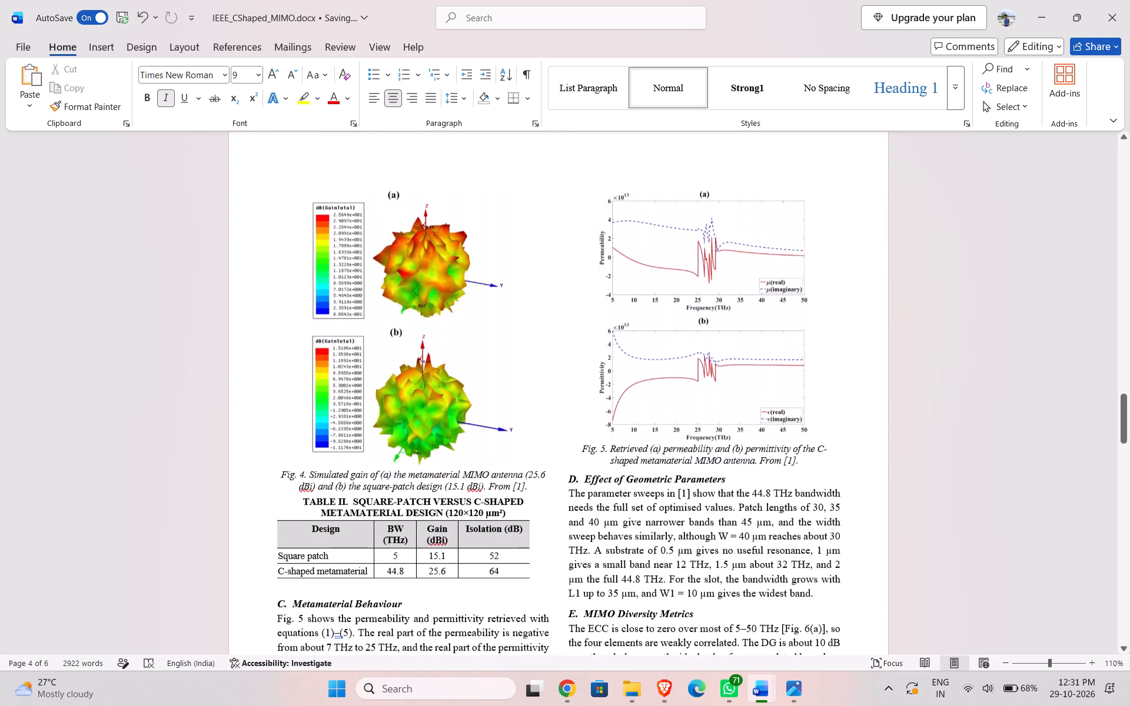
left_click(427, 405)
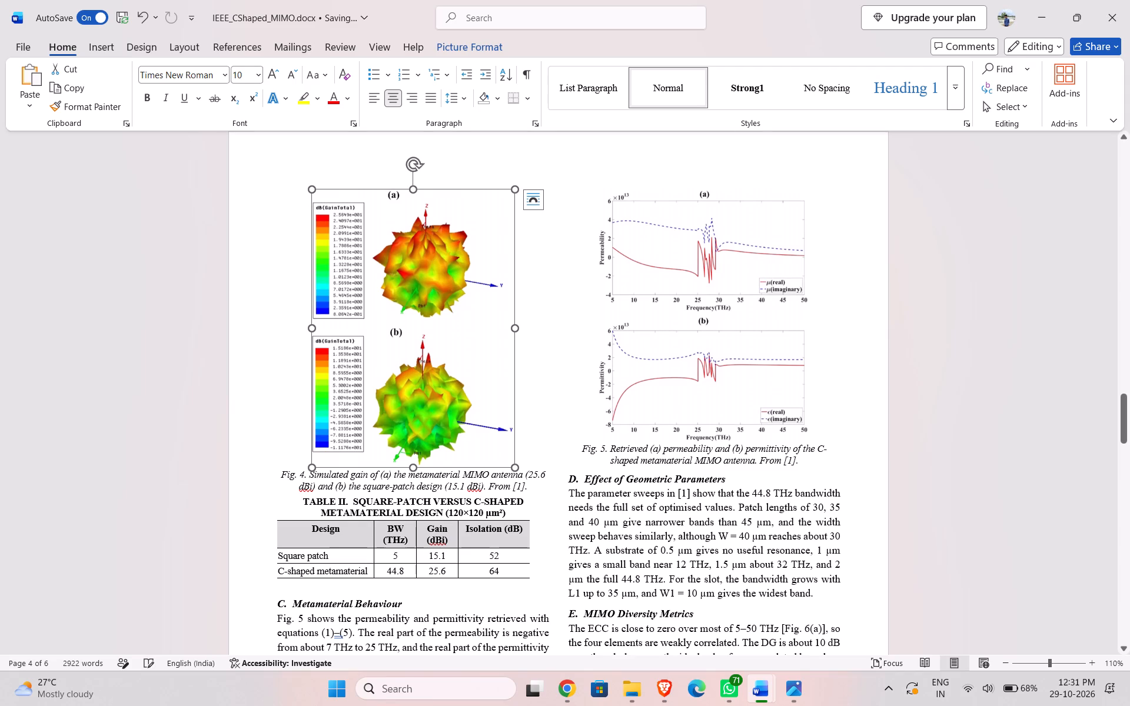
scroll(457, 385, "down", 2)
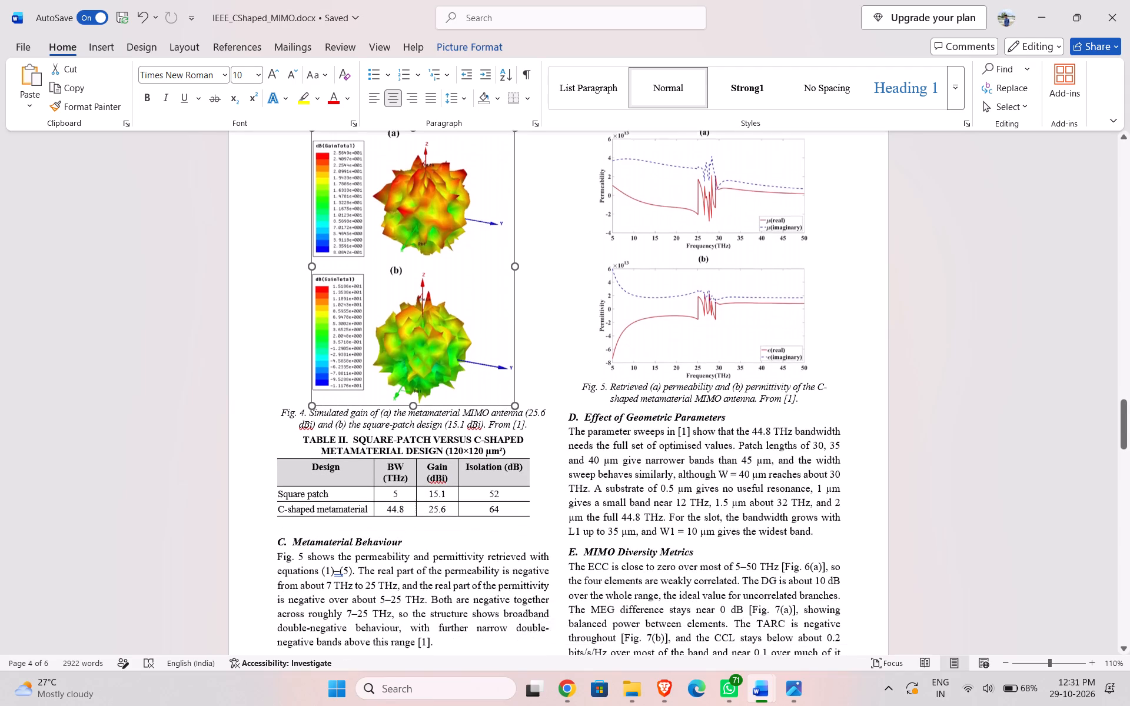
scroll(457, 385, "down", 3)
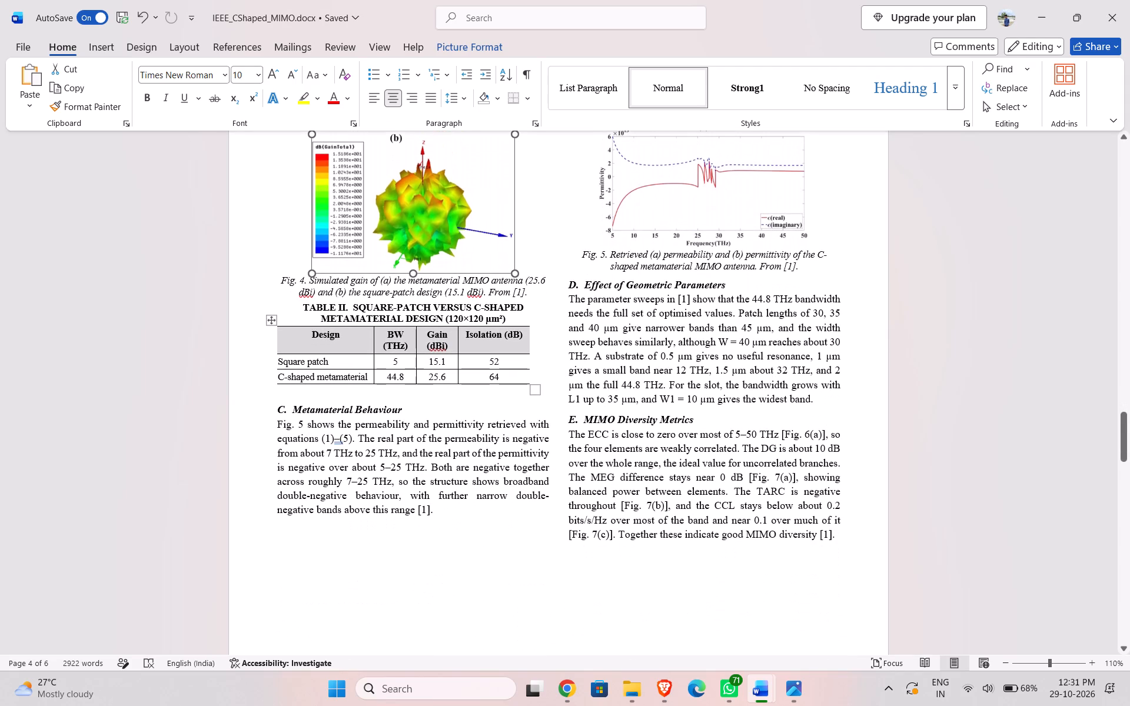
scroll(457, 385, "up", 1)
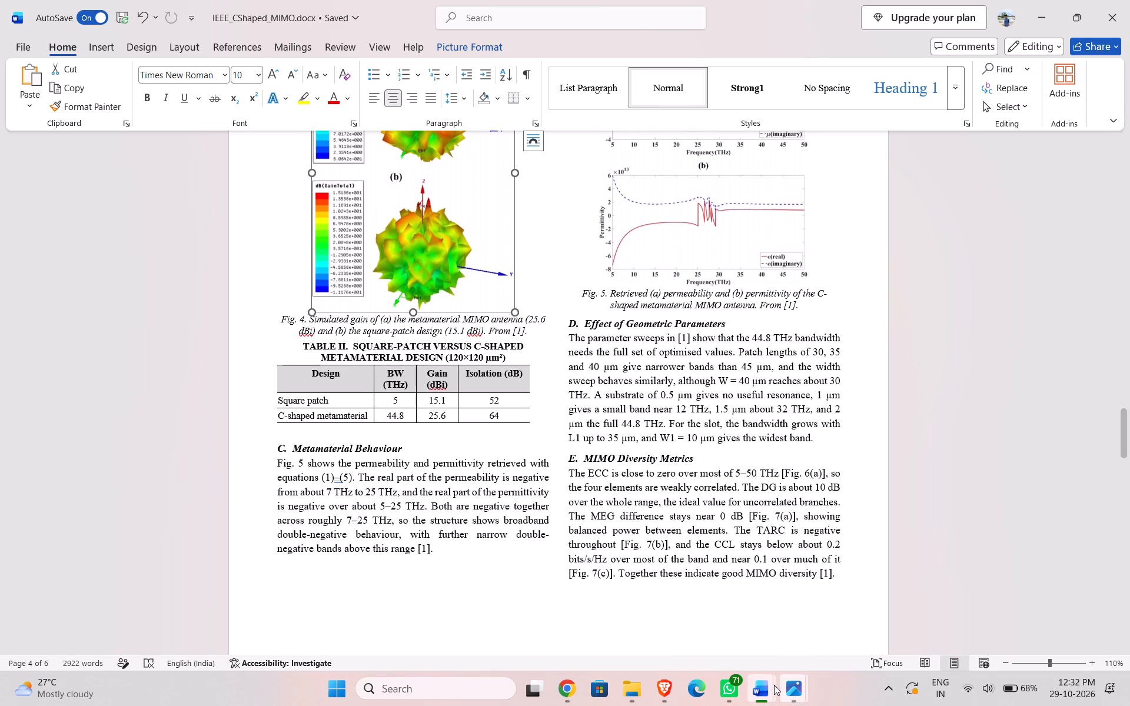
Switch to documenttation.docx and look through its contents, literature survey and Chapter 4 result figures up to Fig. 4.6.
left_click(825, 604)
scroll(745, 429, "down", 7)
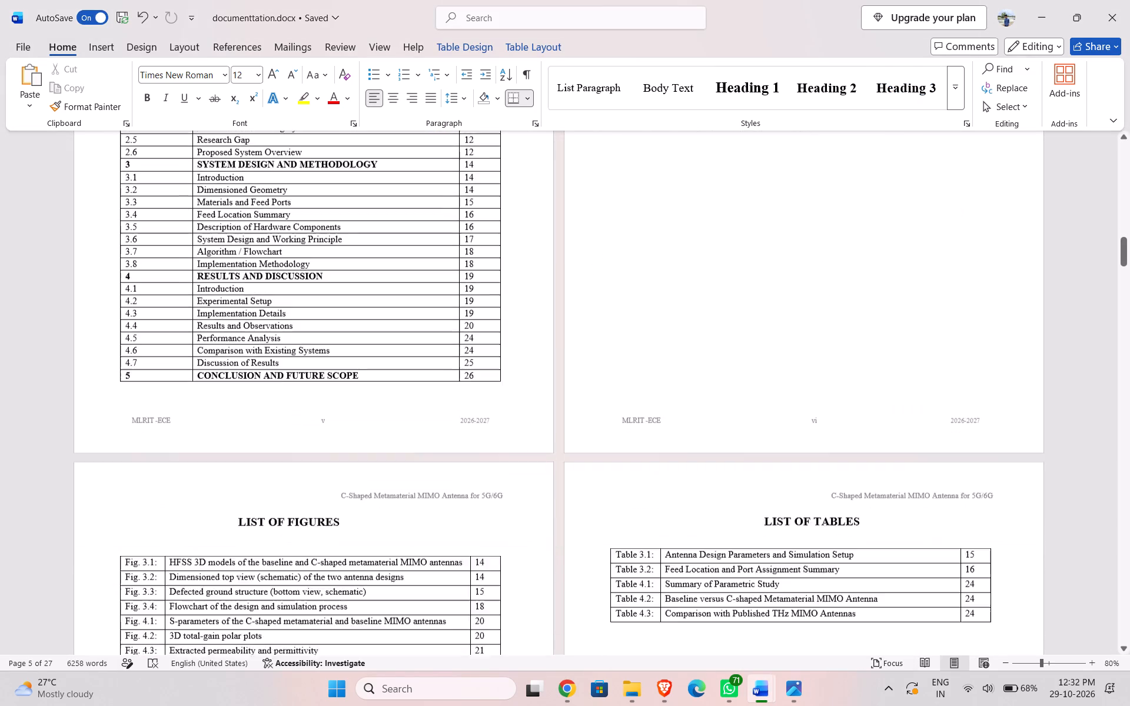
scroll(745, 429, "down", 6)
left_click_drag(1125, 267, 1129, 383)
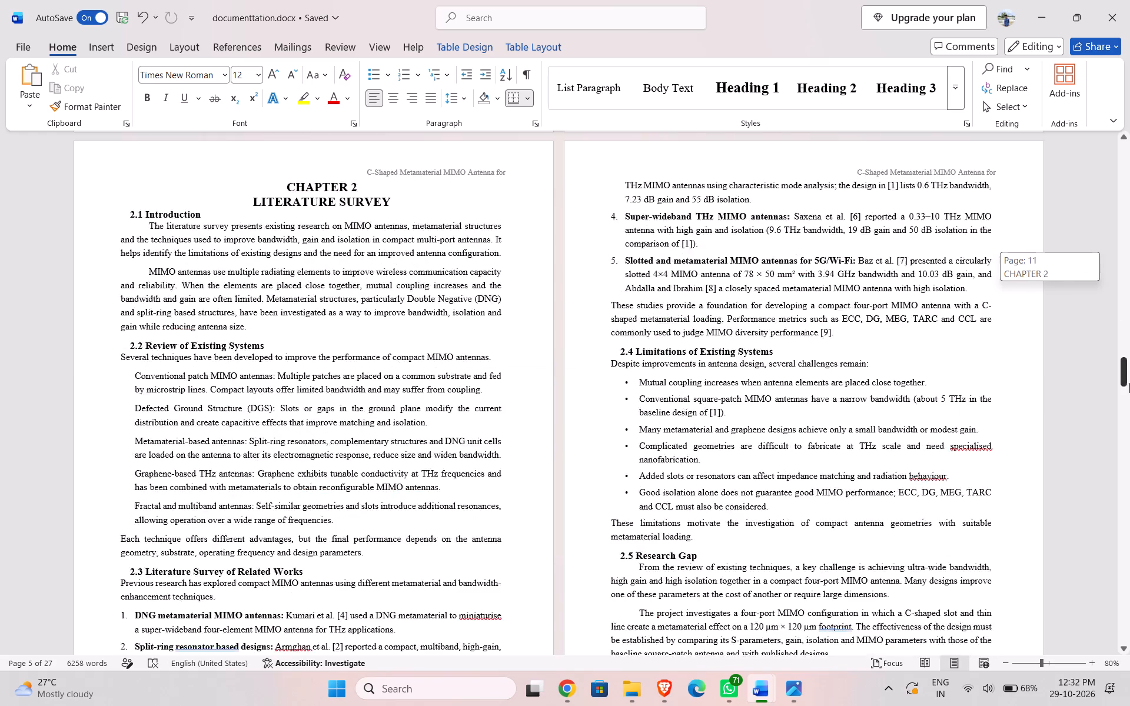
left_click_drag(1129, 383, 1129, 481)
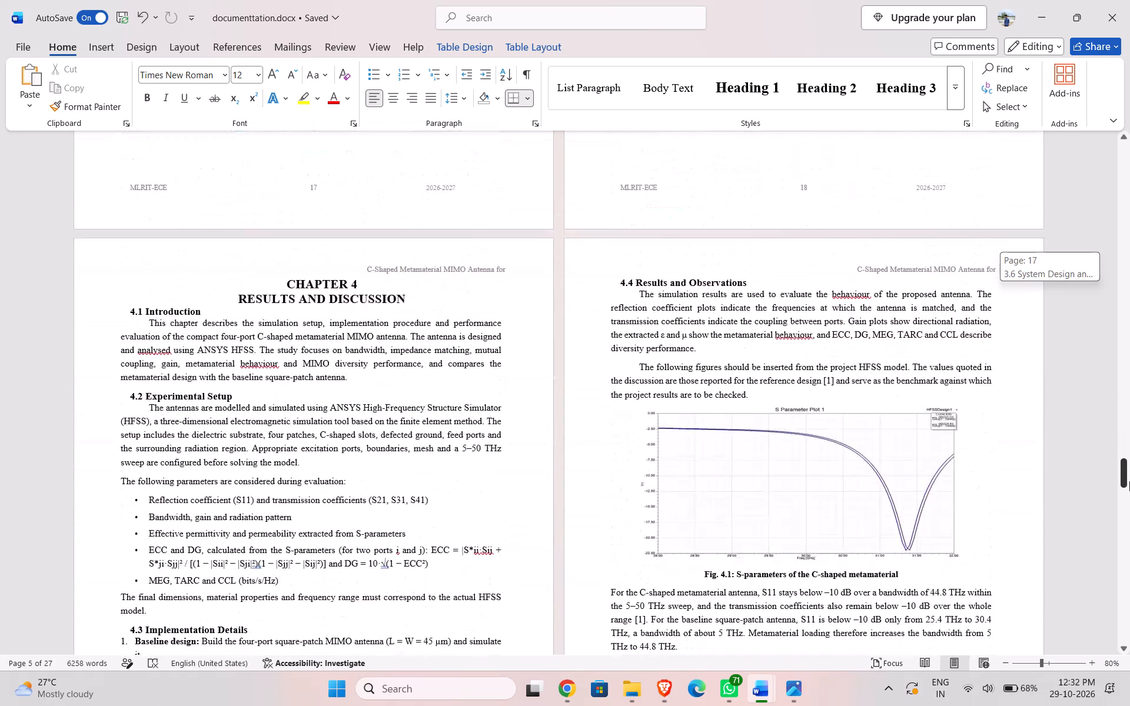
left_click_drag(1129, 481, 1129, 496)
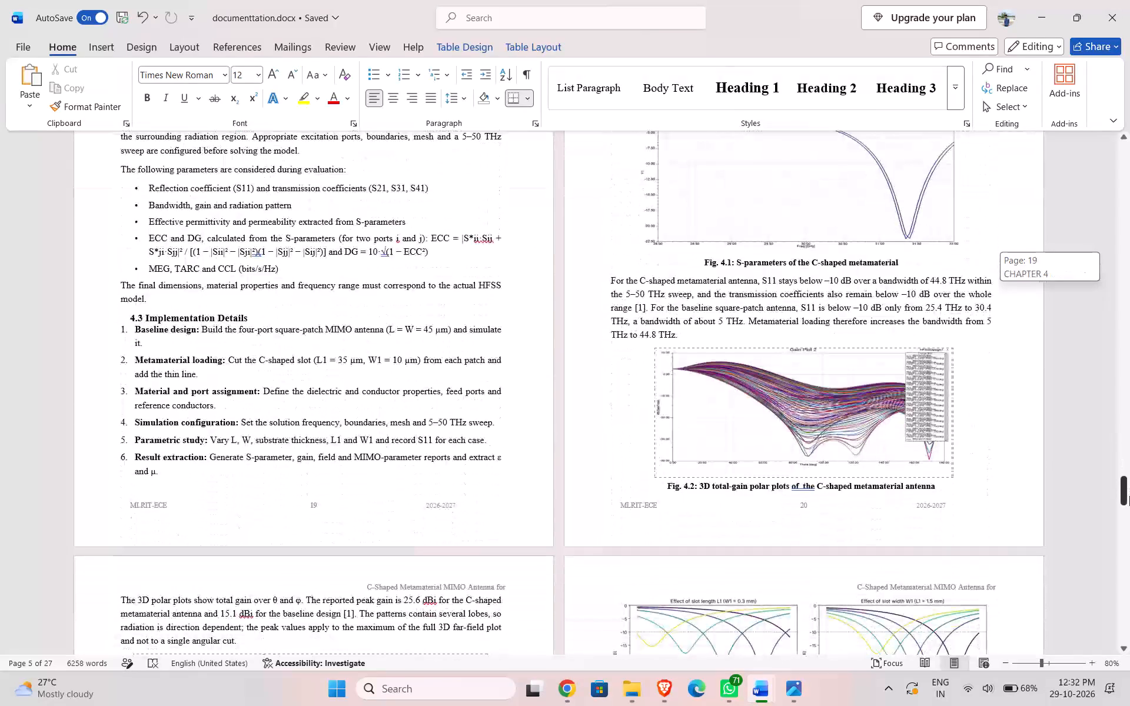
left_click_drag(1129, 496, 1129, 508)
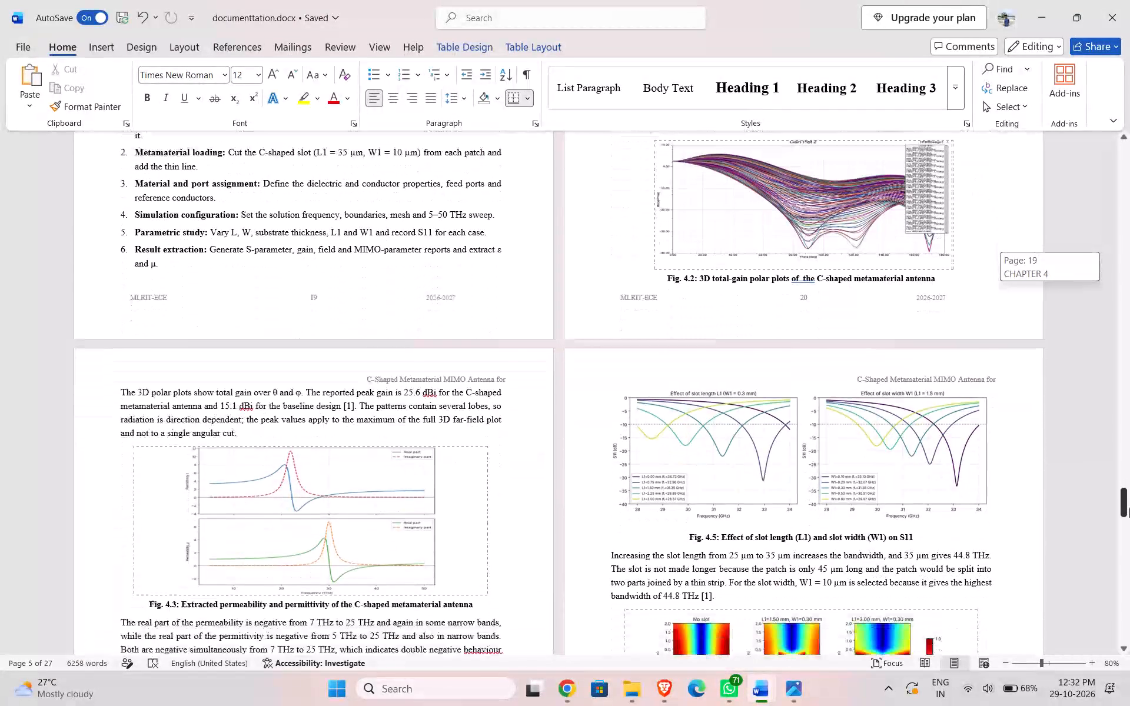
left_click_drag(1129, 508, 1129, 517)
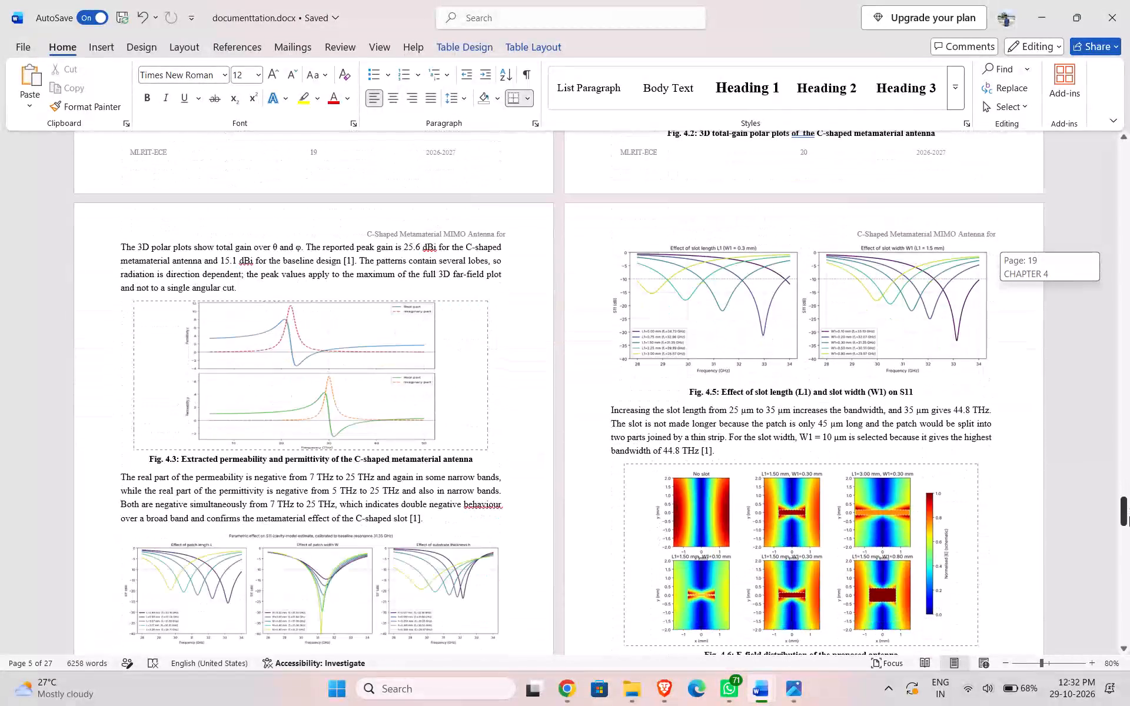
left_click_drag(1129, 517, 1129, 522)
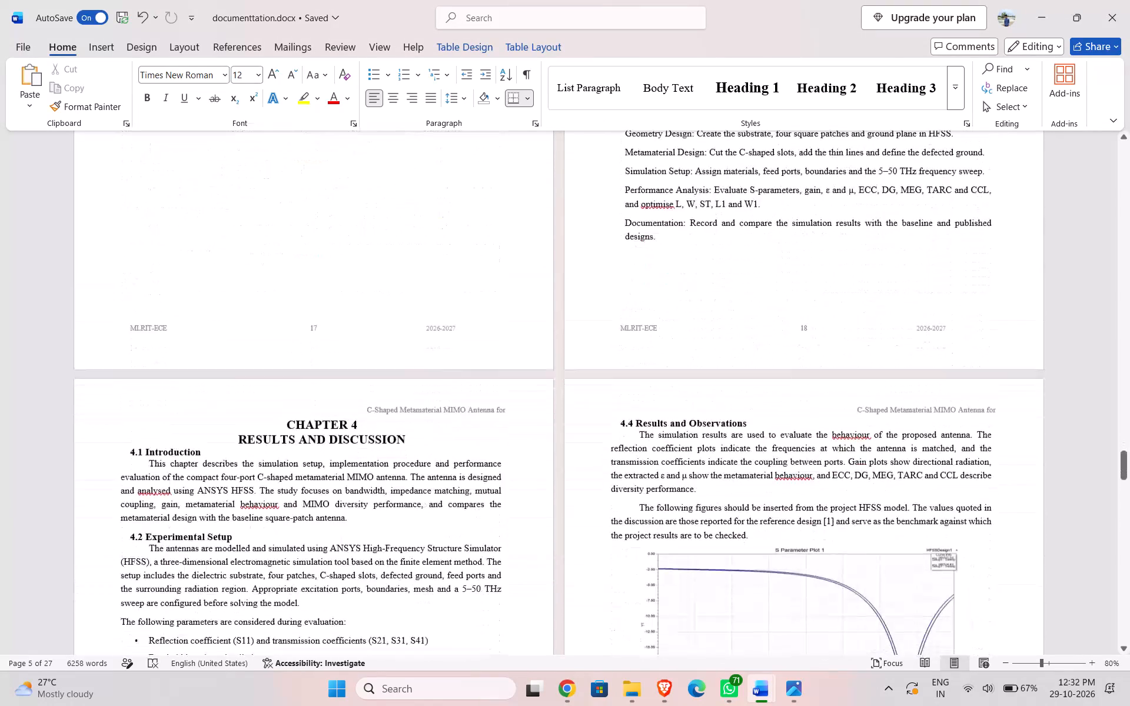
scroll(793, 481, "down", 20)
scroll(793, 481, "down", 20)
scroll(793, 481, "down", 10)
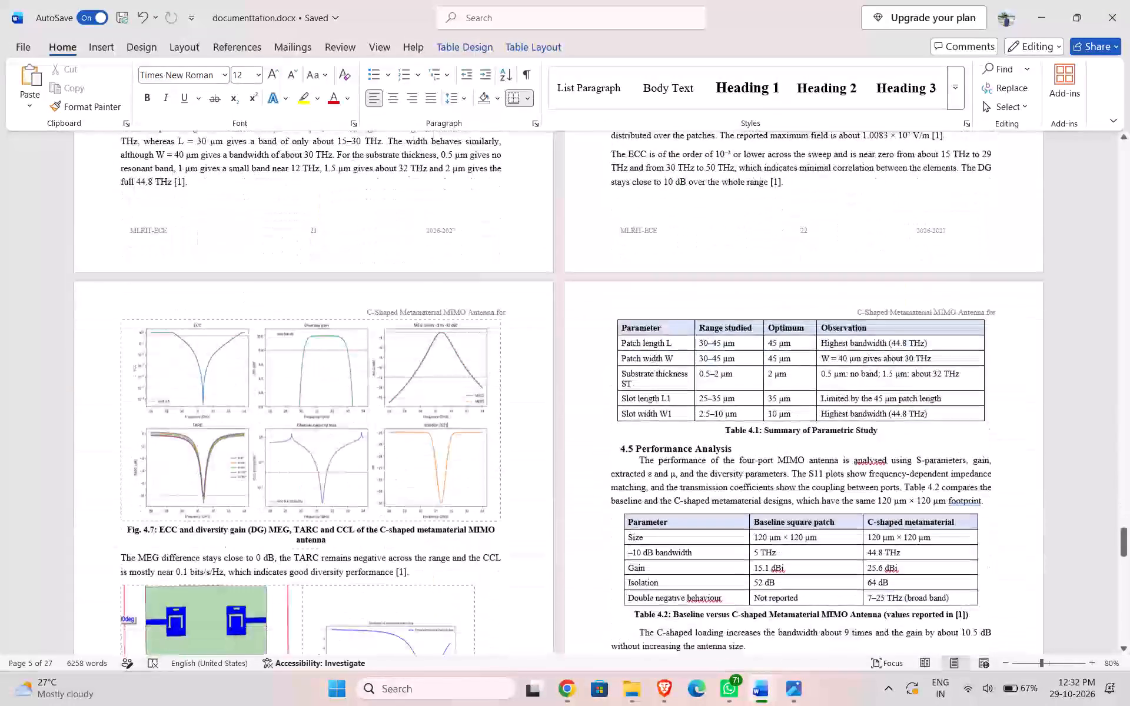
scroll(793, 494, "down", 4)
scroll(793, 494, "down", 20)
scroll(793, 494, "down", 4)
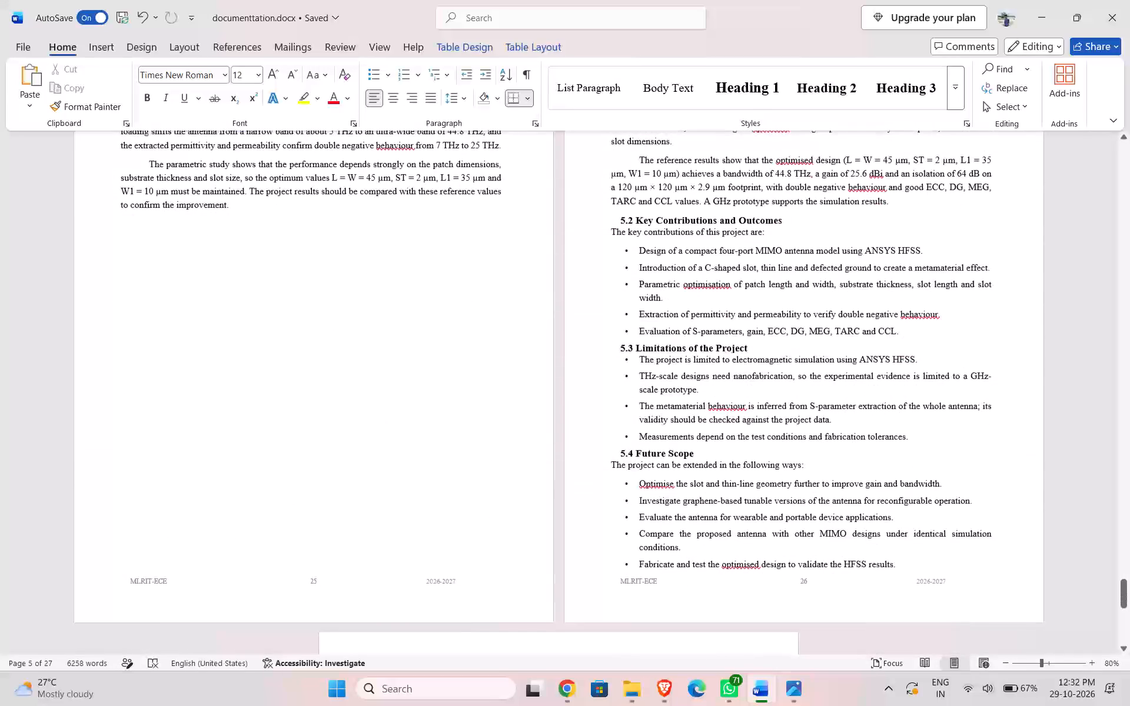
left_click_drag(1124, 587, 1111, 479)
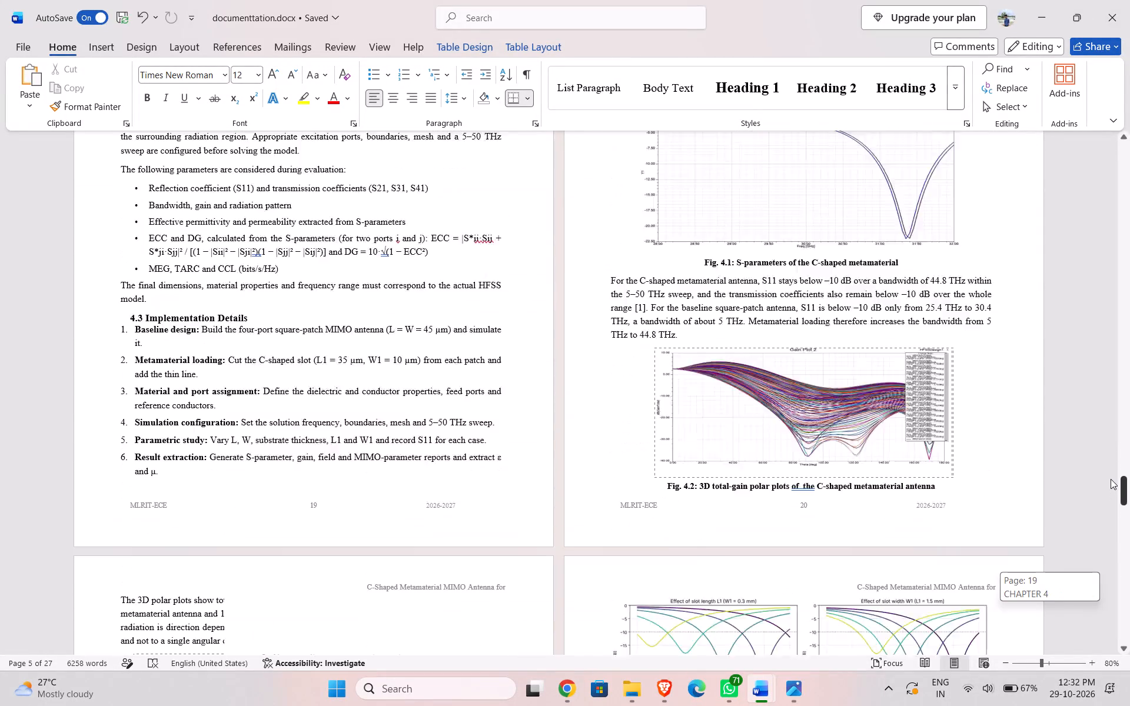
left_click_drag(1111, 479, 1109, 401)
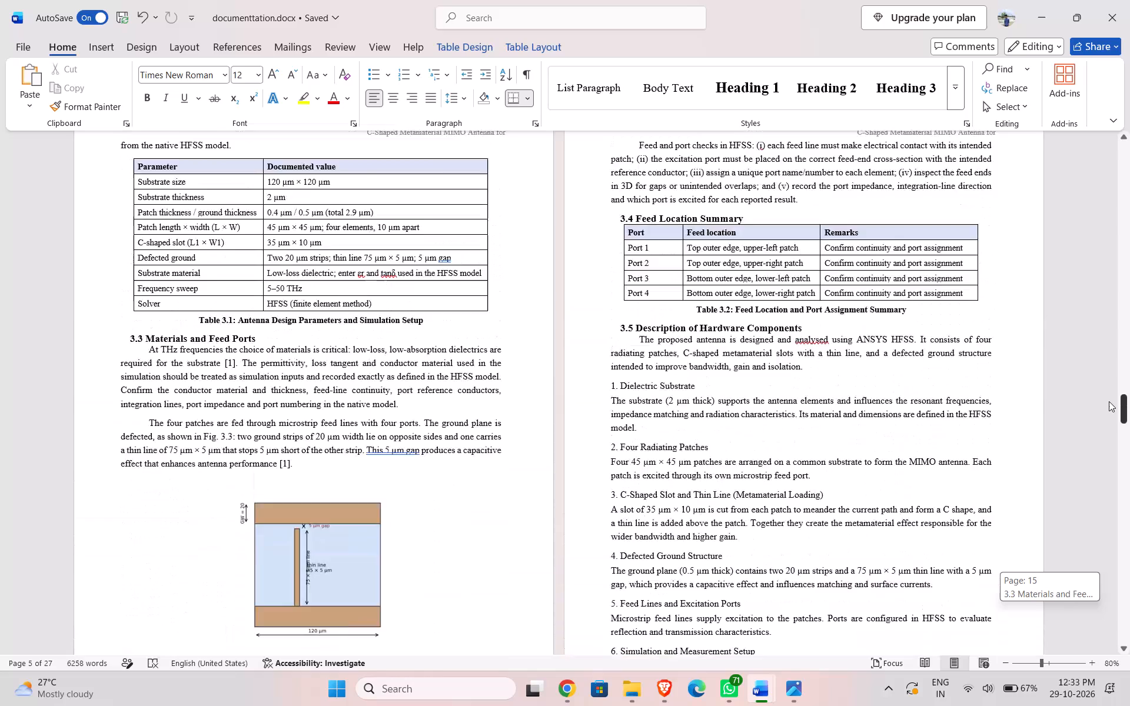
left_click_drag(1109, 401, 1108, 327)
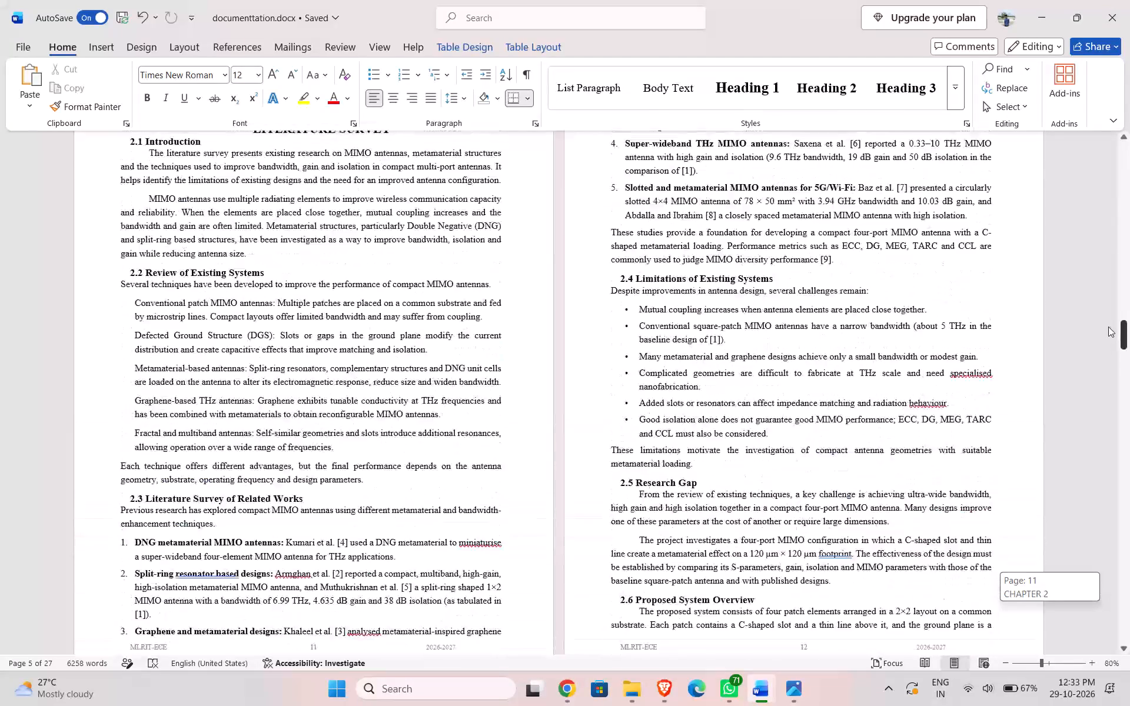
left_click_drag(1108, 327, 1126, 393)
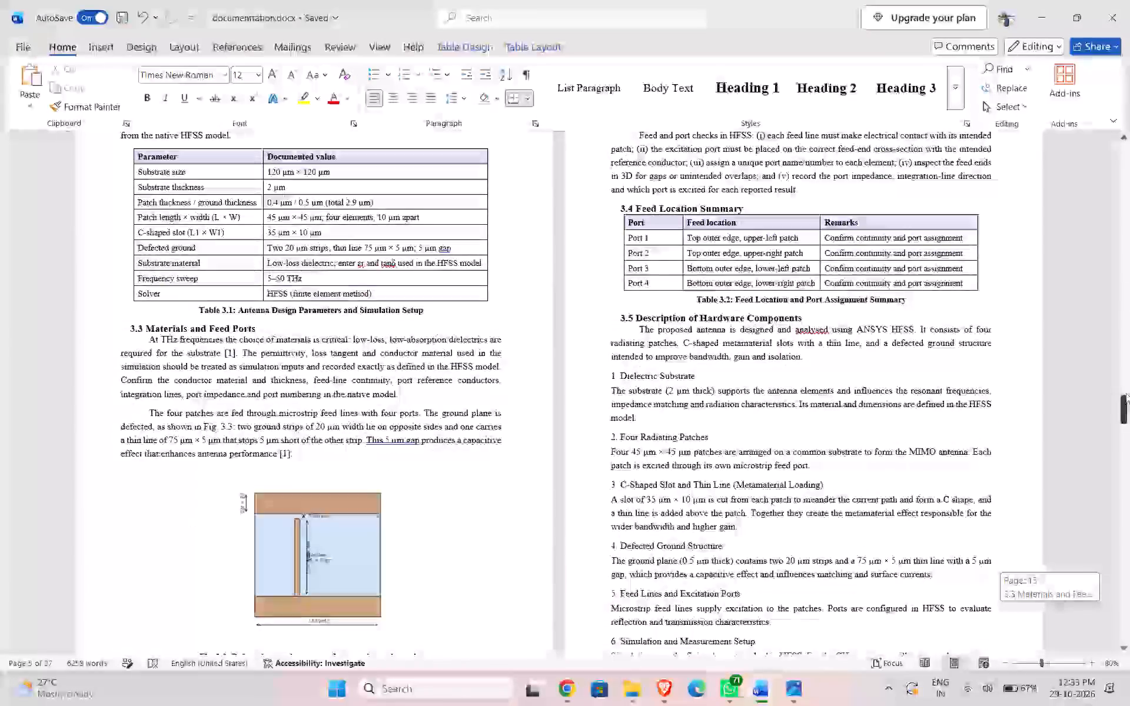
left_click_drag(1126, 393, 1121, 371)
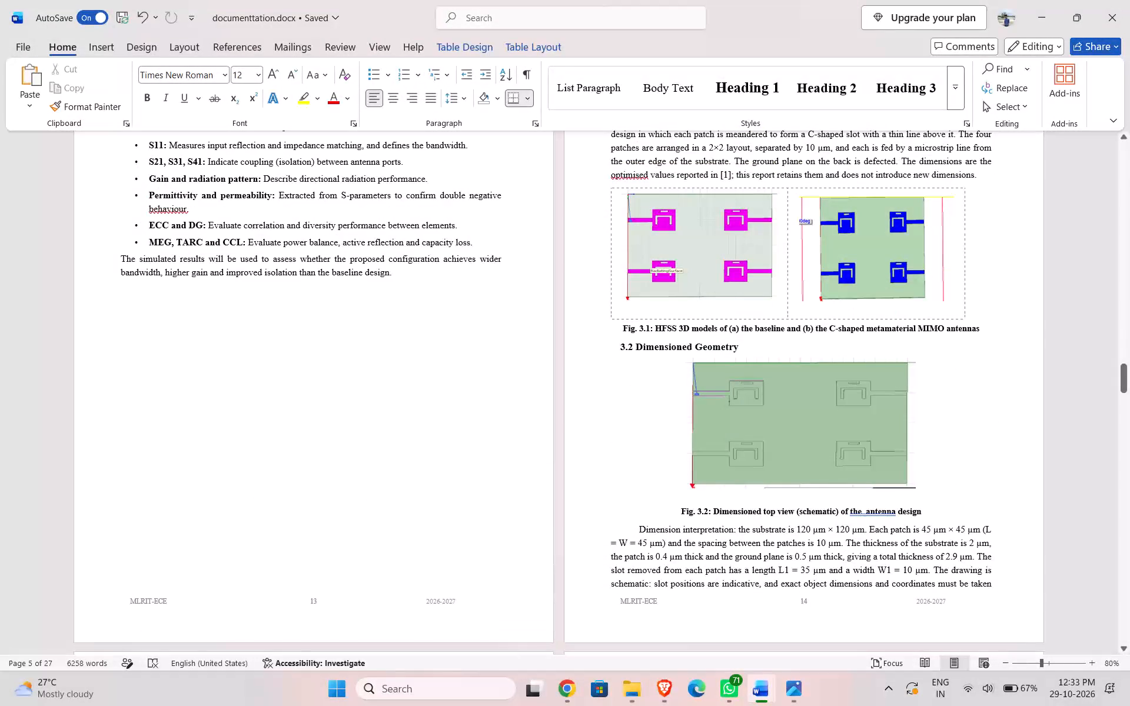
Delete the antenna model image with the blue patches, part (b) of Fig. 3.1 in Chapter 3.
left_click(856, 241)
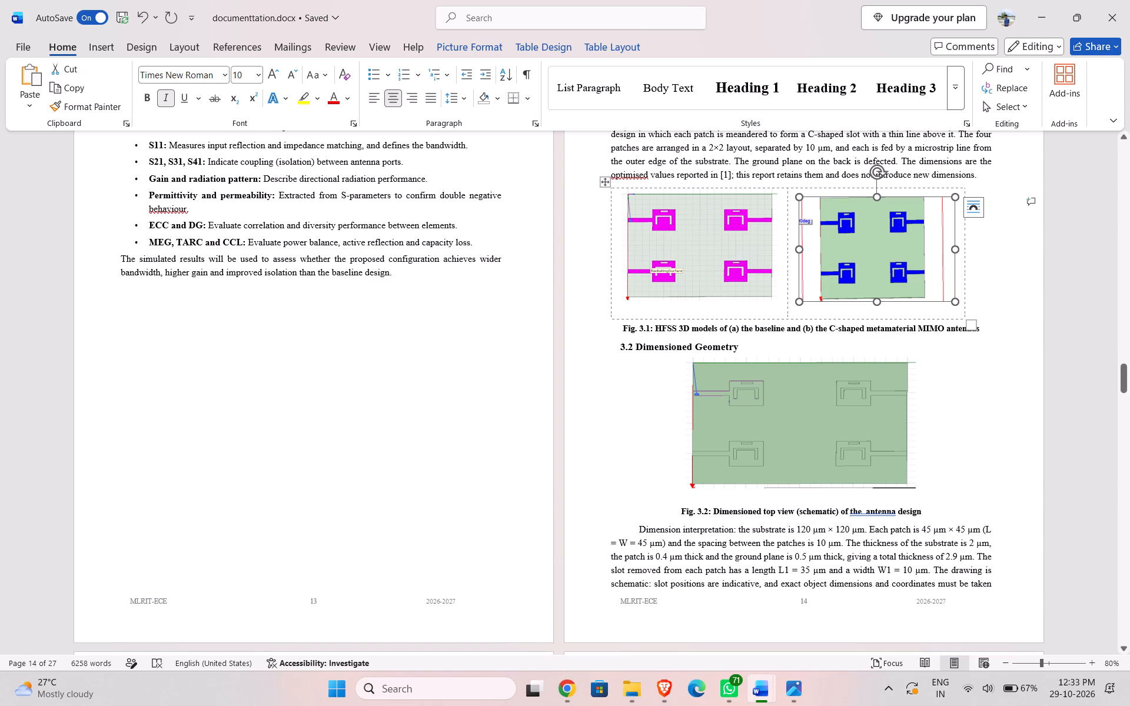
scroll(889, 355, "down", 10)
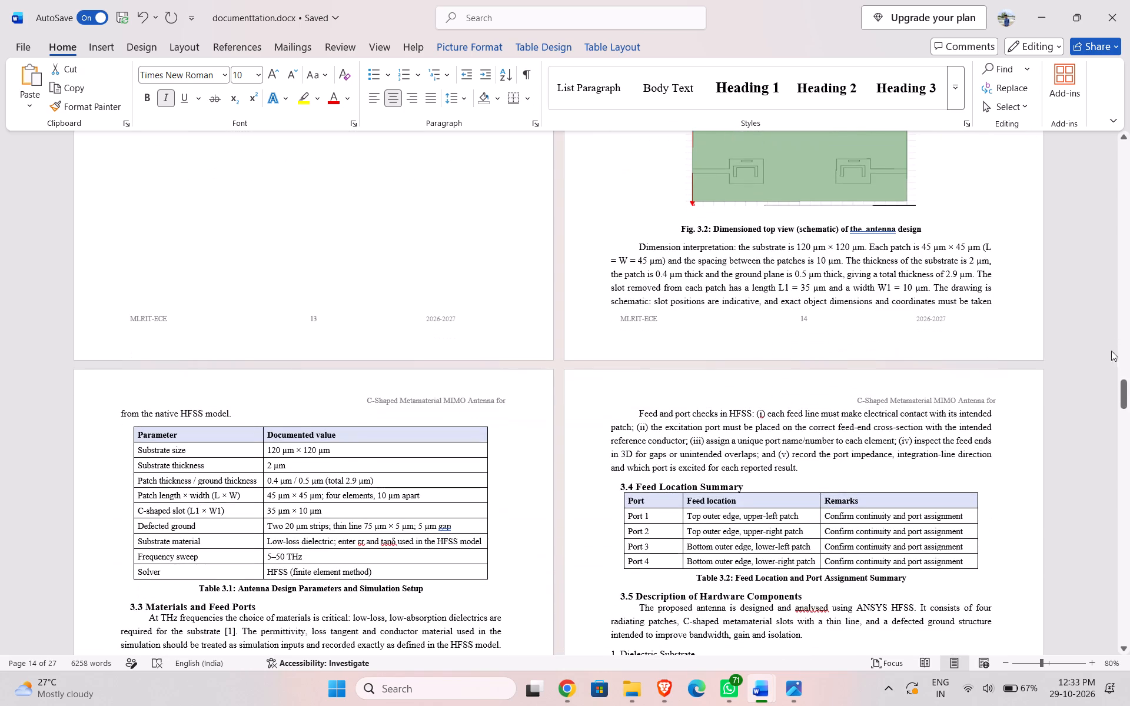
left_click_drag(1125, 393, 1124, 365)
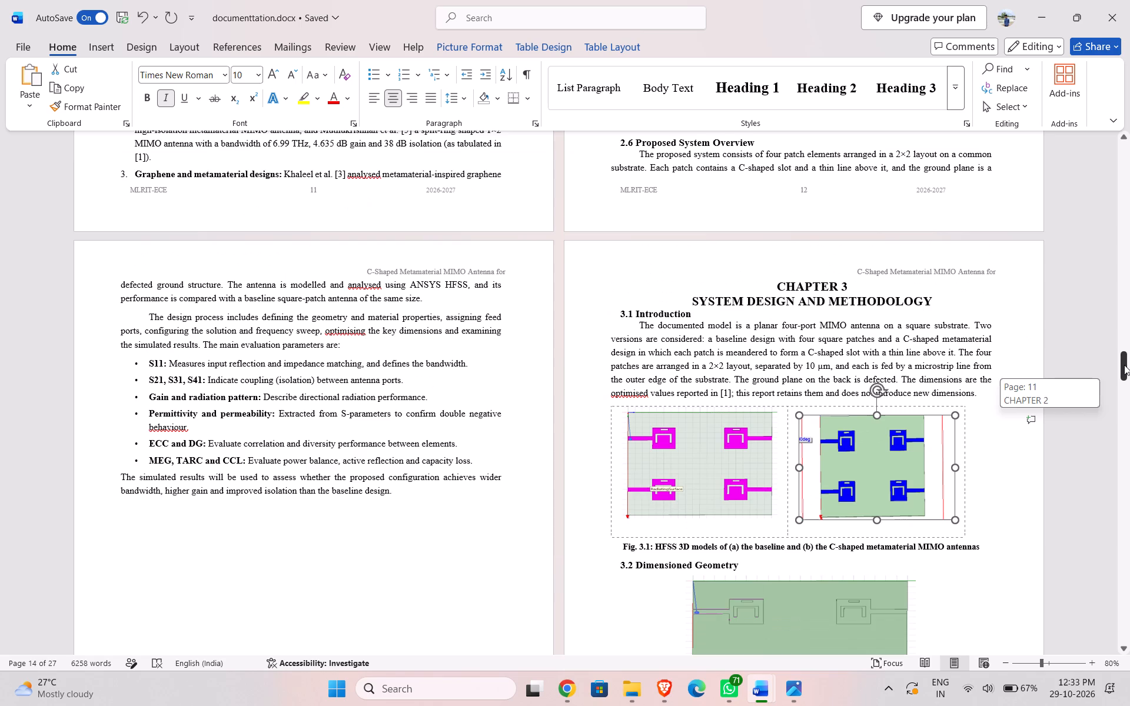
left_click_drag(1124, 365, 1124, 371)
key("Delete")
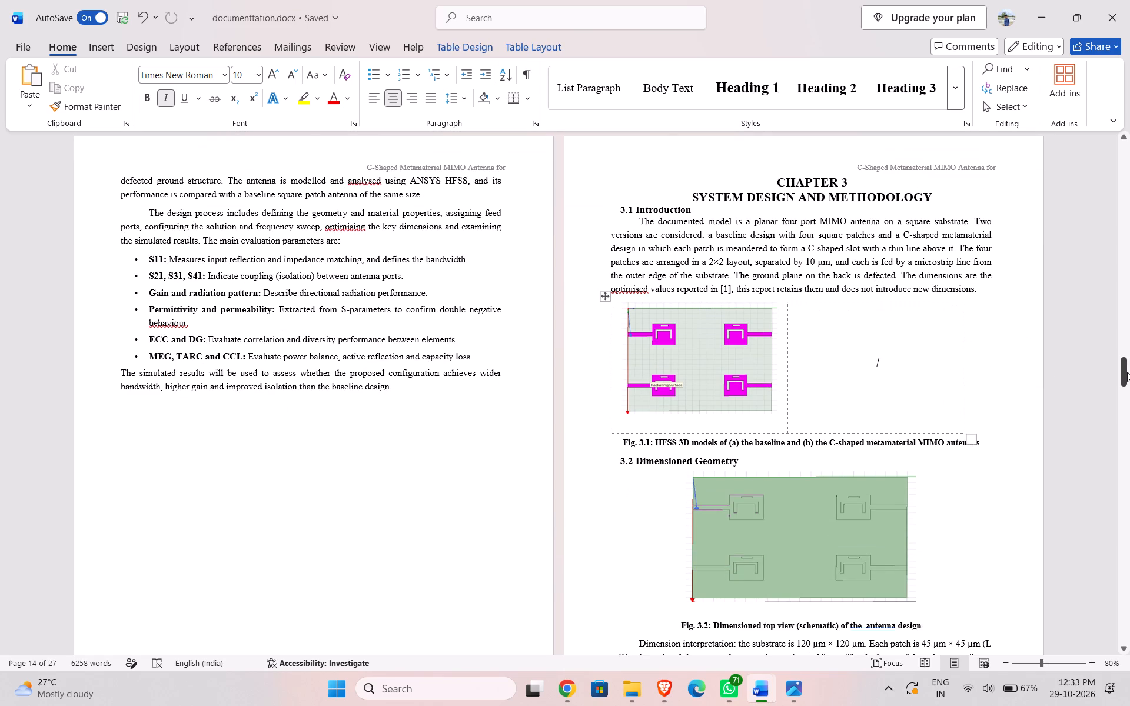
Look through the Chapter 4 result figures and the literature survey of the report, ending at Fig. 3.1 in Chapter 3.
left_click_drag(1124, 374, 1129, 513)
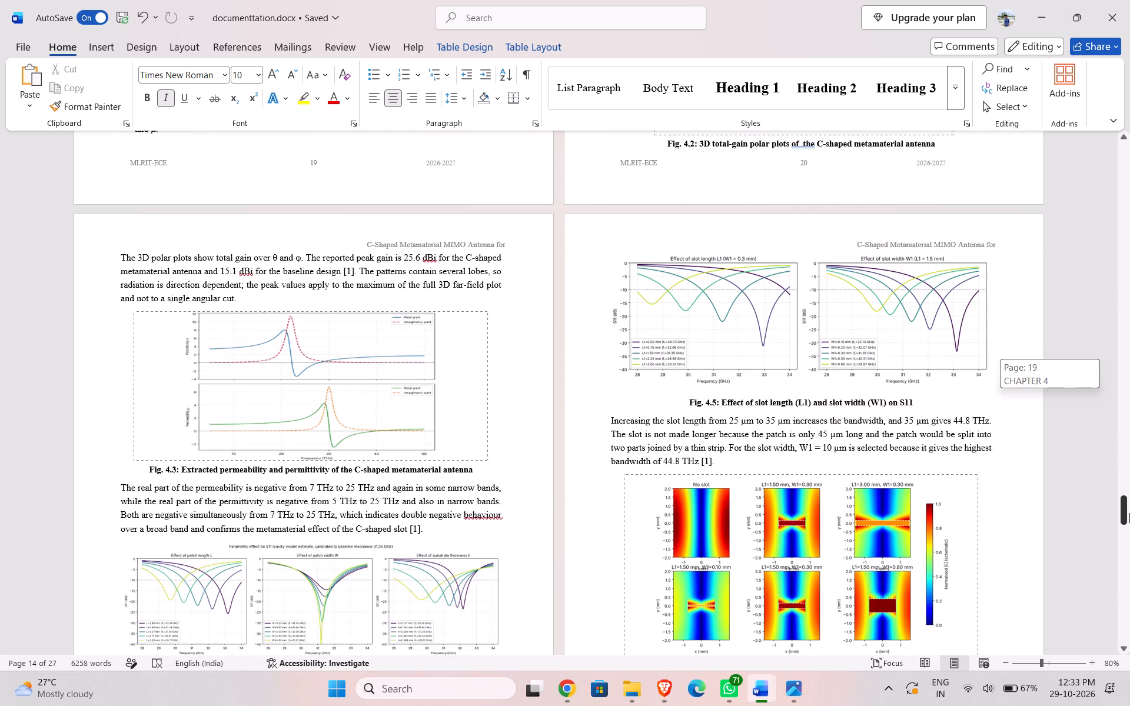
left_click_drag(1129, 513, 1126, 551)
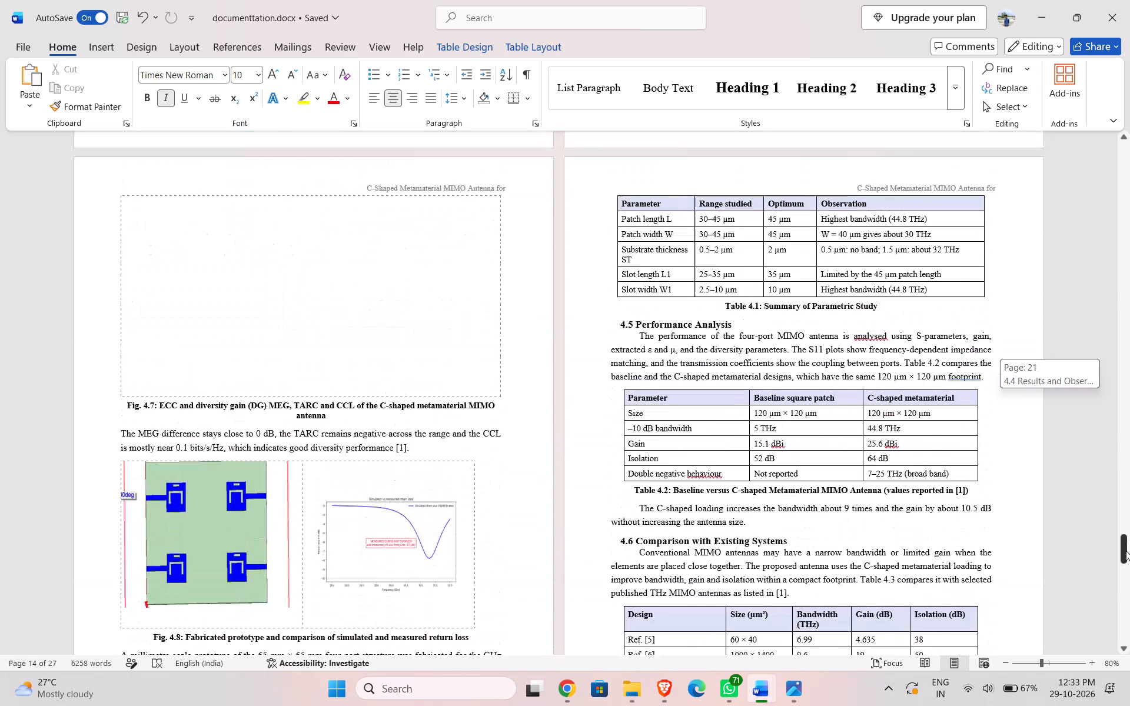
left_click_drag(1126, 551, 1108, 337)
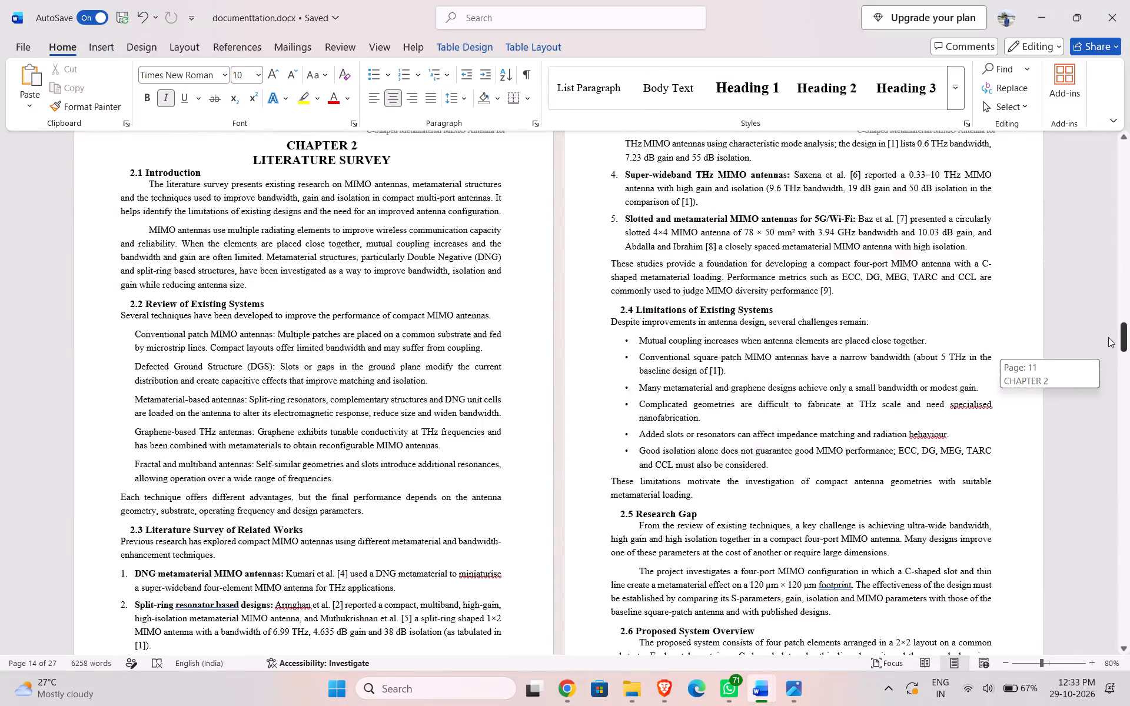
left_click_drag(1108, 337, 1118, 384)
scroll(813, 243, "up", 3)
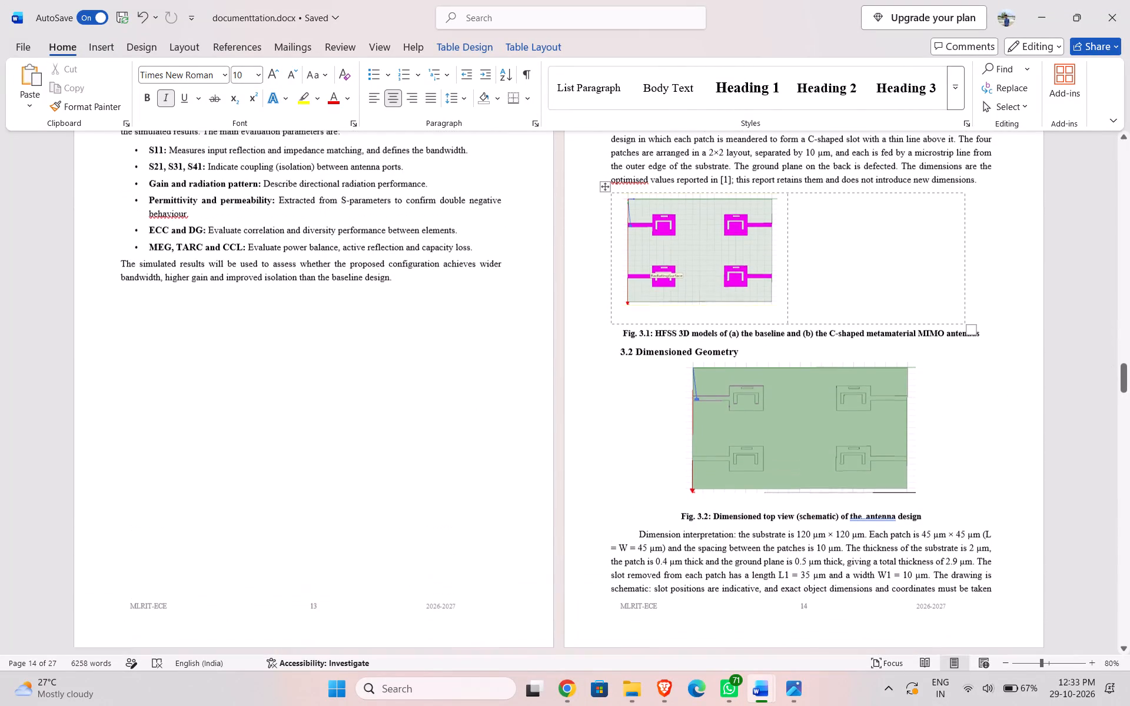
scroll(929, 339, "up", 4)
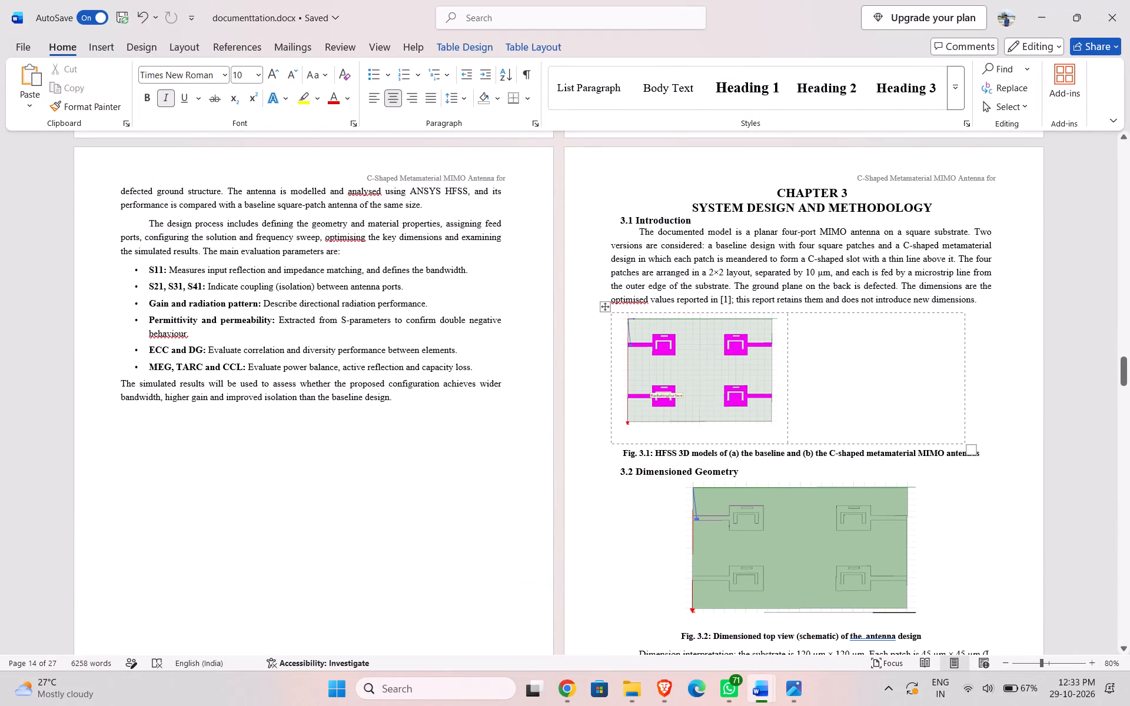
Cut the two-cell Fig. 3.1 table holding the magenta-patch antenna image and paste it on a new line below the Section 3.1 paragraph.
right_click(604, 307)
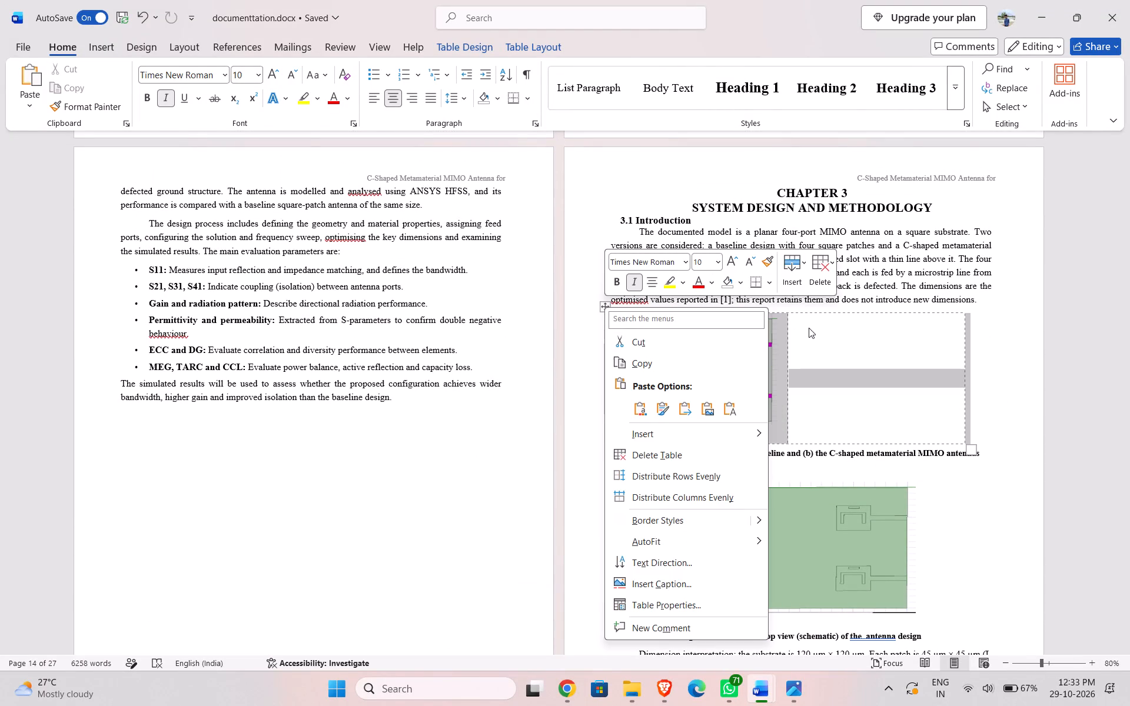
left_click(820, 328)
left_click(713, 372)
key("ctrl+c")
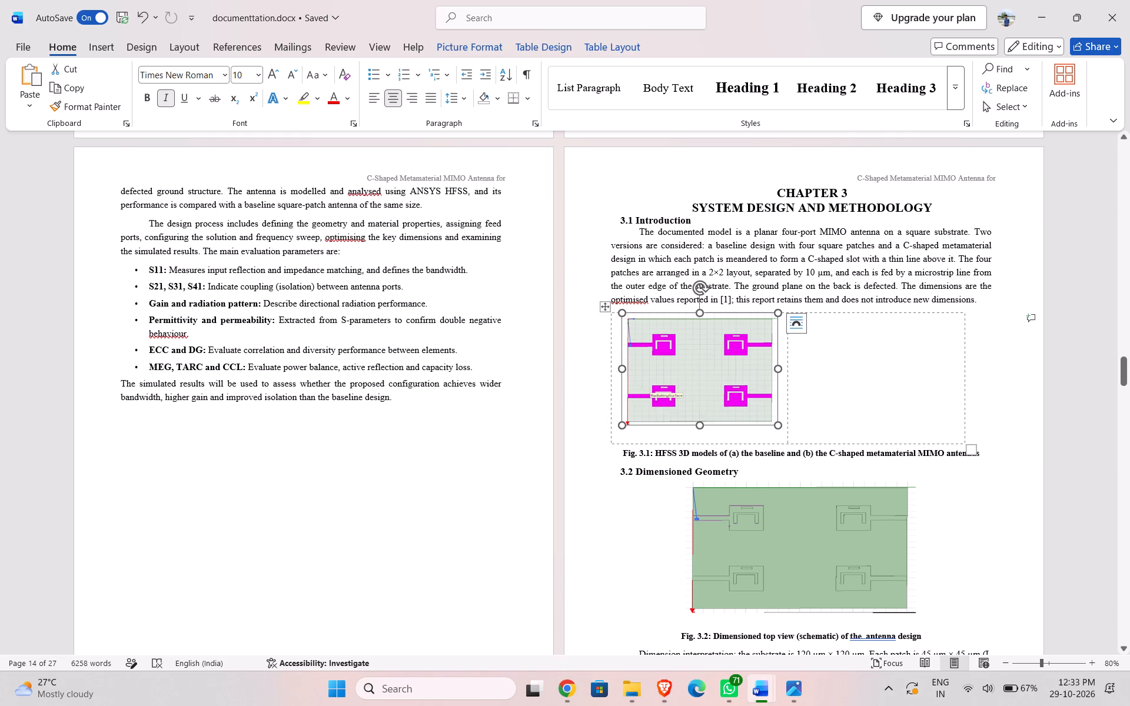
right_click(604, 307)
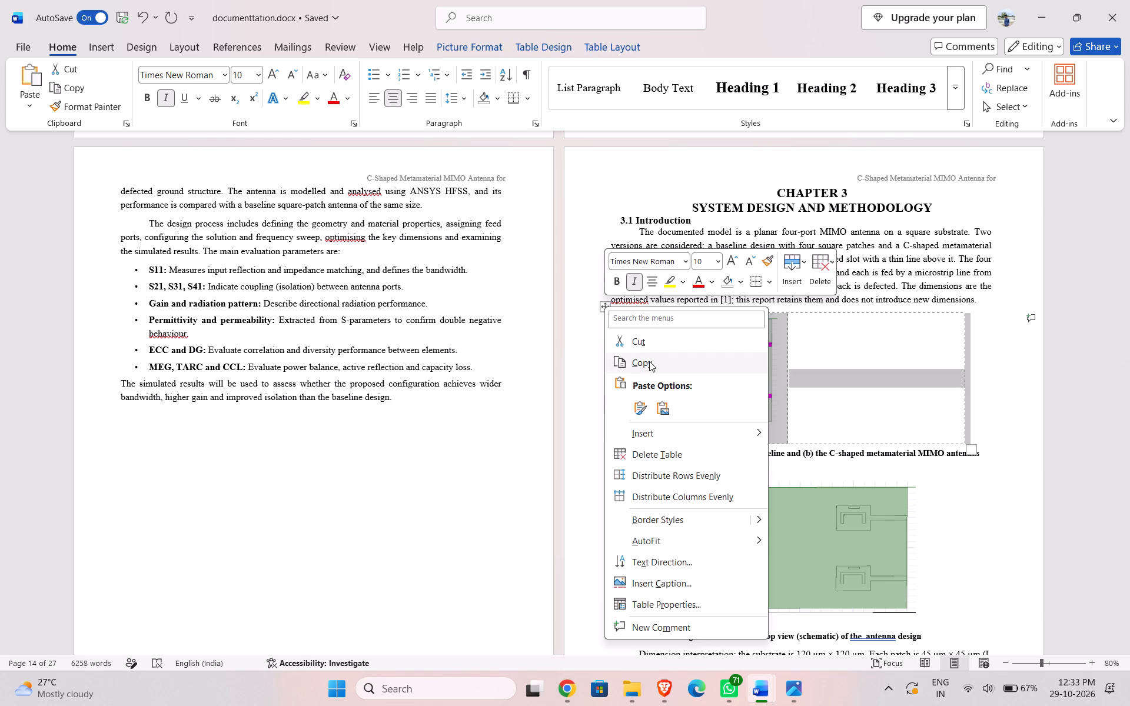
left_click(657, 341)
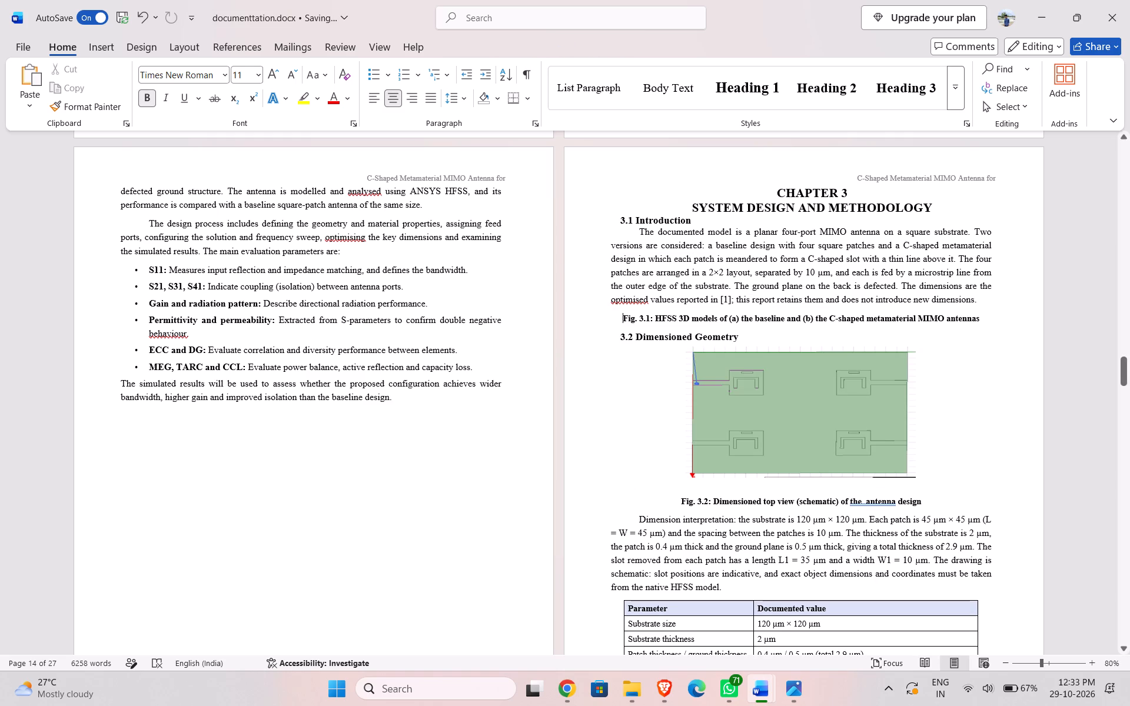
left_click(986, 300)
key("Return")
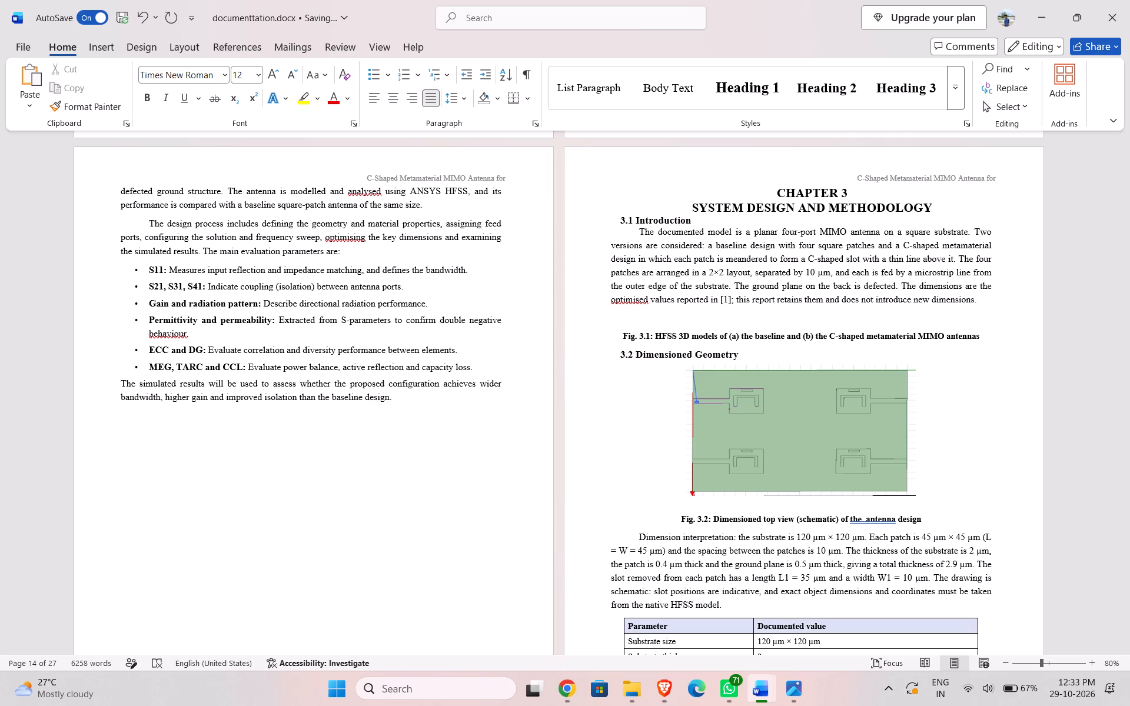
key("ctrl+v")
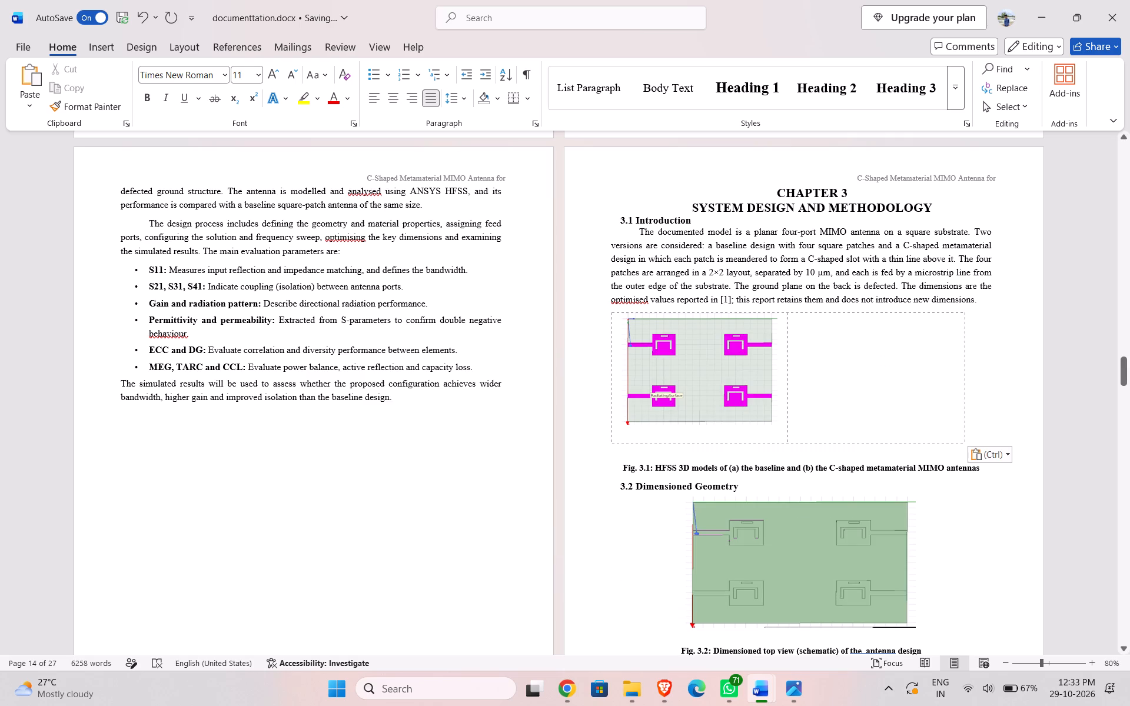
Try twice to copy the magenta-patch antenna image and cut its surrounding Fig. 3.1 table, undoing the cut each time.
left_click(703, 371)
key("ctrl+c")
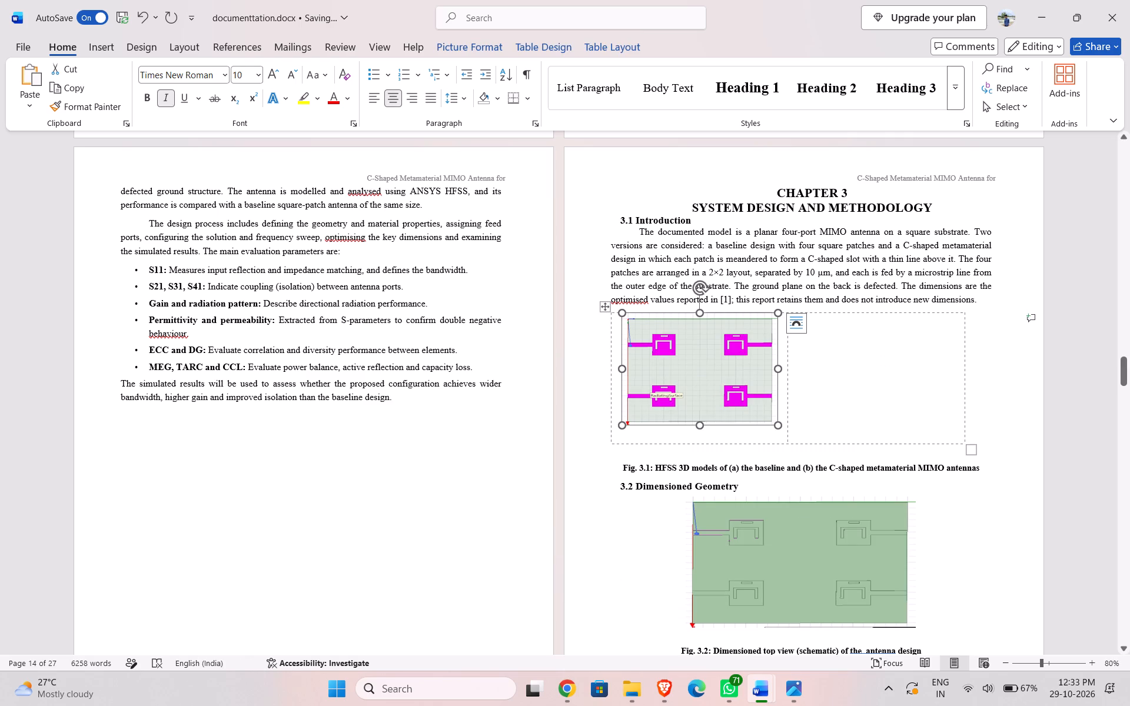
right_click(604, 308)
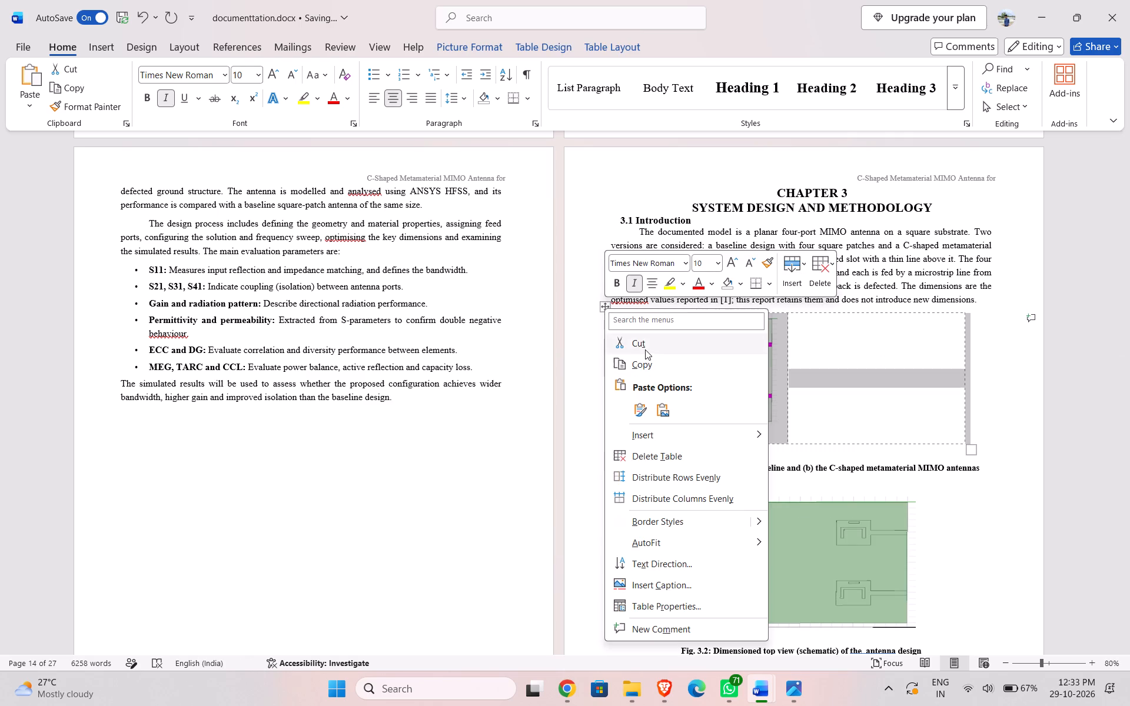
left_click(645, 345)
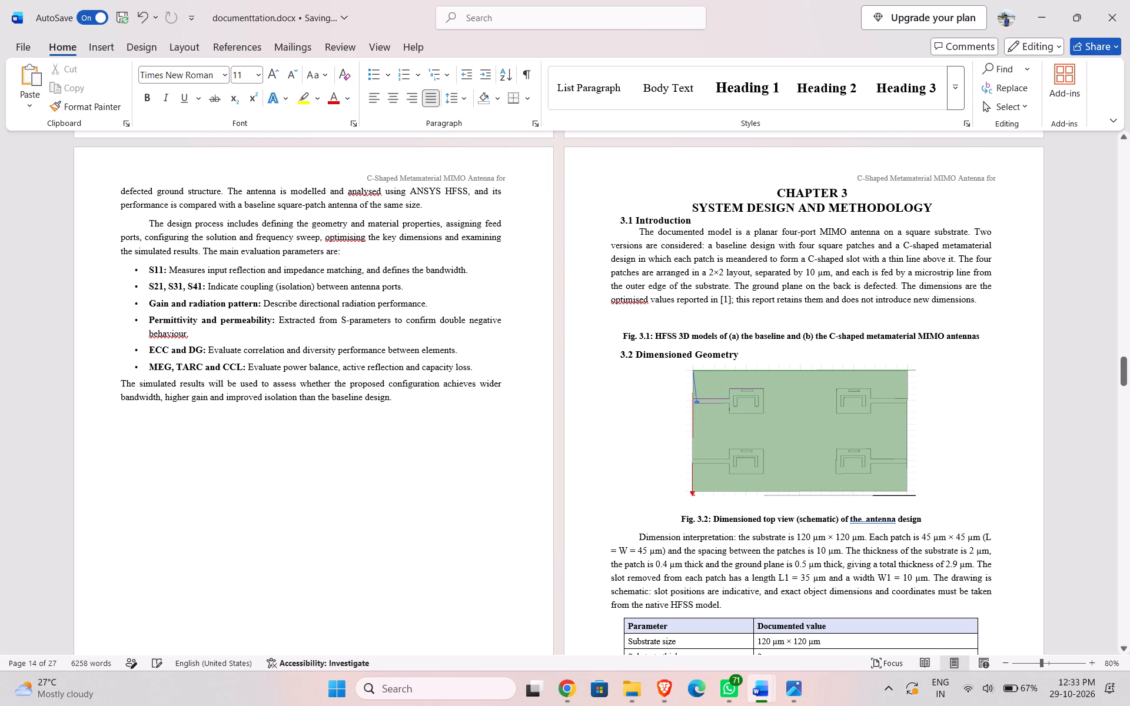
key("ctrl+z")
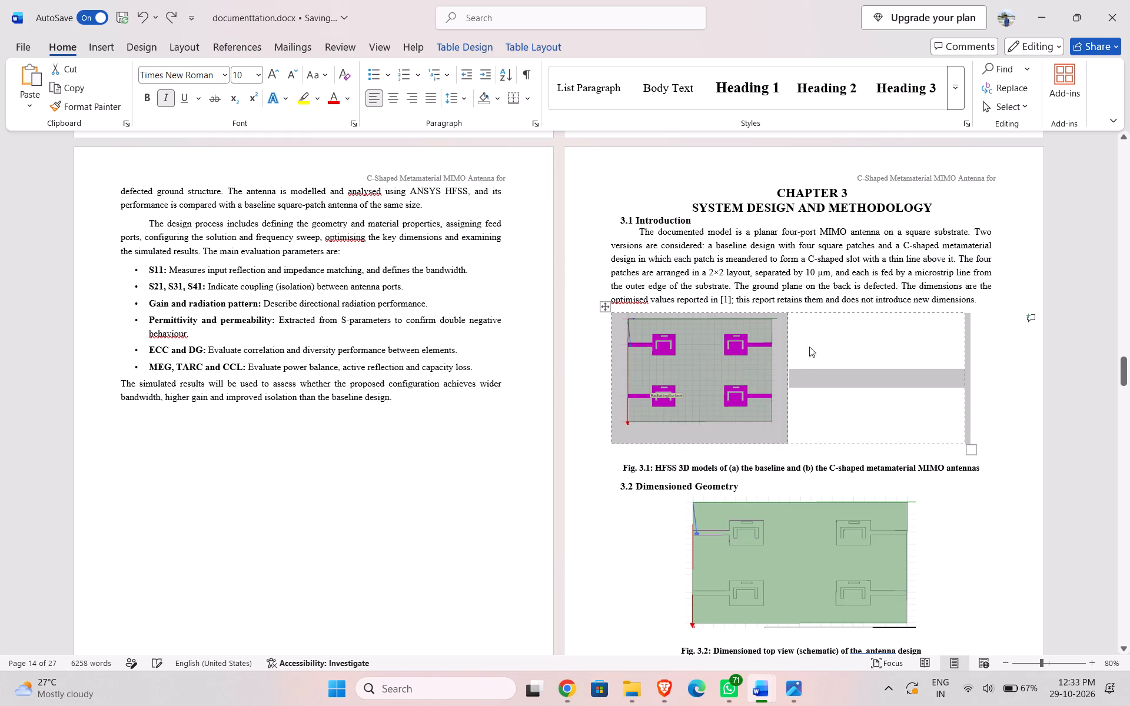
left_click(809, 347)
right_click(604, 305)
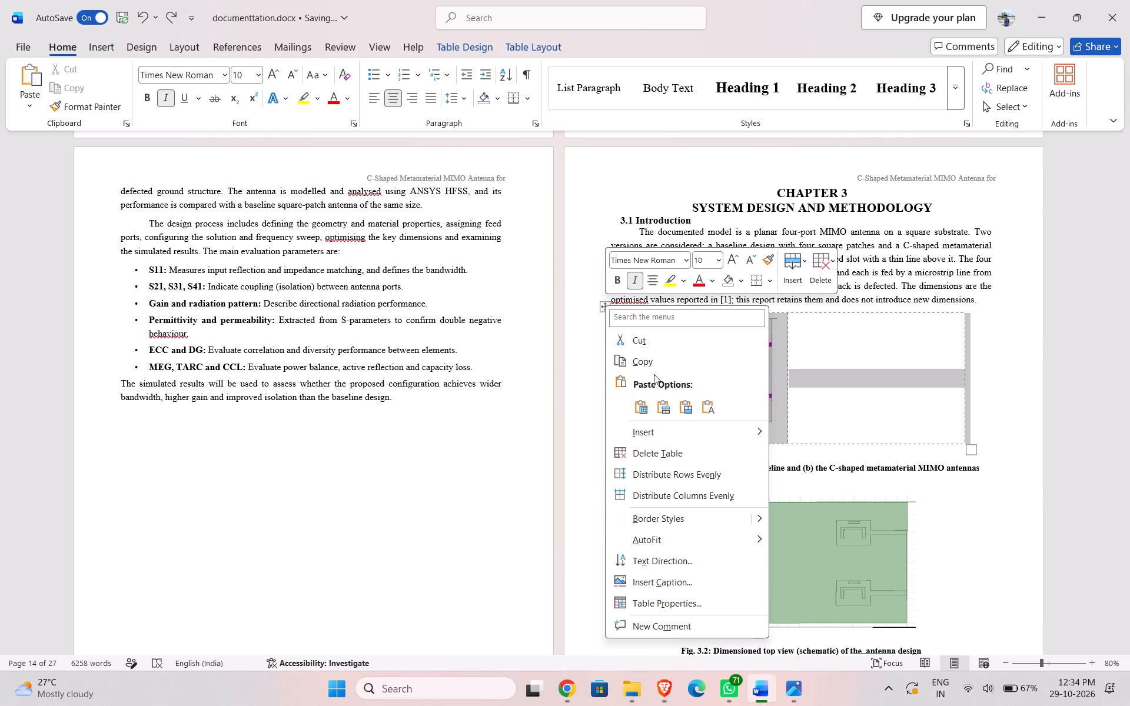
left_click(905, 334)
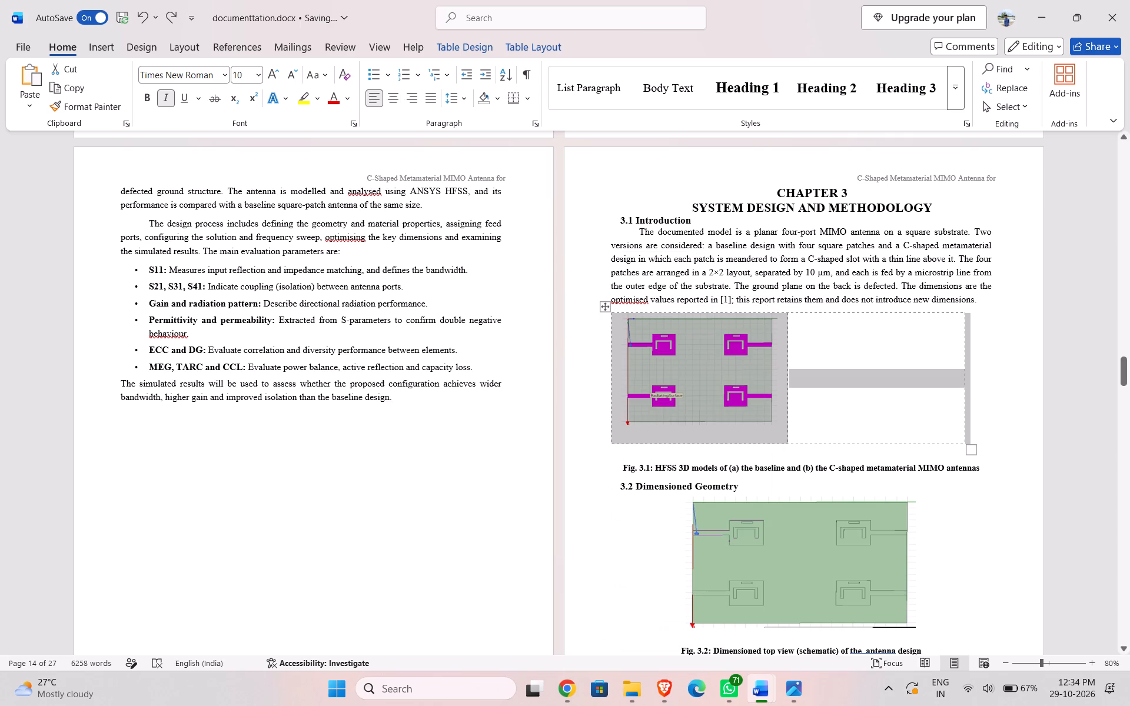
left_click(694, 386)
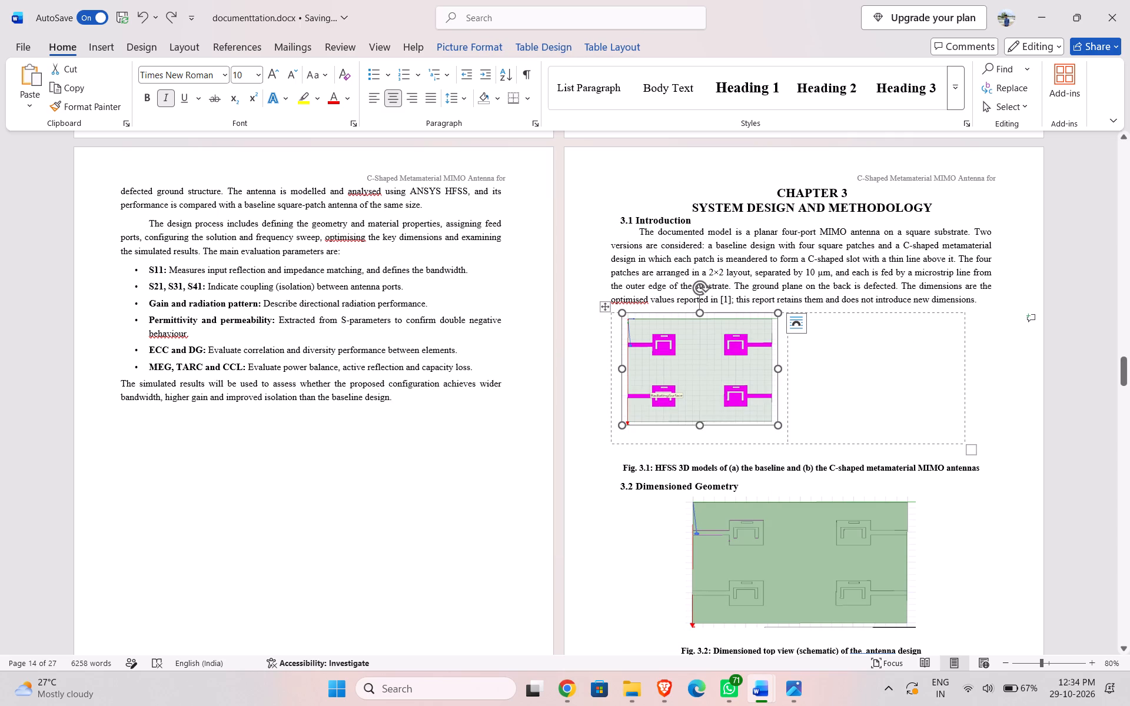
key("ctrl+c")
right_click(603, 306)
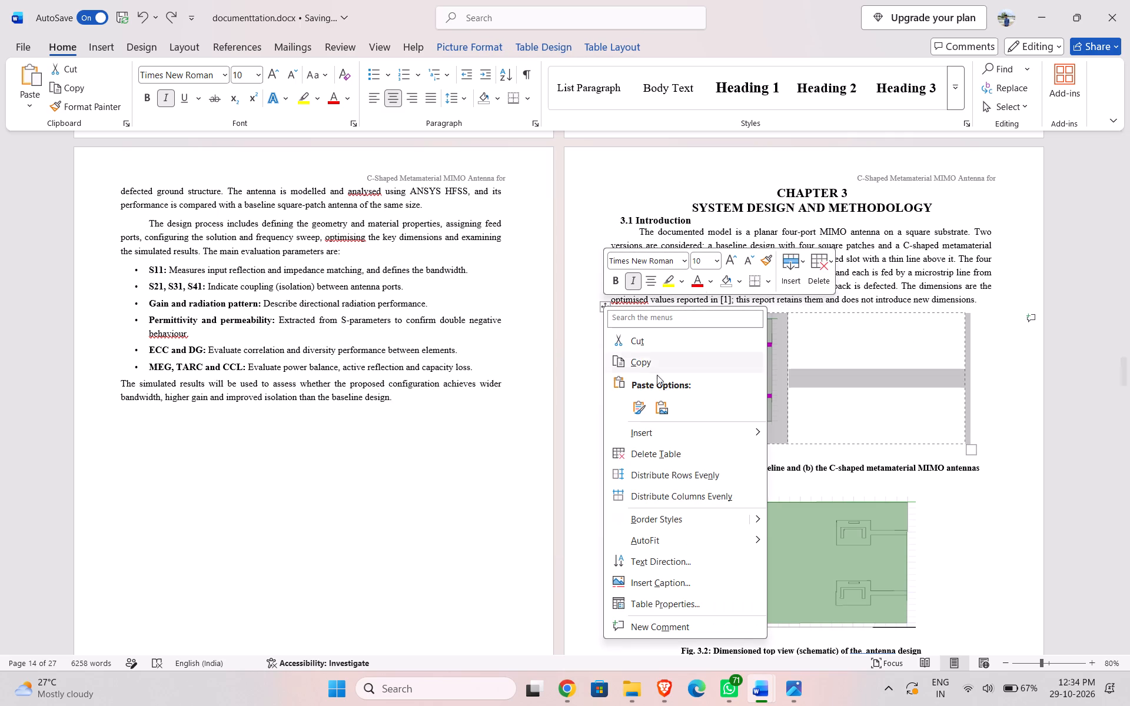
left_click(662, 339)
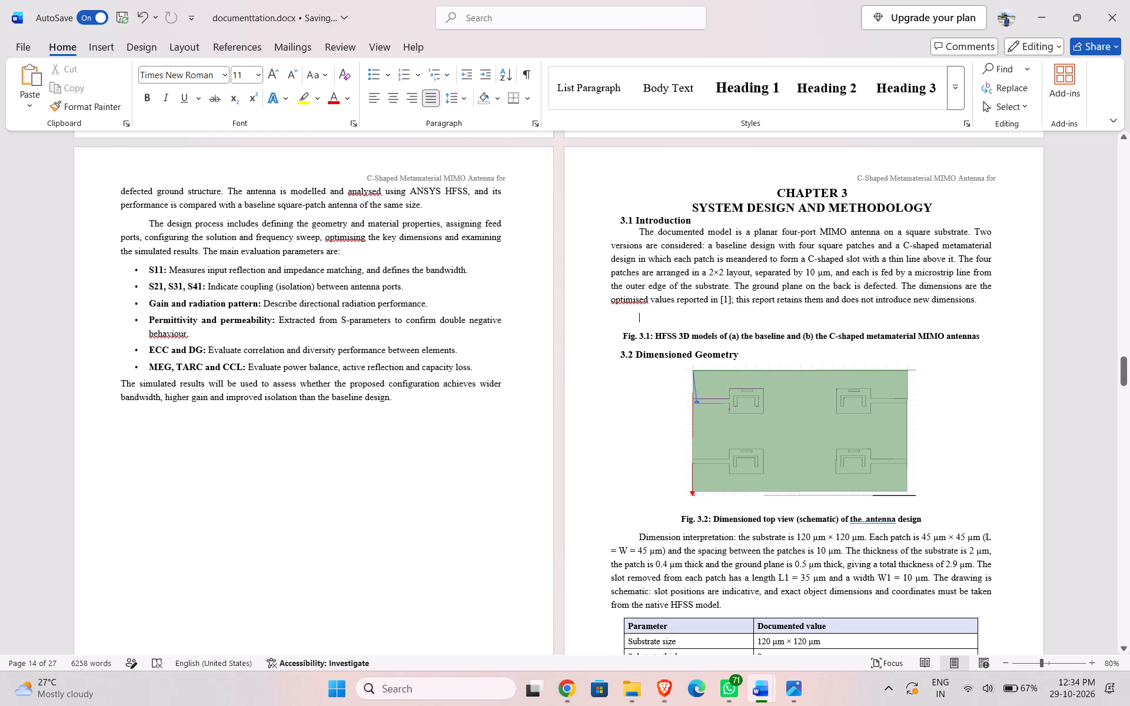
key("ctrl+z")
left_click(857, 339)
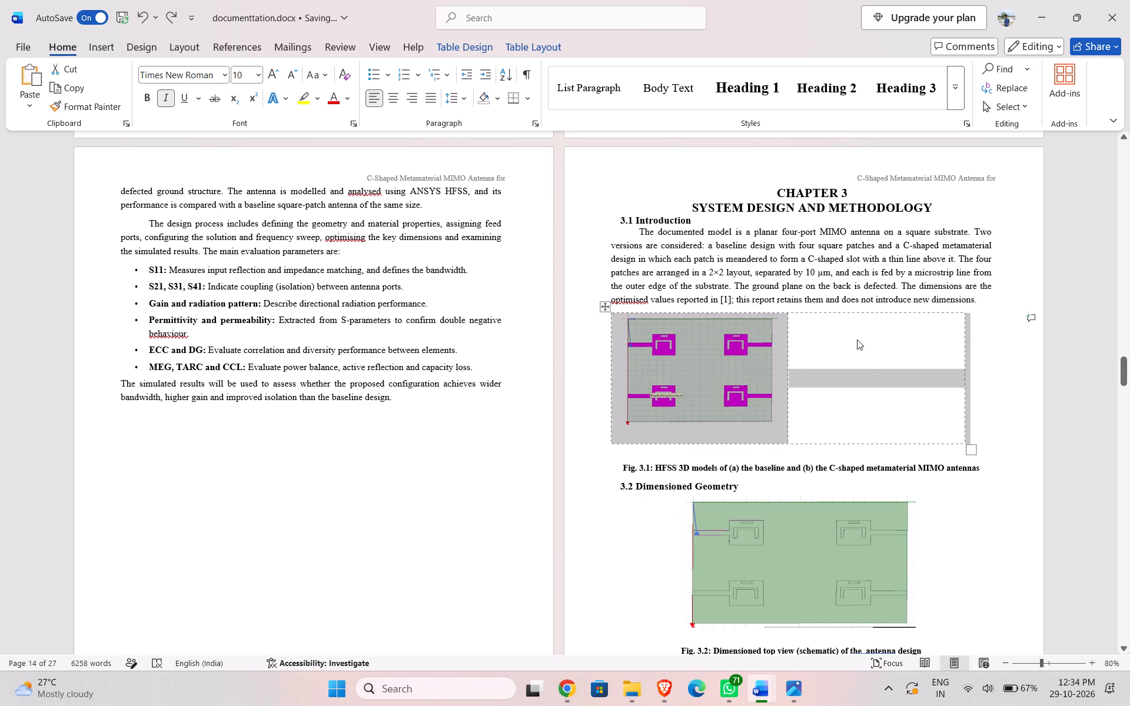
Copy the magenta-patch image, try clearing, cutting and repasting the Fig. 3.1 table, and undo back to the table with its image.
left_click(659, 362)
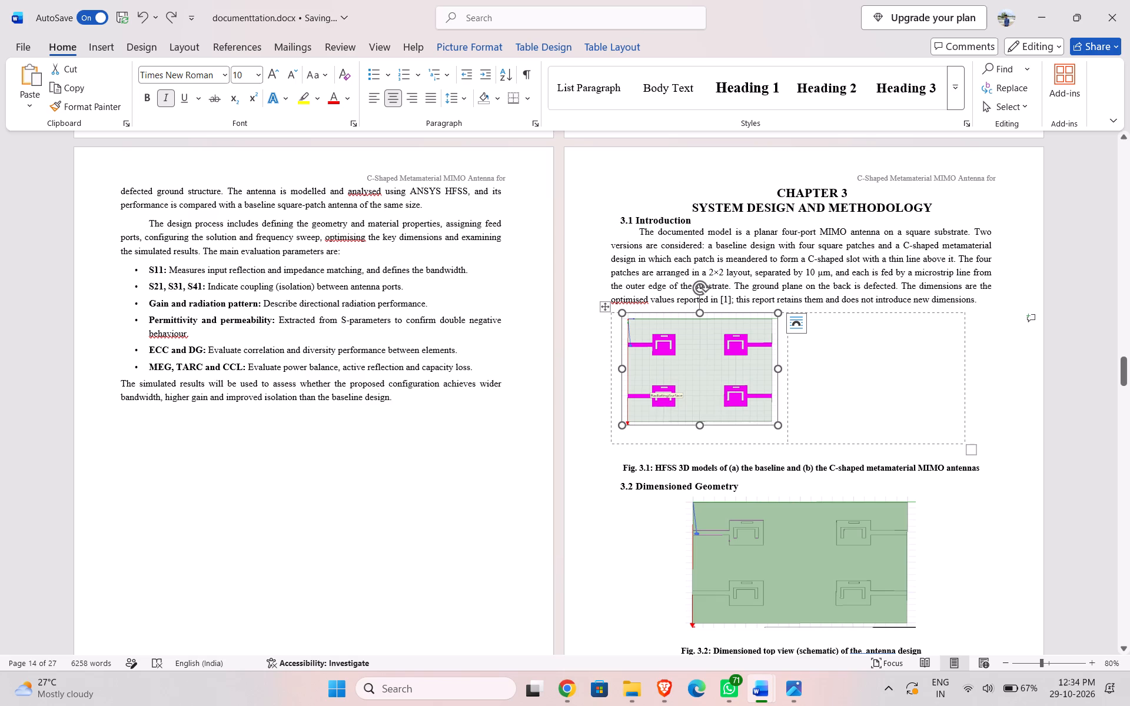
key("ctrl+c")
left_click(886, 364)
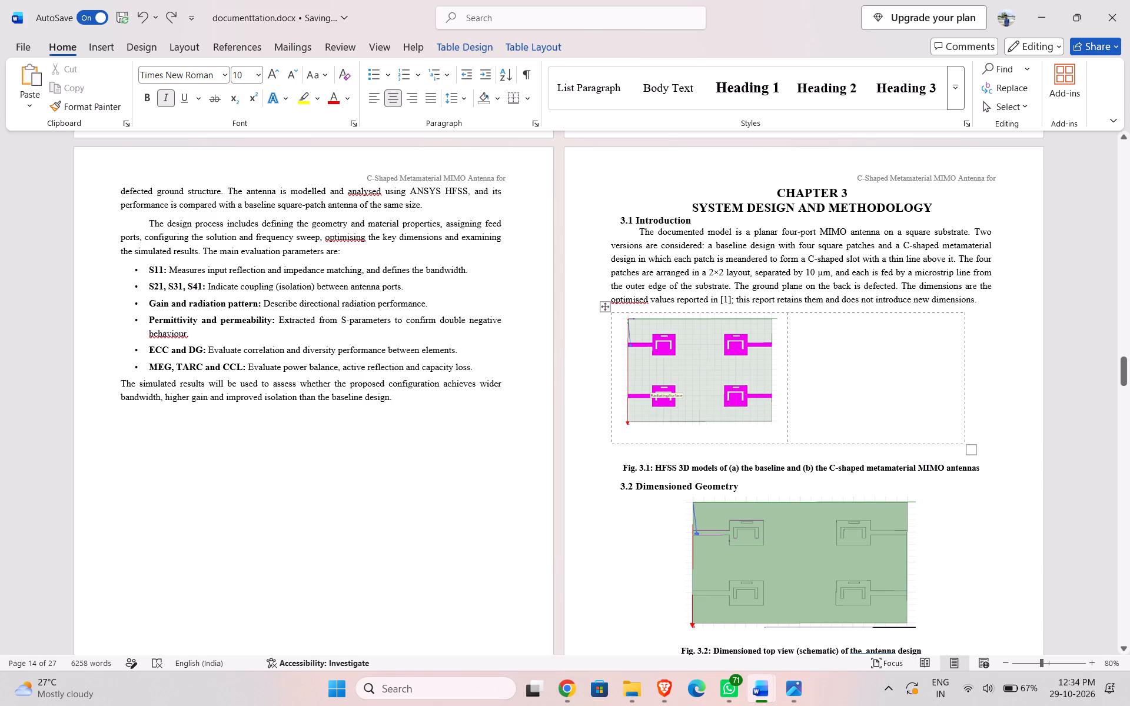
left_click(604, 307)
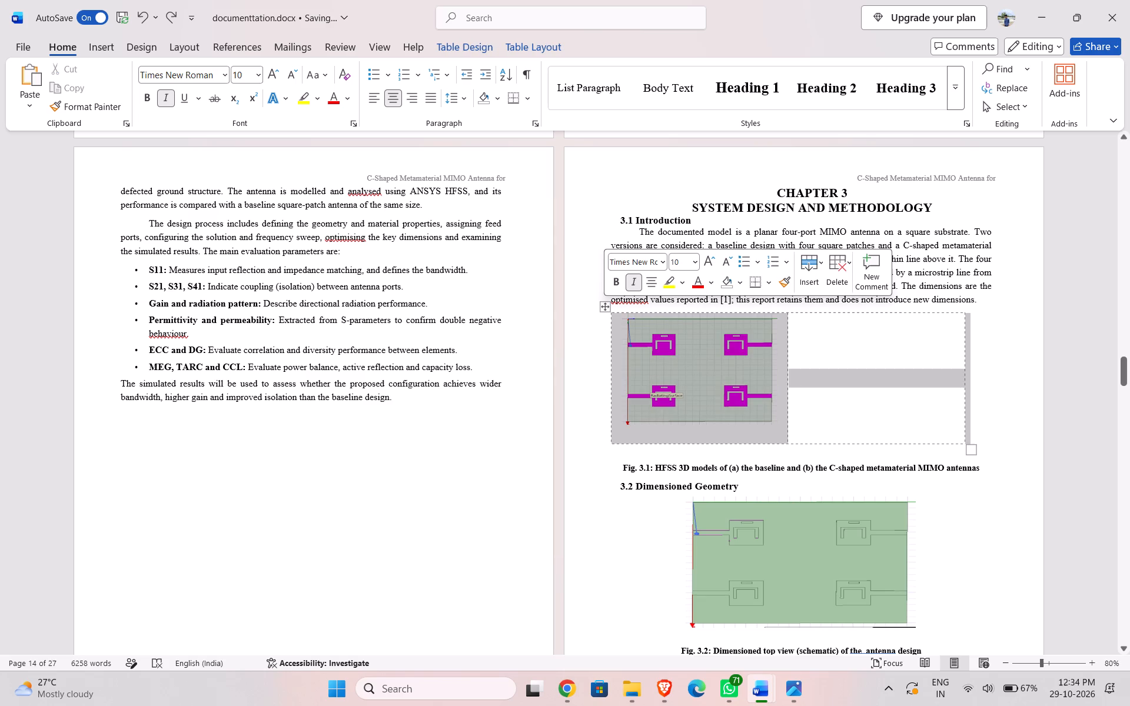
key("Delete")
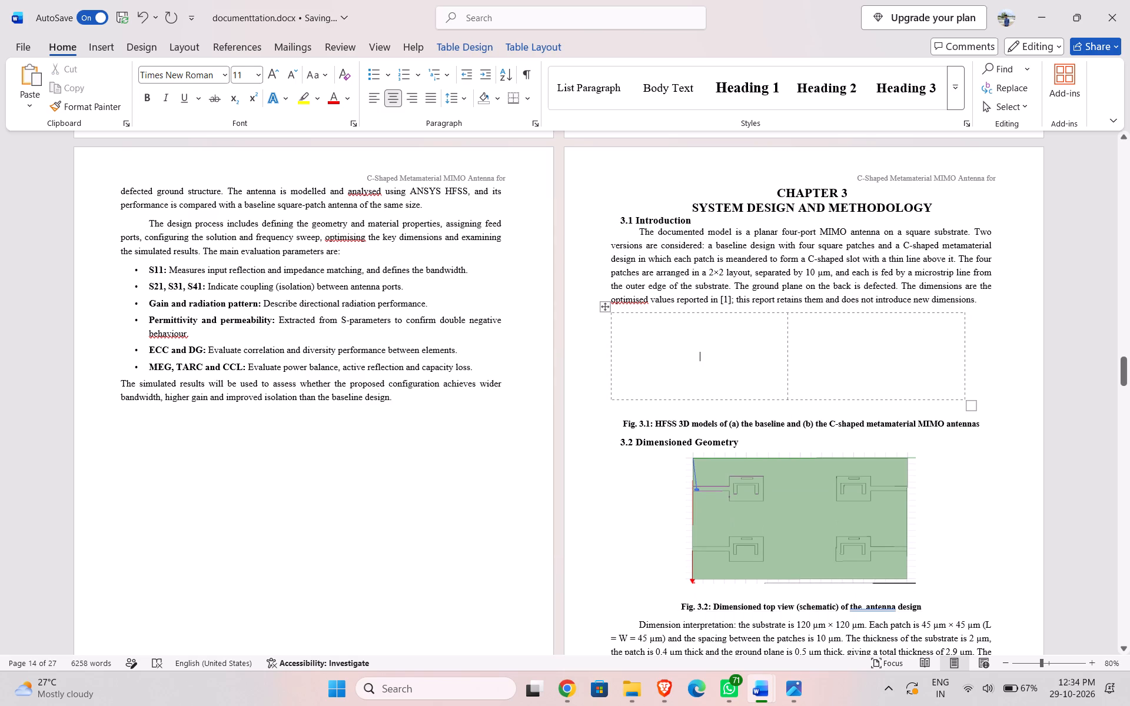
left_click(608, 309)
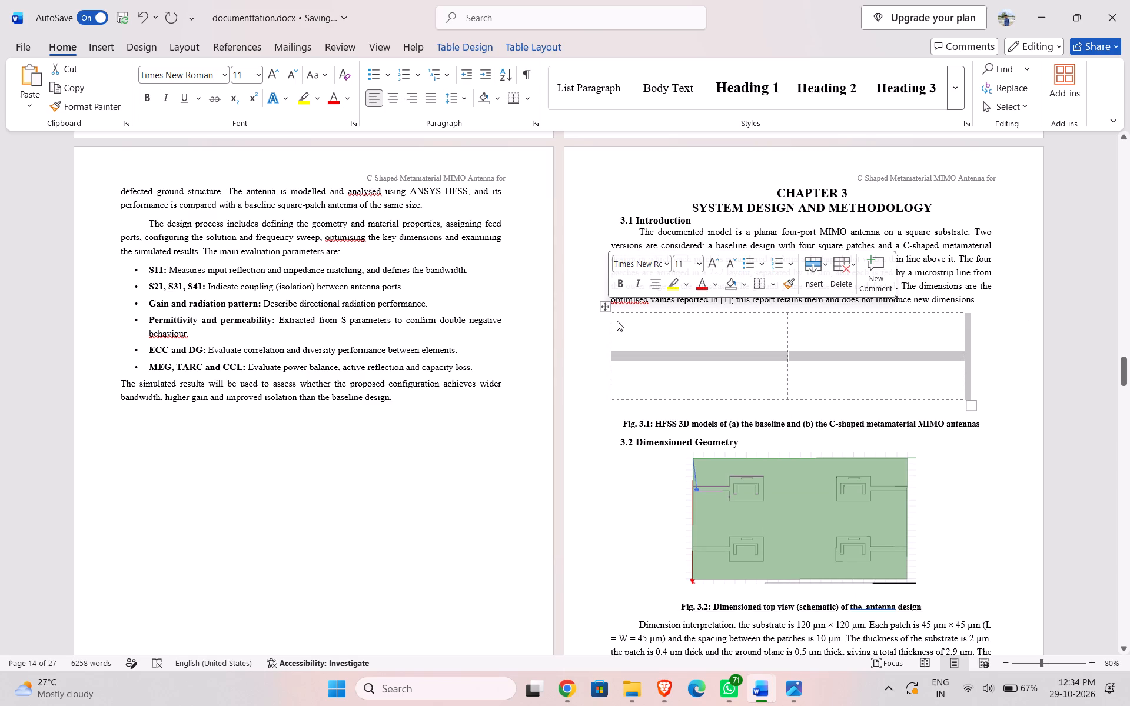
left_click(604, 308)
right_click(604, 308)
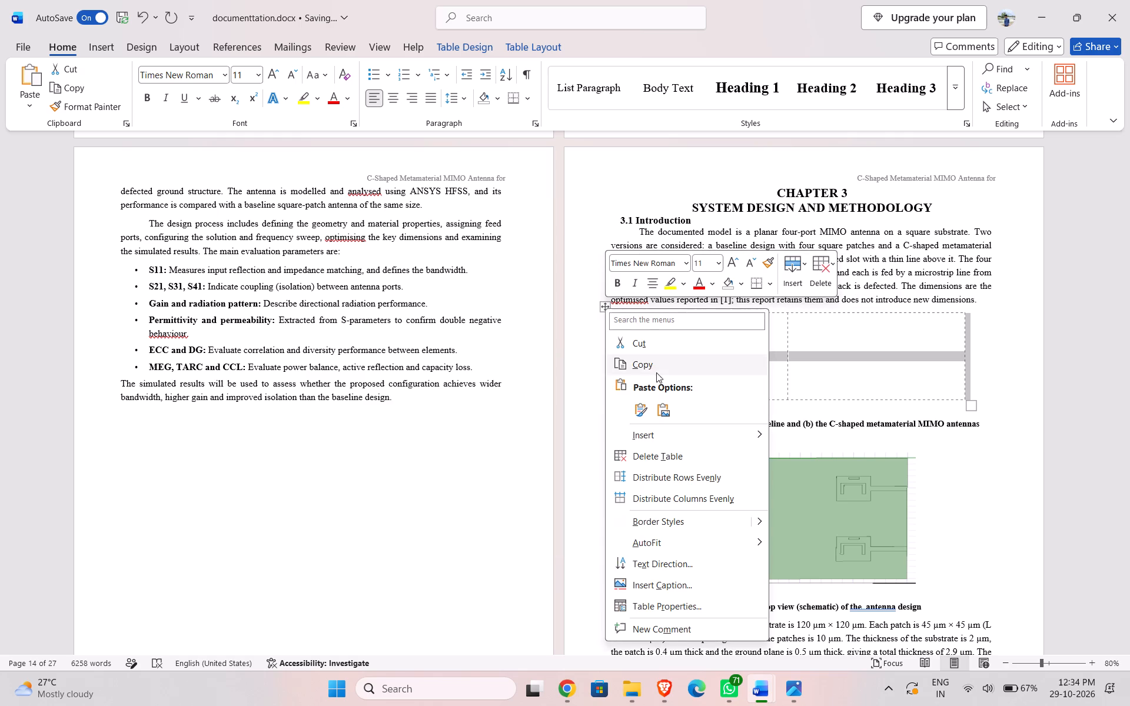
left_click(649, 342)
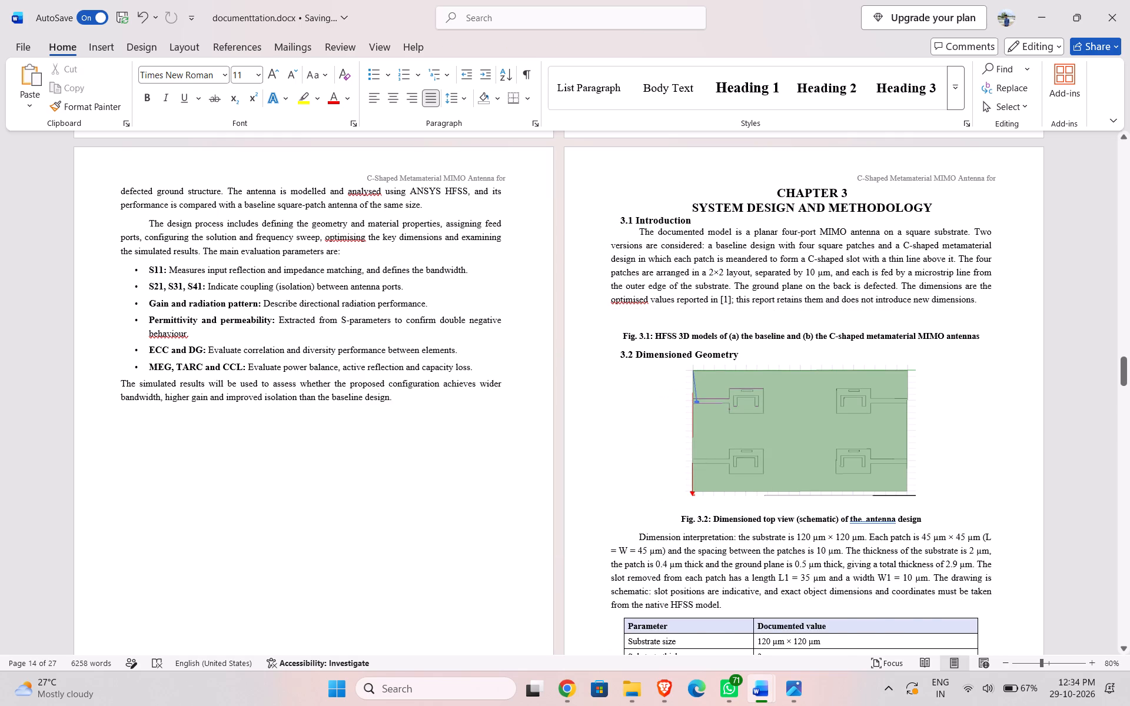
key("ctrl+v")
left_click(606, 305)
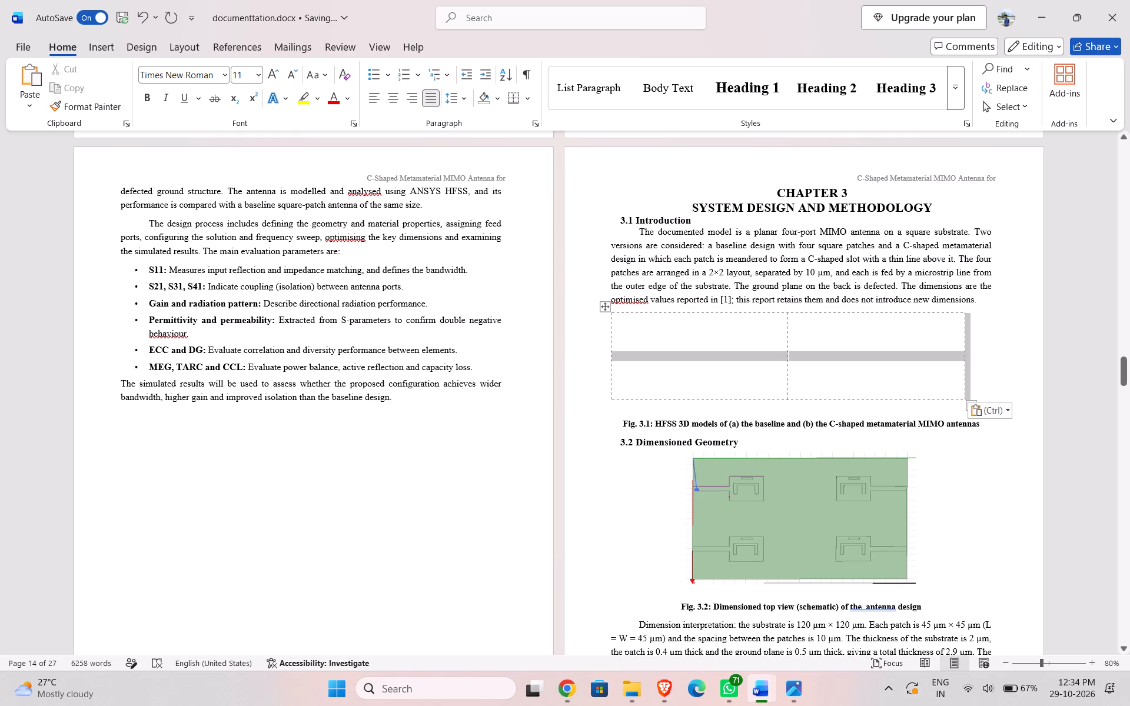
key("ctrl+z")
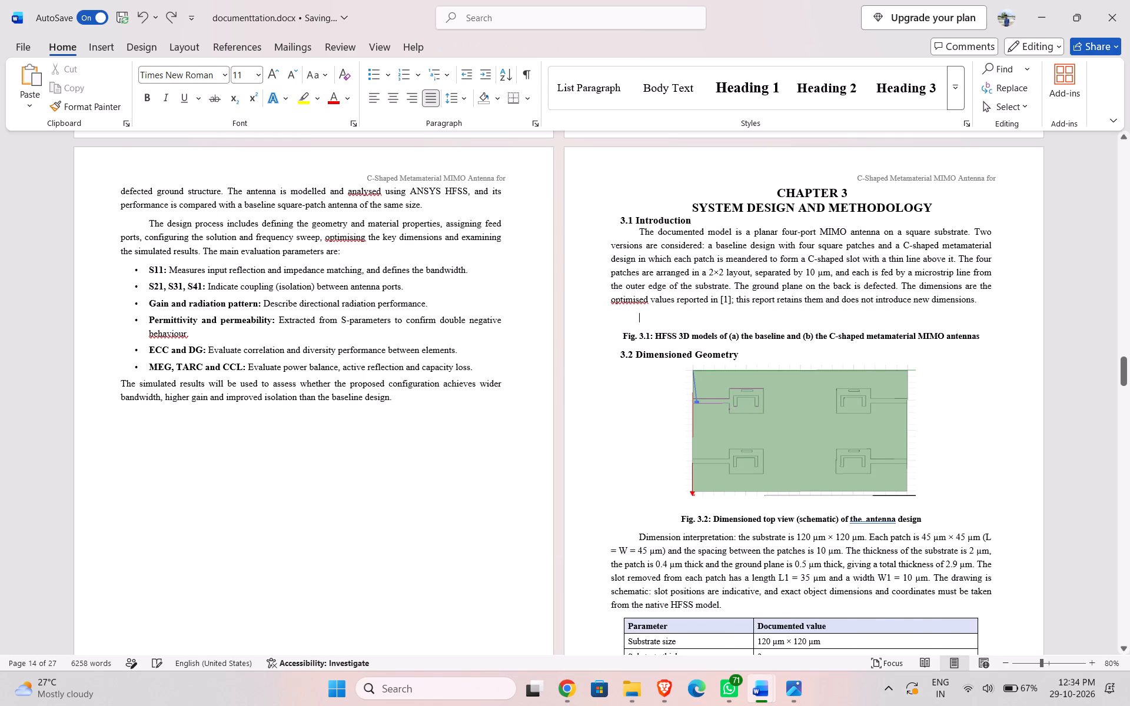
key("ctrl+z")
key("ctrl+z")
Copy the magenta-patch antenna image, then delete it together with the two-cell table holding it above the Fig. 3.1 caption.
left_click(669, 343)
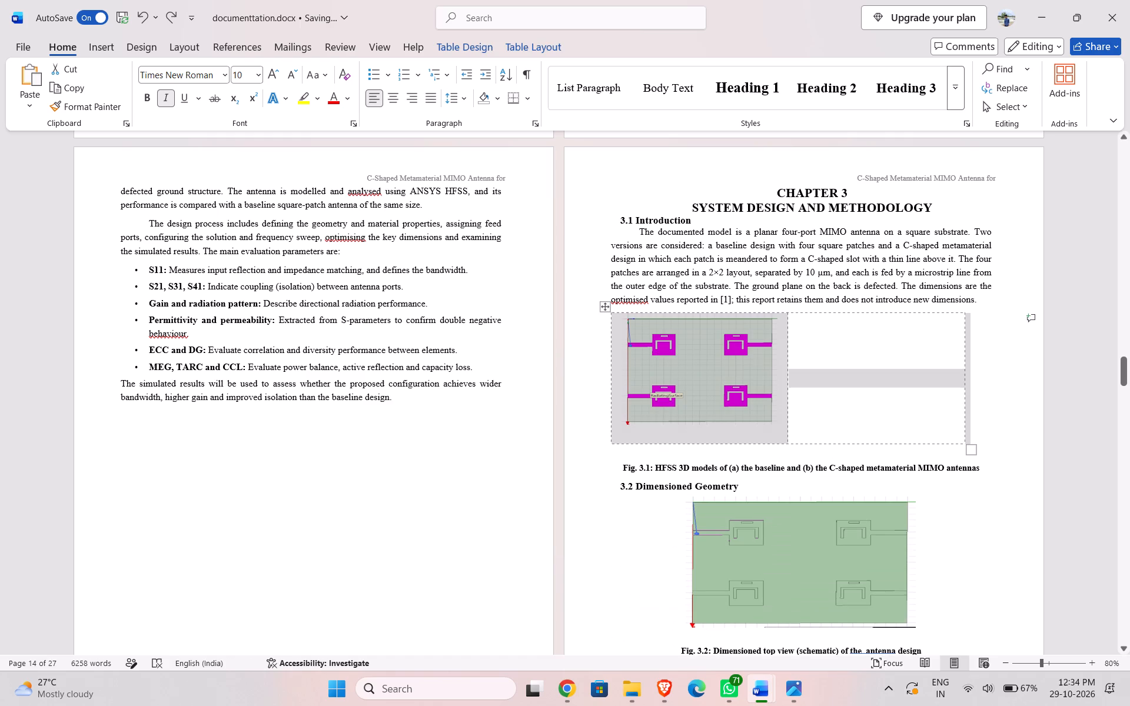
key("ctrl+c")
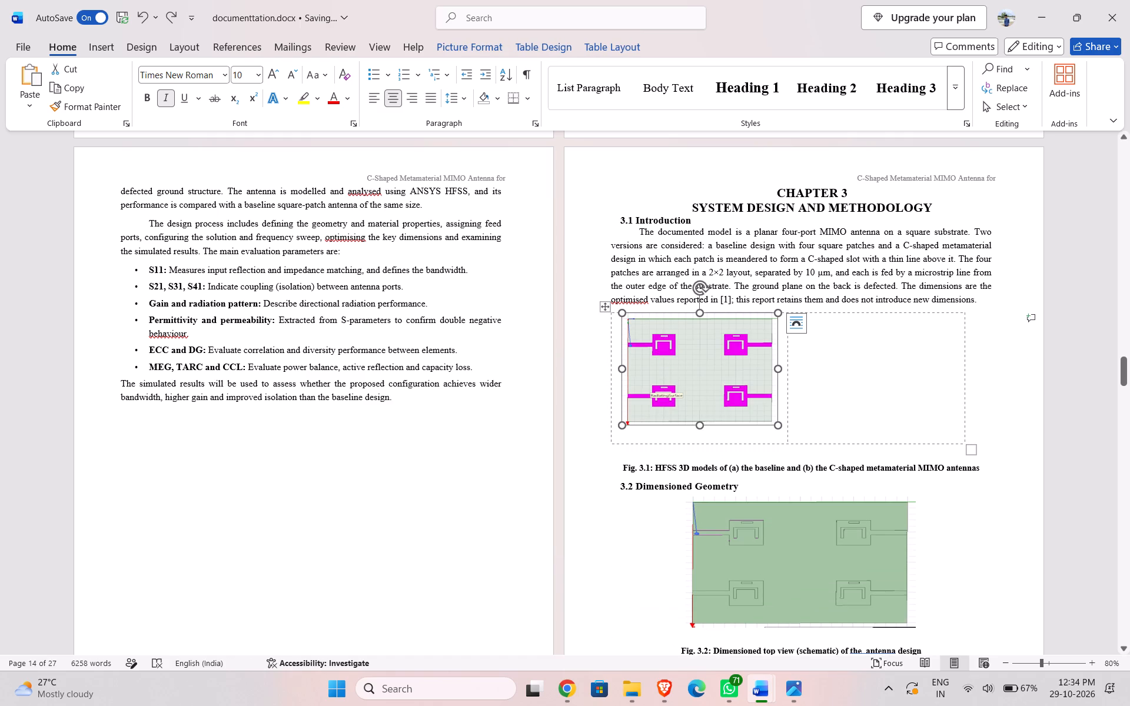
key("Delete")
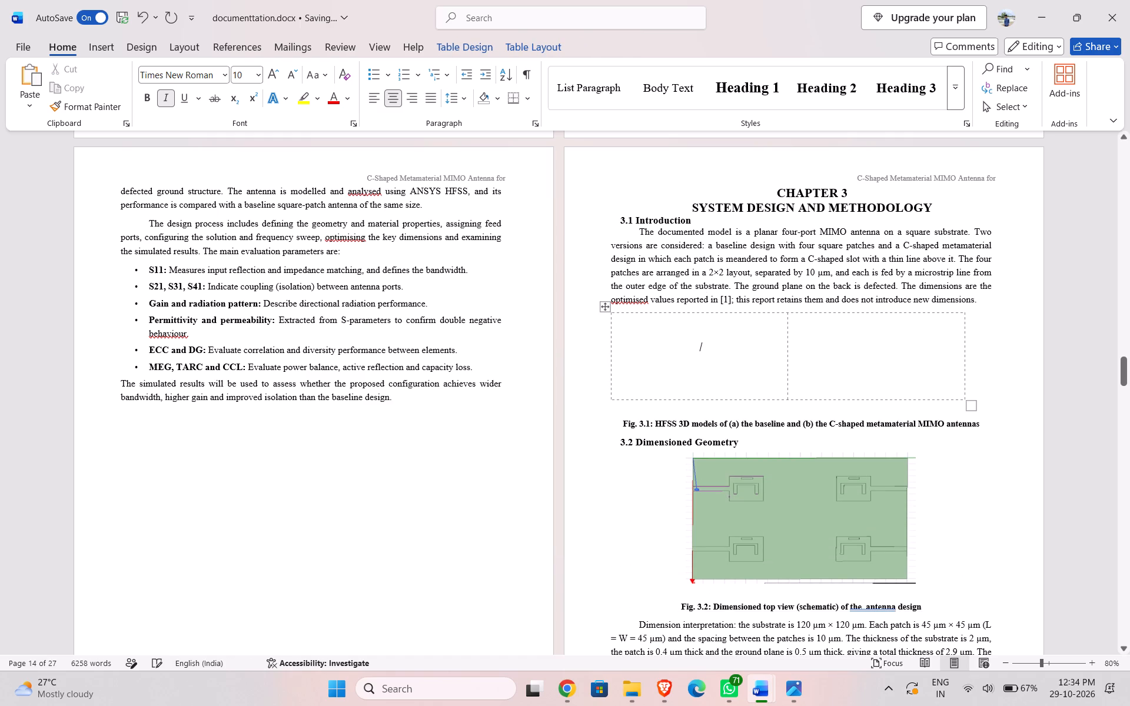
left_click(608, 309)
key("Delete")
key("Delete")
key("Delete")
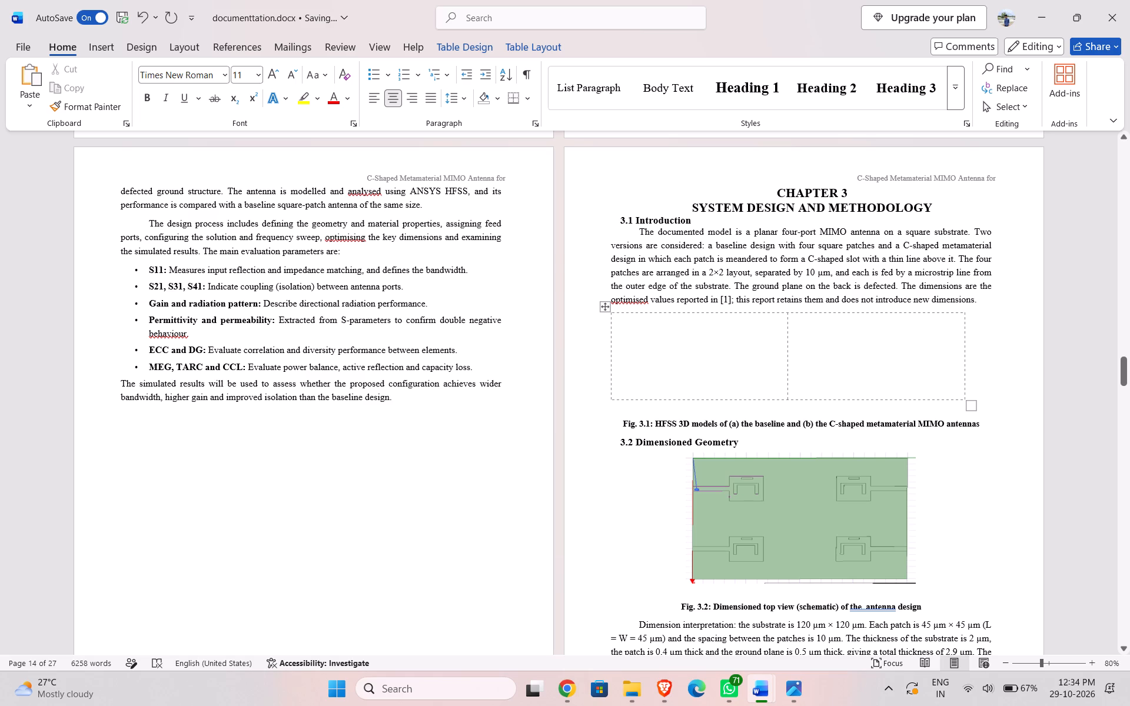
left_click(604, 309)
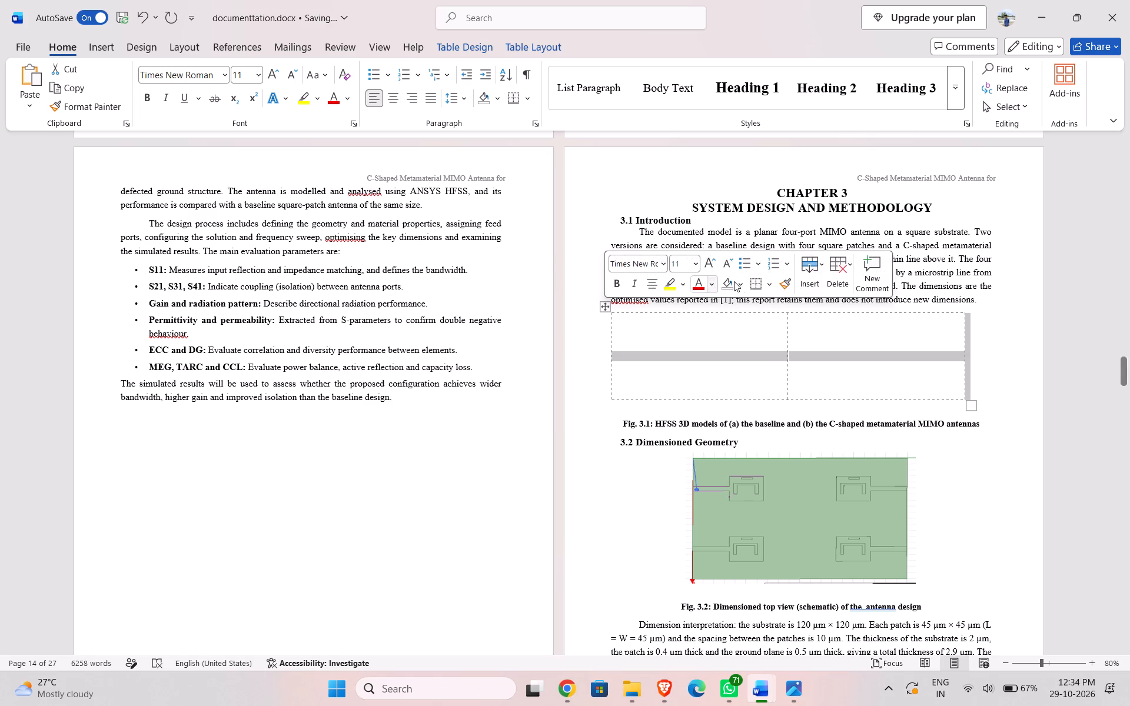
left_click(835, 277)
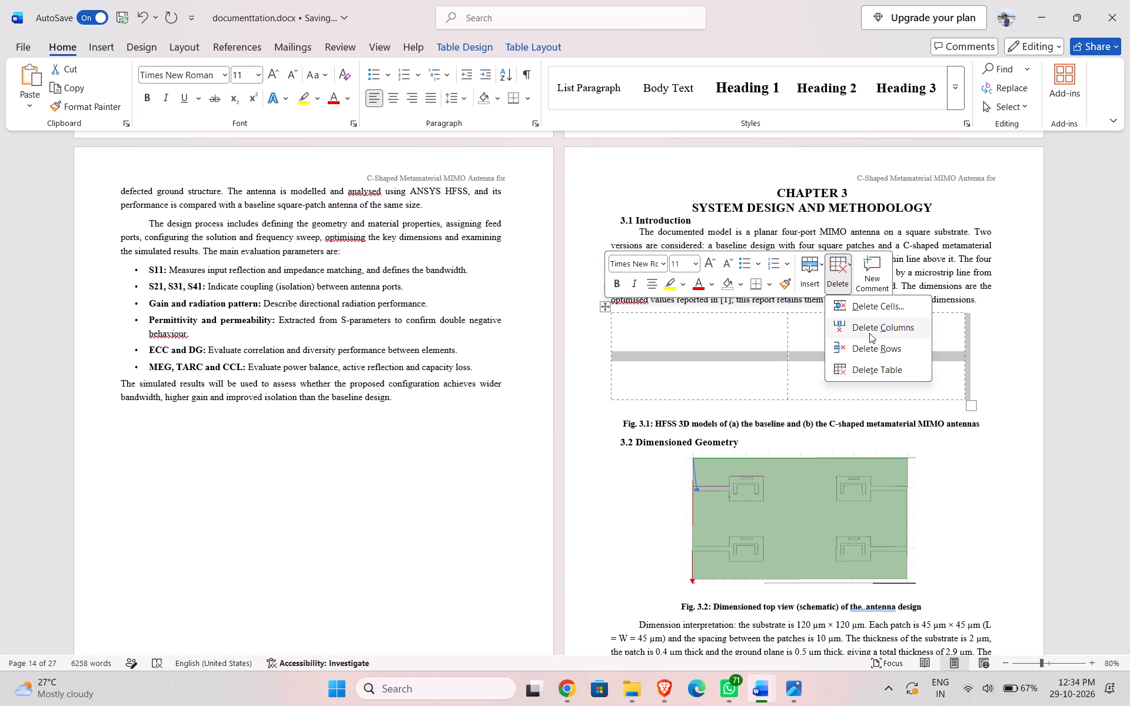
left_click(865, 309)
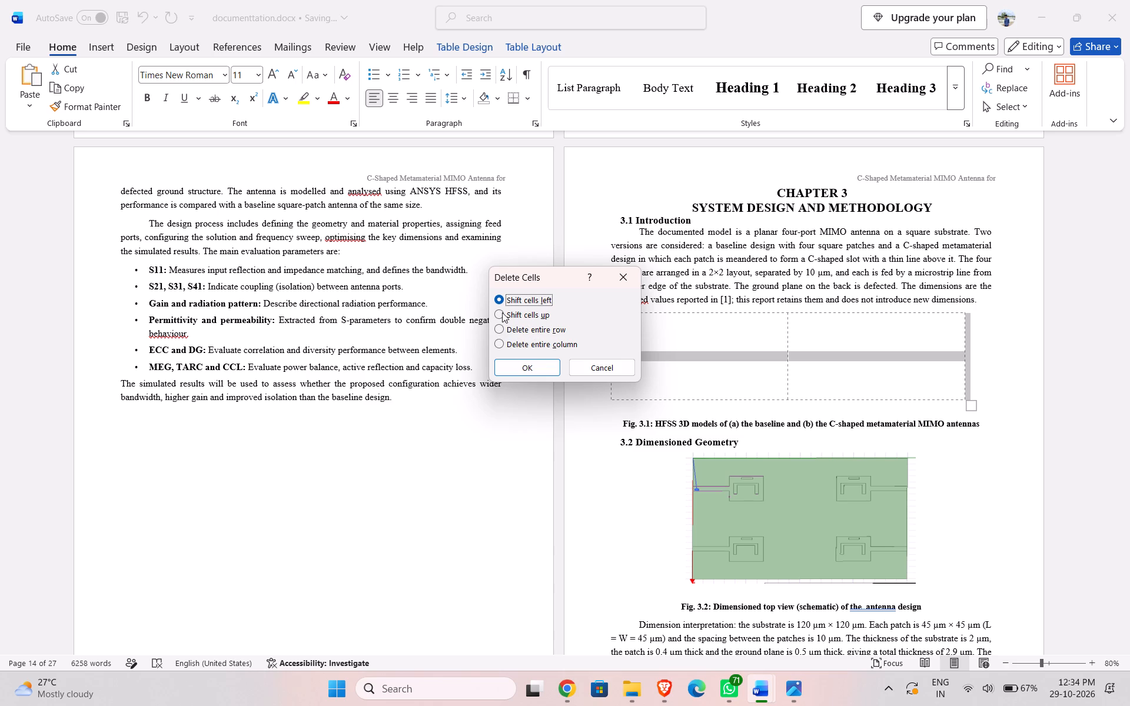
left_click(529, 365)
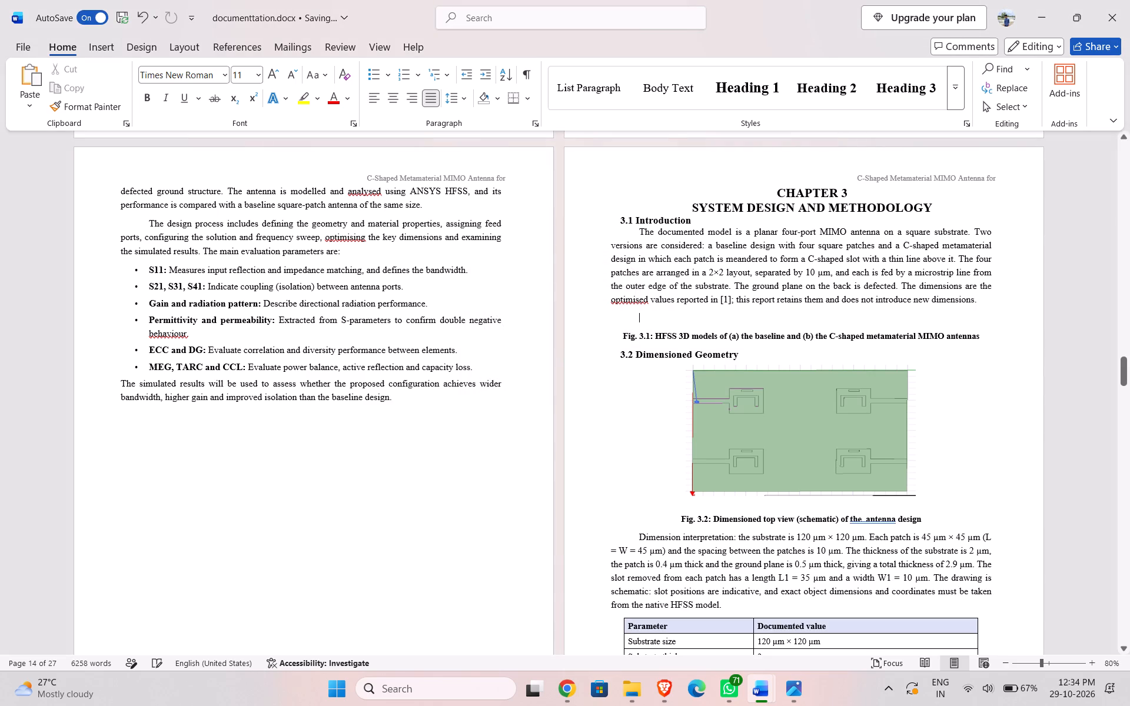
Paste the copied magenta-patch image on the empty line above the Fig. 3.1 caption and centre it.
key("ctrl+v")
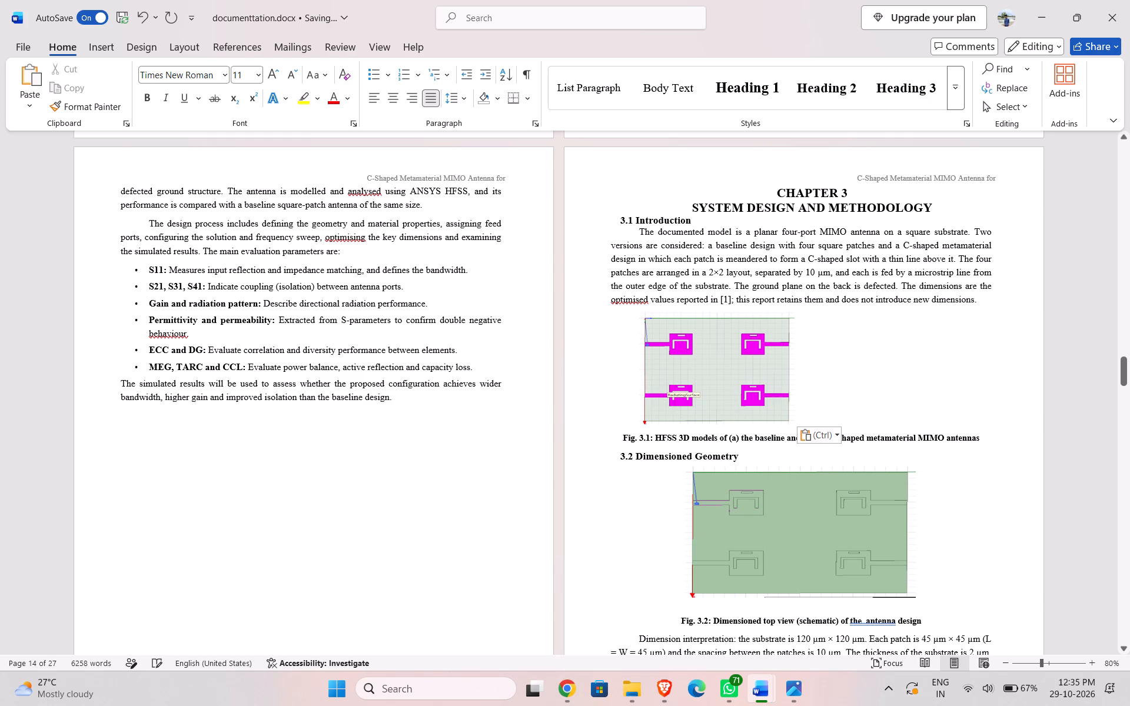
left_click(713, 357)
left_click_drag(723, 377, 782, 378)
left_click_drag(723, 368, 771, 368)
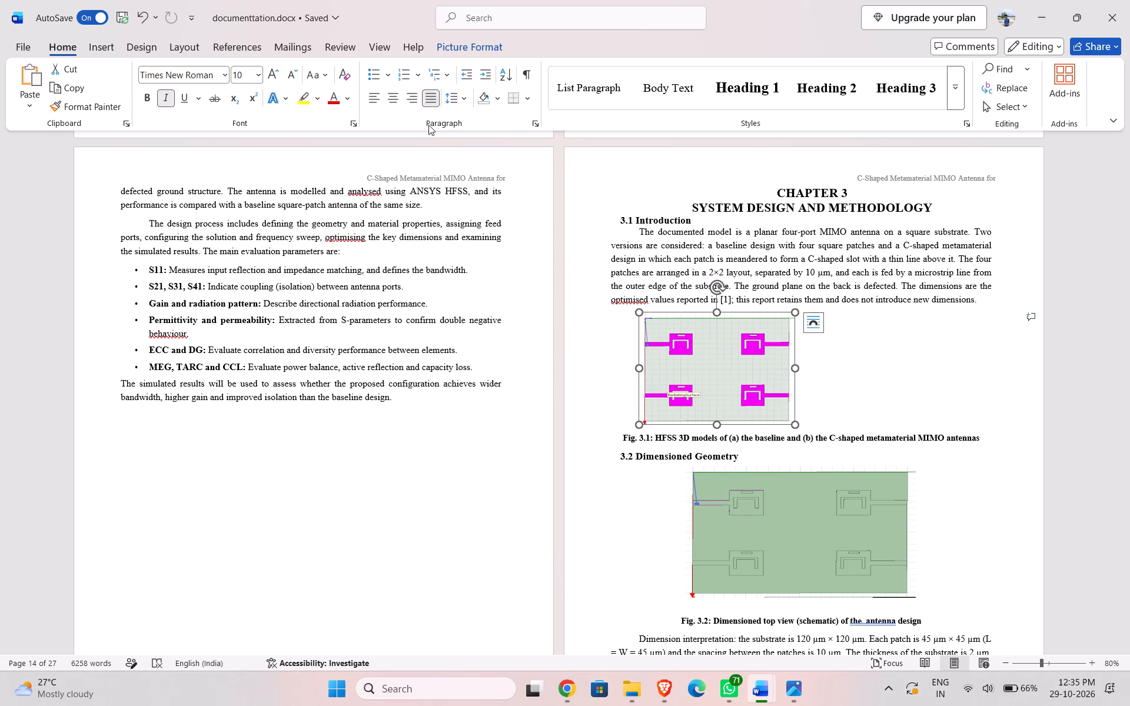
left_click(393, 99)
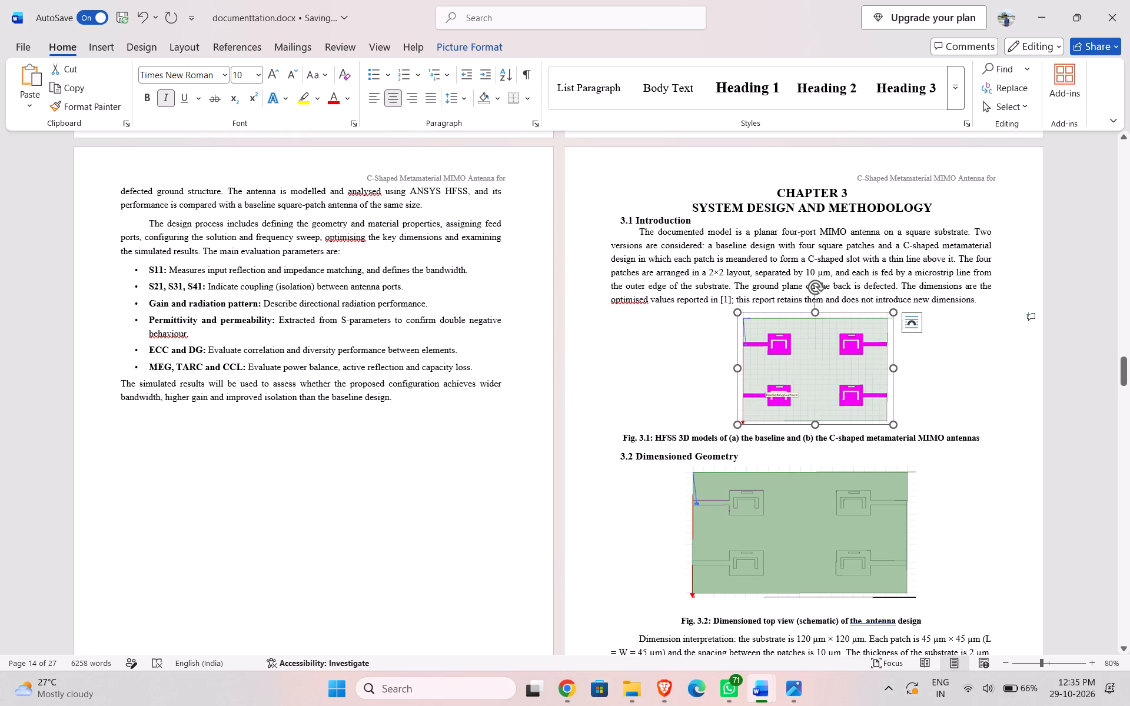
Widen the Fig. 3.1 image to nearly the width of the Fig. 3.2 image.
left_click(796, 530)
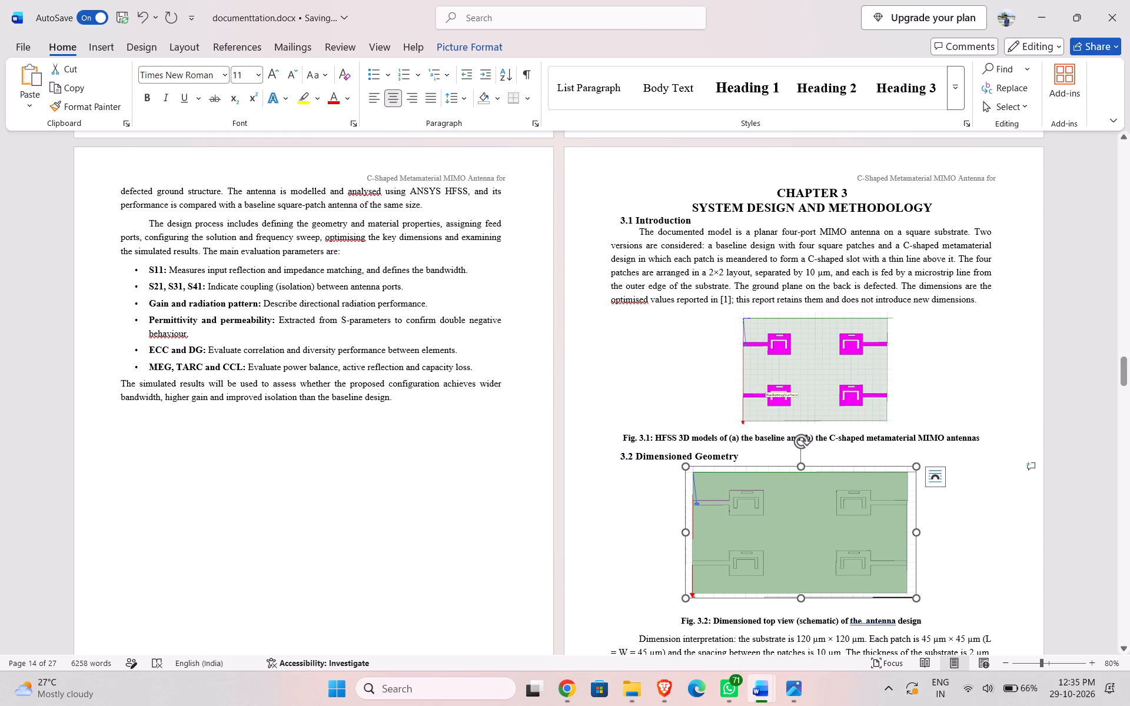
left_click(782, 359)
left_click_drag(734, 369, 729, 369)
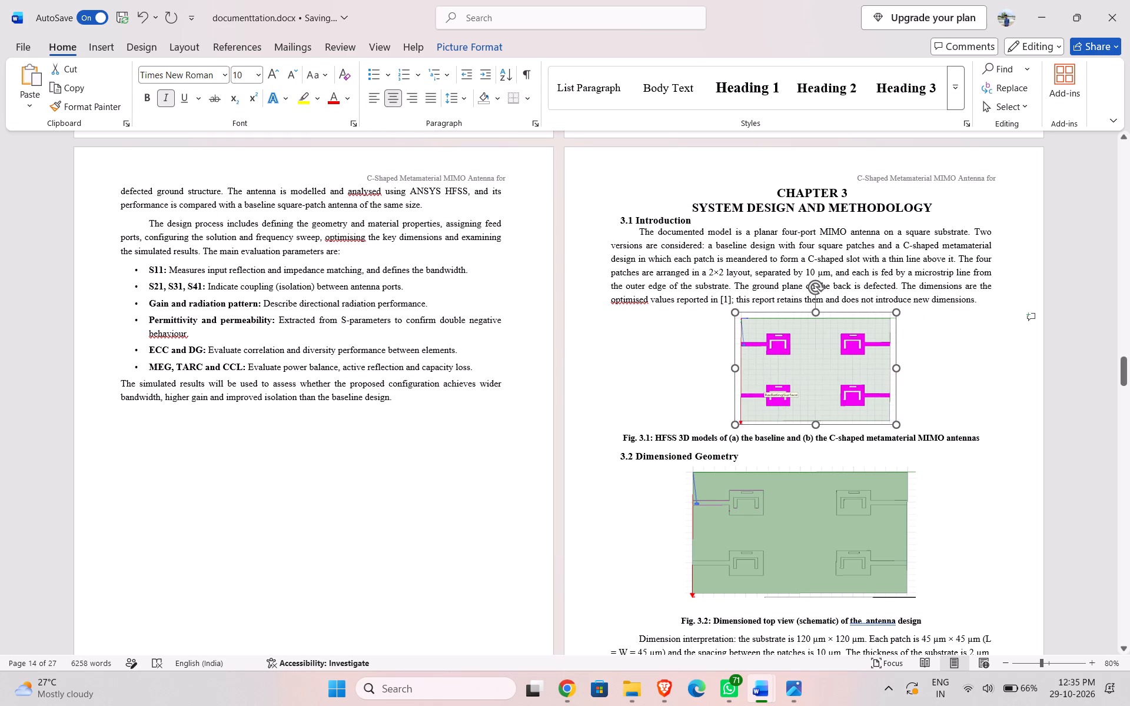
left_click_drag(729, 369, 687, 380)
left_click_drag(821, 370, 820, 370)
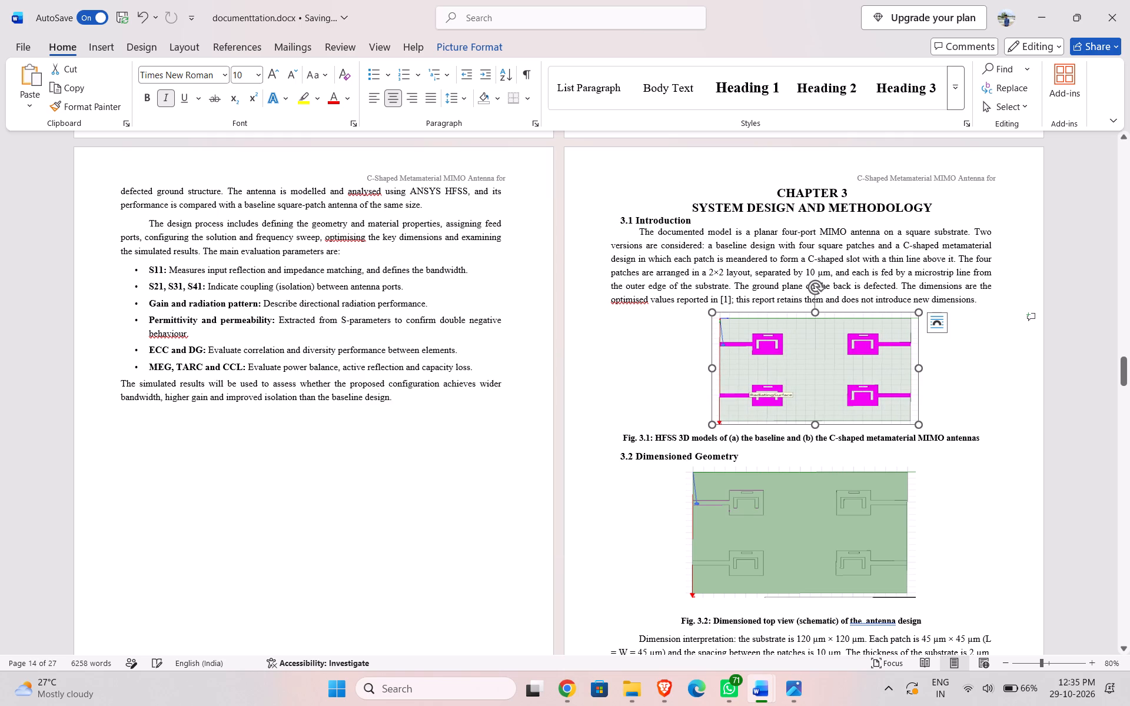
left_click_drag(820, 370, 797, 371)
left_click_drag(713, 367, 700, 374)
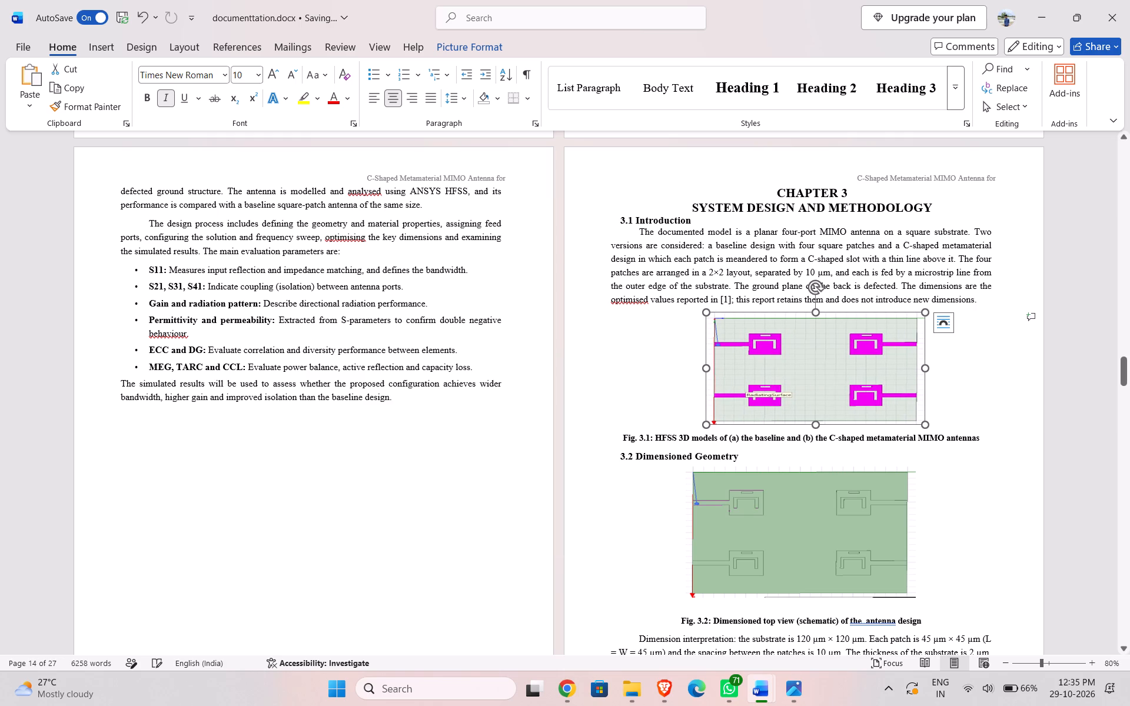
Make the Fig. 3.1 image taller, about the height of the Fig. 3.2 image, and trim its width slightly.
left_click(820, 424)
left_click(826, 371)
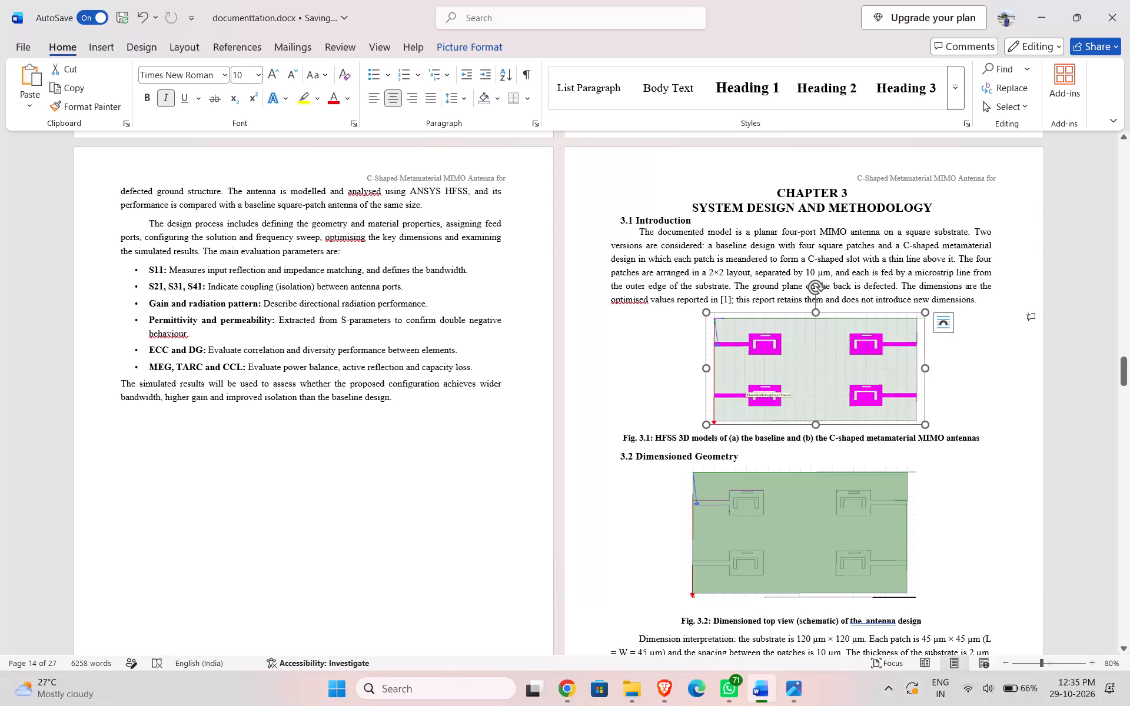
left_click(816, 425)
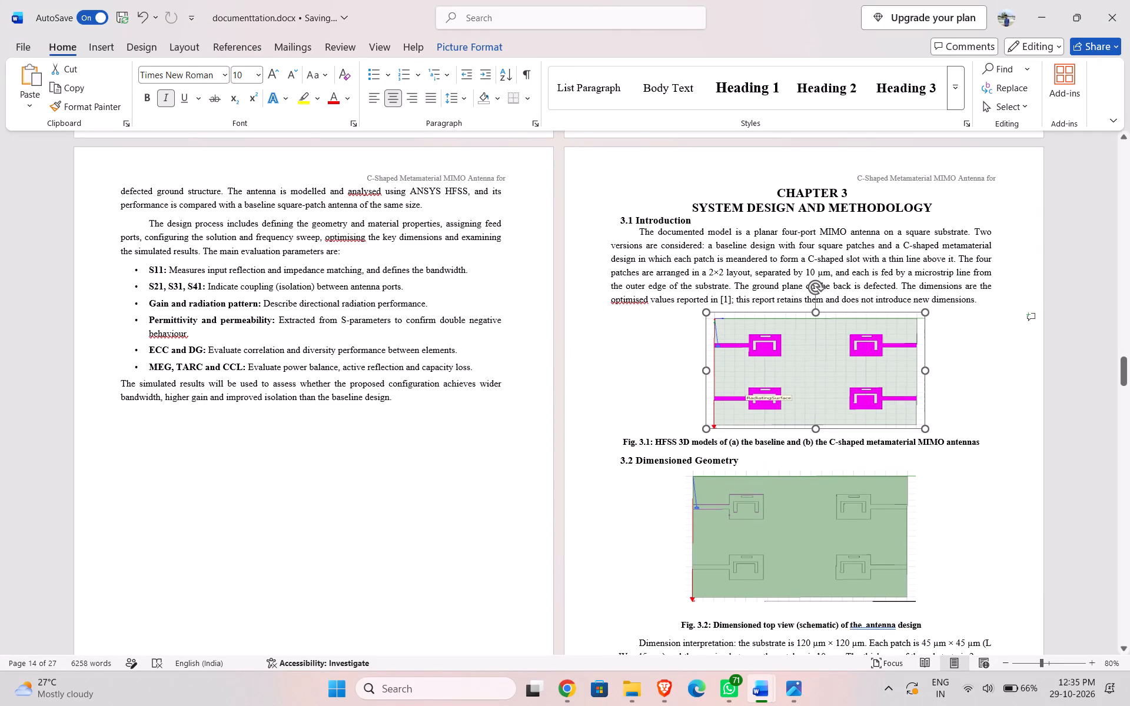
left_click(965, 388)
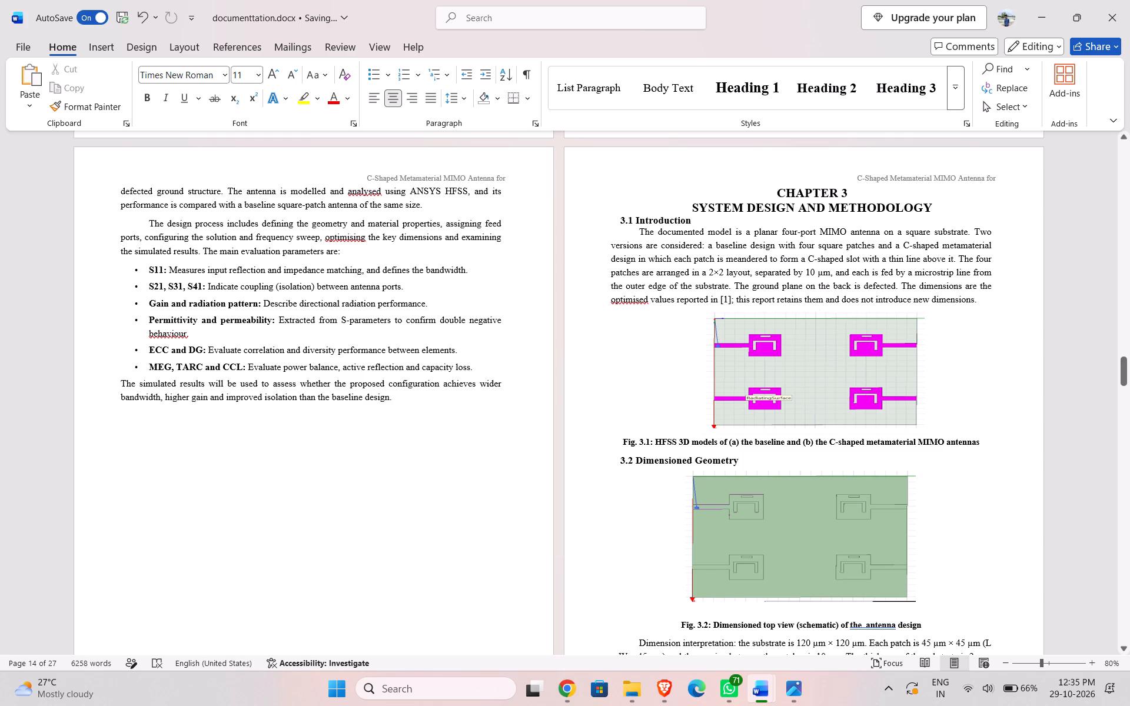
left_click(779, 379)
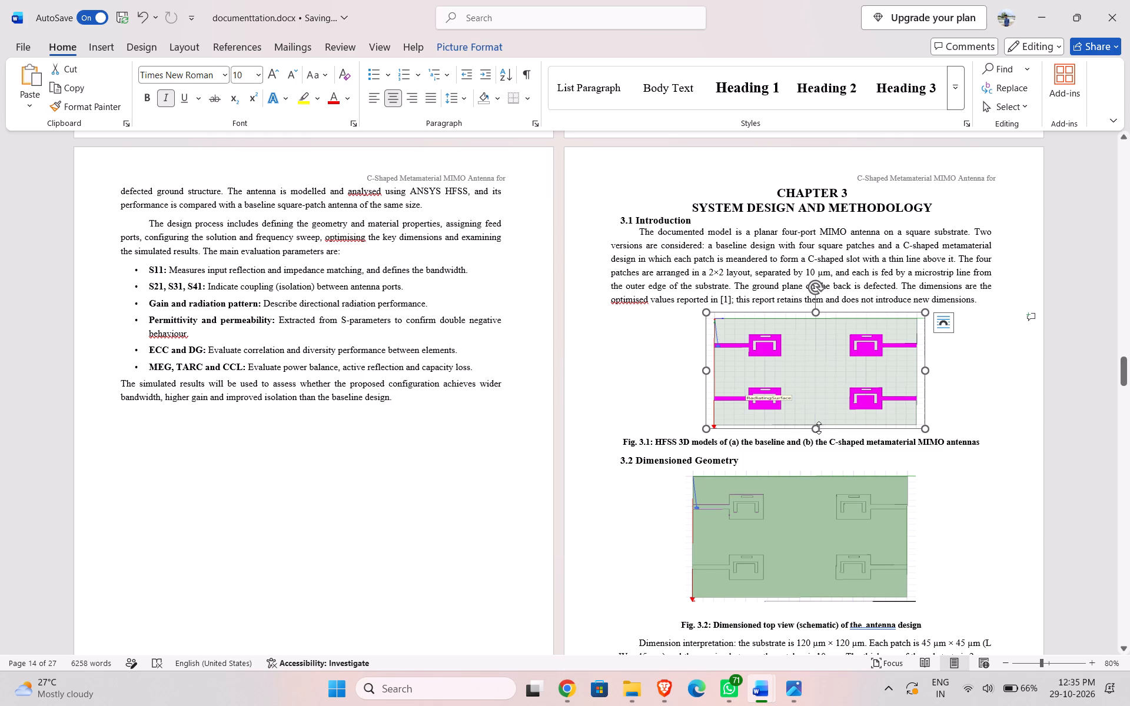
left_click_drag(816, 428, 817, 442)
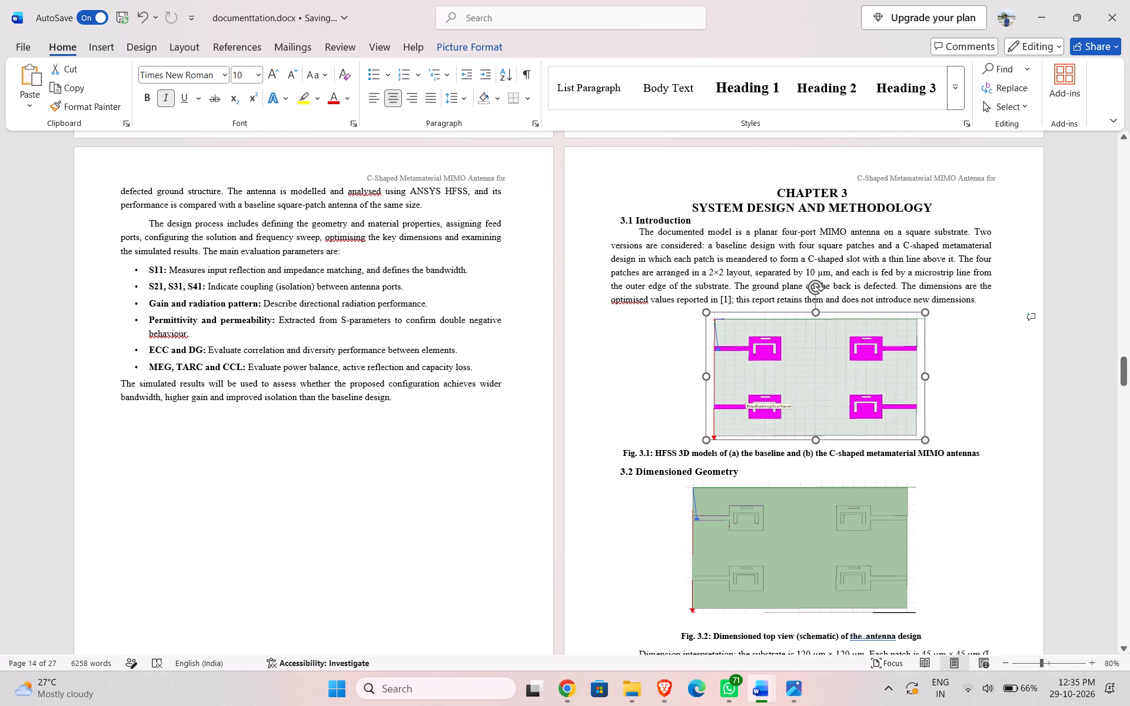
left_click_drag(817, 442, 817, 447)
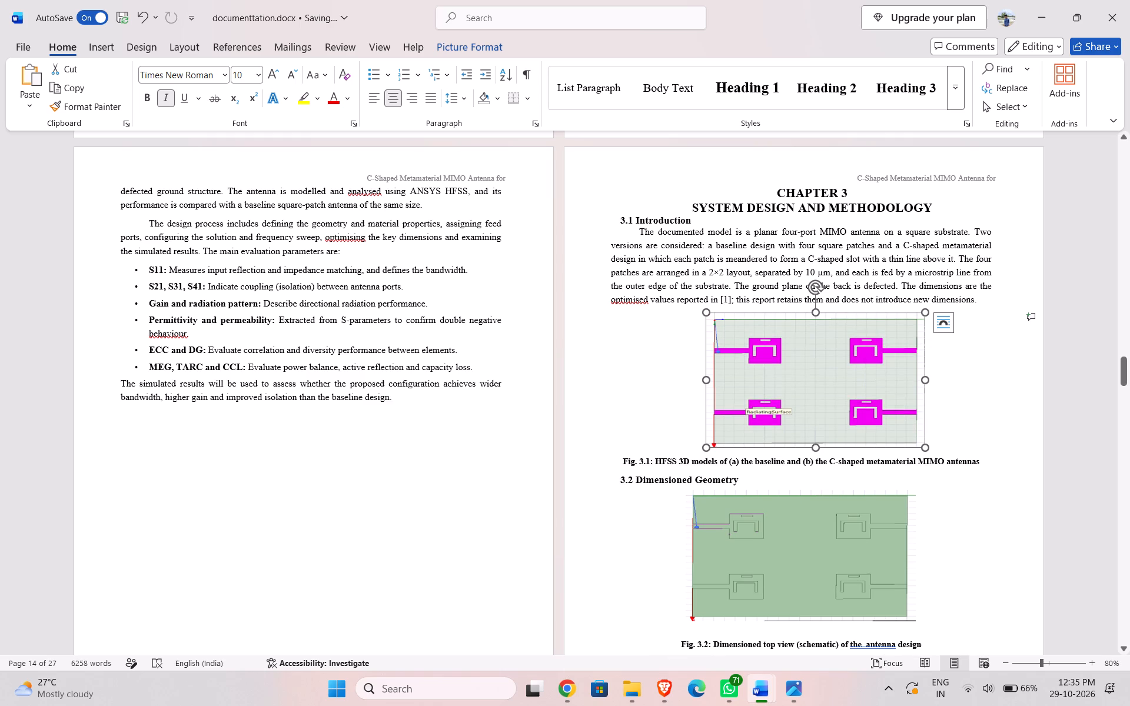
scroll(823, 395, "down", 1)
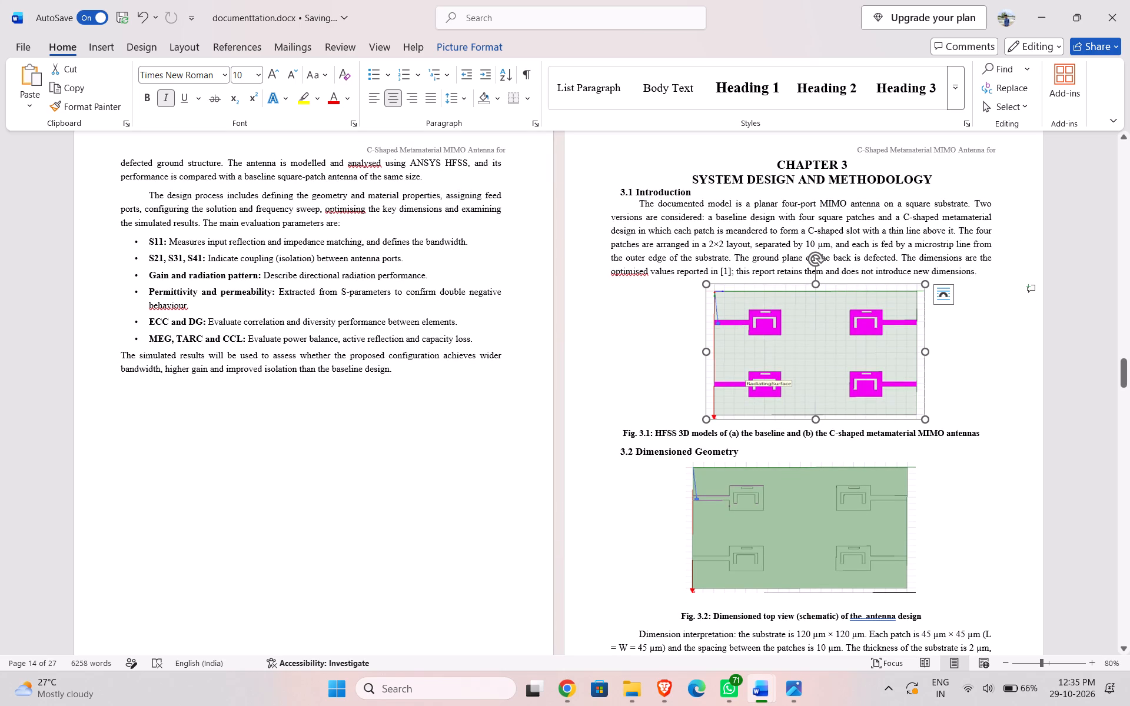
left_click_drag(704, 354, 700, 354)
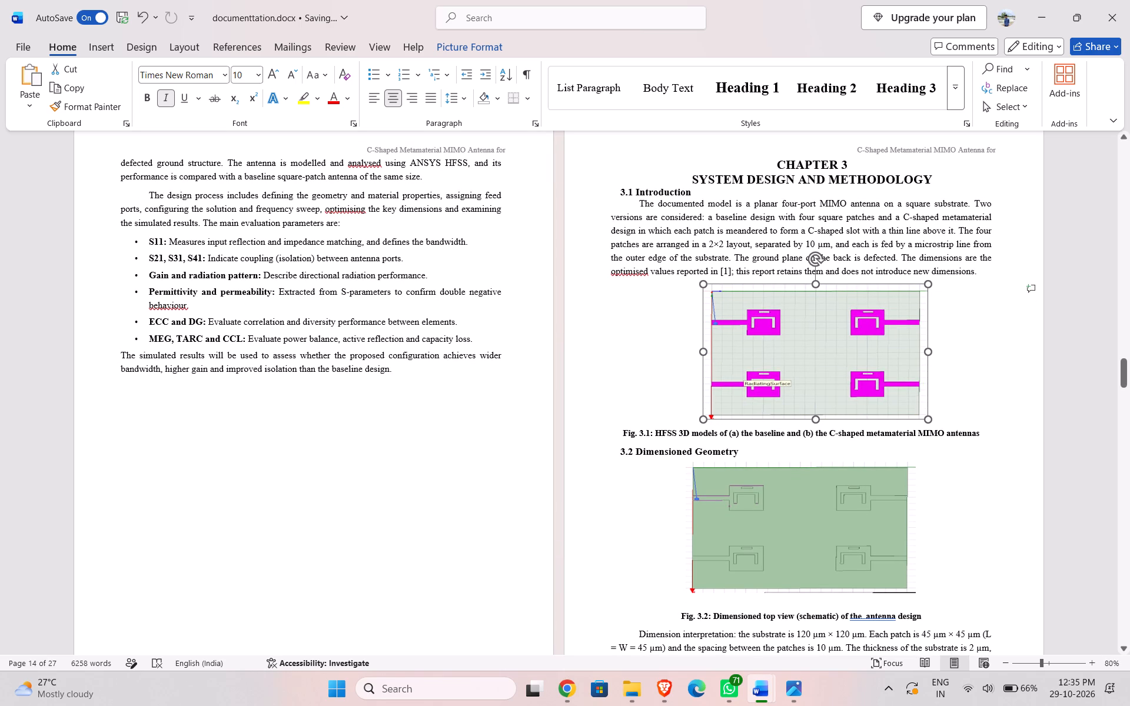
left_click_drag(700, 354, 712, 354)
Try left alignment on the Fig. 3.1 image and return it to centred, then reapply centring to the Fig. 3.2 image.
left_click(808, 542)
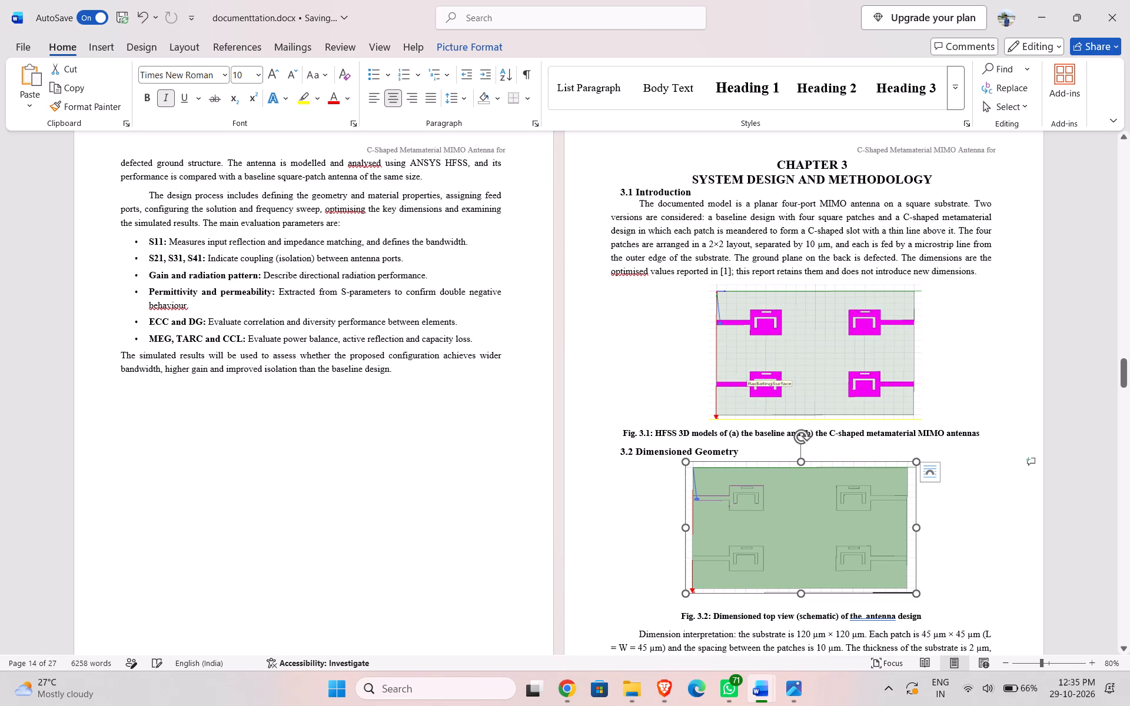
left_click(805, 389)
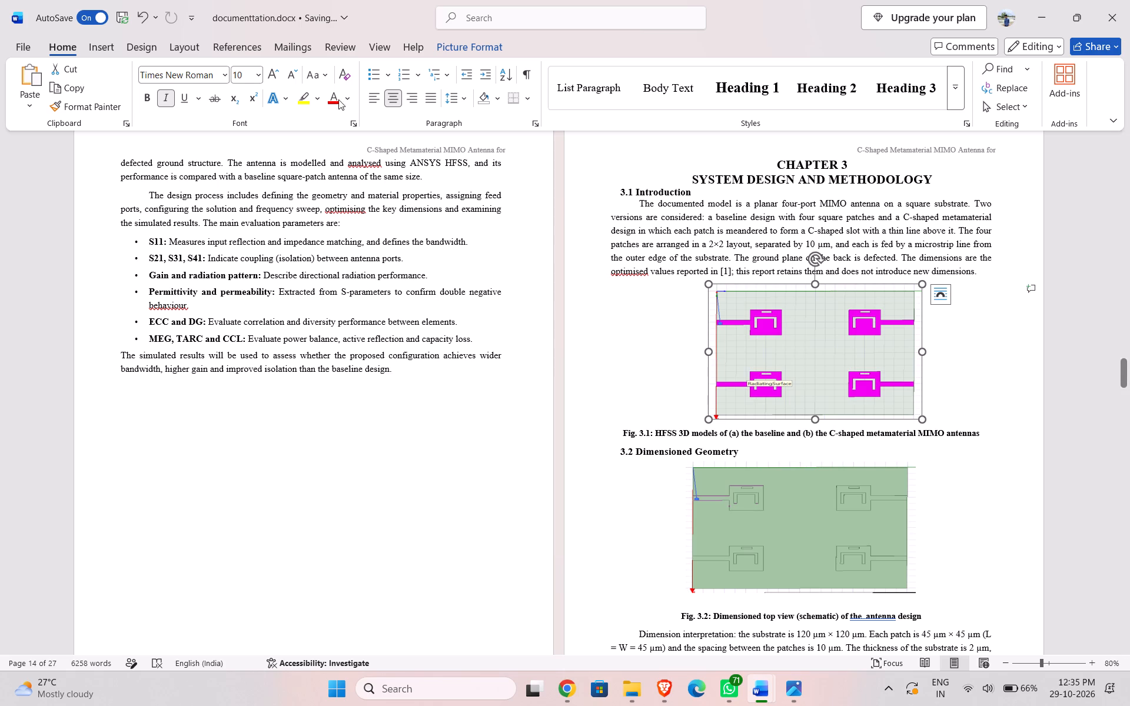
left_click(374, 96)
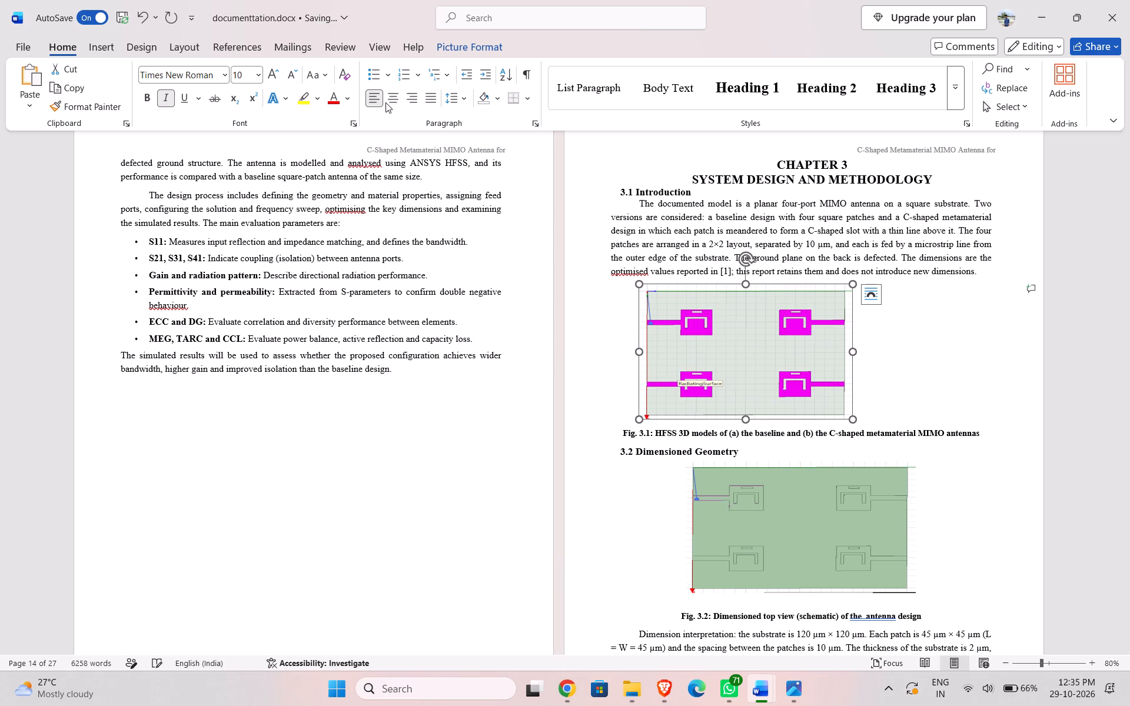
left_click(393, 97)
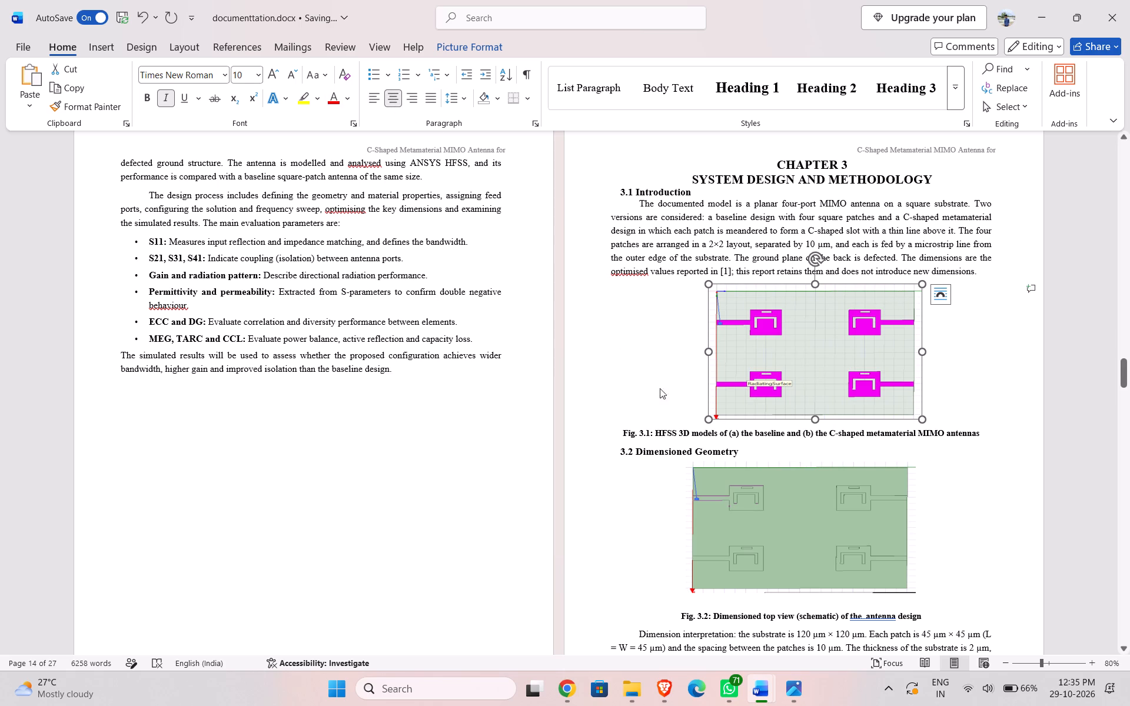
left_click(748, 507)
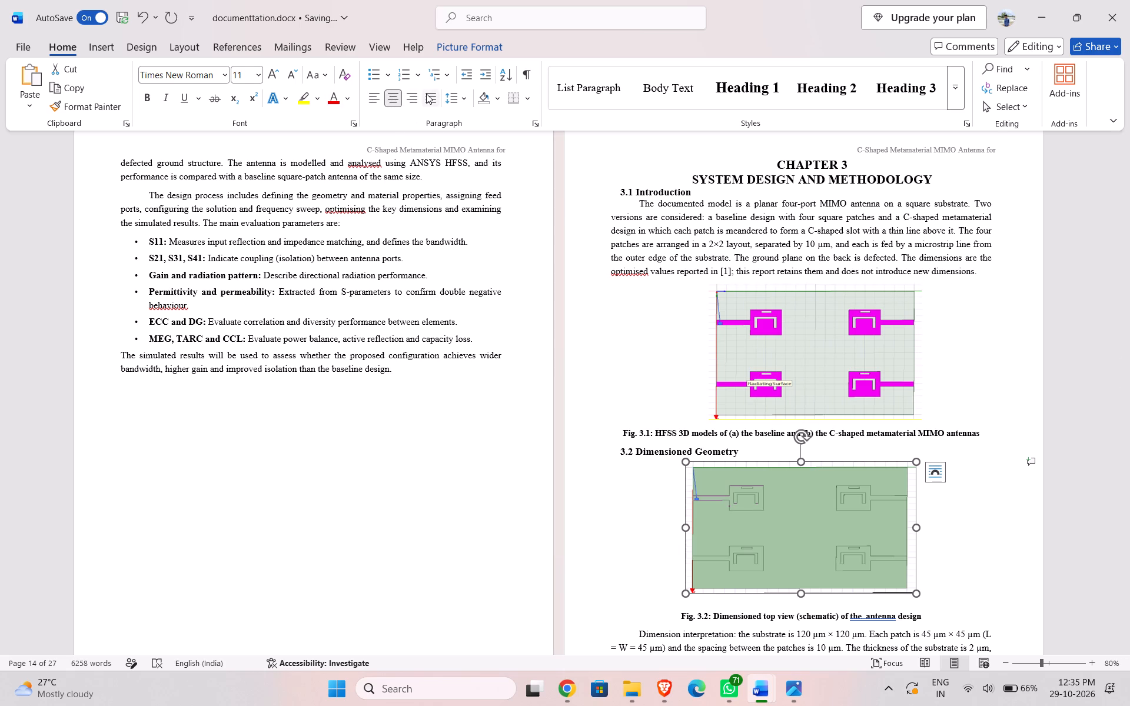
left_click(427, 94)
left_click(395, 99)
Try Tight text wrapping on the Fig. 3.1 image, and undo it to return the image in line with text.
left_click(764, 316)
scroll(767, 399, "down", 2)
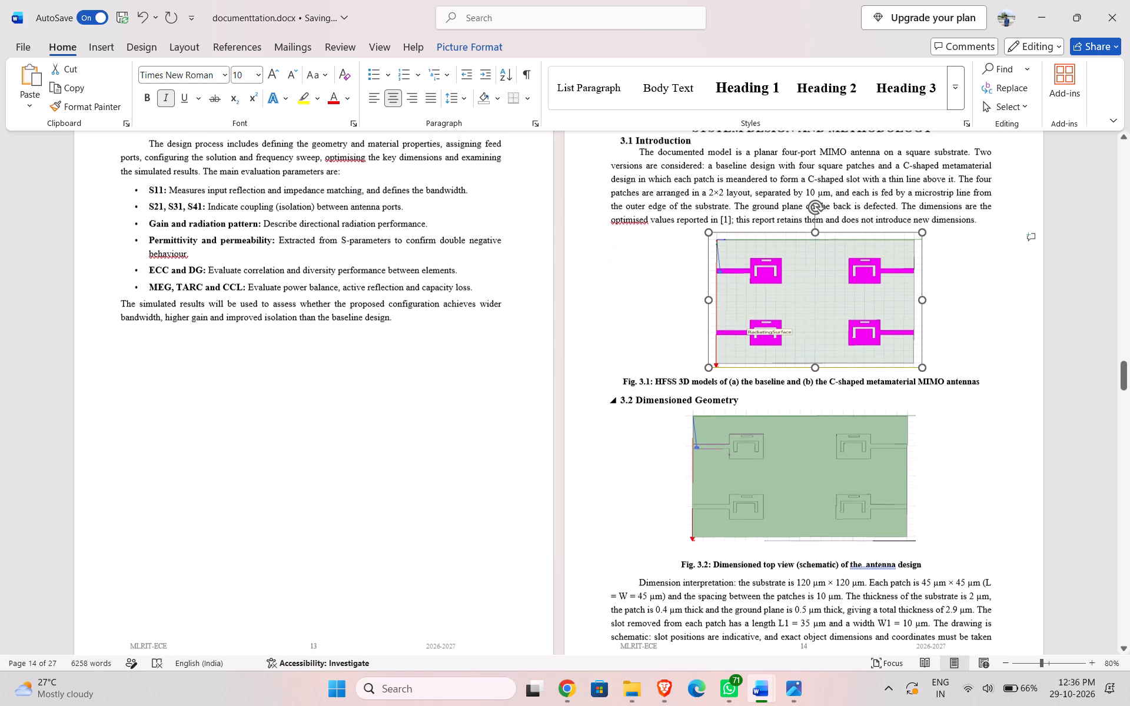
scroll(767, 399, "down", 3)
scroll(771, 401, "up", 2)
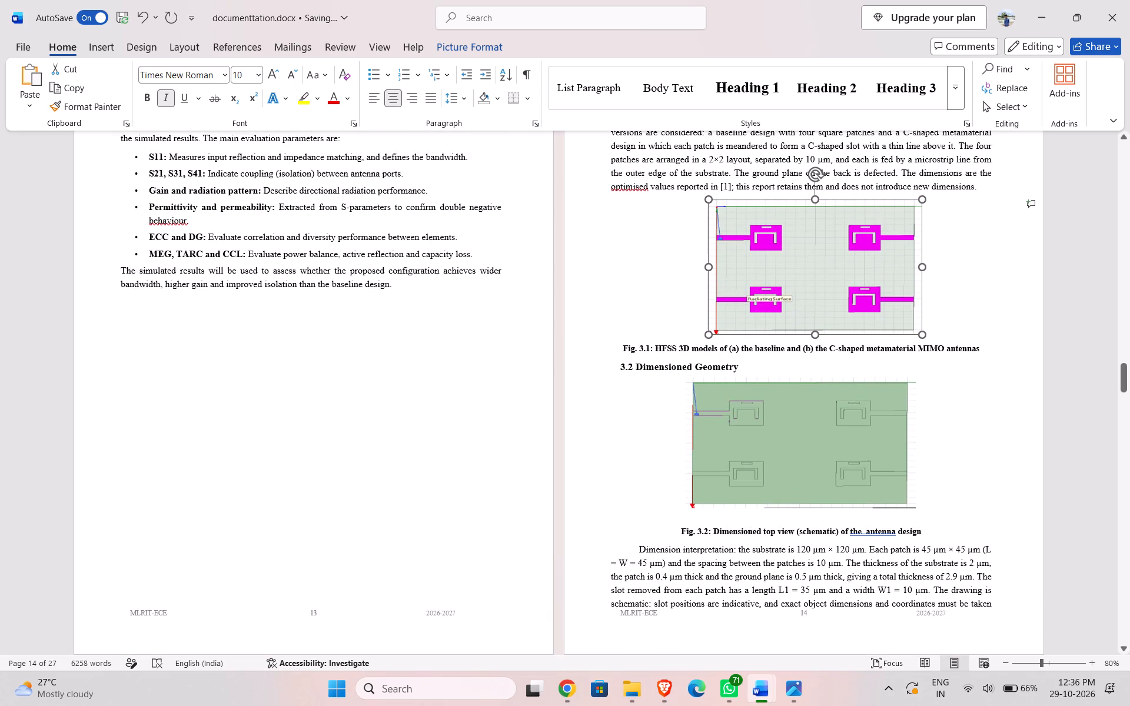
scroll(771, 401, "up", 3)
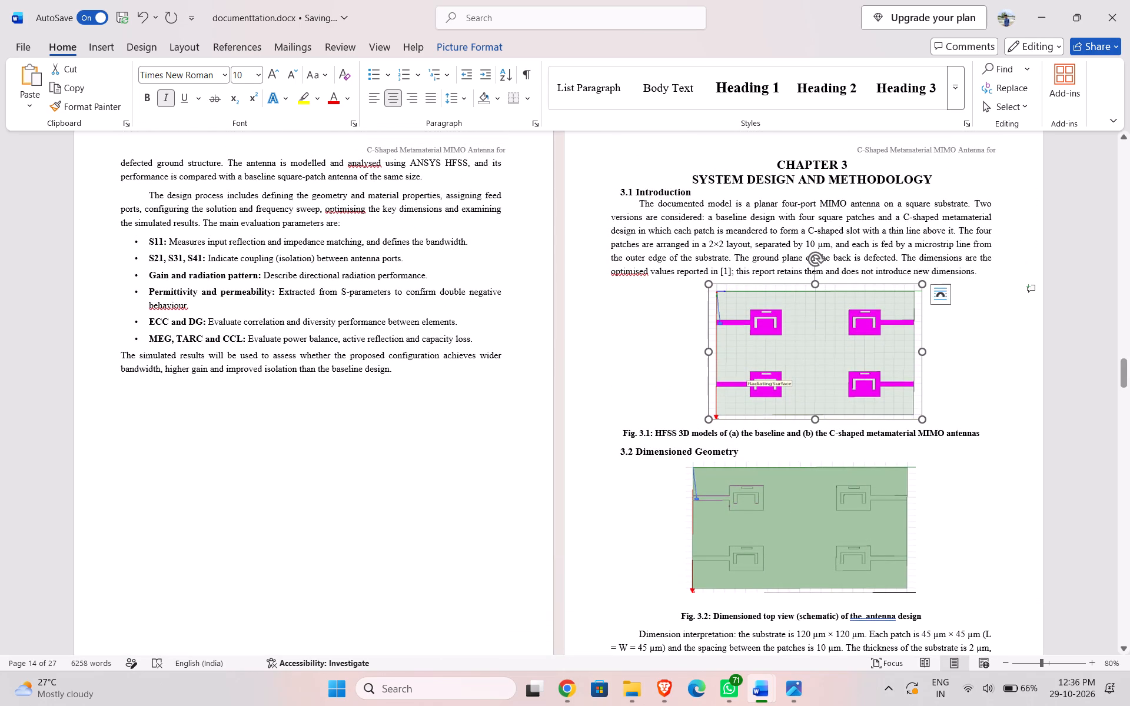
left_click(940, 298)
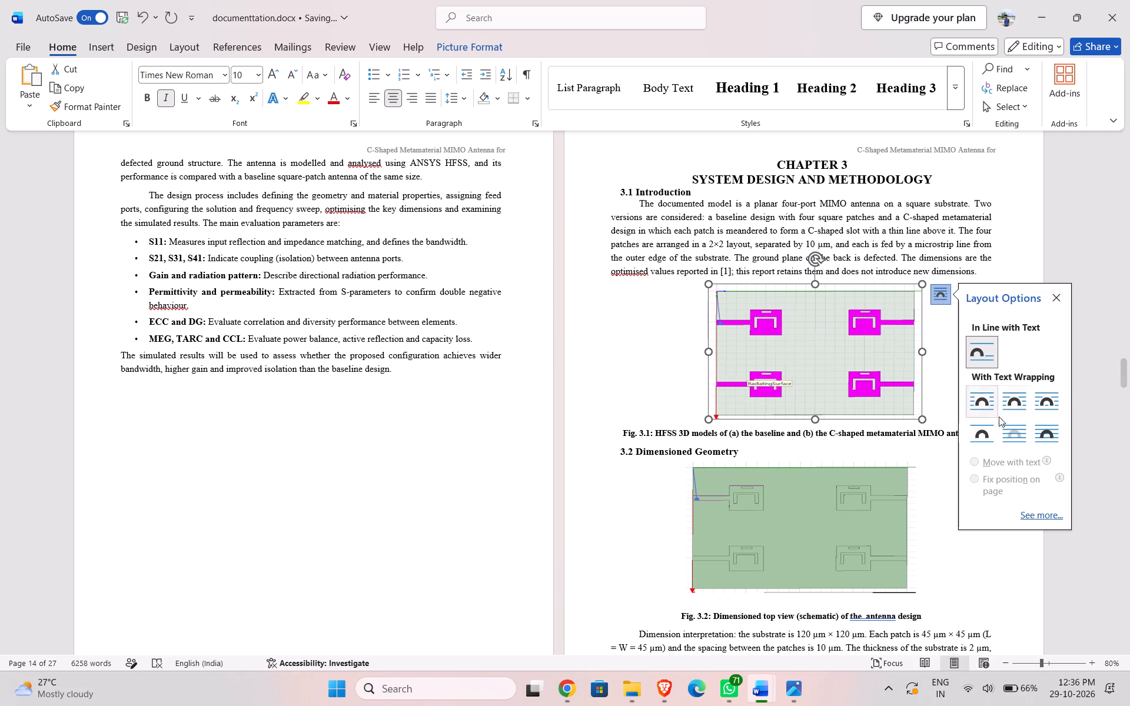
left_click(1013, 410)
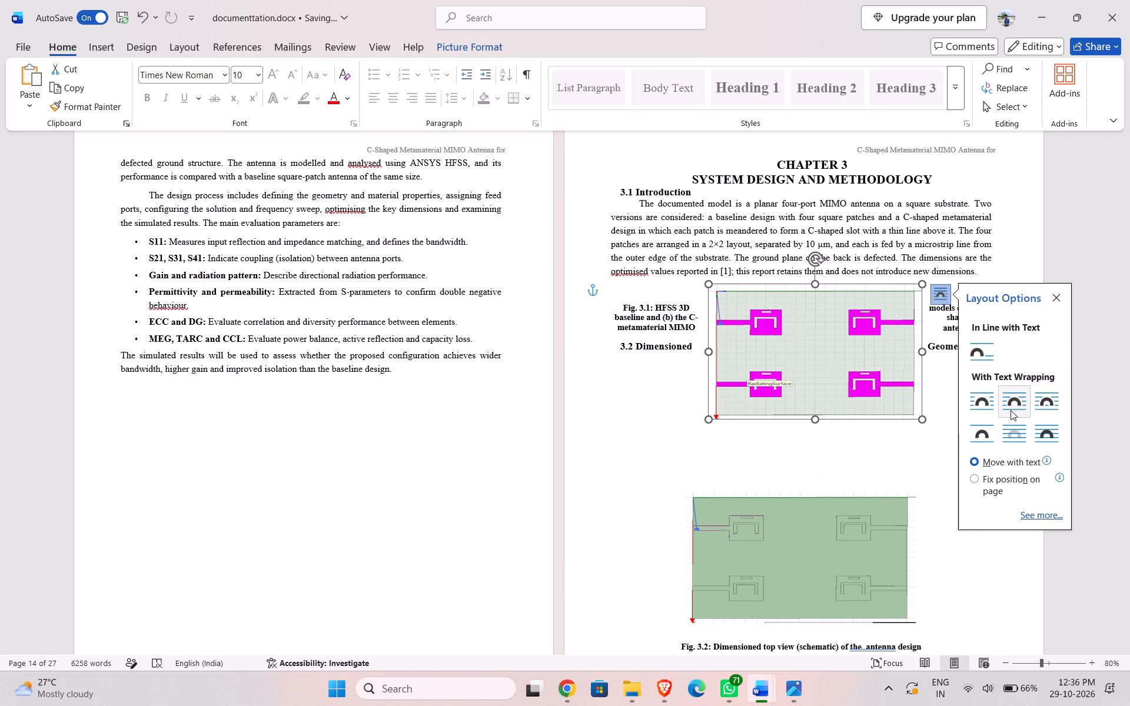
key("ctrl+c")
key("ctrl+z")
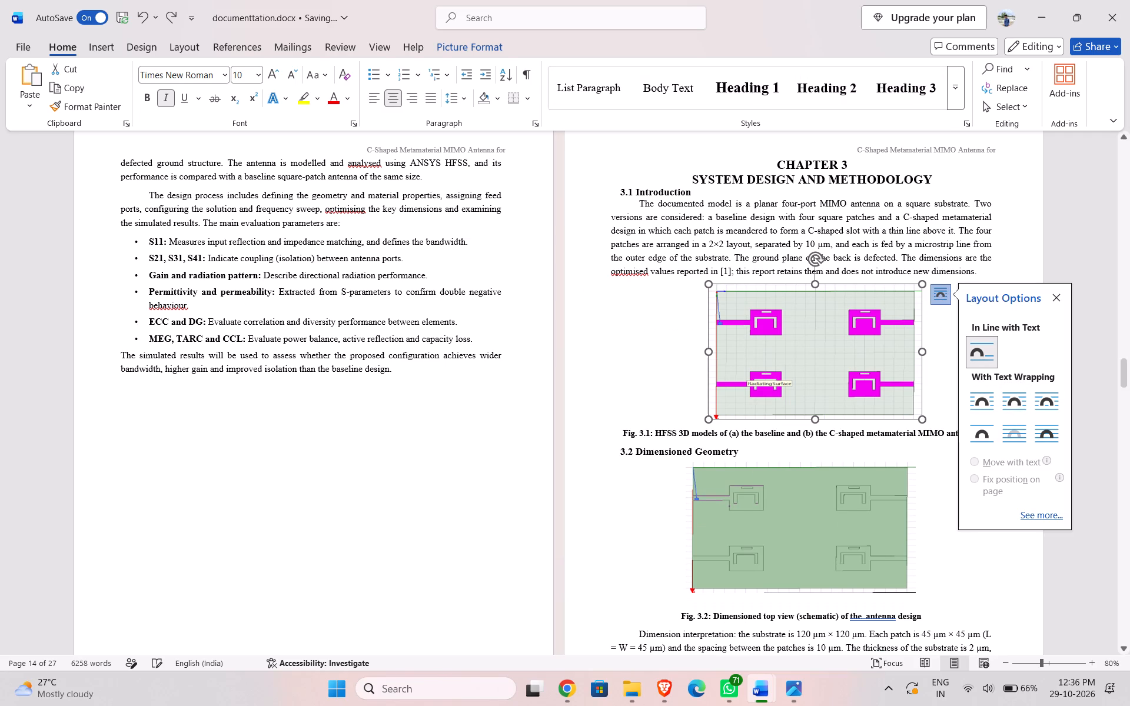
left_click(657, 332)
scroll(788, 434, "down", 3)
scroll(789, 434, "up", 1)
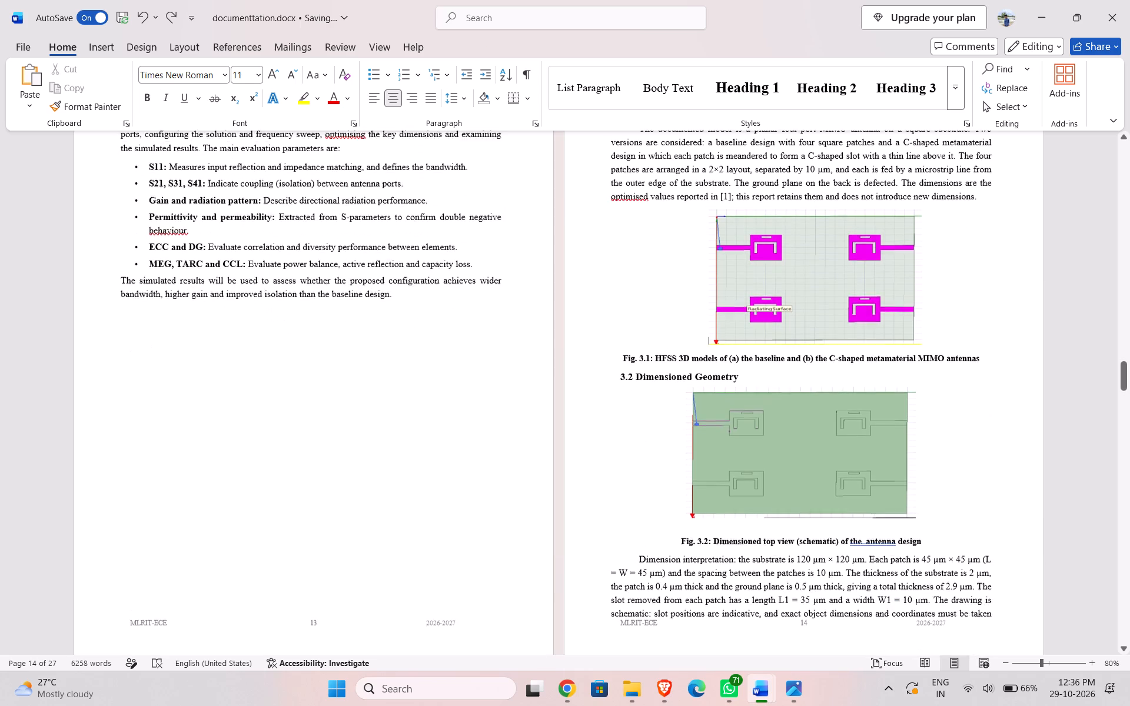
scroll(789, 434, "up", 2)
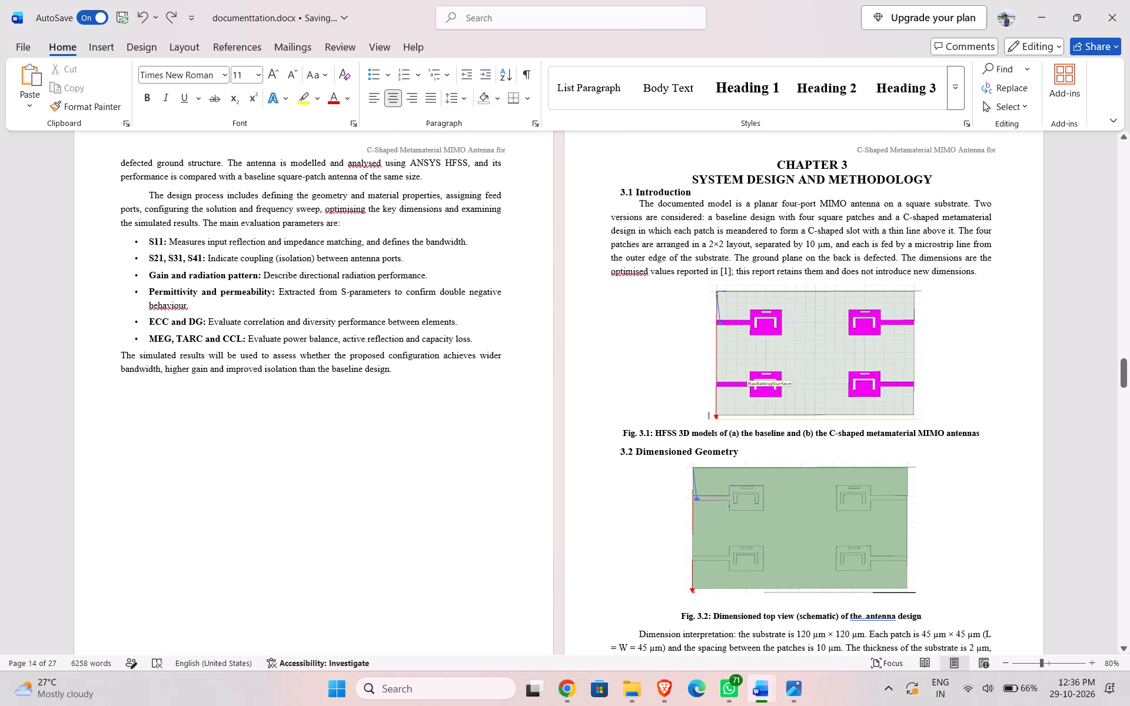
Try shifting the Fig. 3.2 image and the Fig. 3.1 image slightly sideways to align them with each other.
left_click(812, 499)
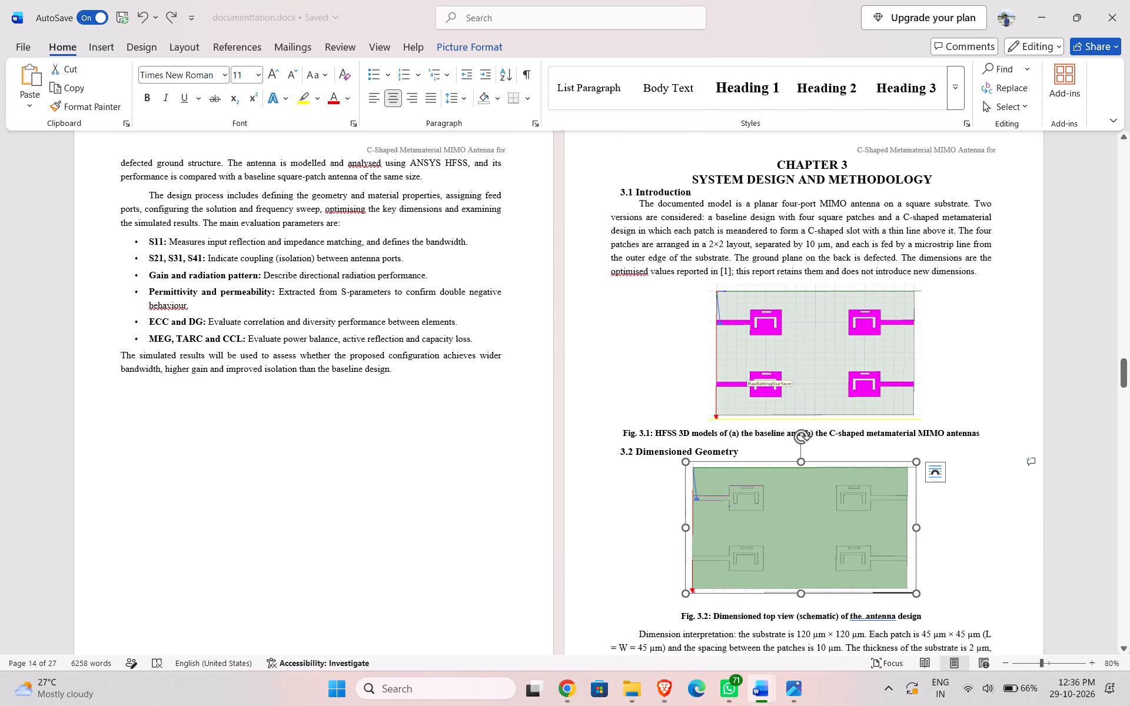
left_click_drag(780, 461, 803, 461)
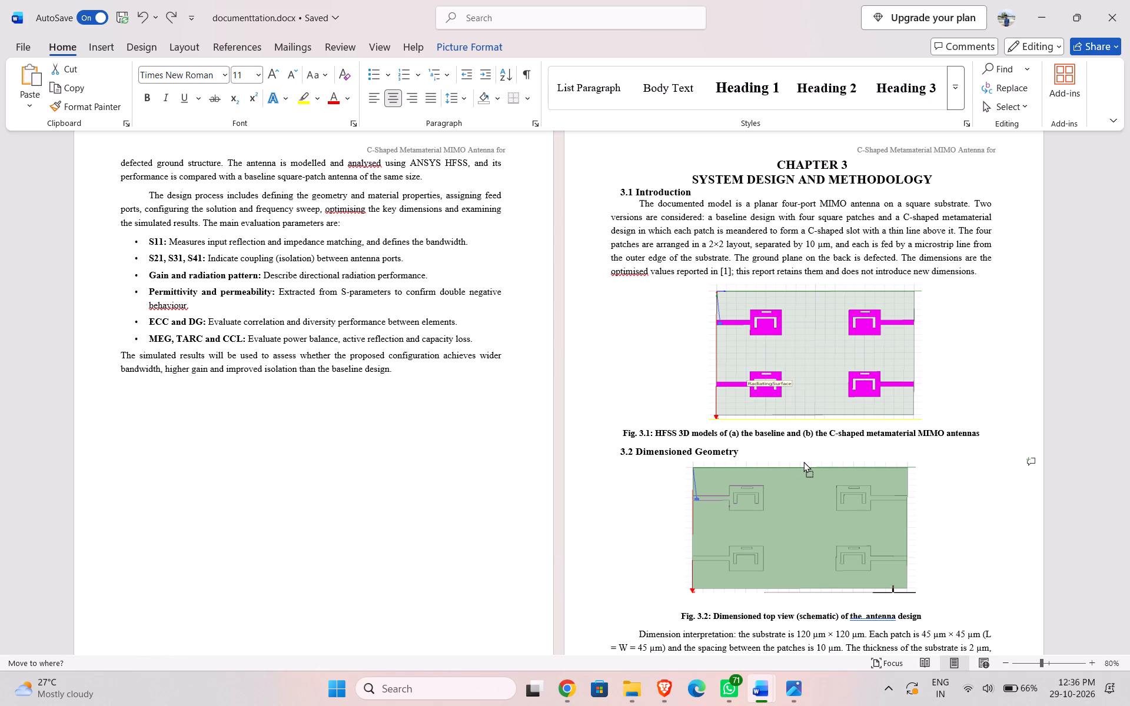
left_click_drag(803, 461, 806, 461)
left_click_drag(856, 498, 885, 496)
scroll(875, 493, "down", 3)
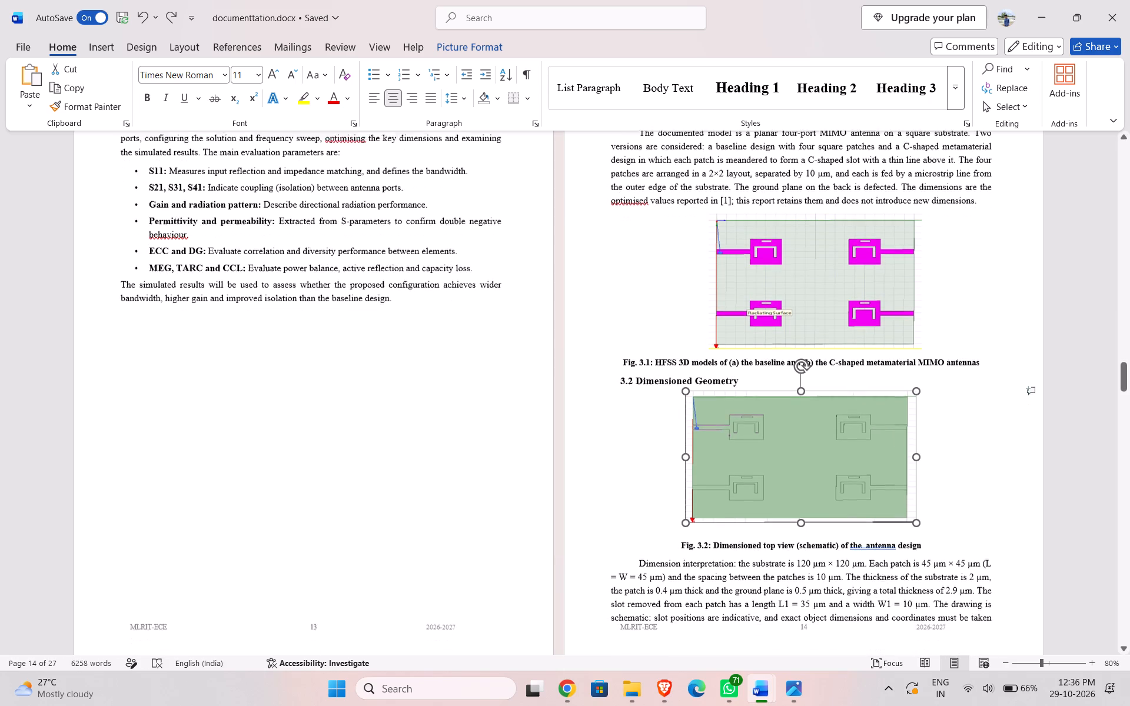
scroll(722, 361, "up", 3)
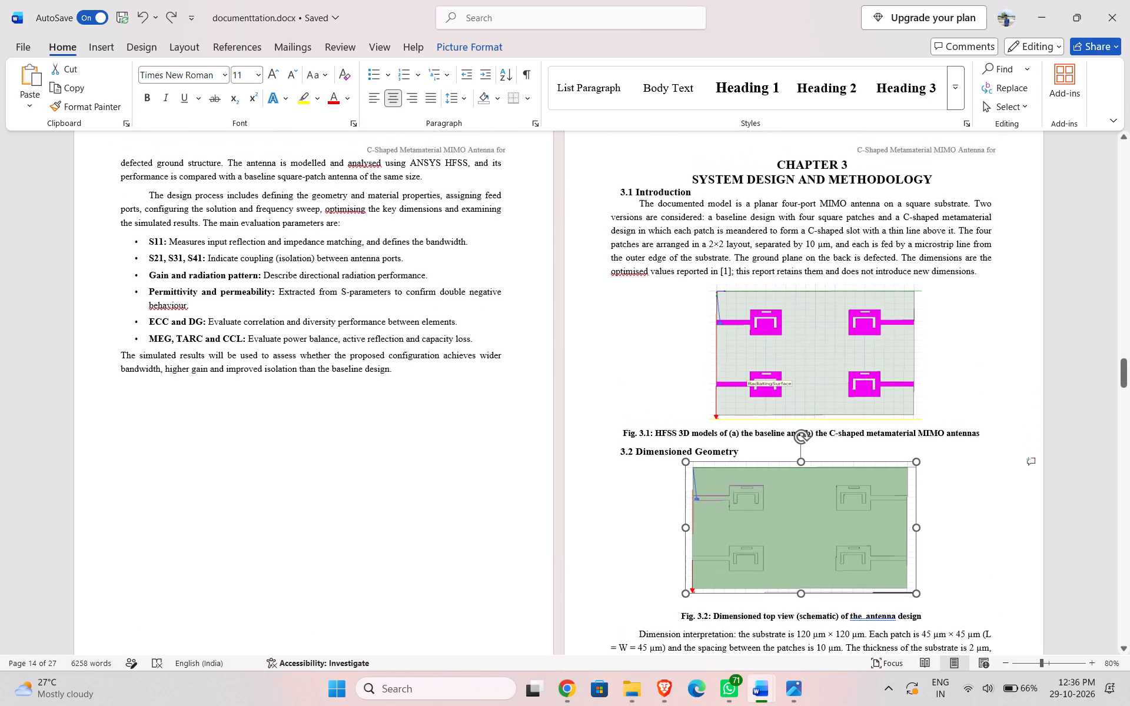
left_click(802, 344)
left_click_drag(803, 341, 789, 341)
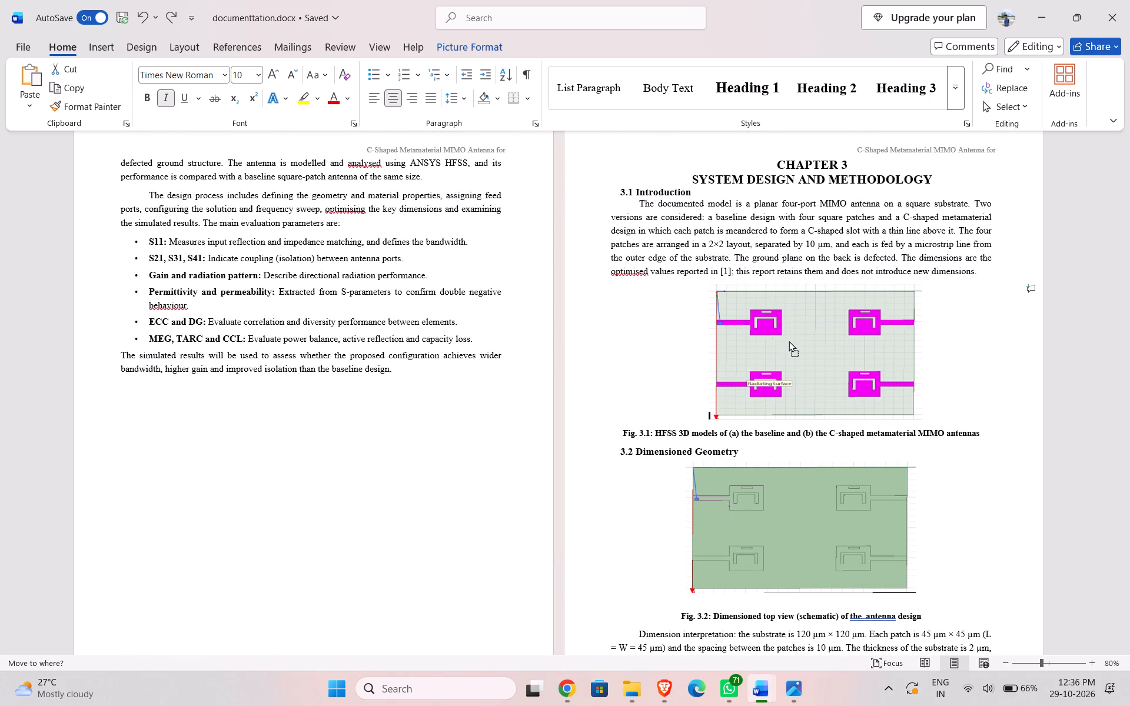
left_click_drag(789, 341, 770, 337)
Widen the Fig. 3.1 image to slightly more than the Fig. 3.2 image's width, keeping its height.
left_click_drag(709, 352, 696, 355)
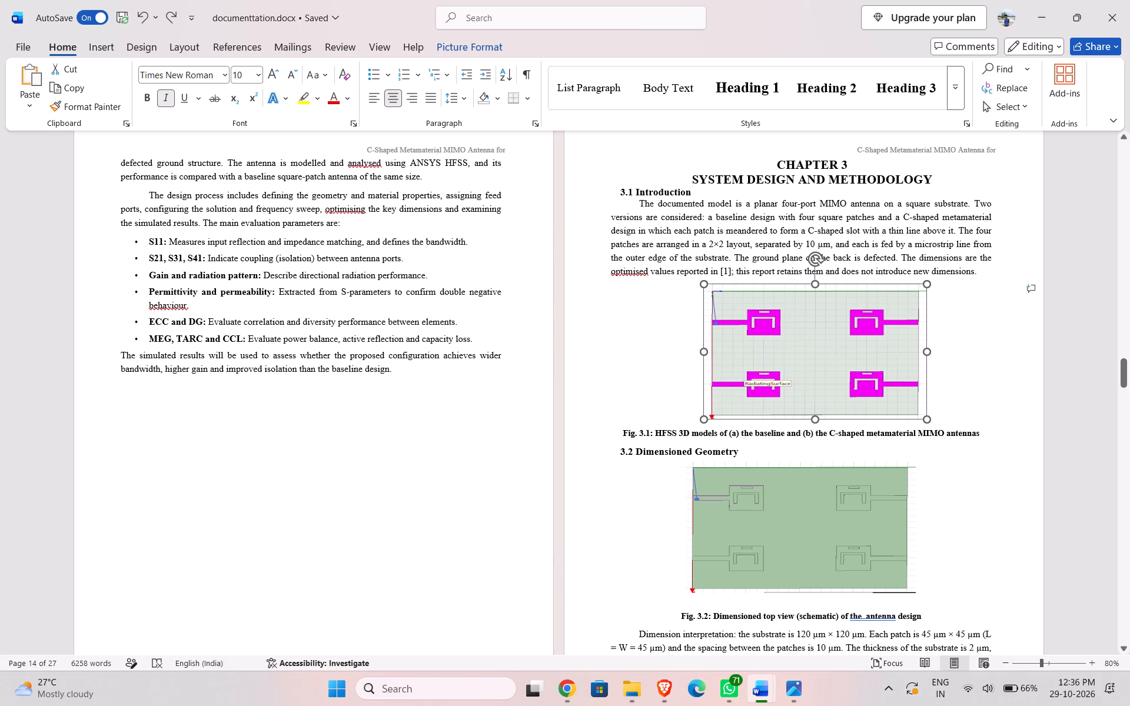
left_click_drag(696, 355, 587, 371)
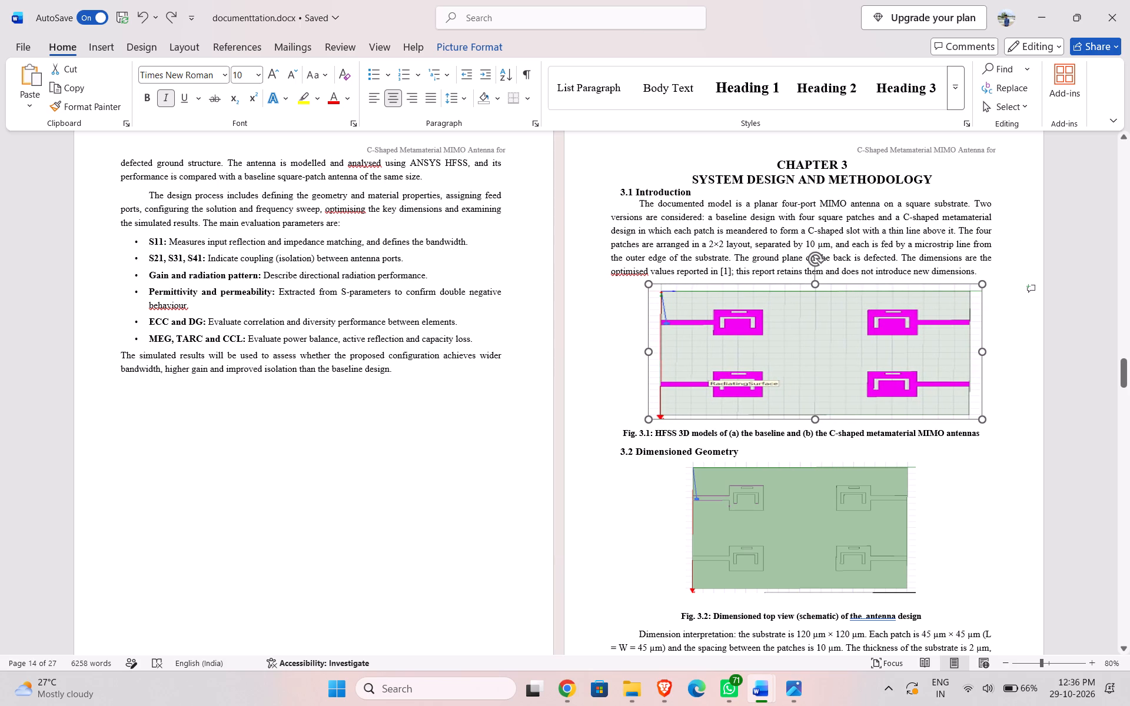
left_click_drag(587, 371, 644, 366)
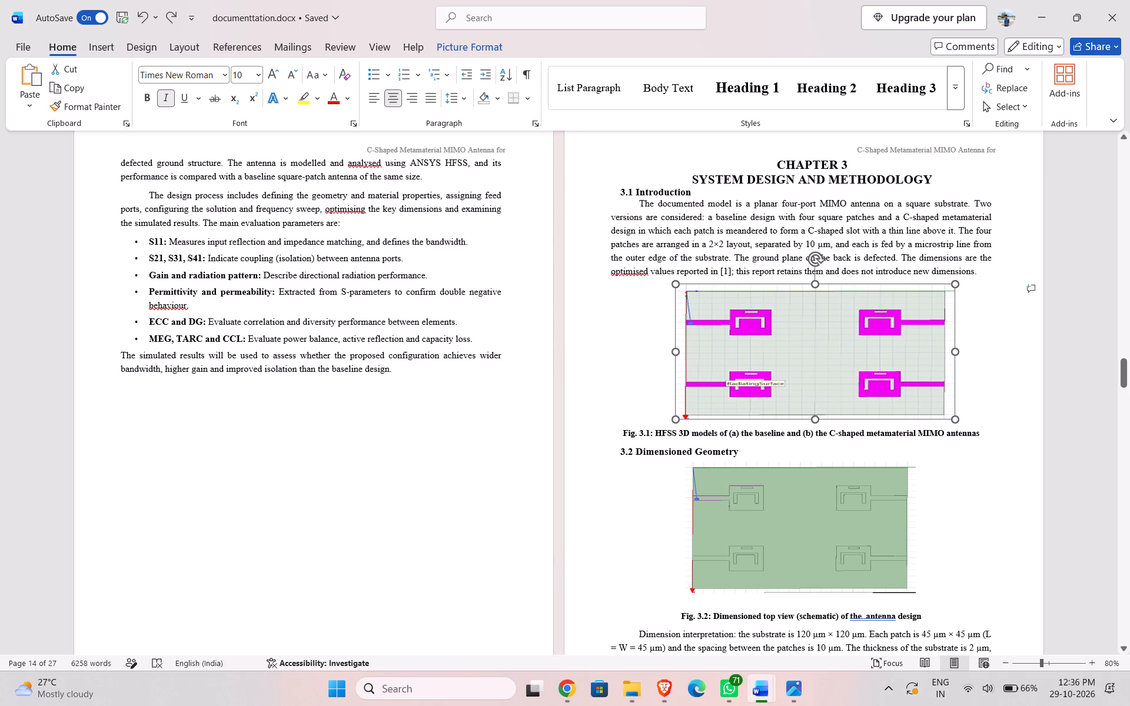
left_click_drag(644, 366, 646, 366)
left_click(613, 345)
scroll(691, 384, "down", 4)
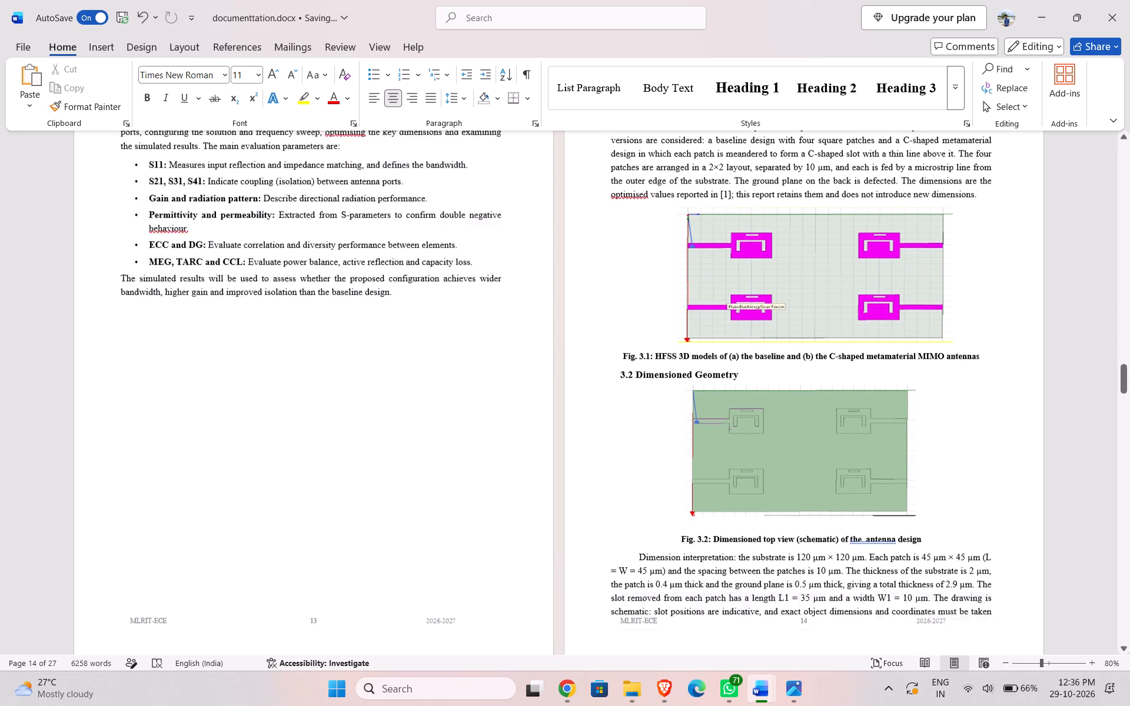
scroll(692, 386, "down", 20)
scroll(692, 386, "down", 20)
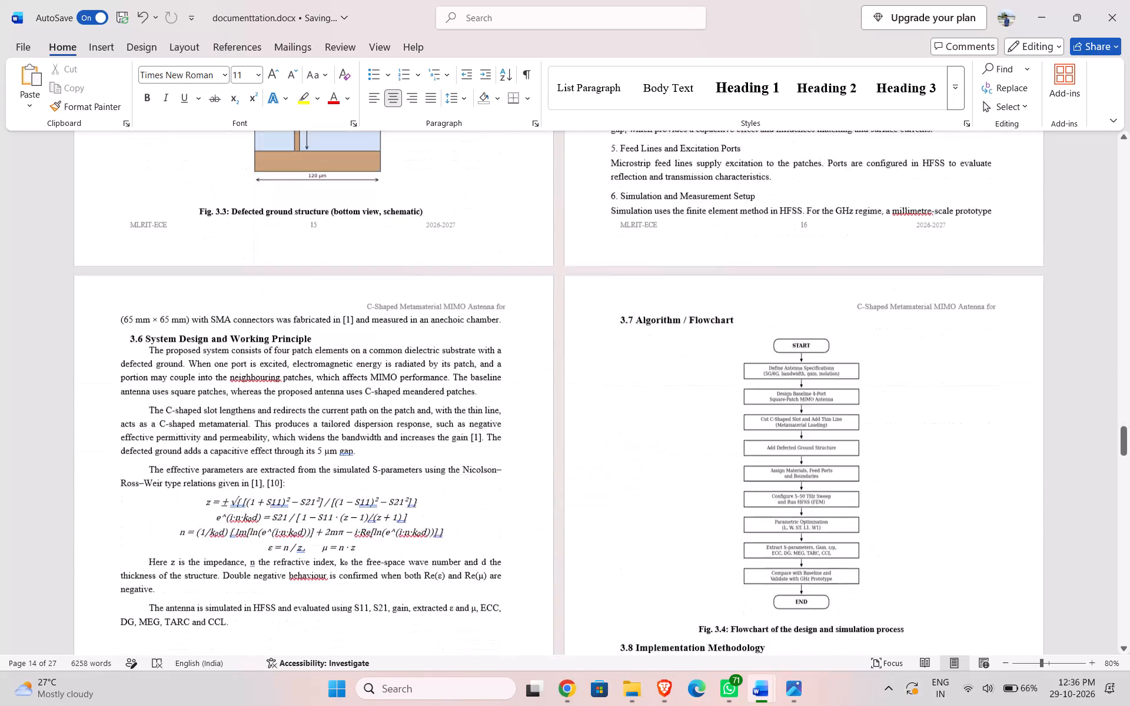
scroll(692, 387, "down", 20)
scroll(692, 387, "down", 19)
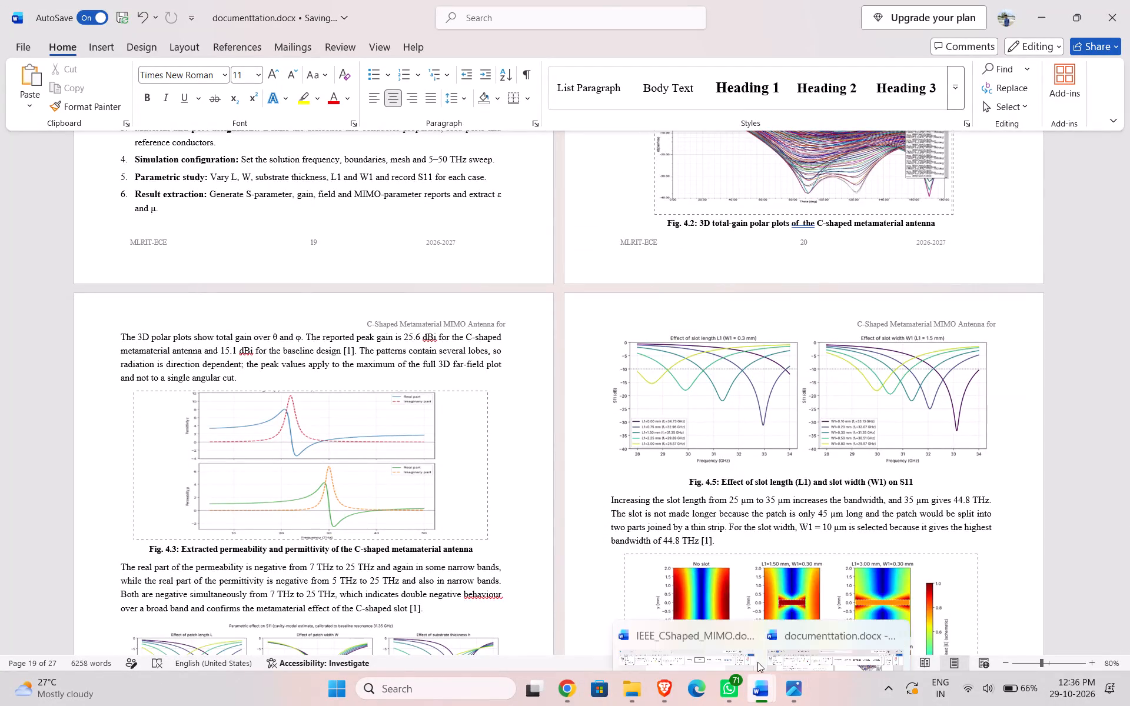
left_click(729, 605)
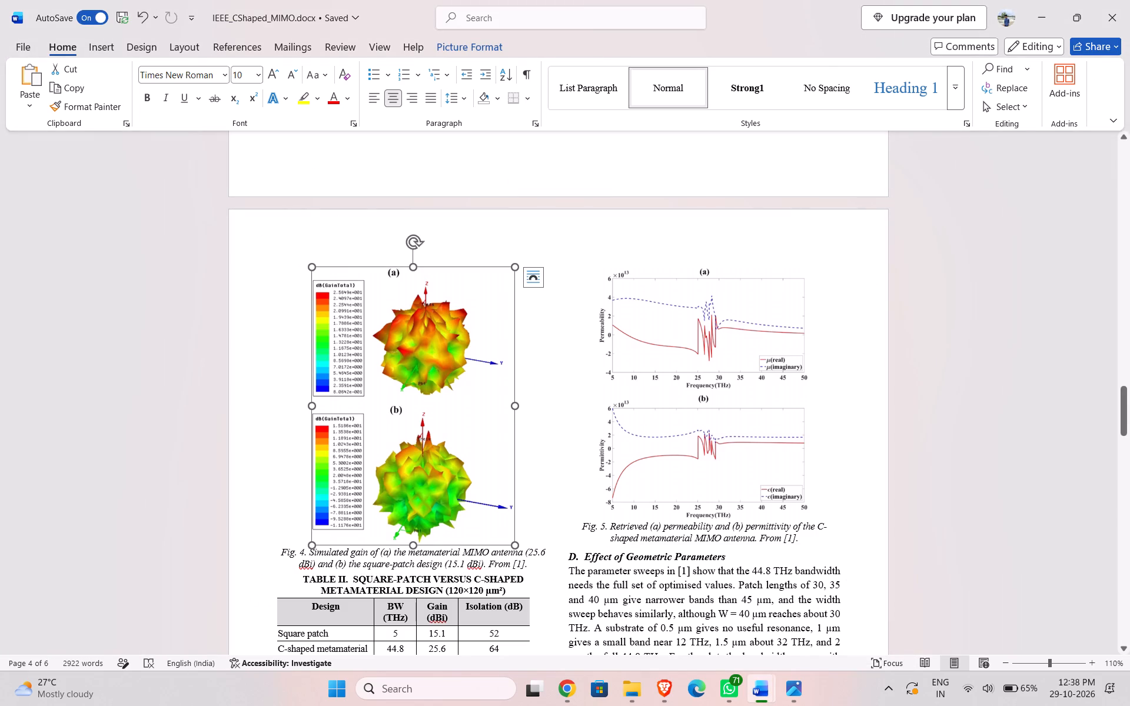
scroll(490, 444, "down", 2)
scroll(490, 444, "up", 2)
scroll(490, 444, "down", 1)
left_click(747, 328)
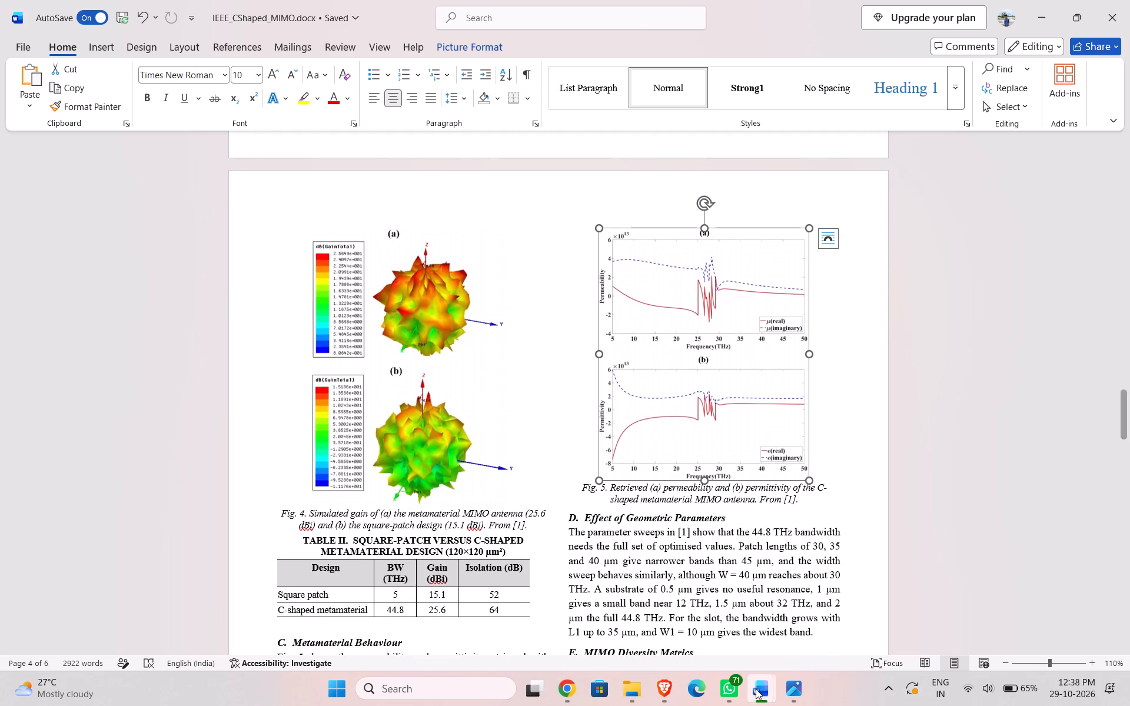
left_click(824, 592)
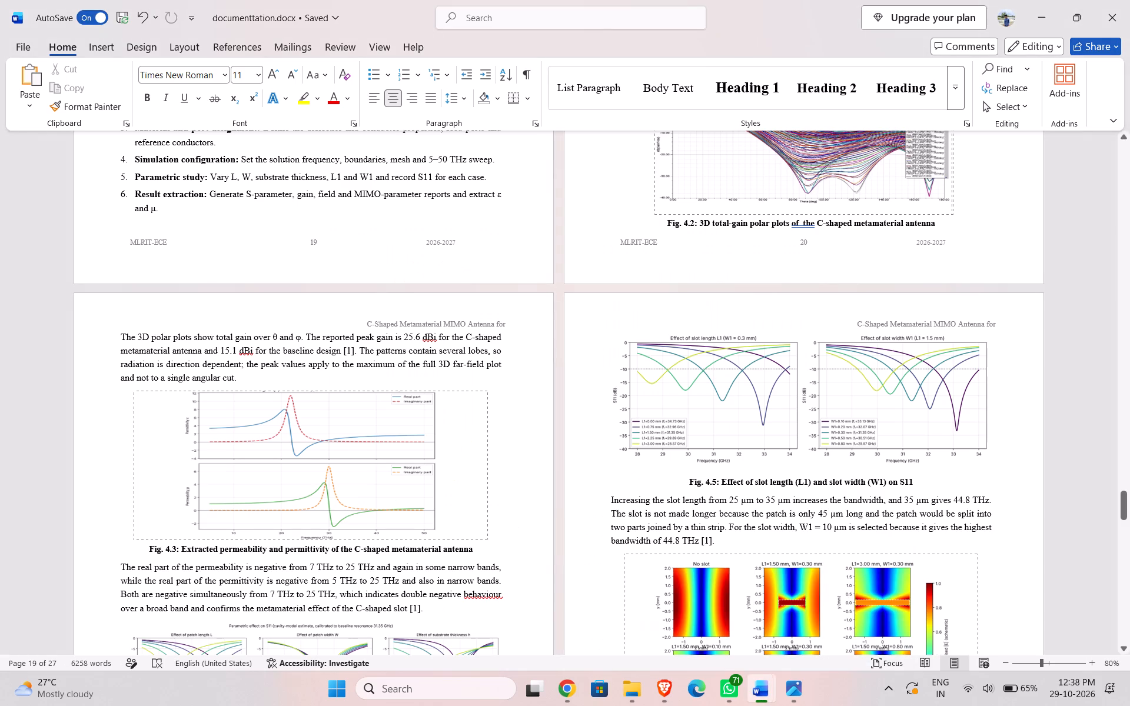
left_click(338, 481)
key("ctrl+c")
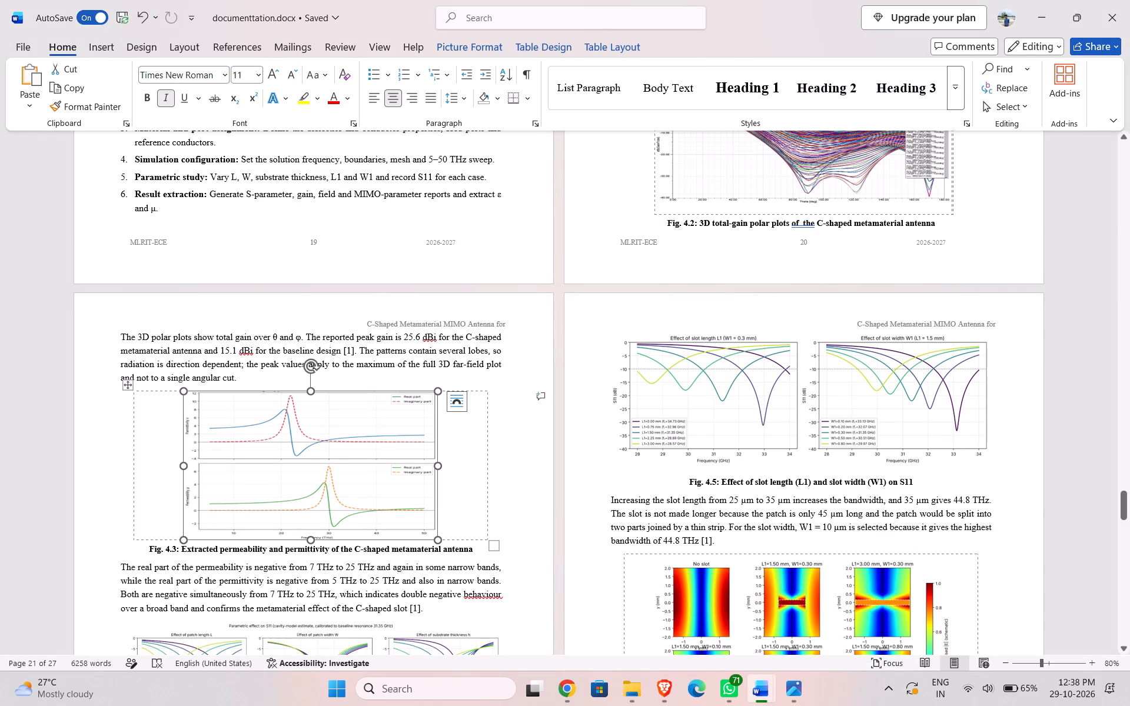
Replace the Fig. 5 permeability and permittivity image in the IEEE_CShaped_MIMO paper with the copied plot.
left_click(731, 624)
left_click(693, 331)
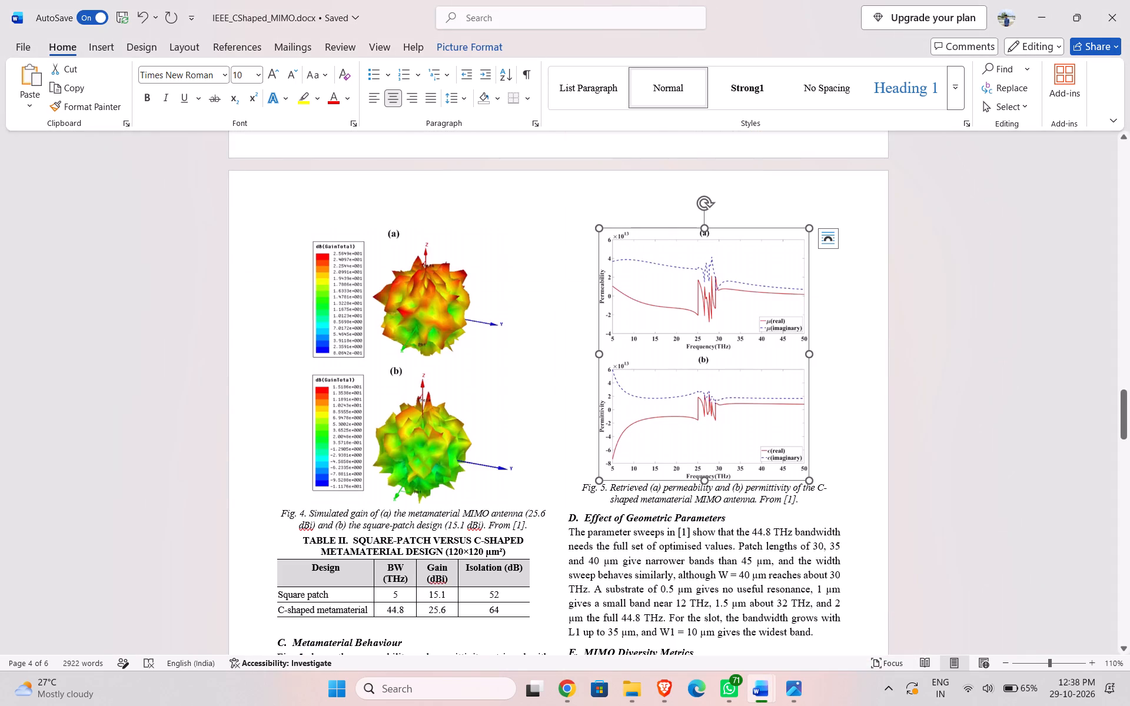
key("Delete")
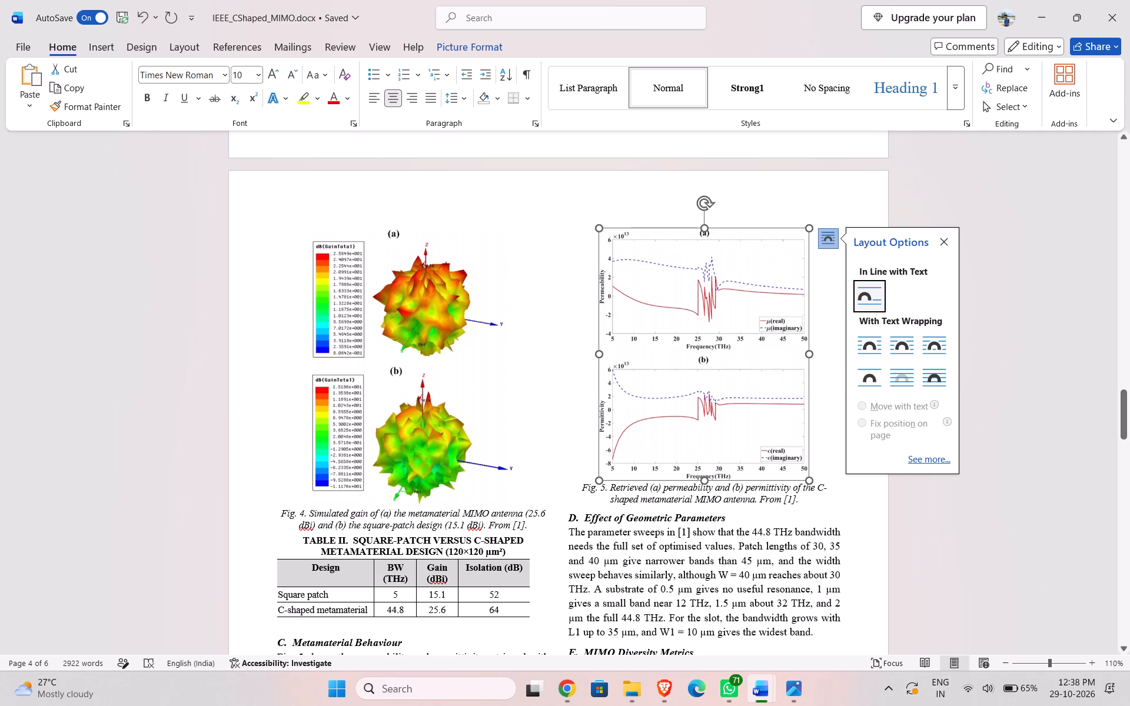
key("Delete")
left_click(713, 329)
left_click(945, 244)
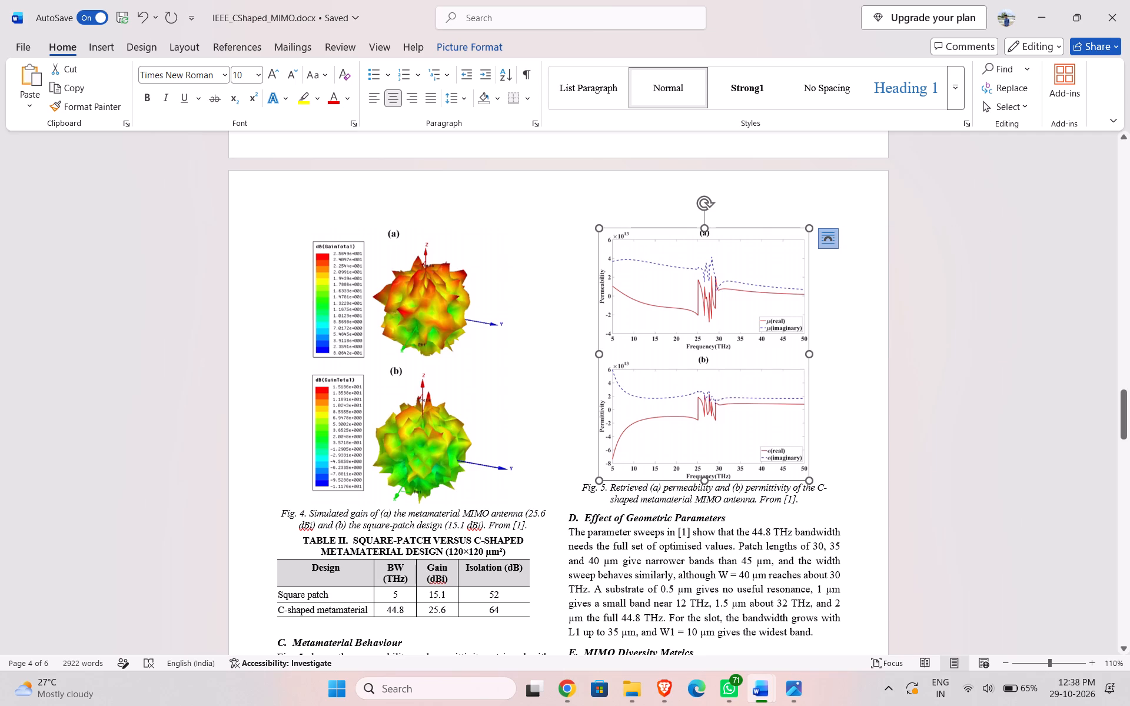
key("Delete")
key("ctrl+v")
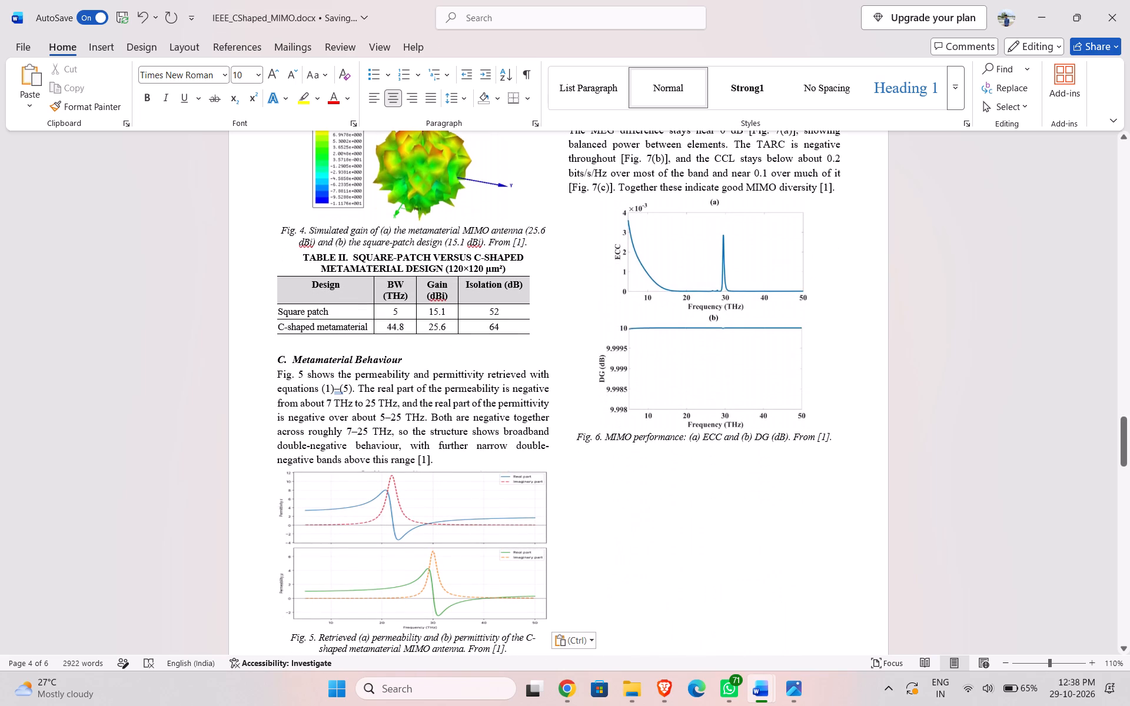
Stretch the new Fig. 5 image taller, keeping its width, so it moves to the top of the next column.
left_click(411, 540)
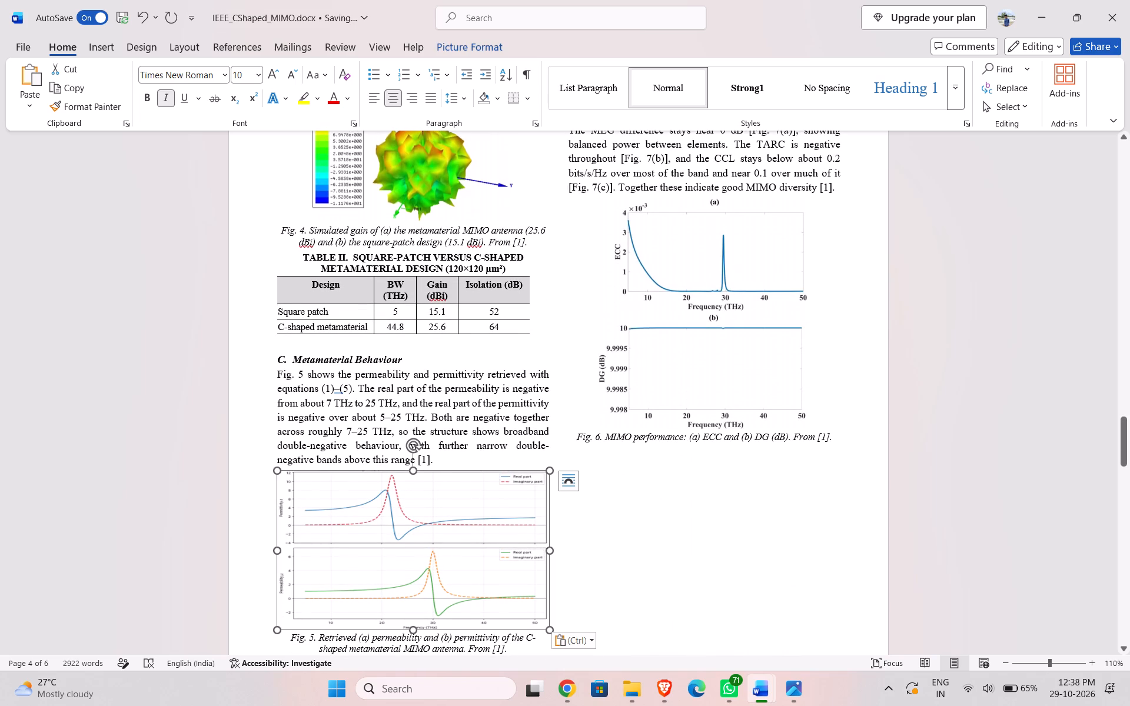
left_click_drag(410, 631, 415, 650)
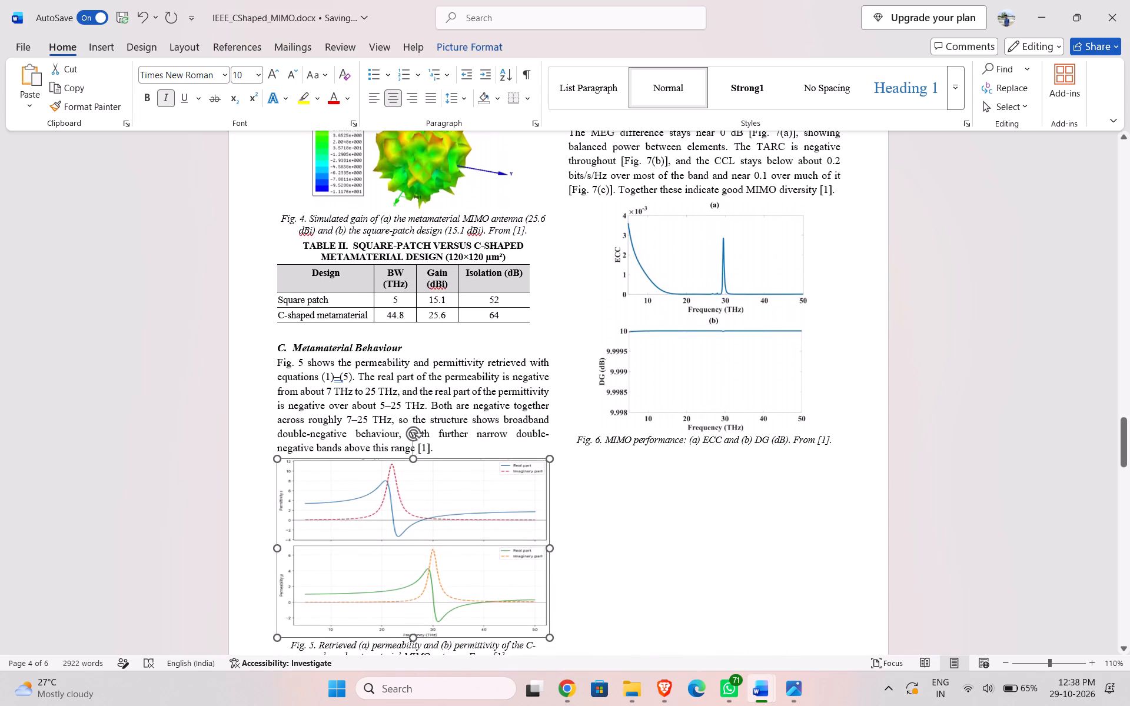
left_click_drag(415, 650, 415, 655)
Insert a blank line between the Fig. 4 caption and the Table II title.
scroll(648, 422, "up", 3)
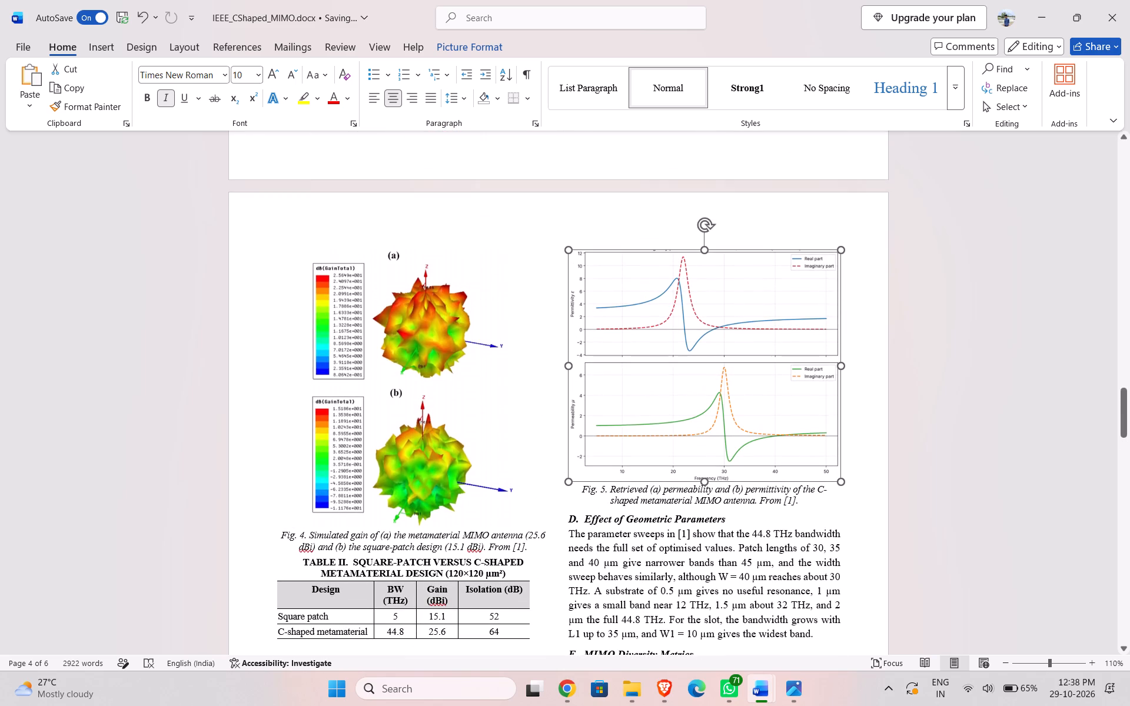
scroll(670, 480, "down", 2)
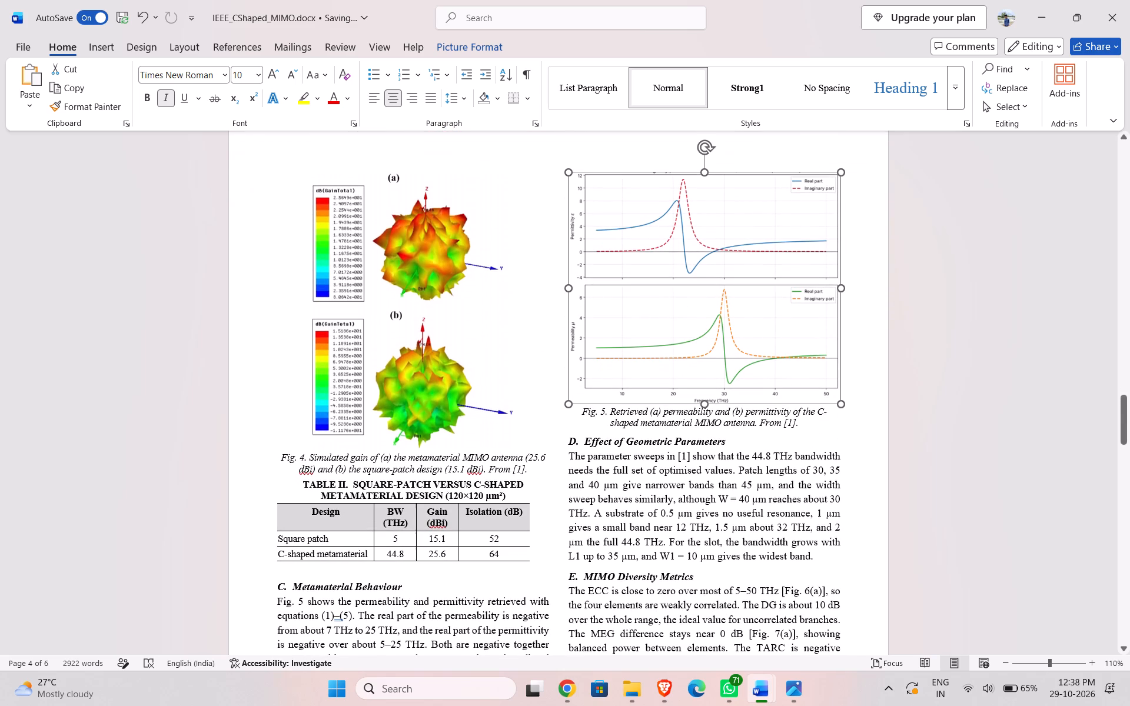
scroll(630, 448, "down", 1)
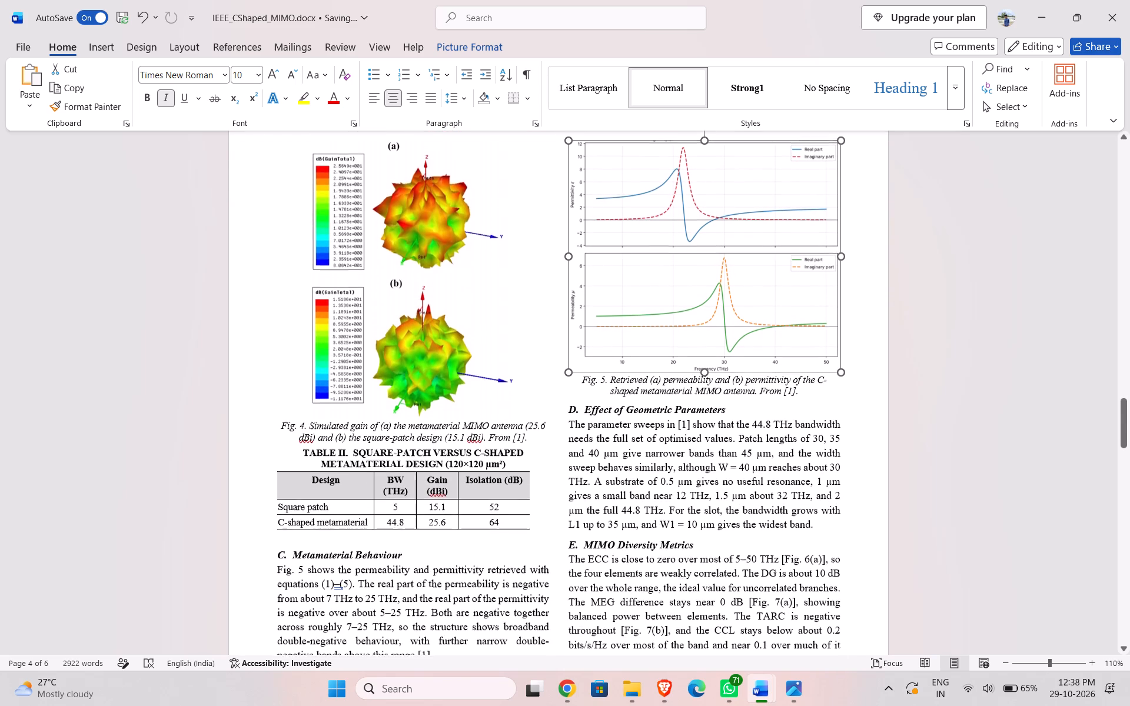
scroll(630, 448, "down", 3)
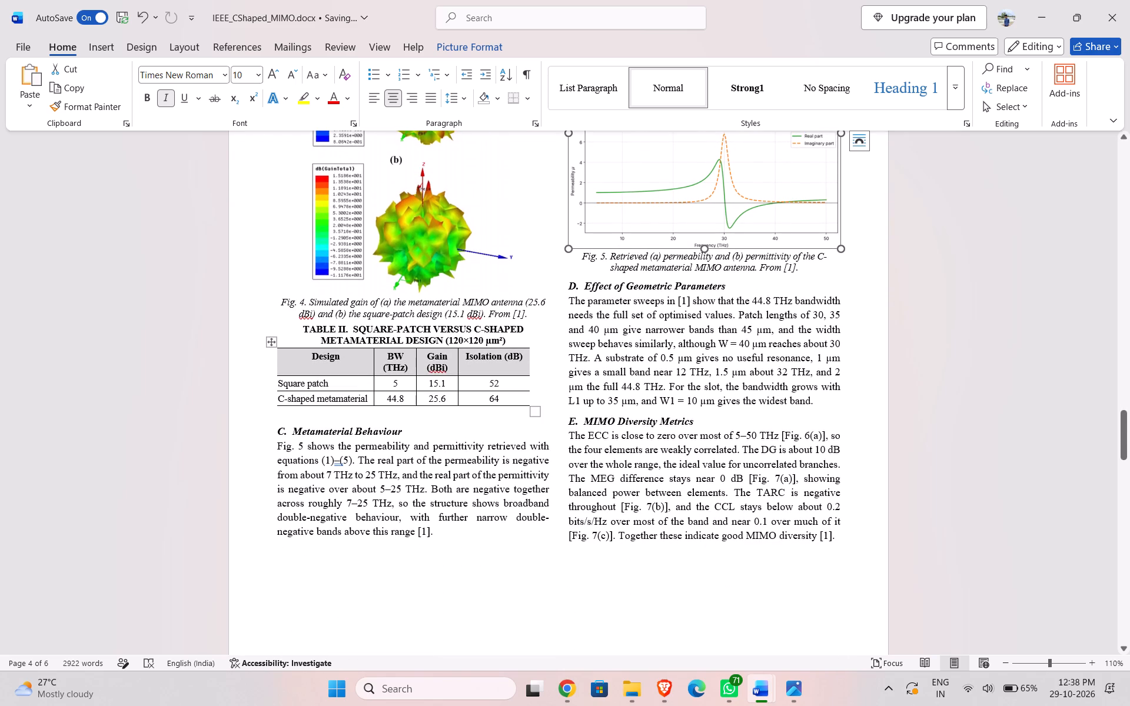
left_click(534, 313)
key("Return")
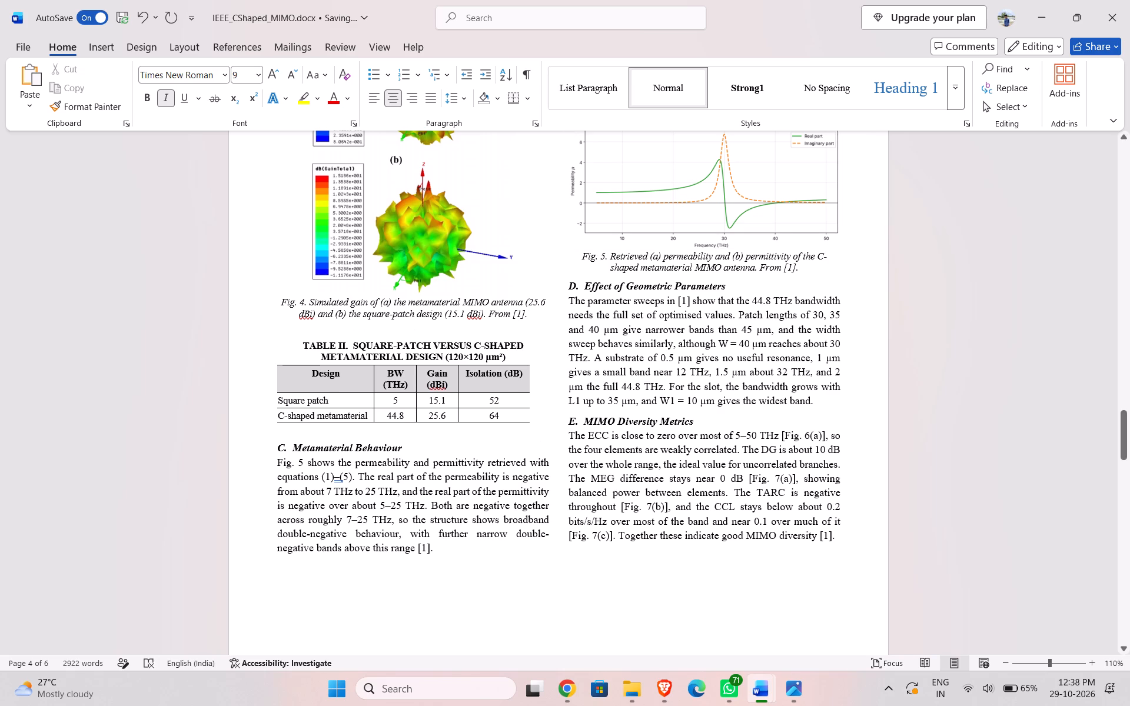
Examine the rest of the paper's figures, down to the Fig. 6 and Fig. 7 MIMO performance plots.
scroll(603, 327, "up", 5)
scroll(510, 348, "down", 4)
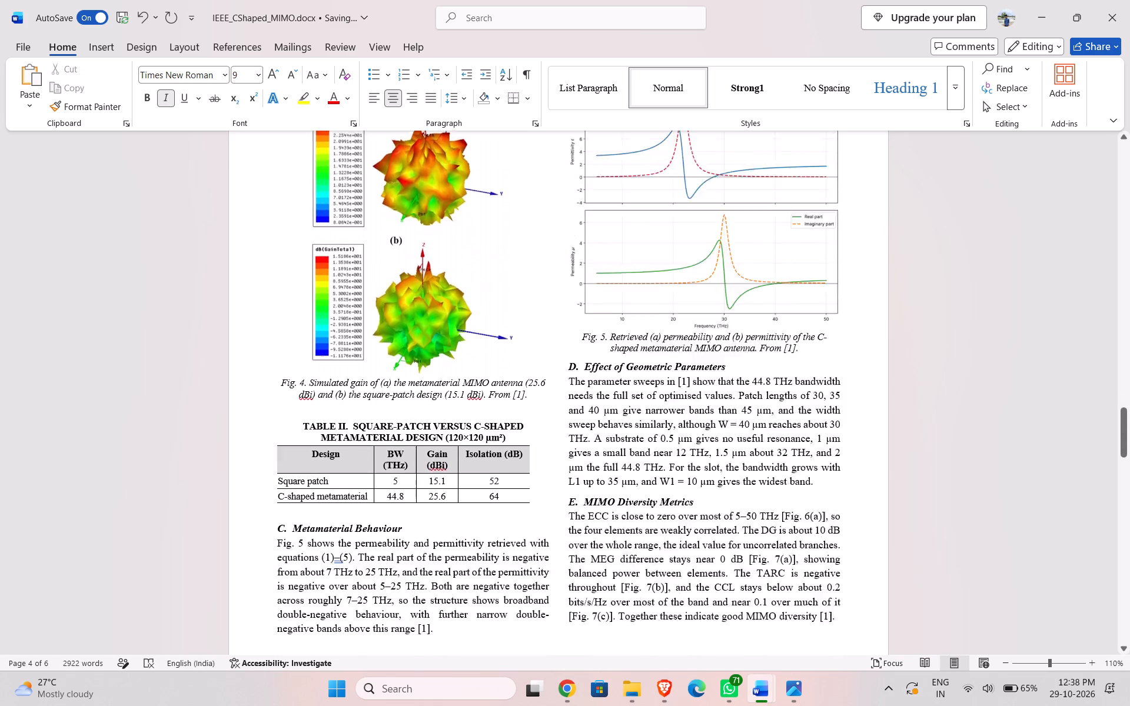
scroll(510, 348, "down", 20)
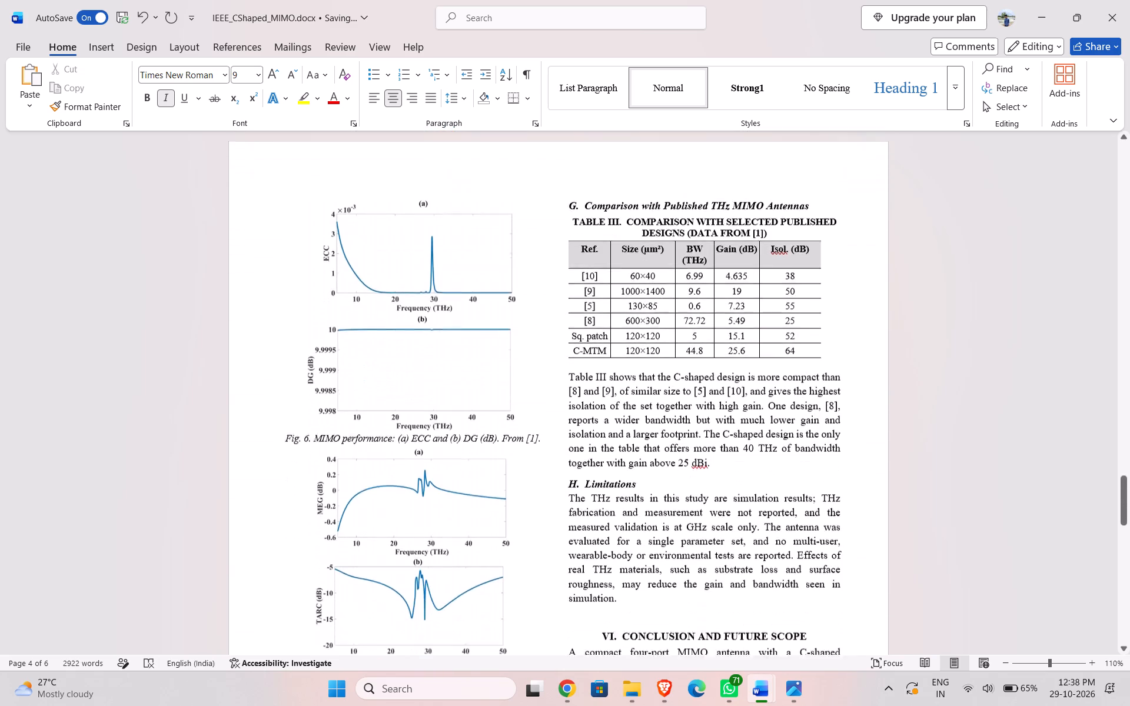
scroll(516, 362, "down", 2)
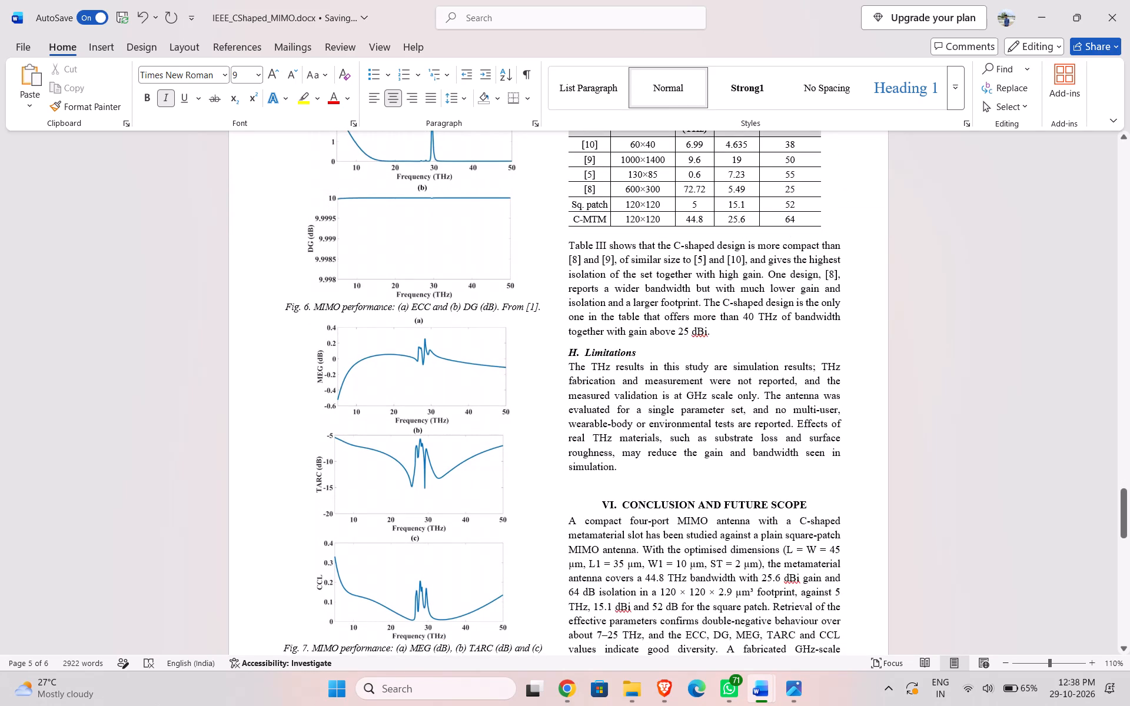
scroll(424, 247, "up", 3)
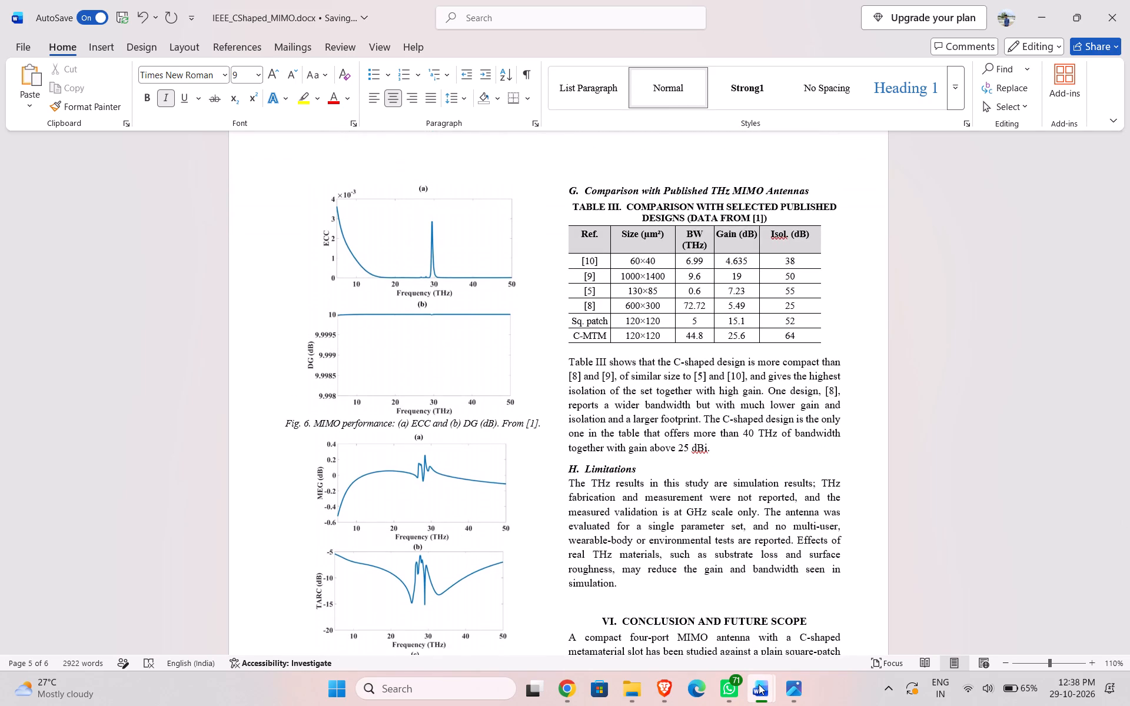
Look through the figures in documenttation.docx for the ECC, DG, MEG, TARC and CCL plots, and select the Fig. 4.7 image.
left_click(787, 608)
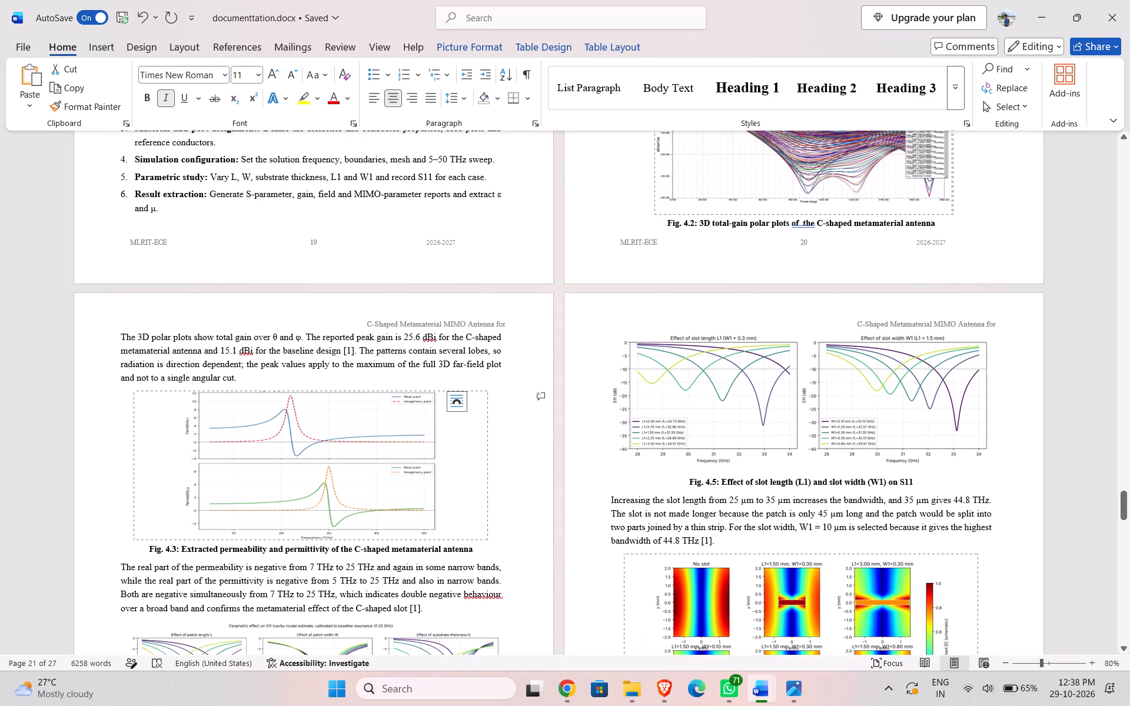
scroll(589, 444, "down", 6)
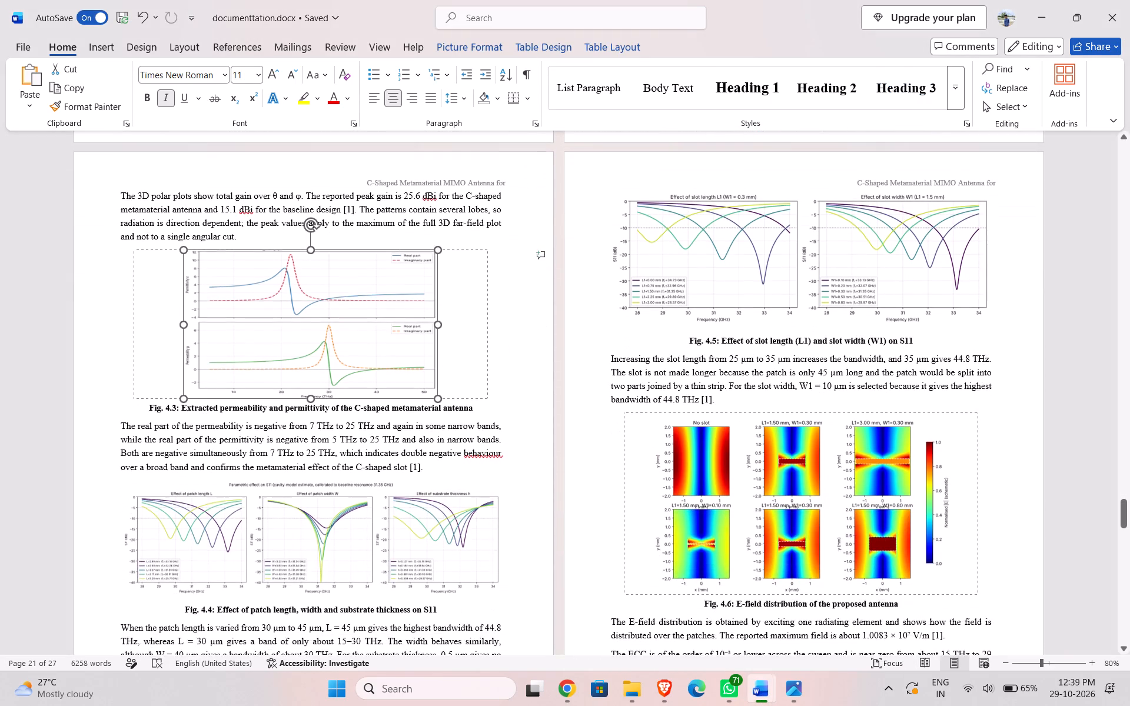
scroll(589, 444, "down", 5)
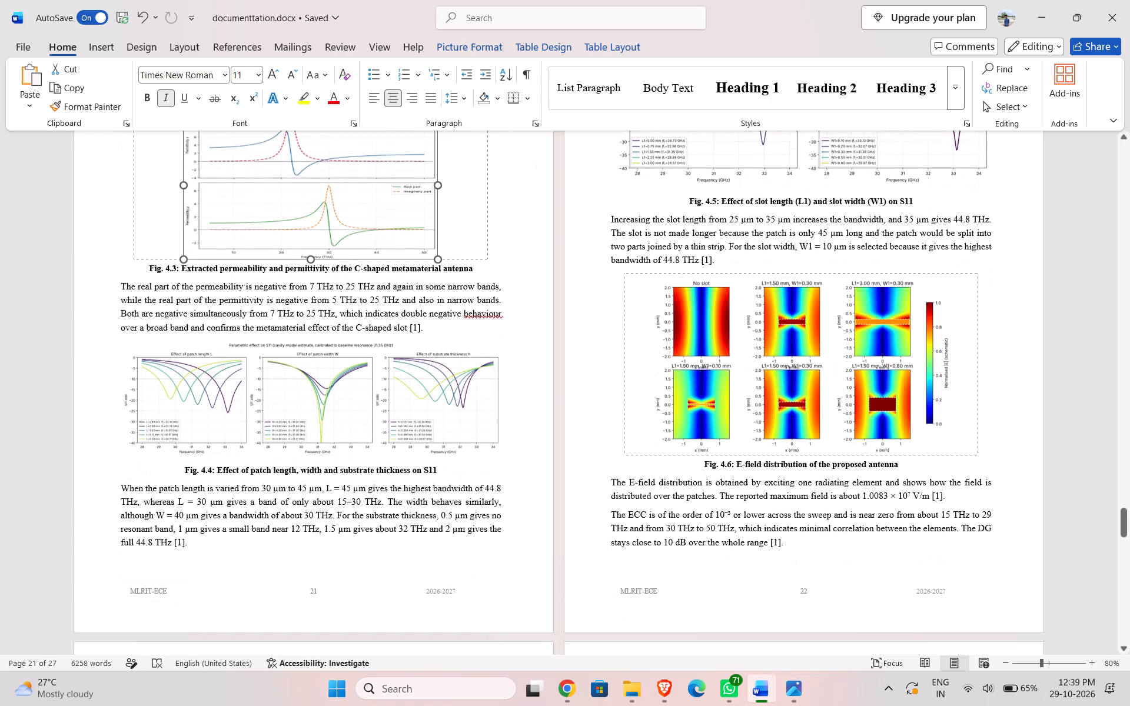
scroll(589, 444, "down", 4)
scroll(589, 444, "up", 6)
scroll(693, 398, "up", 5)
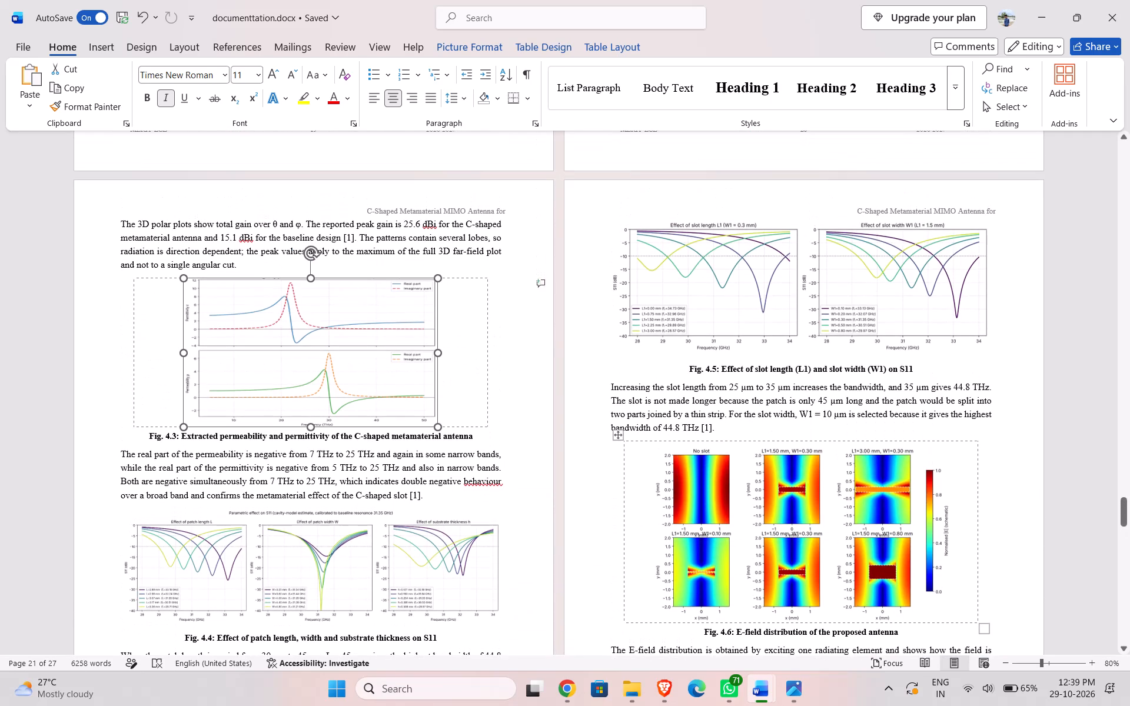
scroll(693, 398, "down", 17)
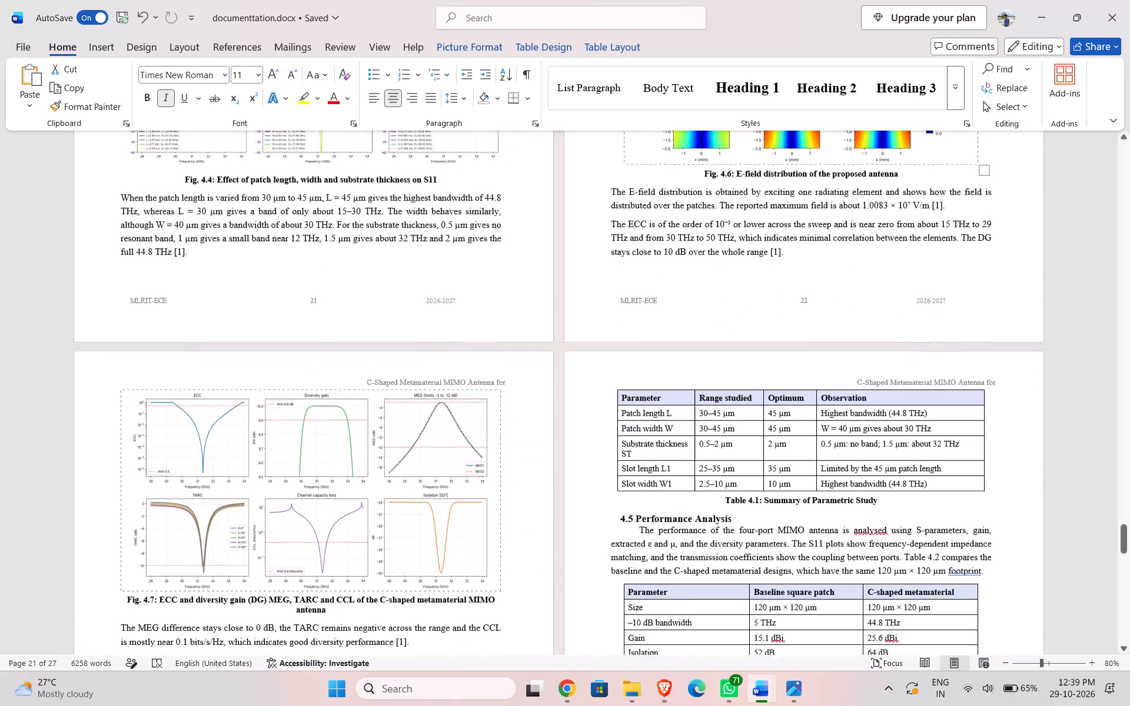
scroll(381, 488, "down", 3)
left_click(365, 425)
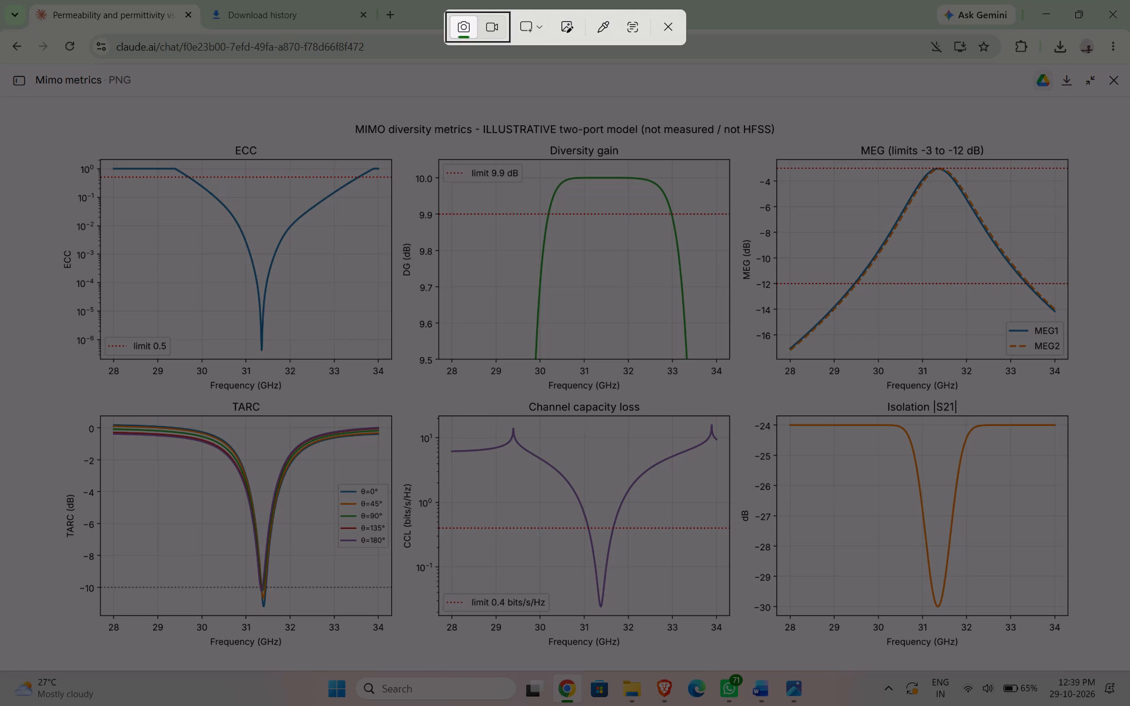
left_click_drag(739, 139, 559, 241)
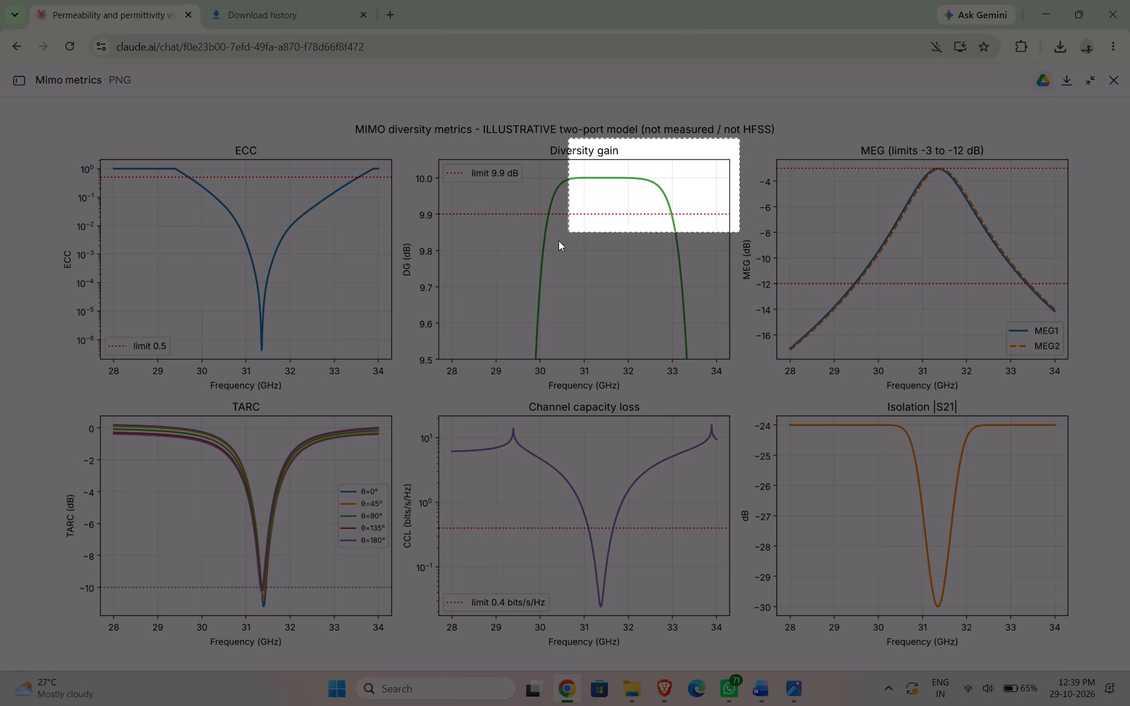
left_click_drag(559, 241, 69, 388)
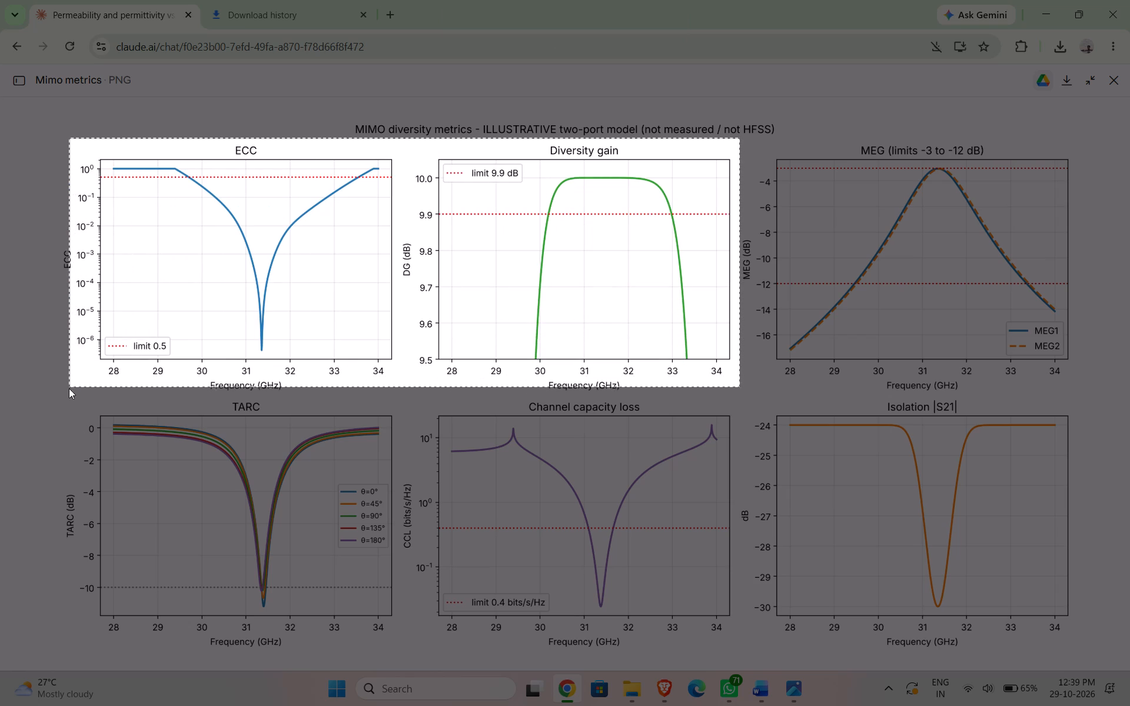
left_click_drag(69, 388, 55, 397)
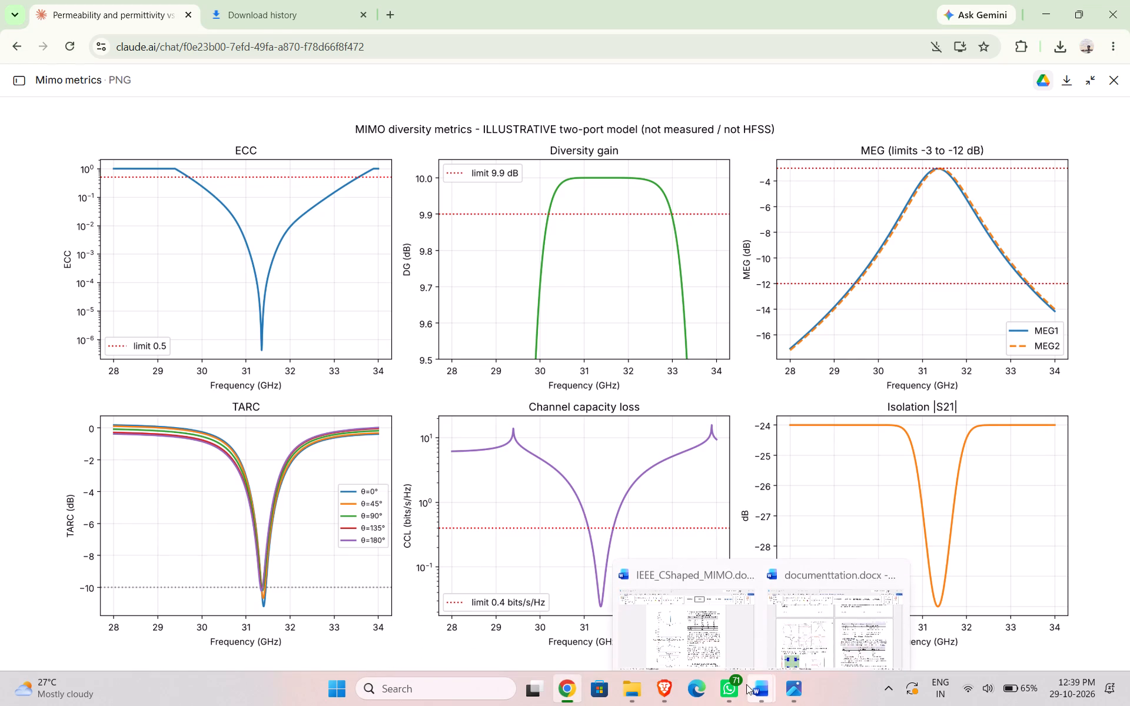
left_click(706, 645)
left_click(439, 321)
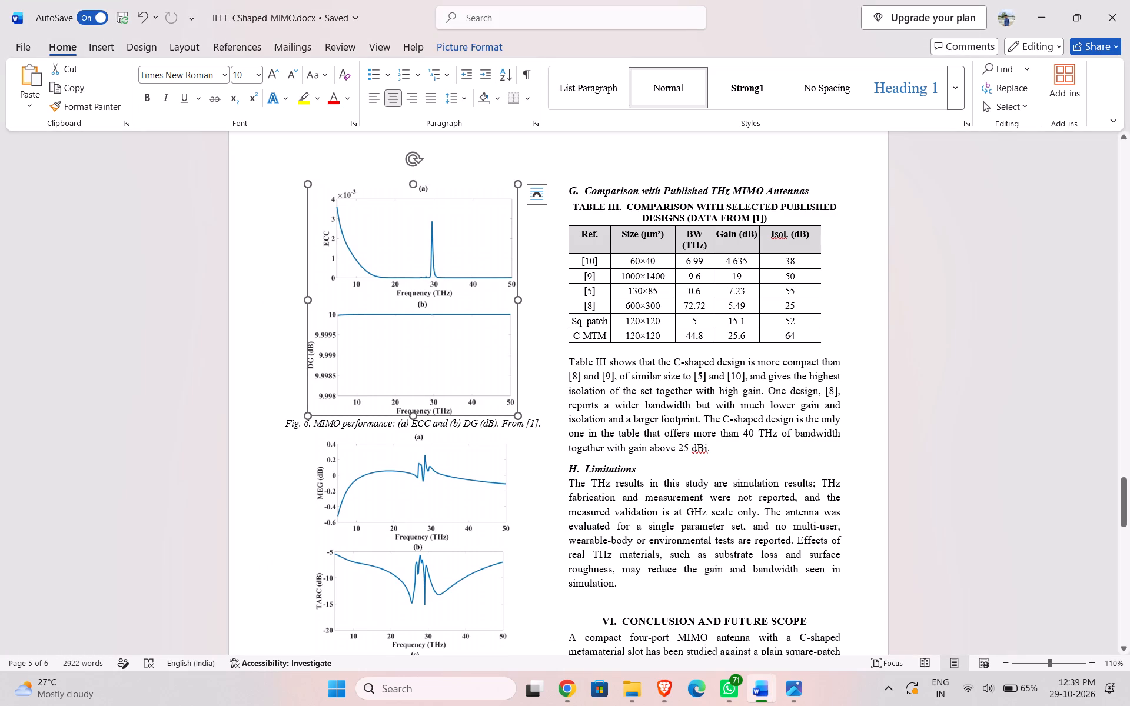
key("ctrl+v")
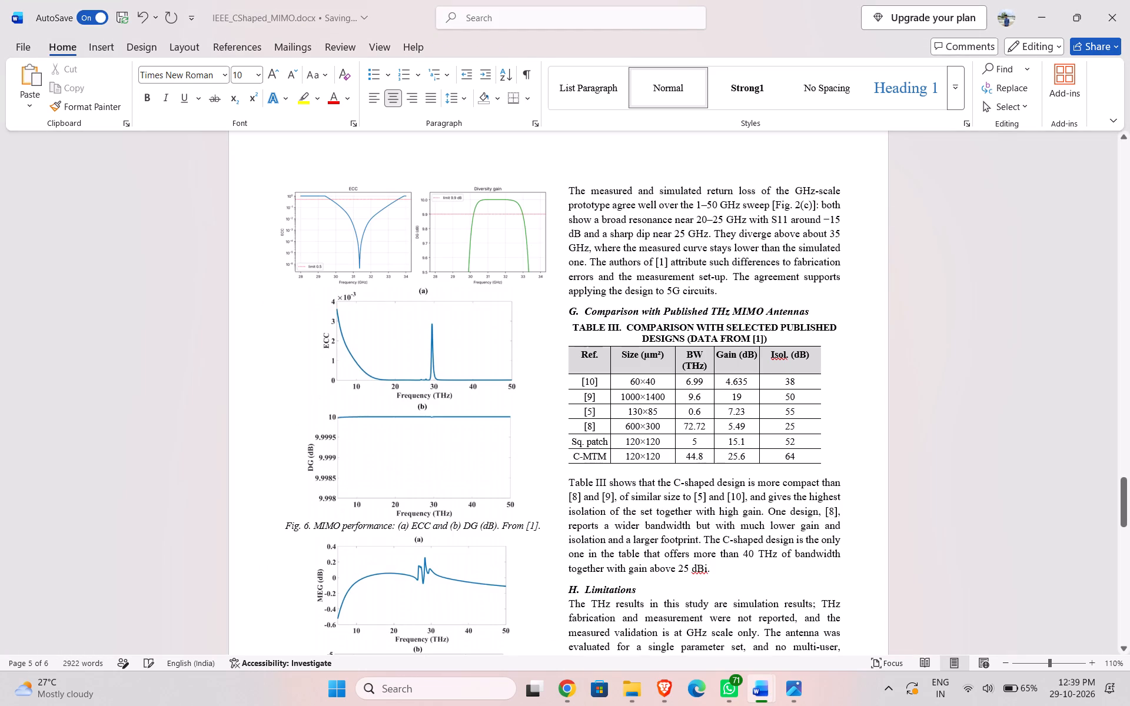
left_click(460, 350)
left_click(448, 417)
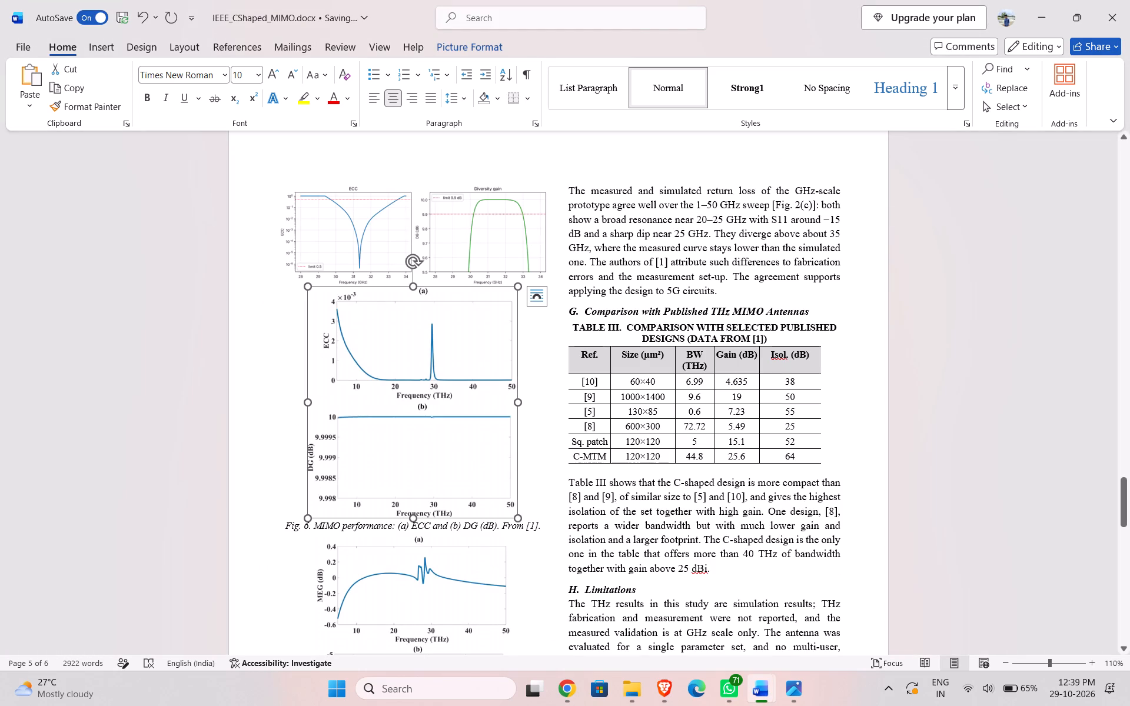
key("Delete")
Capture the TARC, Channel capacity loss and Isolation plots from the Mimo metrics image and replace the paper's Fig. 7 image with them.
scroll(467, 409, "down", 3)
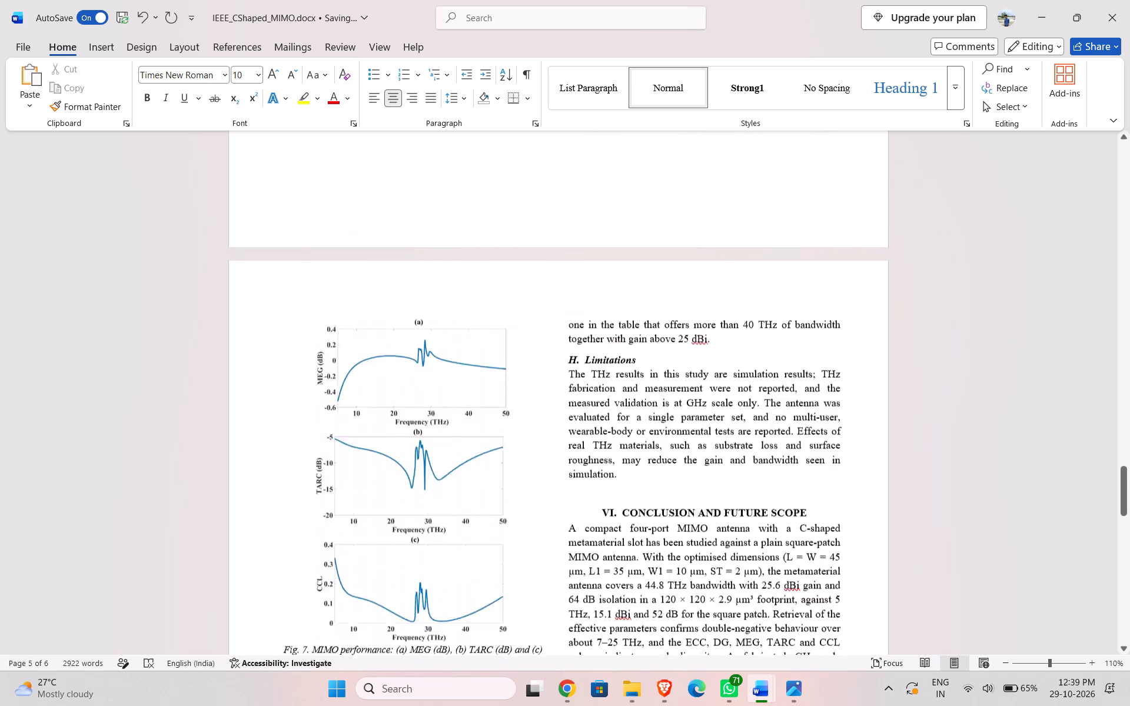
scroll(467, 409, "down", 2)
scroll(467, 409, "up", 13)
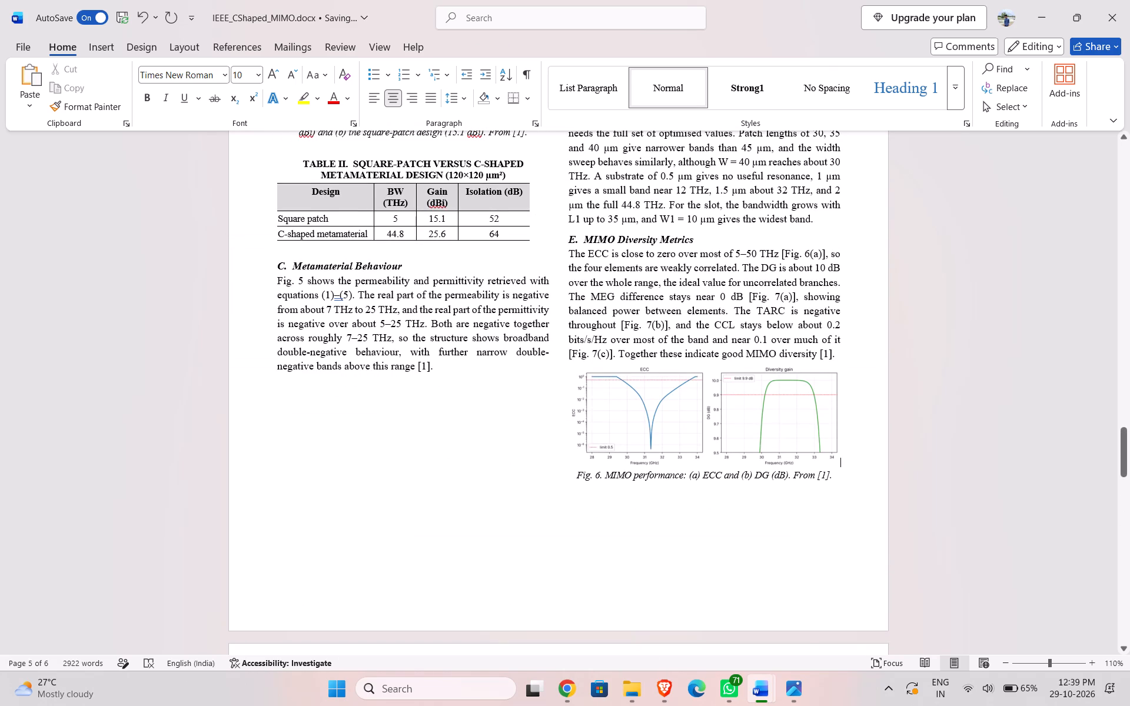
scroll(724, 434, "down", 9)
left_click(367, 479)
scroll(437, 484, "down", 5)
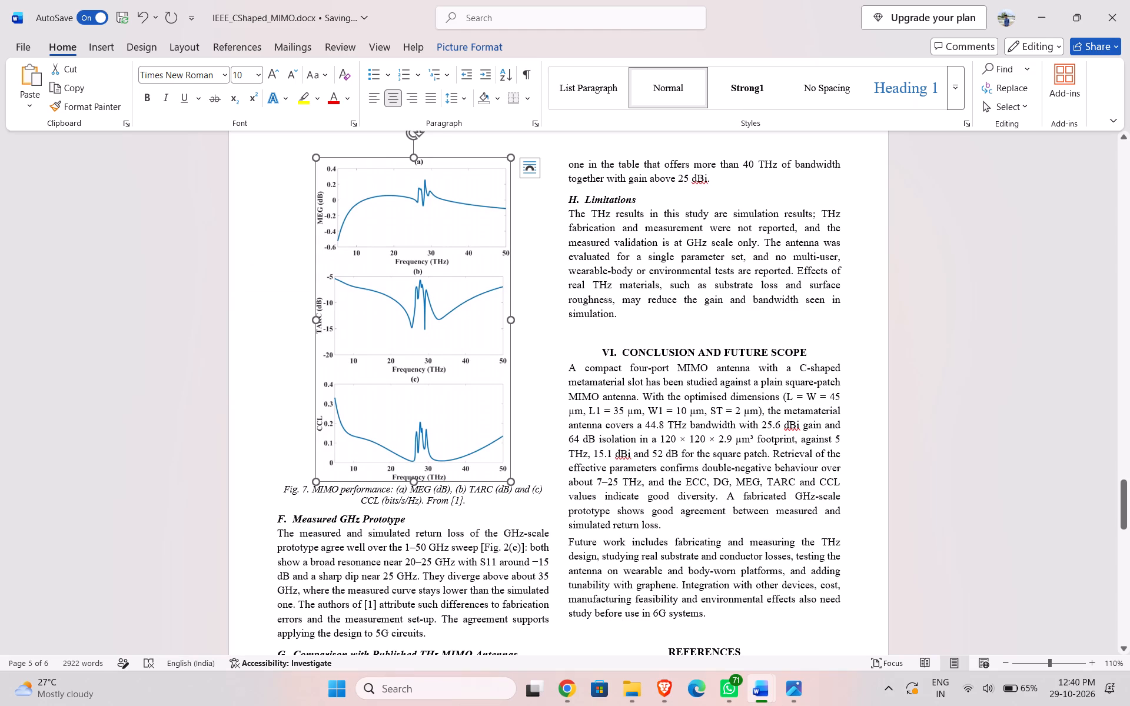
left_click(579, 688)
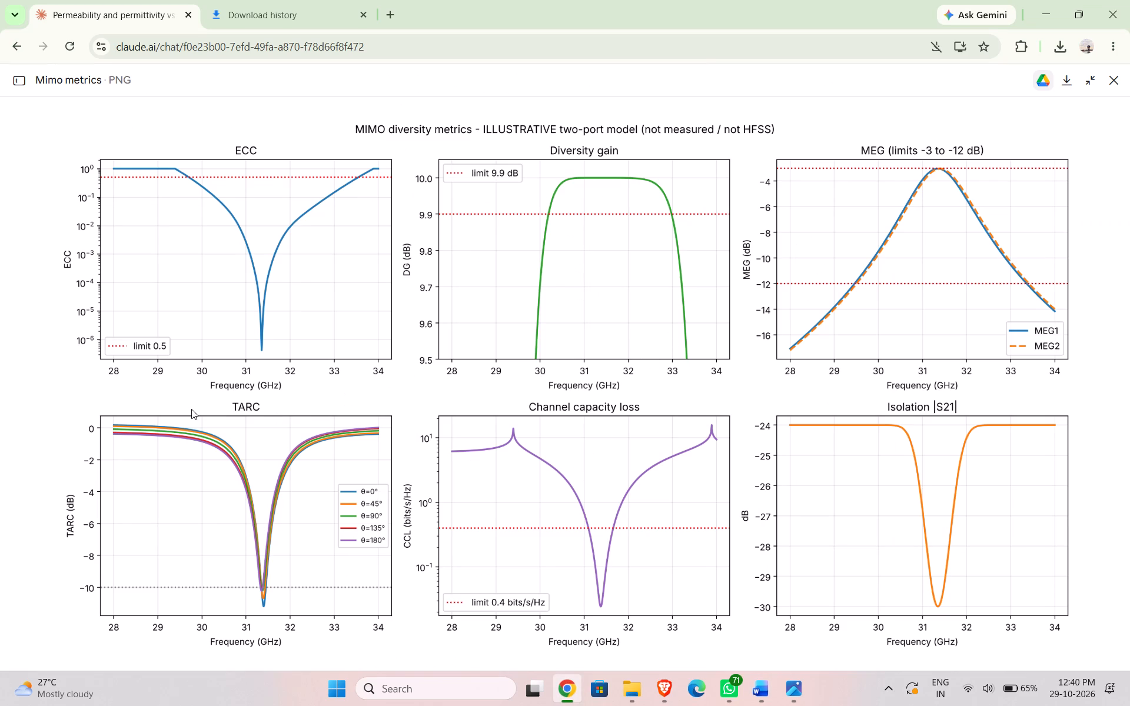
key("shift+super+s")
left_click_drag(43, 395, 81, 412)
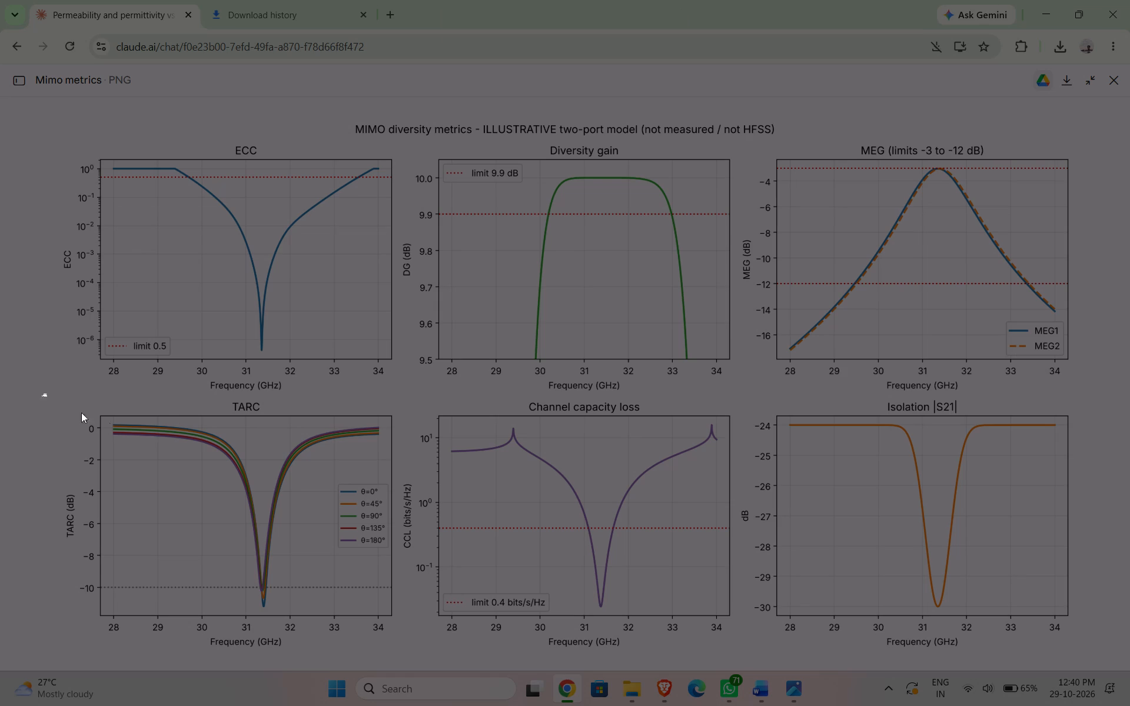
left_click_drag(81, 412, 1086, 662)
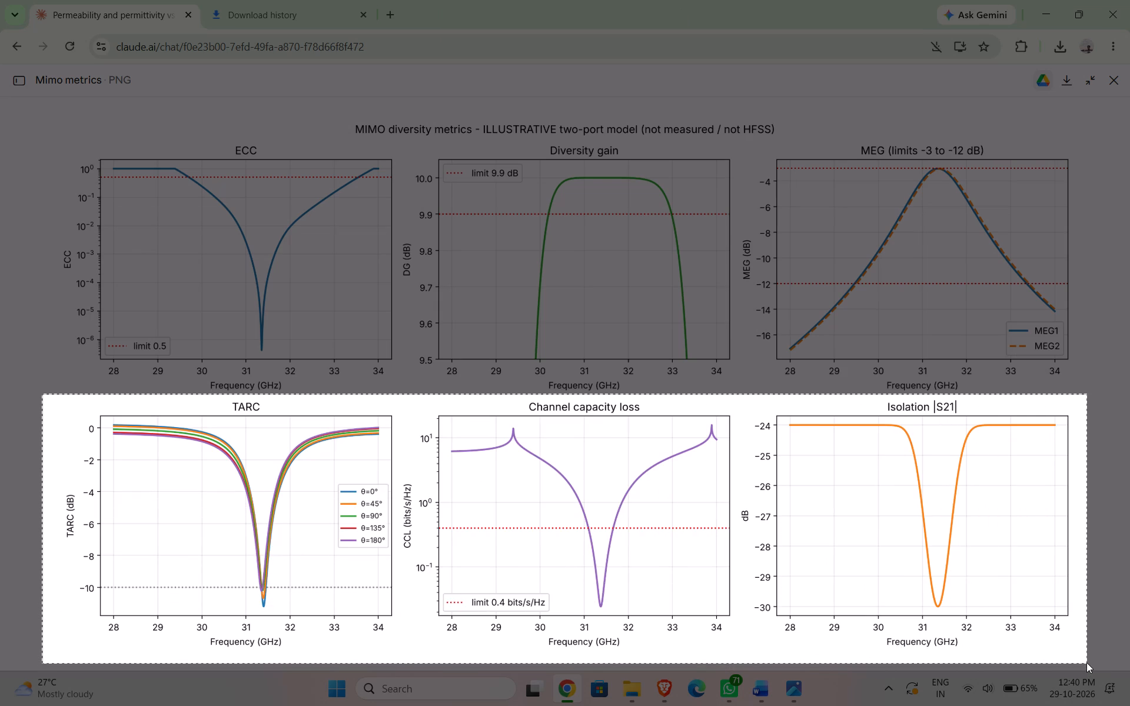
left_click_drag(1086, 662, 1092, 657)
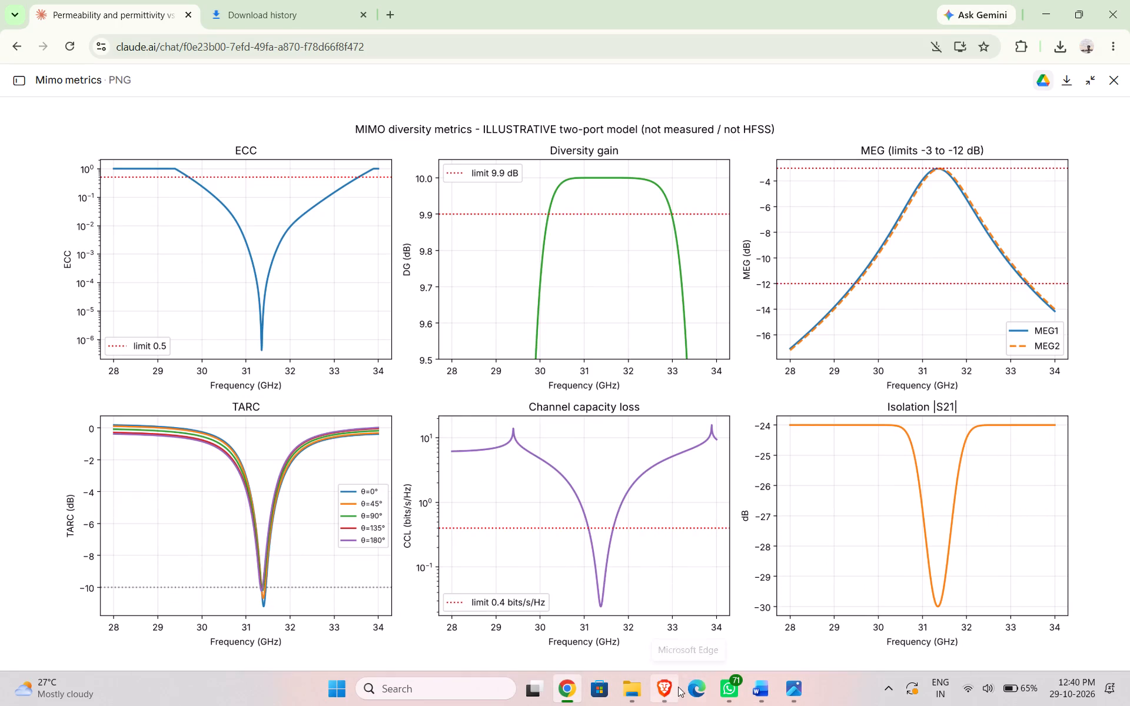
left_click(719, 632)
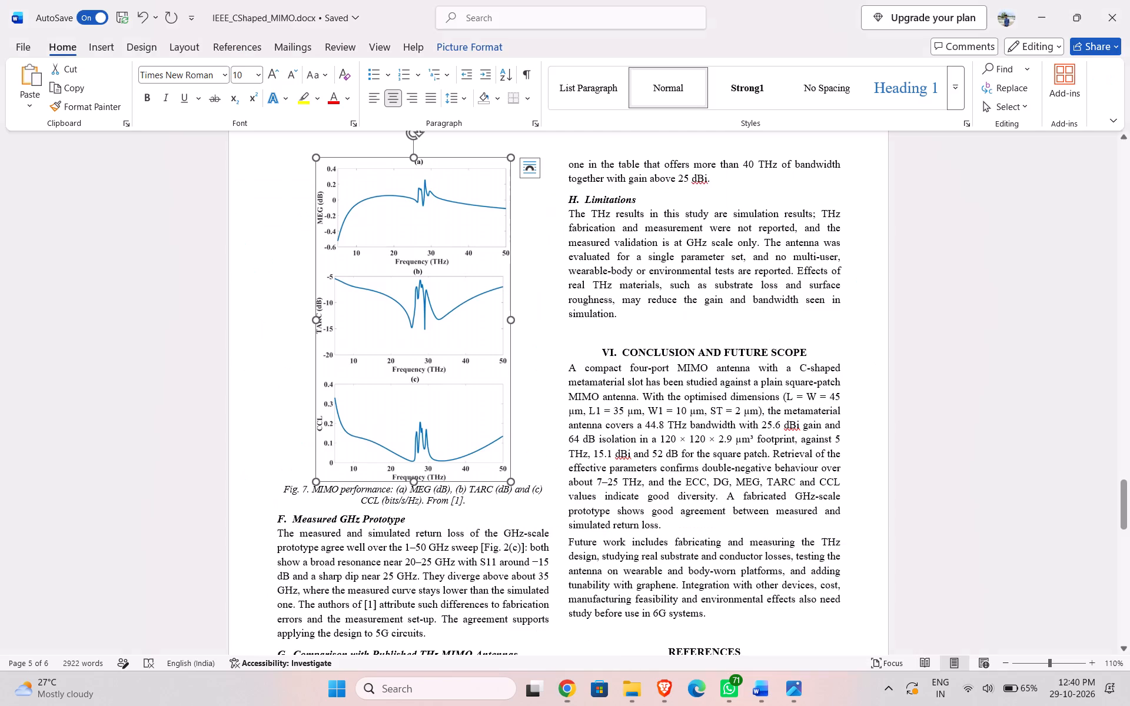
scroll(416, 412, "up", 2)
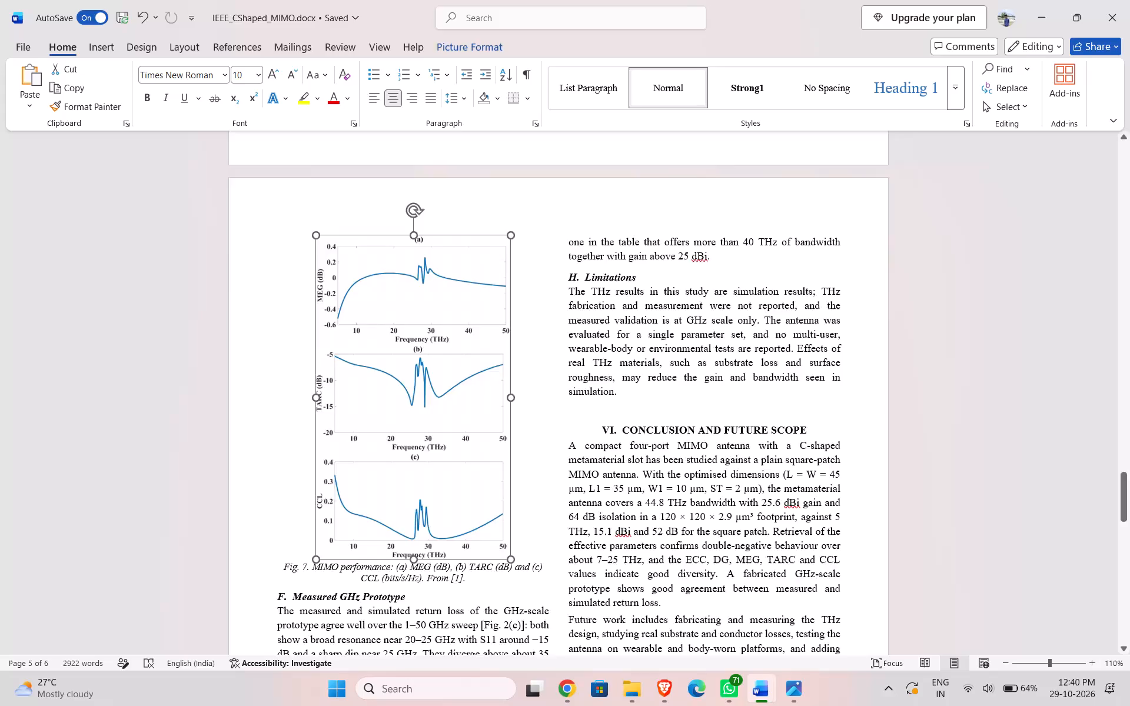
key("Delete")
key("ctrl+v")
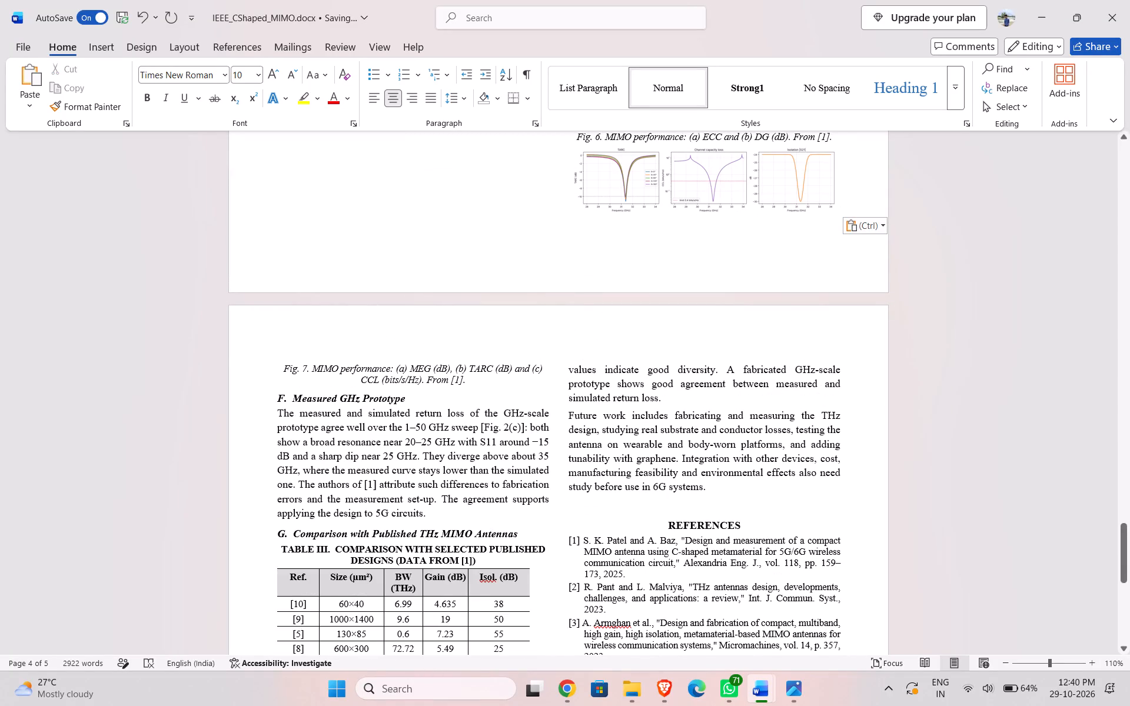
Stretch the new Fig. 7 image of the TARC, channel capacity loss and isolation plots vertically, keeping its column width.
scroll(674, 273, "up", 2)
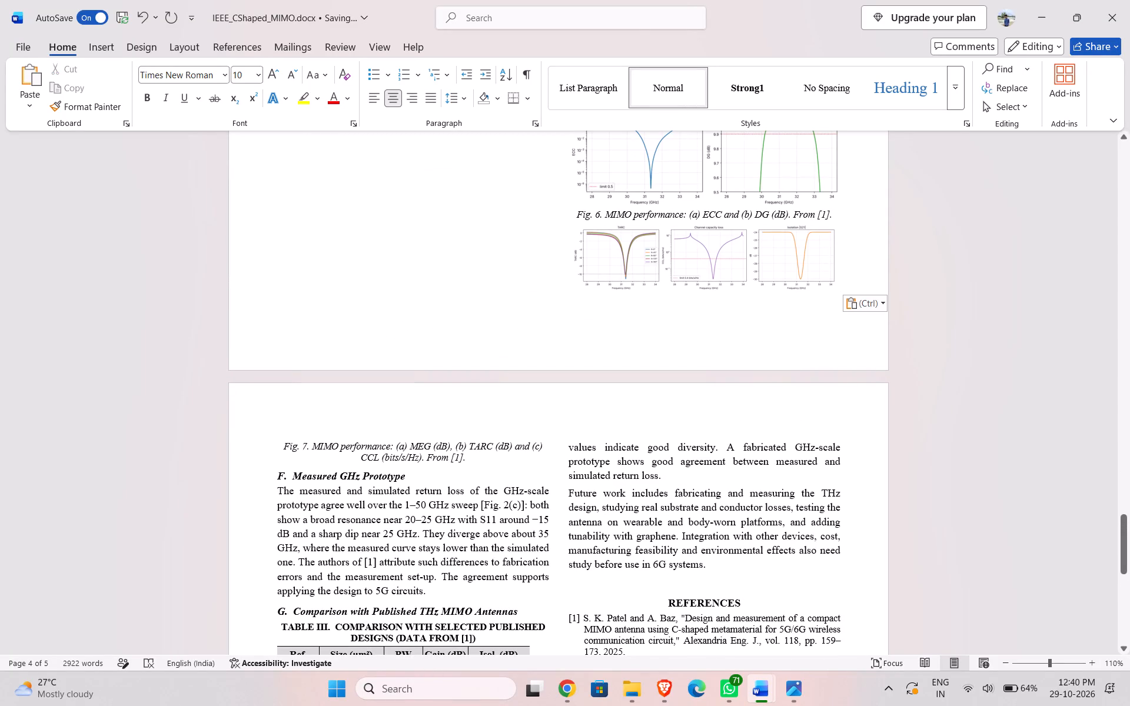
scroll(709, 246, "up", 4)
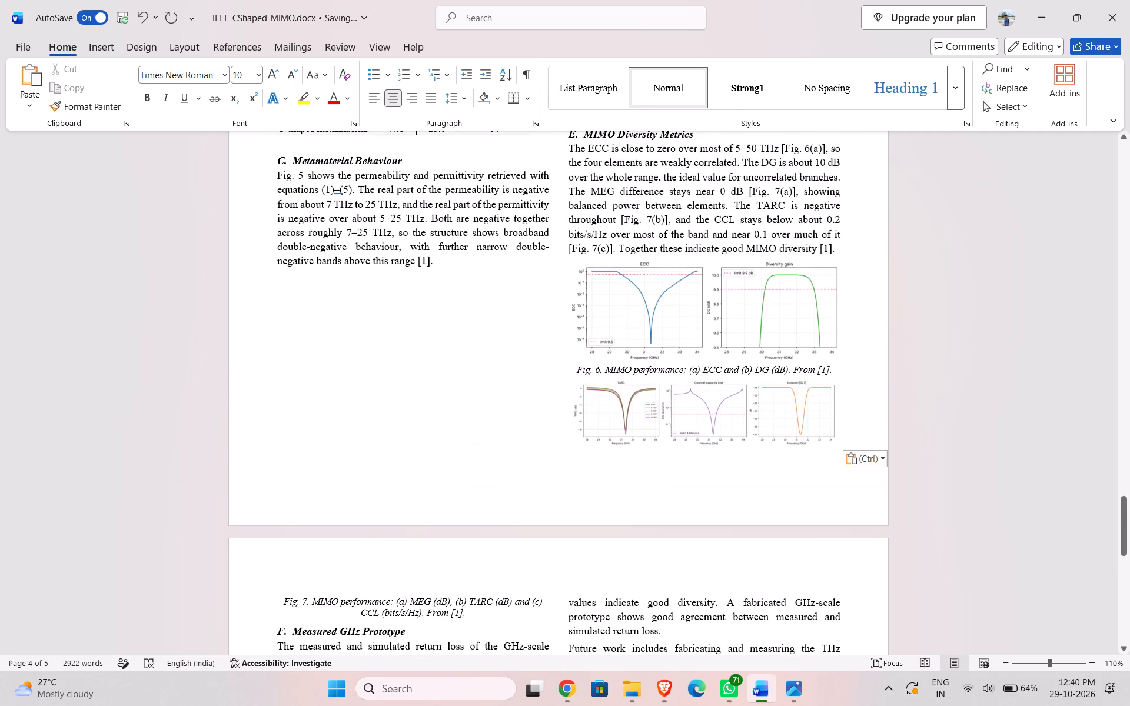
left_click(714, 407)
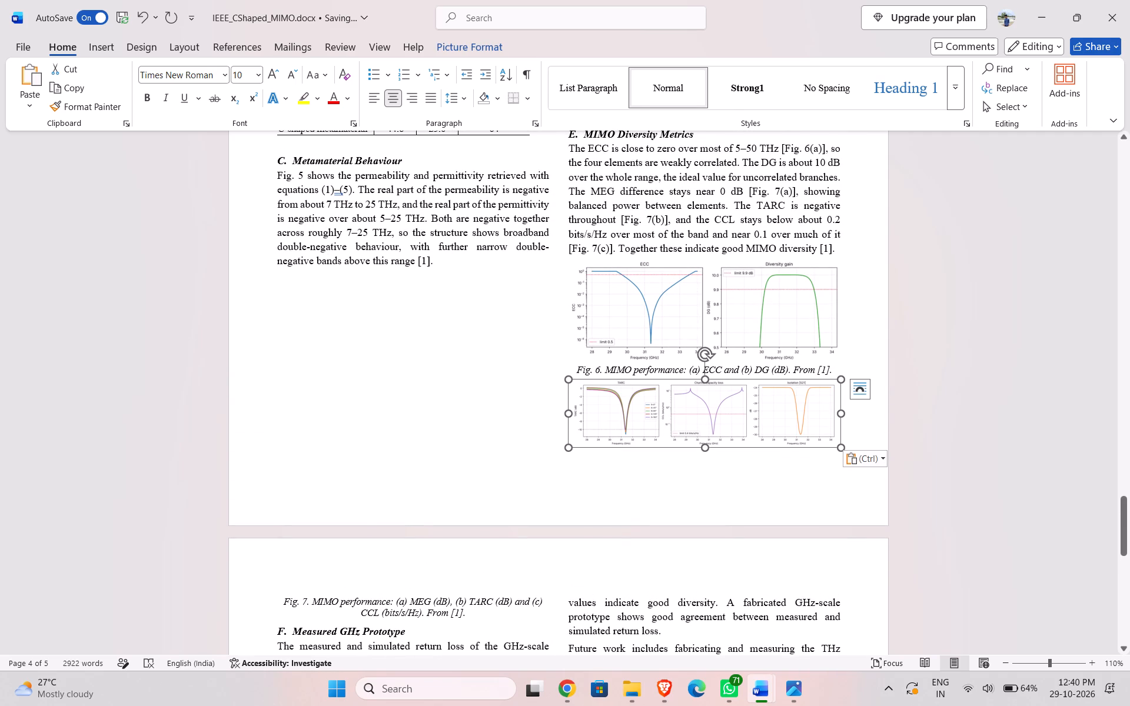
left_click_drag(703, 447, 706, 489)
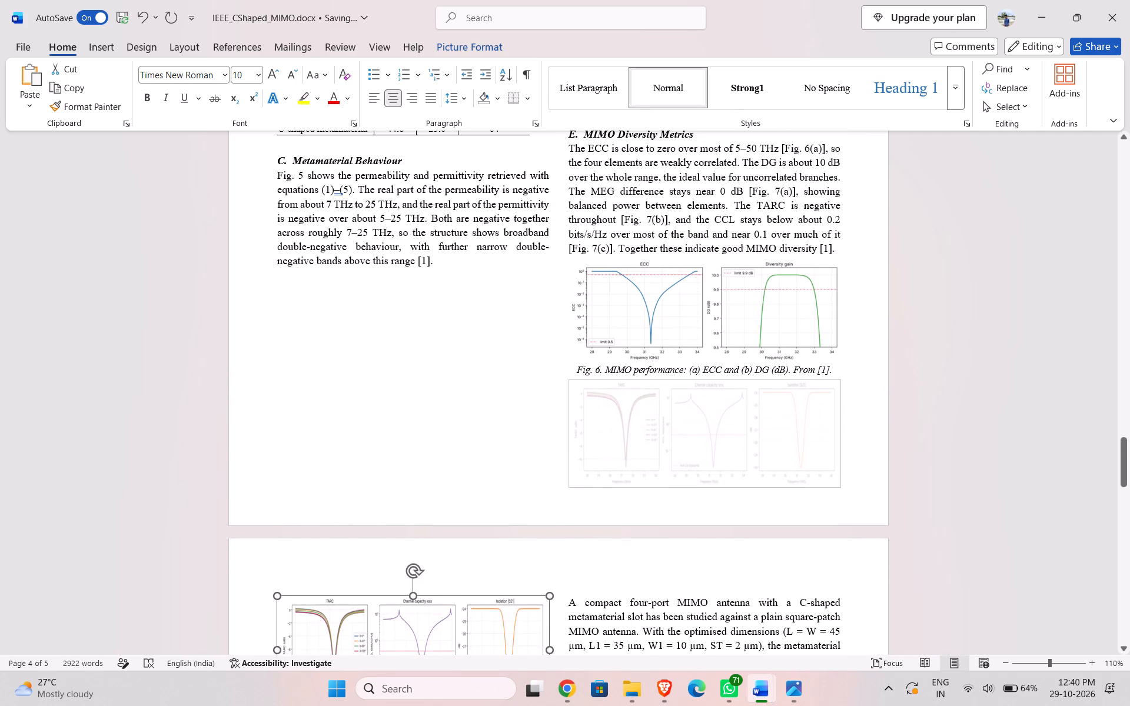
left_click_drag(706, 489, 706, 490)
Stretch the new Fig. 6 image of the ECC and diversity gain plots slightly taller, keeping its column width.
scroll(601, 391, "up", 10)
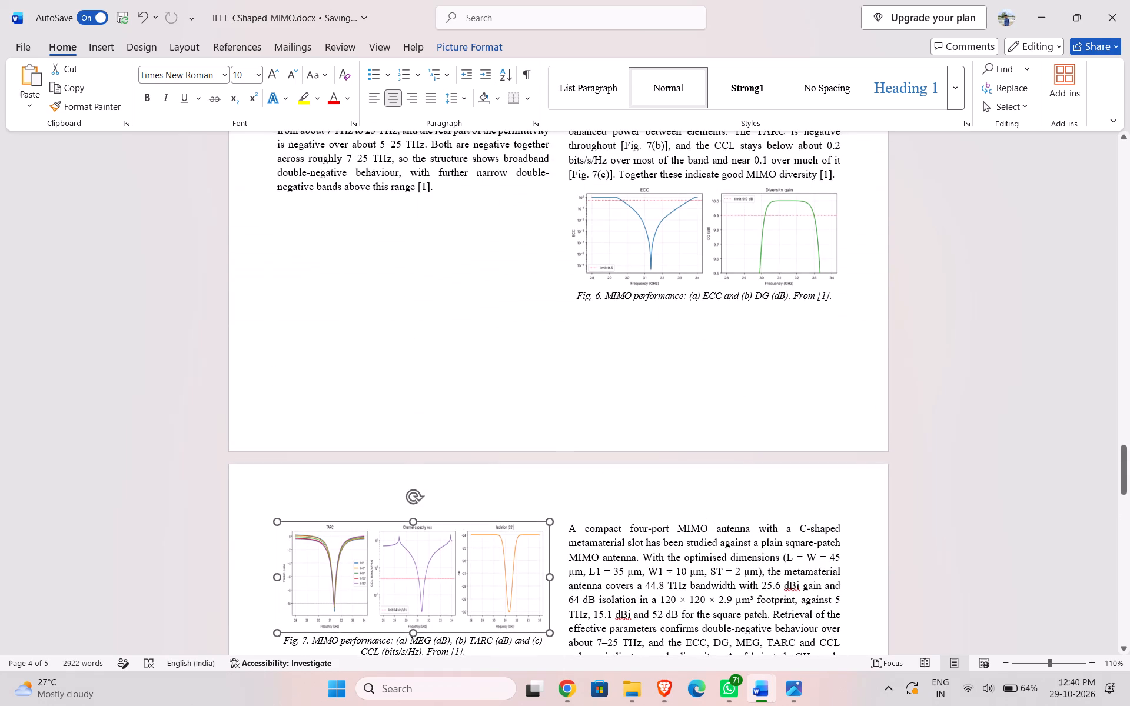
left_click(726, 267)
scroll(717, 266, "up", 3)
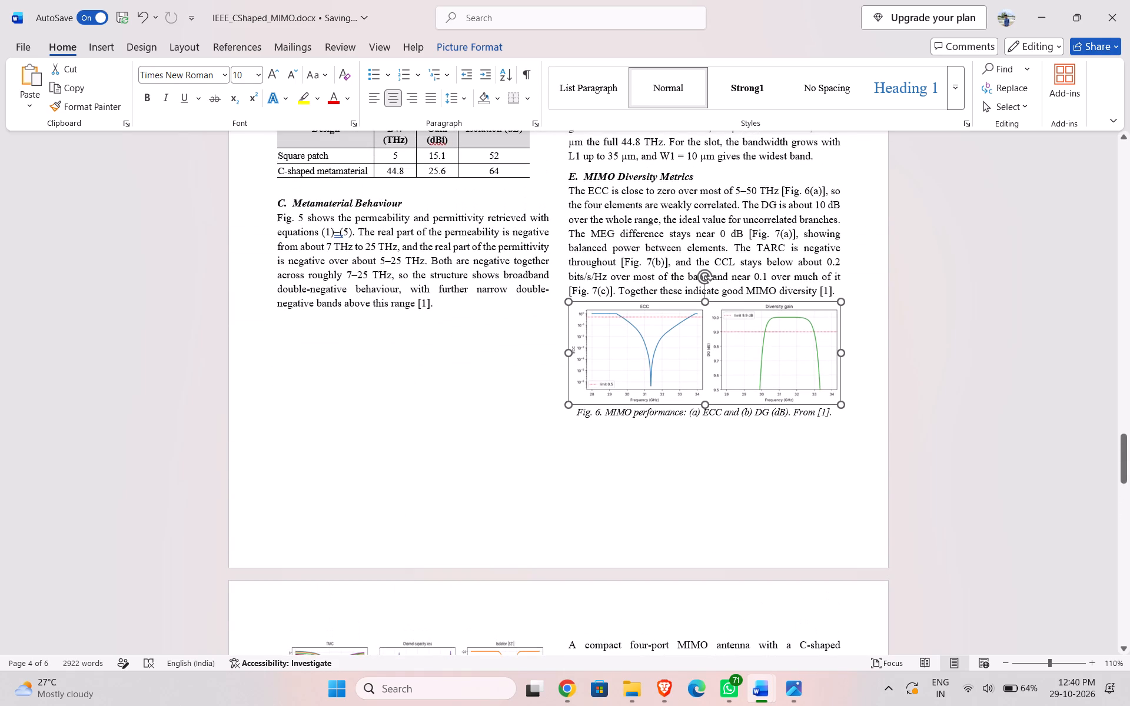
left_click_drag(705, 405, 707, 421)
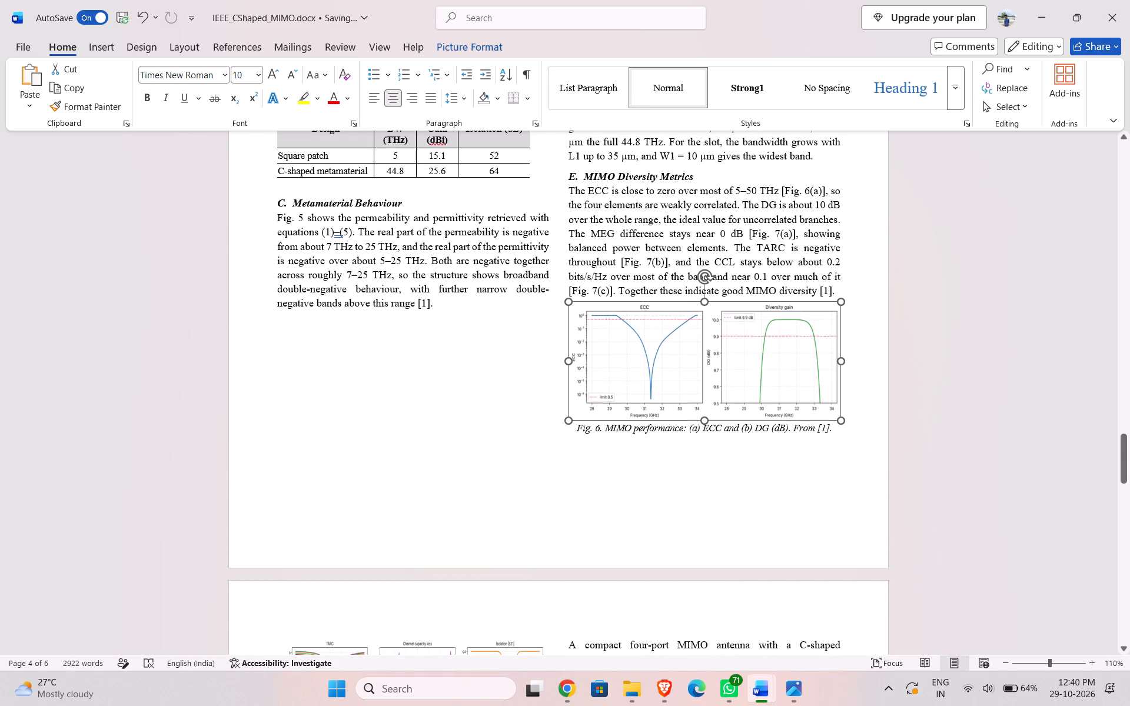
left_click_drag(707, 421, 707, 445)
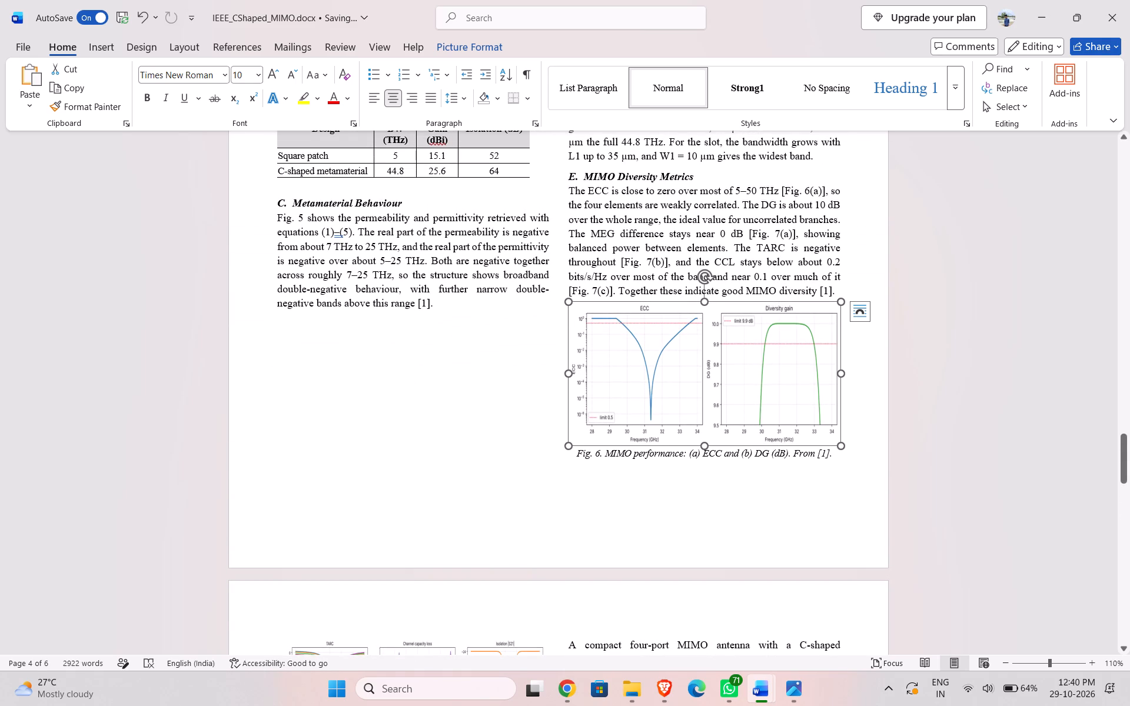
left_click_drag(703, 447, 703, 435)
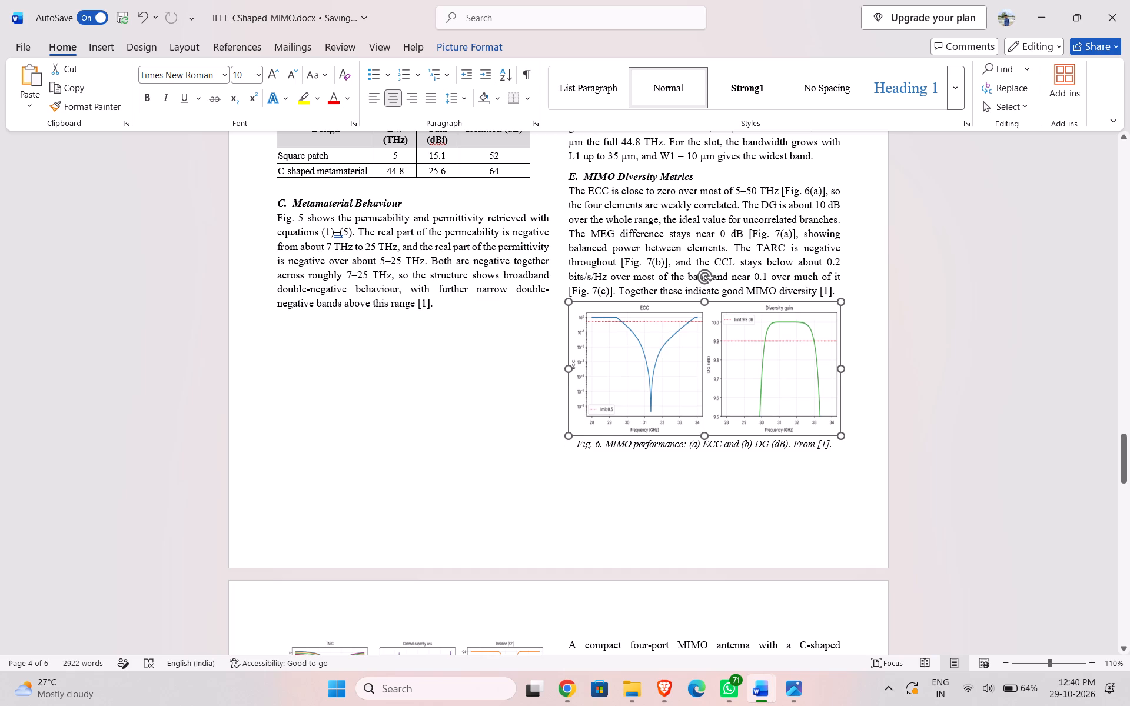
left_click_drag(703, 435, 704, 427)
Examine the new Fig. 7 image against its MEG, TARC and CCL caption, along with the sections and table below it.
scroll(702, 427, "down", 6)
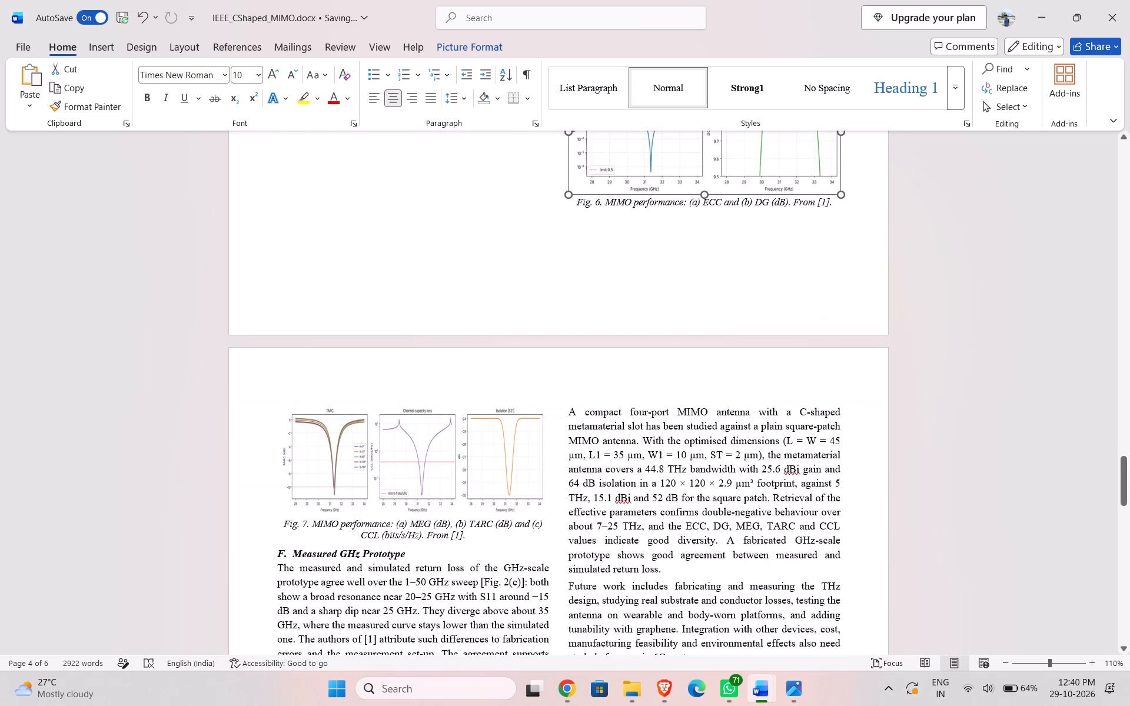
left_click(424, 431)
scroll(520, 438, "down", 3)
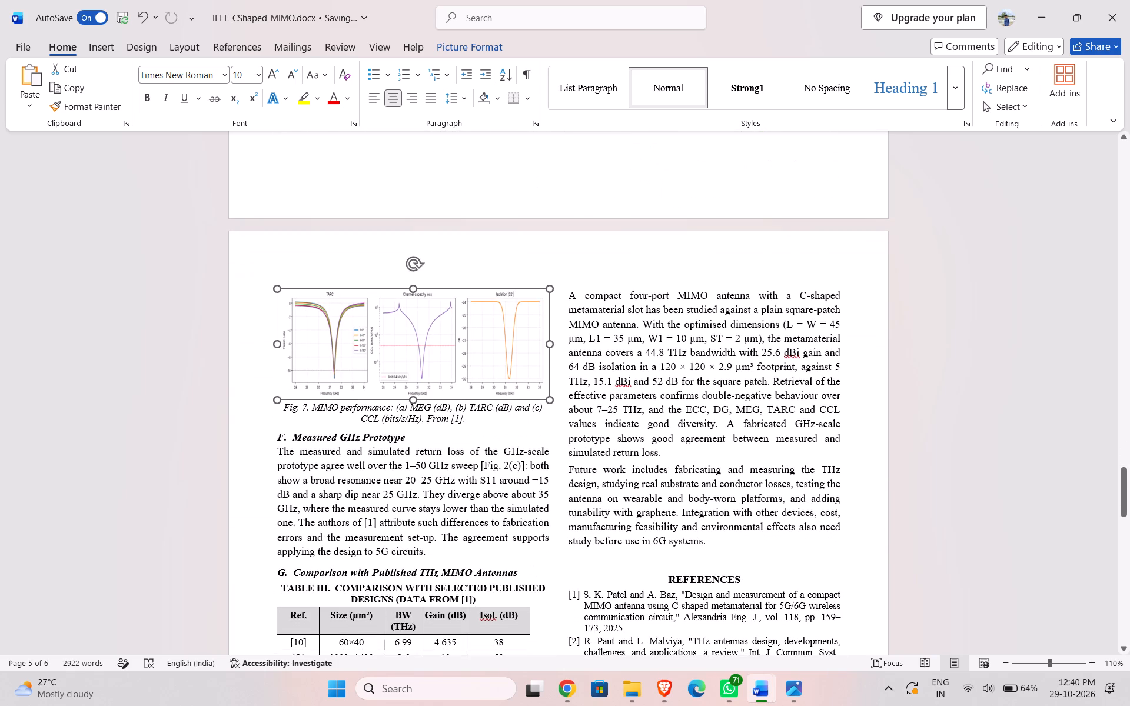
scroll(531, 429, "down", 2)
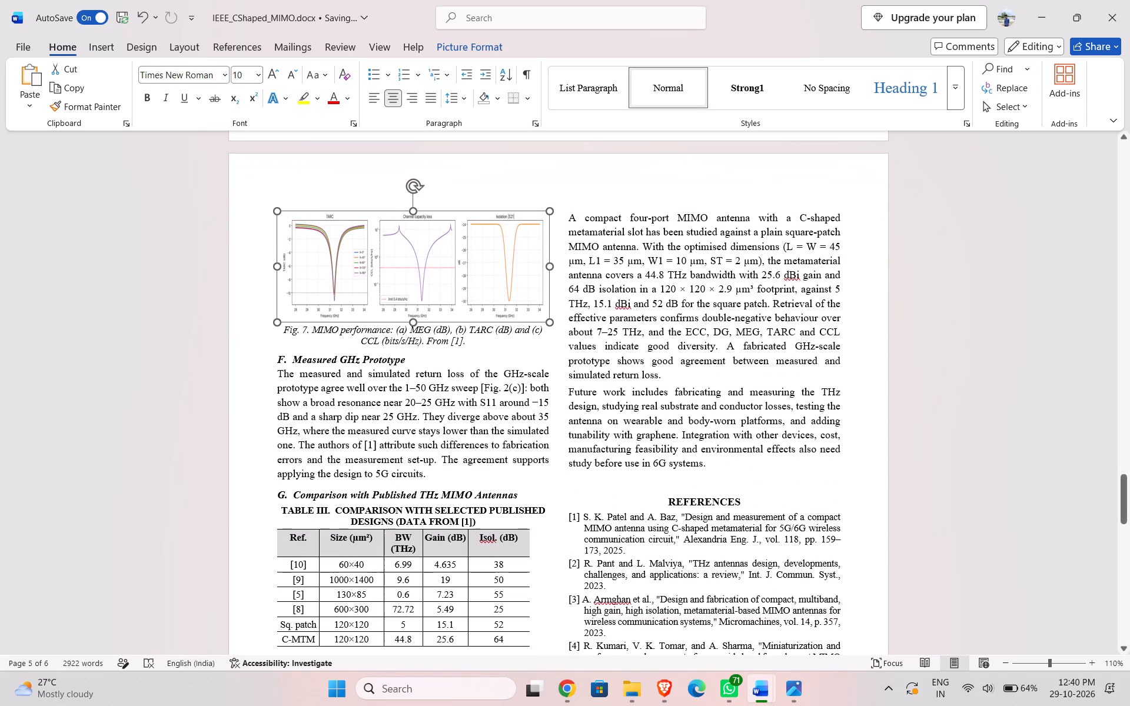
scroll(516, 399, "down", 2)
scroll(516, 399, "up", 1)
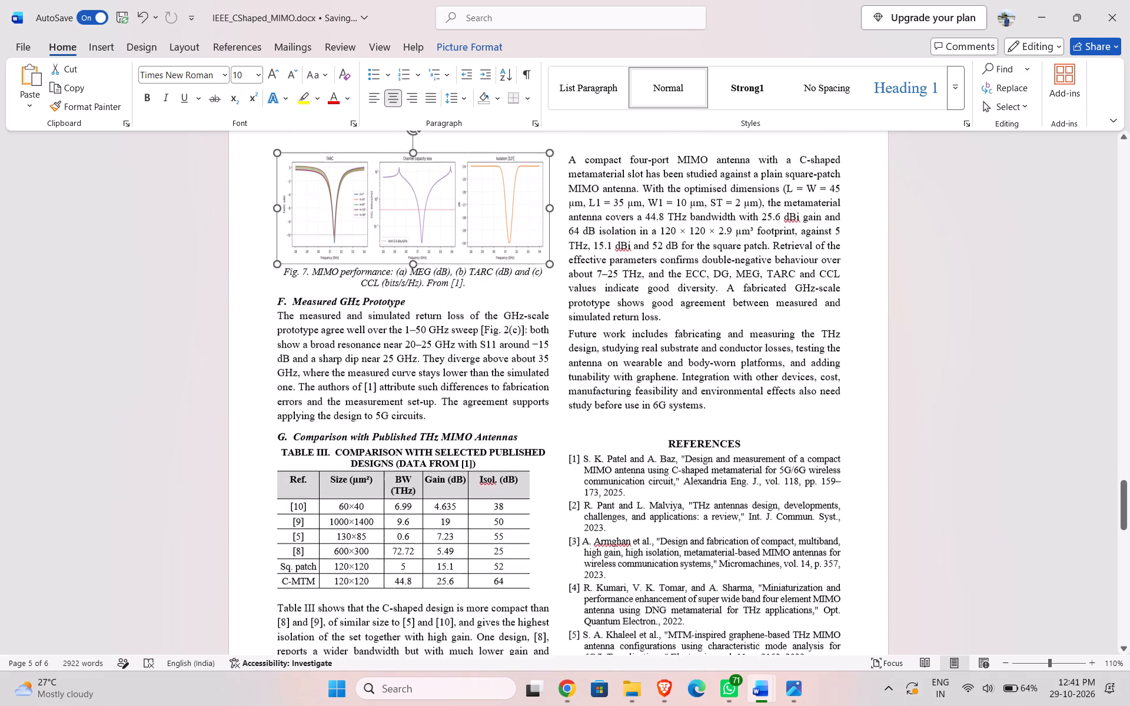
scroll(516, 399, "up", 2)
scroll(466, 377, "up", 3)
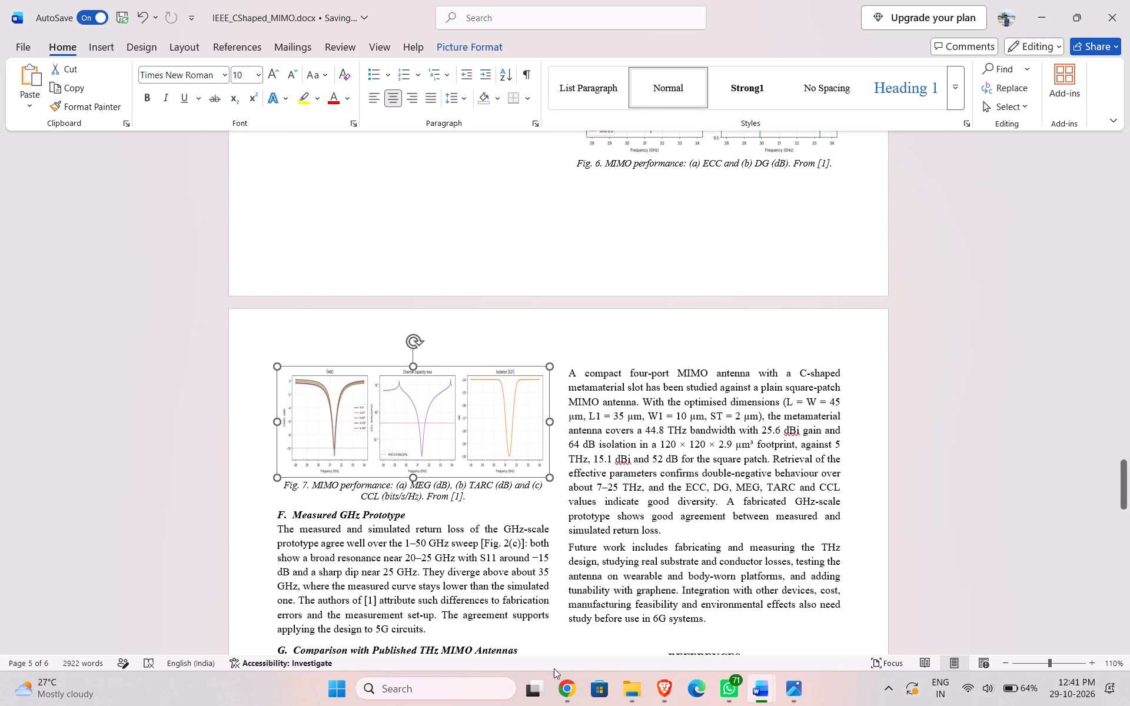
Capture the MEG (limits -3 to -12 dB) plot from the Mimo metrics image and insert it on a new line below the paper's Fig. 6 caption.
left_click(571, 636)
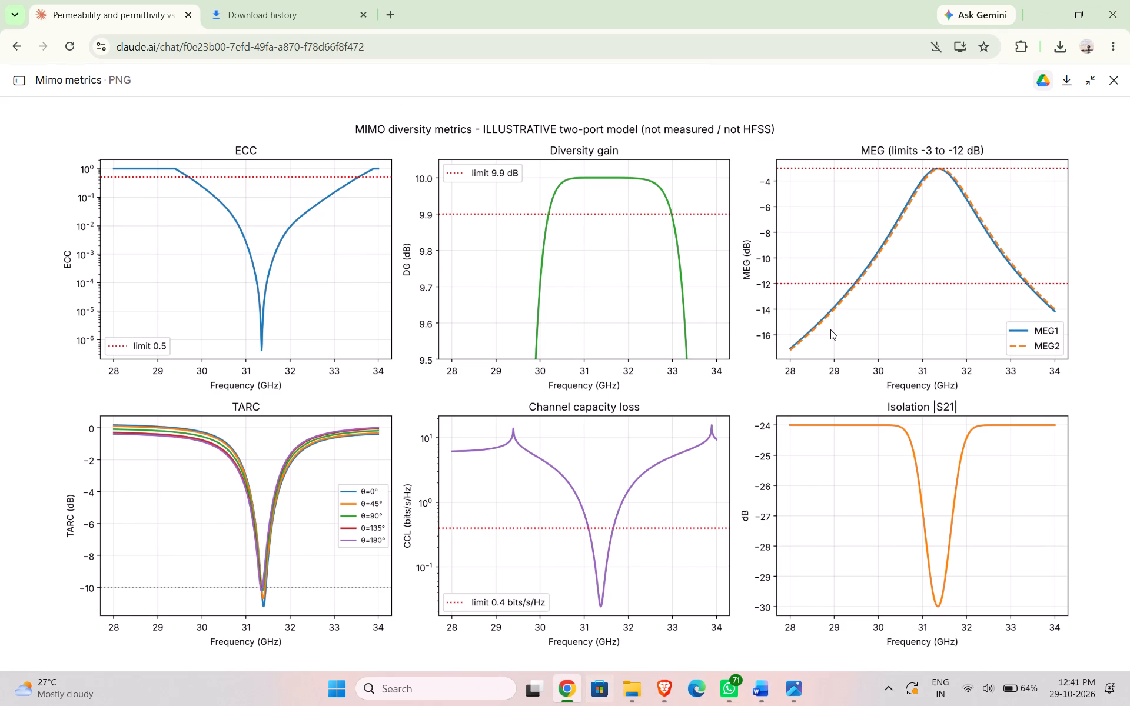
key("shift+super+s")
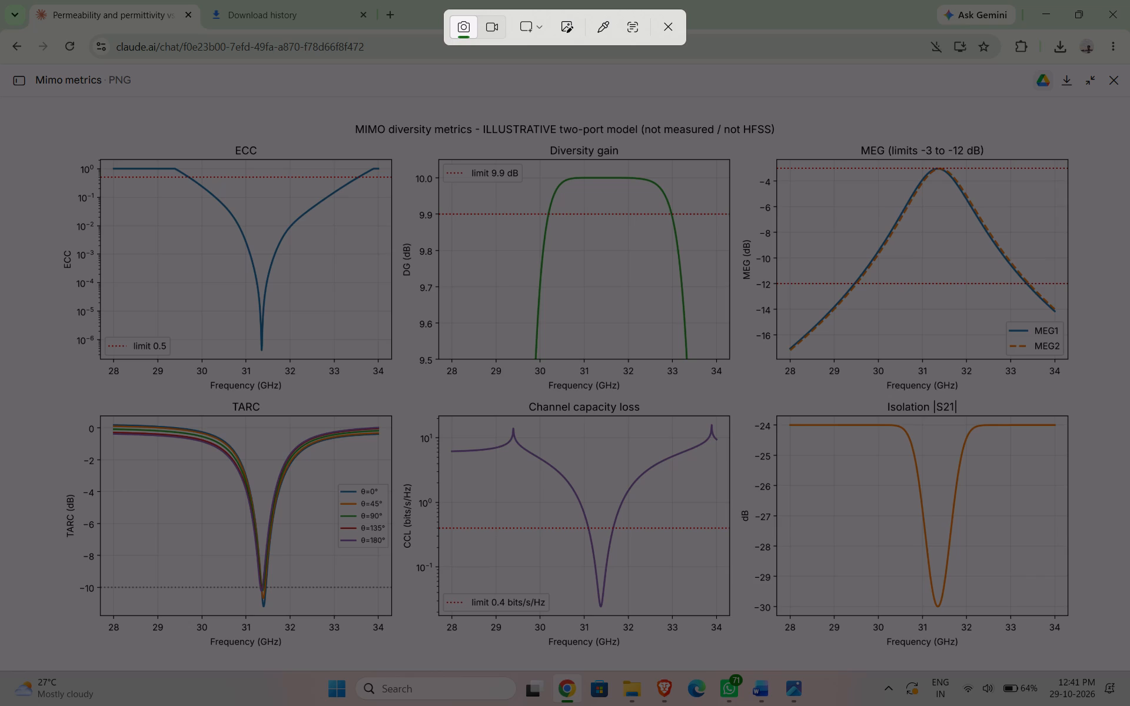
left_click_drag(737, 138, 1090, 375)
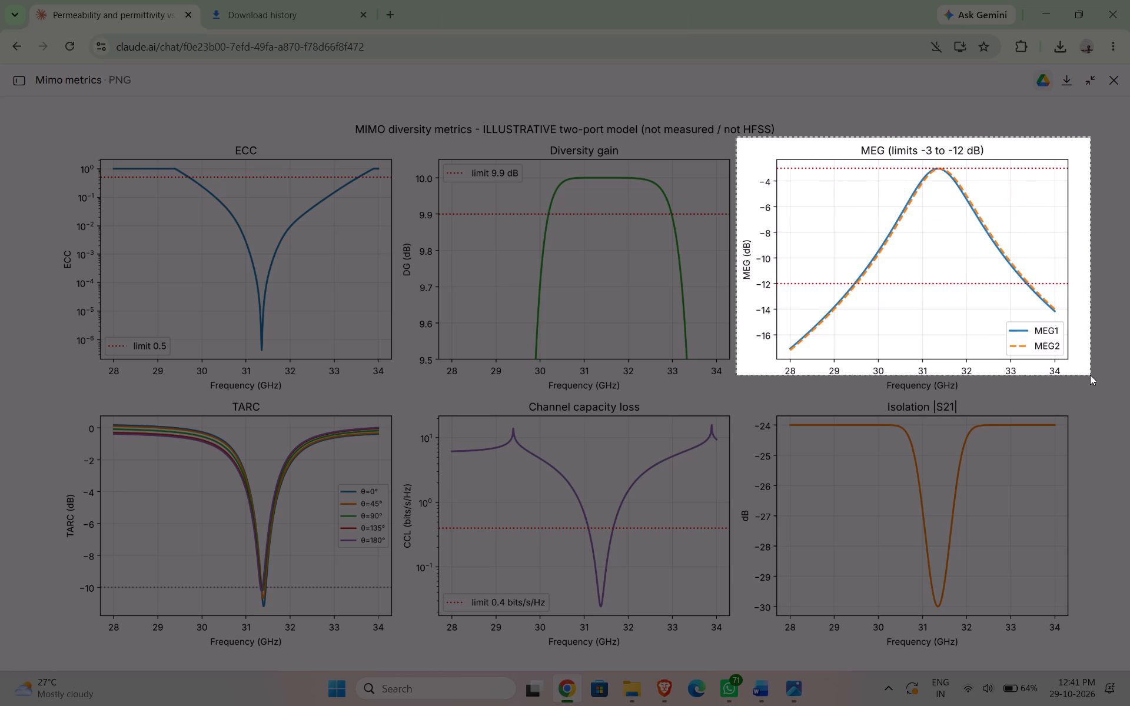
left_click_drag(1090, 375, 1081, 397)
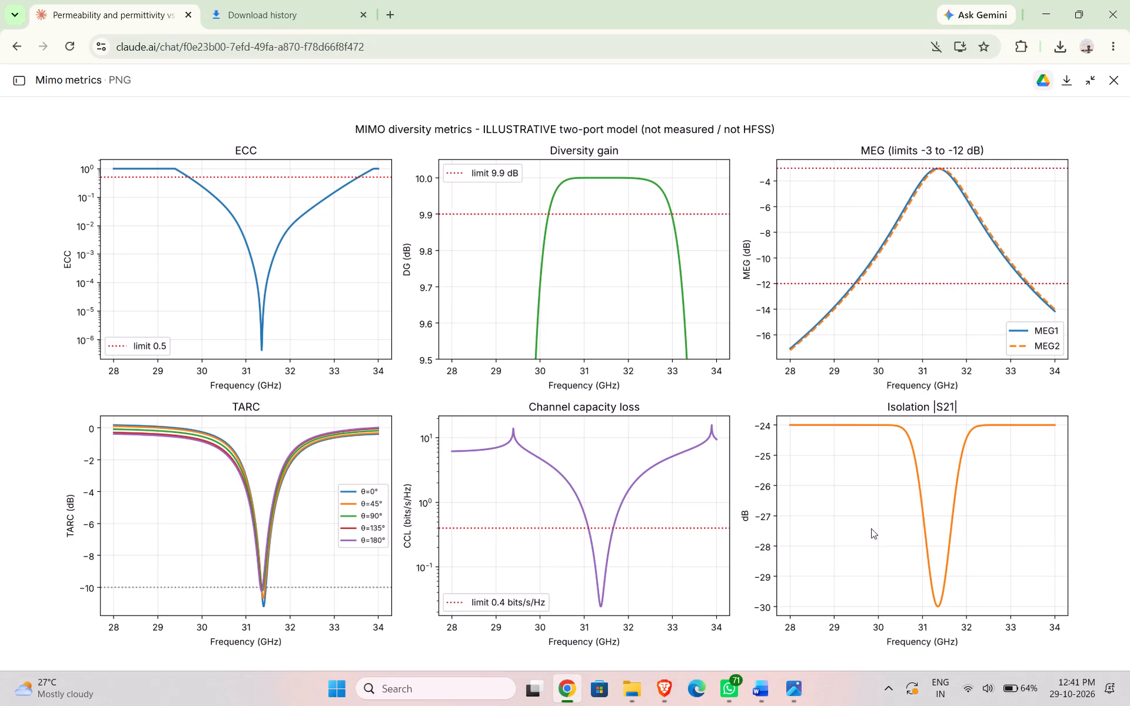
left_click(707, 644)
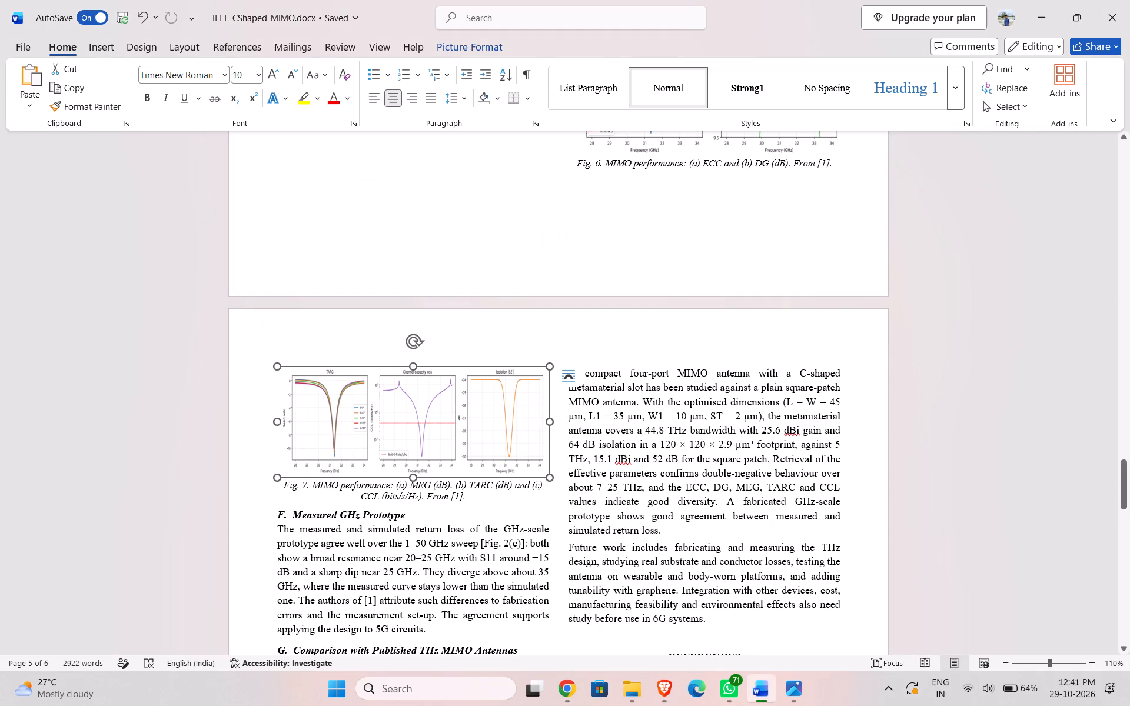
scroll(536, 357, "up", 2)
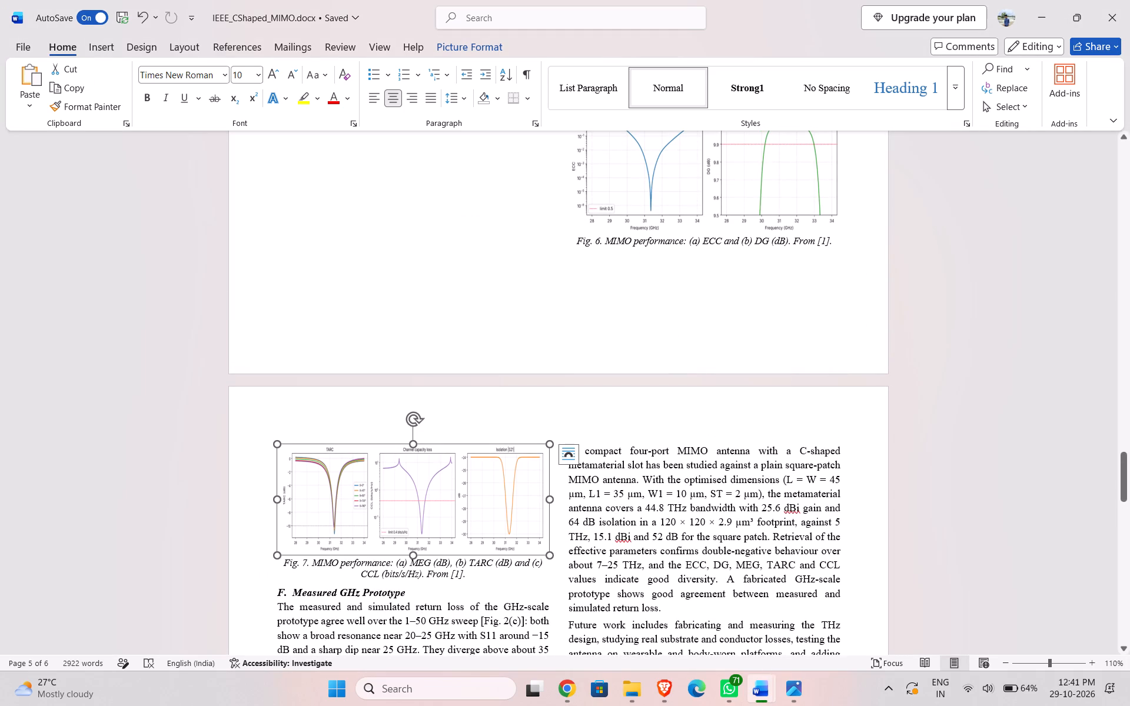
left_click(836, 239)
key("Return")
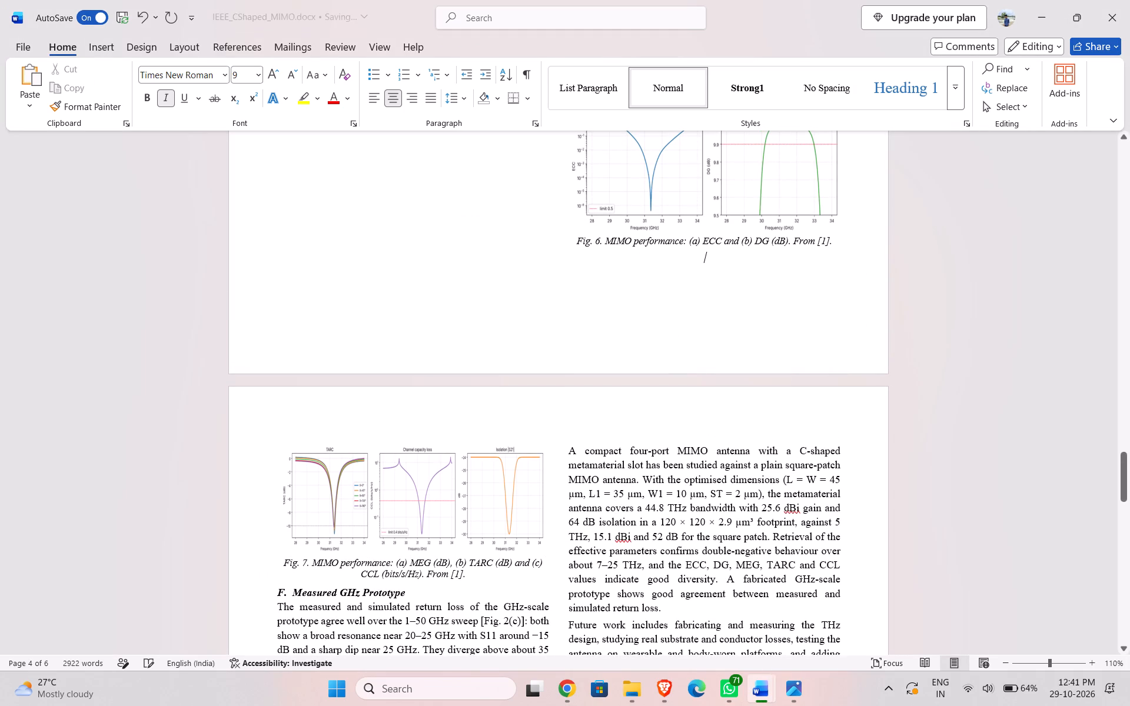
key("ctrl+v")
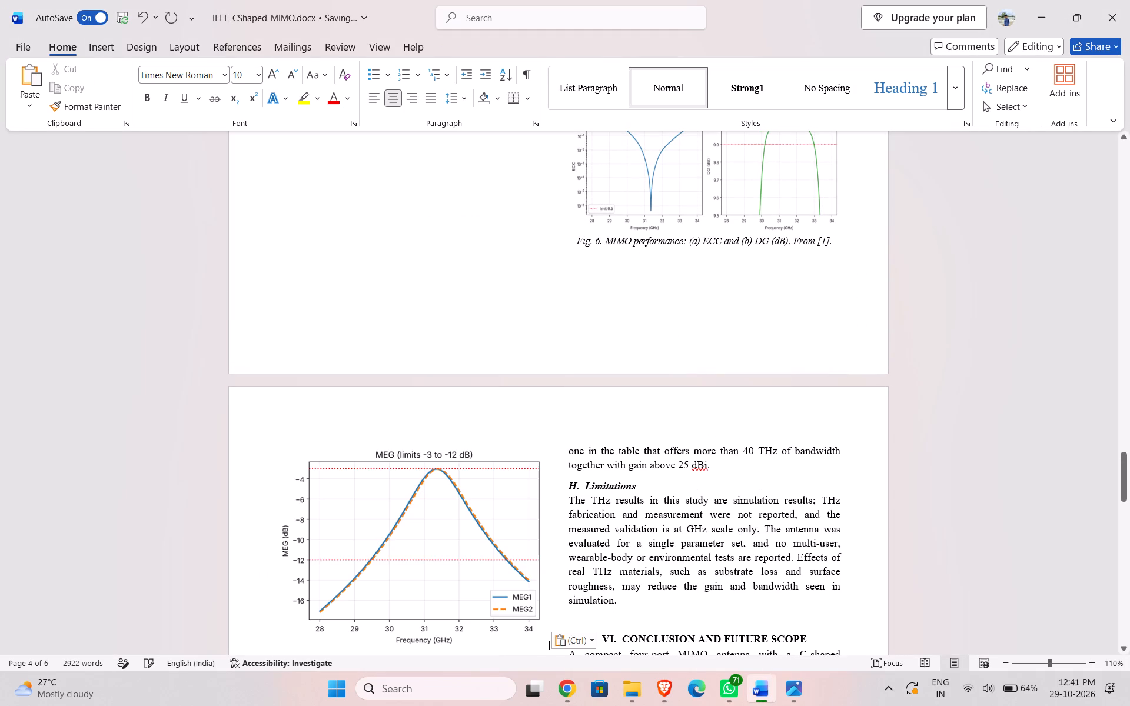
Examine the page layout around the inserted MEG plot, from Fig. 4 and Fig. 5 through Table III and the references.
scroll(624, 399, "down", 5)
scroll(569, 408, "down", 4)
scroll(490, 428, "down", 3)
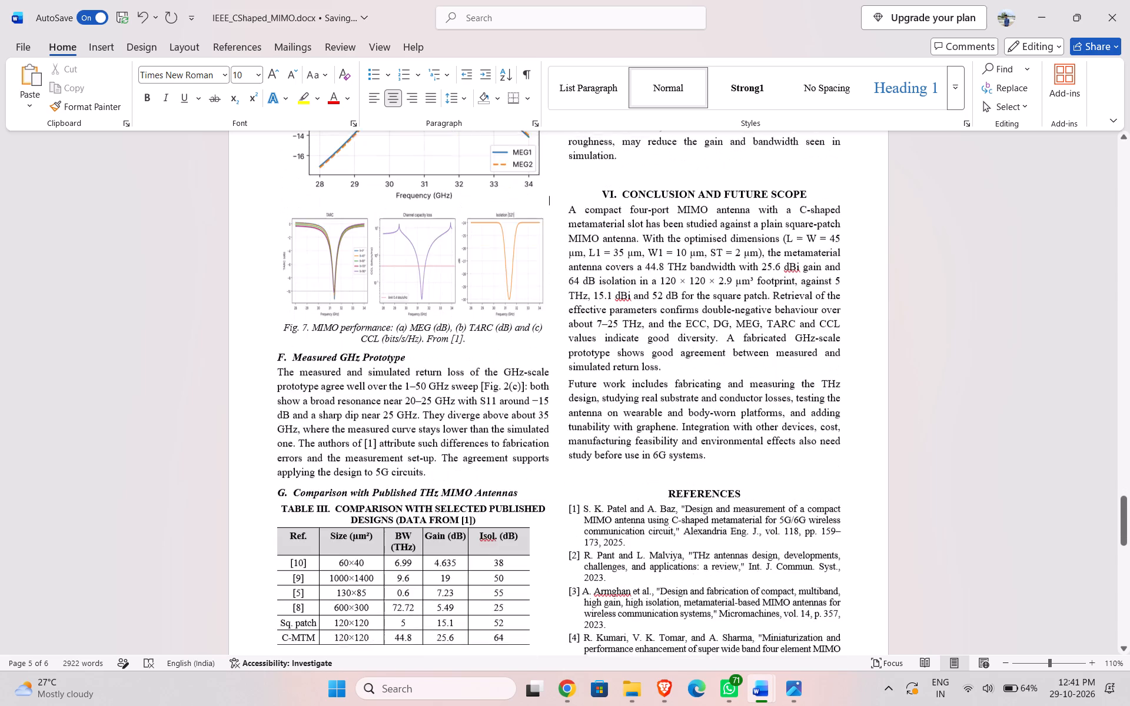
scroll(490, 428, "down", 10)
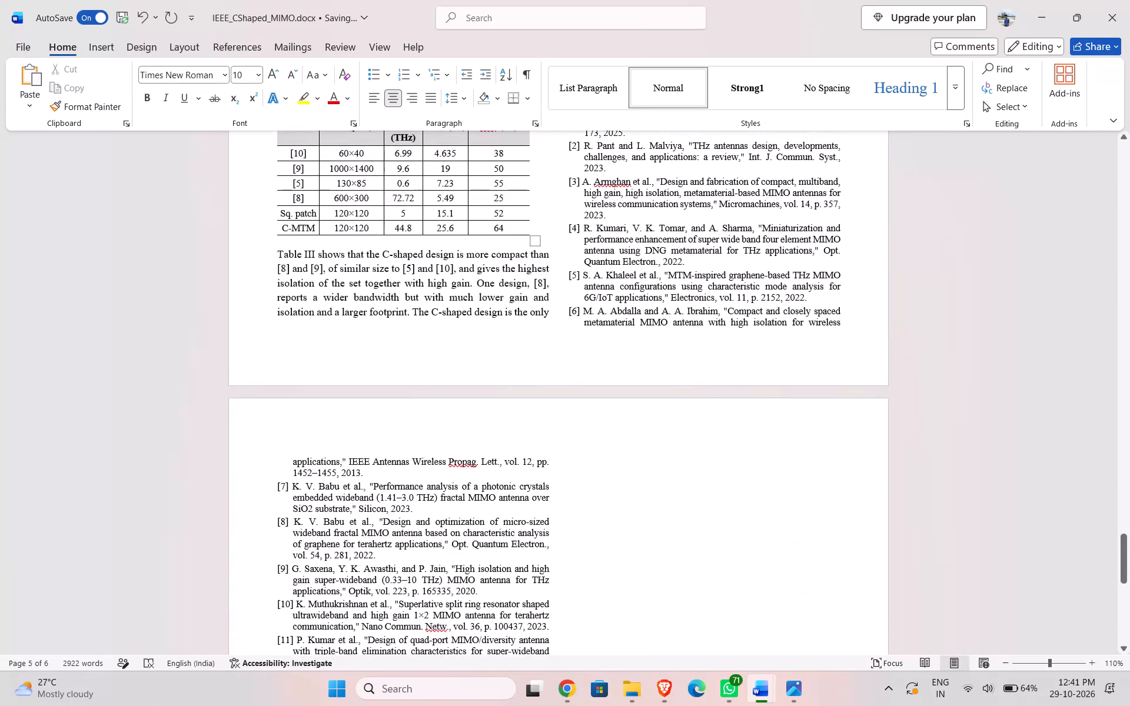
scroll(490, 428, "down", 4)
scroll(490, 428, "up", 20)
scroll(490, 428, "up", 7)
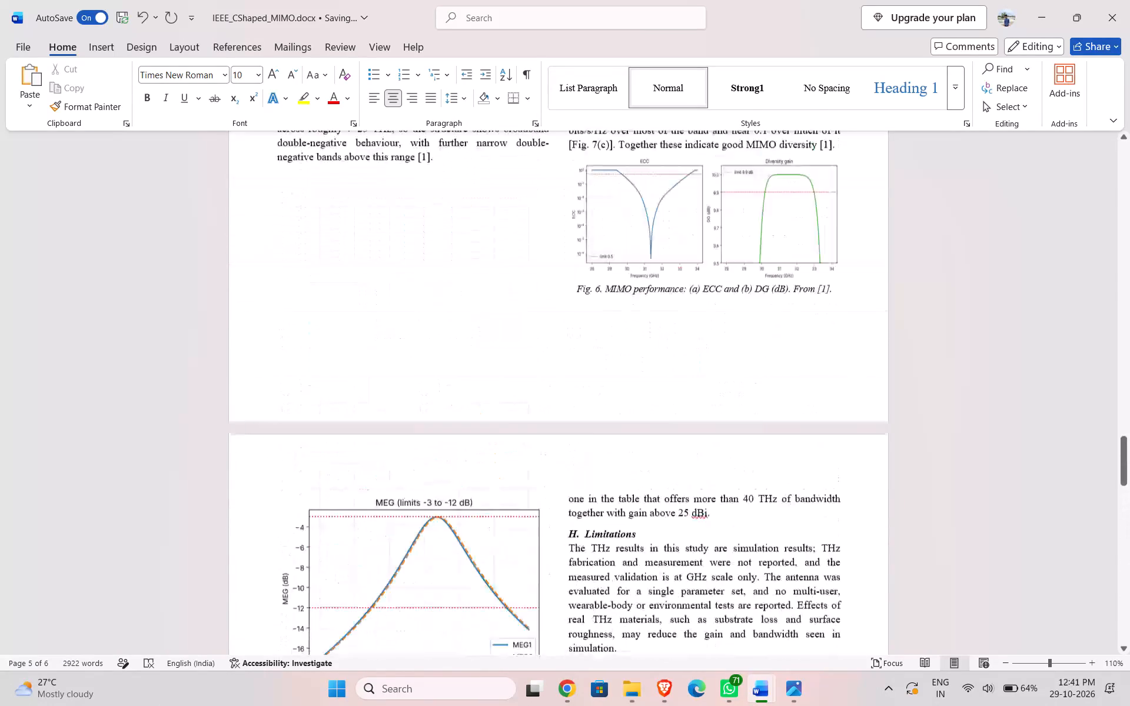
scroll(482, 417, "up", 20)
scroll(482, 417, "up", 3)
scroll(482, 416, "down", 6)
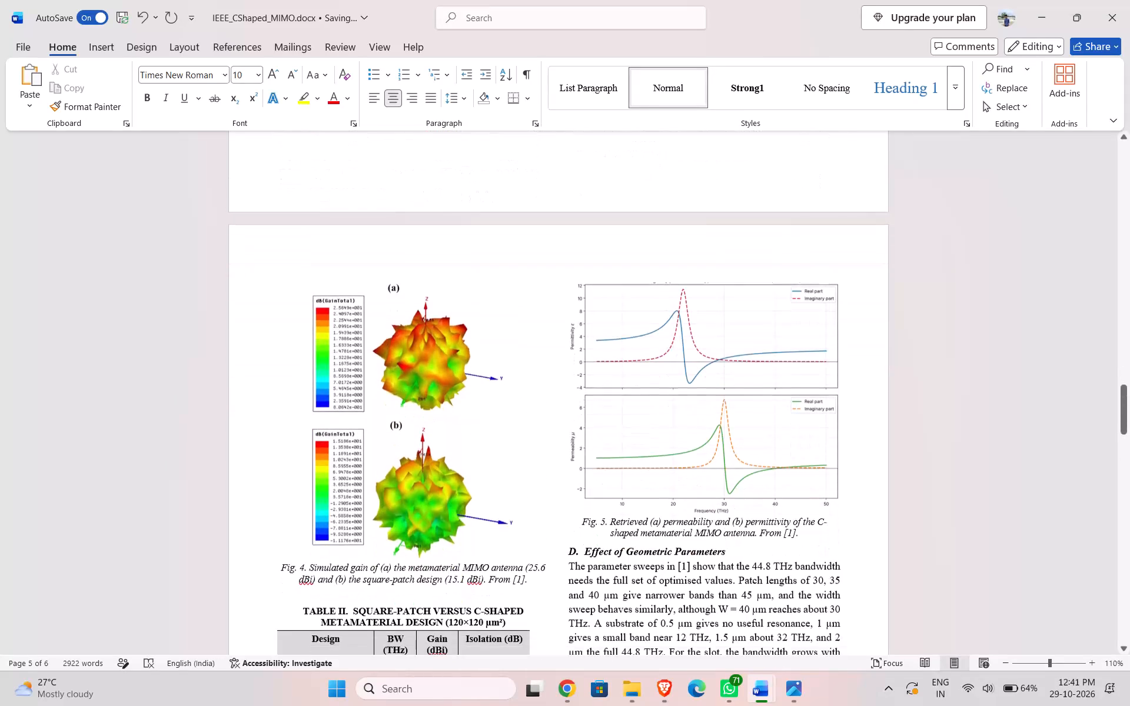
Replace Fig. 4's two-part 3D gain pattern image with the Gain Plot 2 image copied from Photos.
left_click(435, 411)
scroll(676, 381, "up", 6)
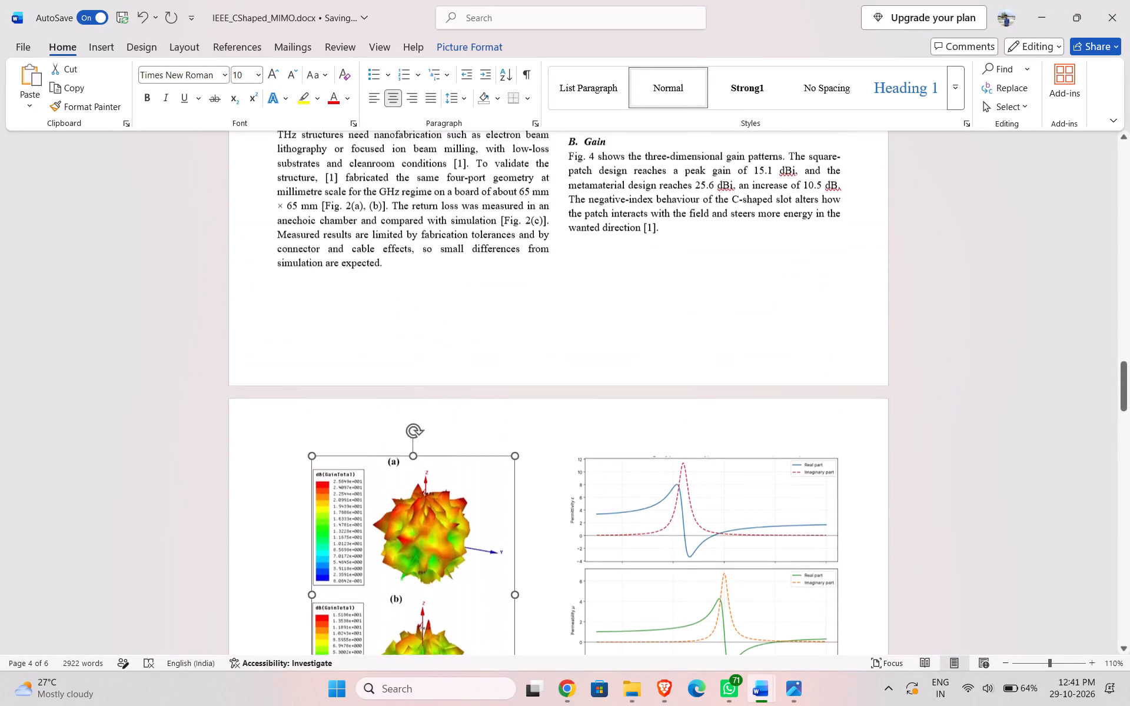
scroll(676, 381, "up", 20)
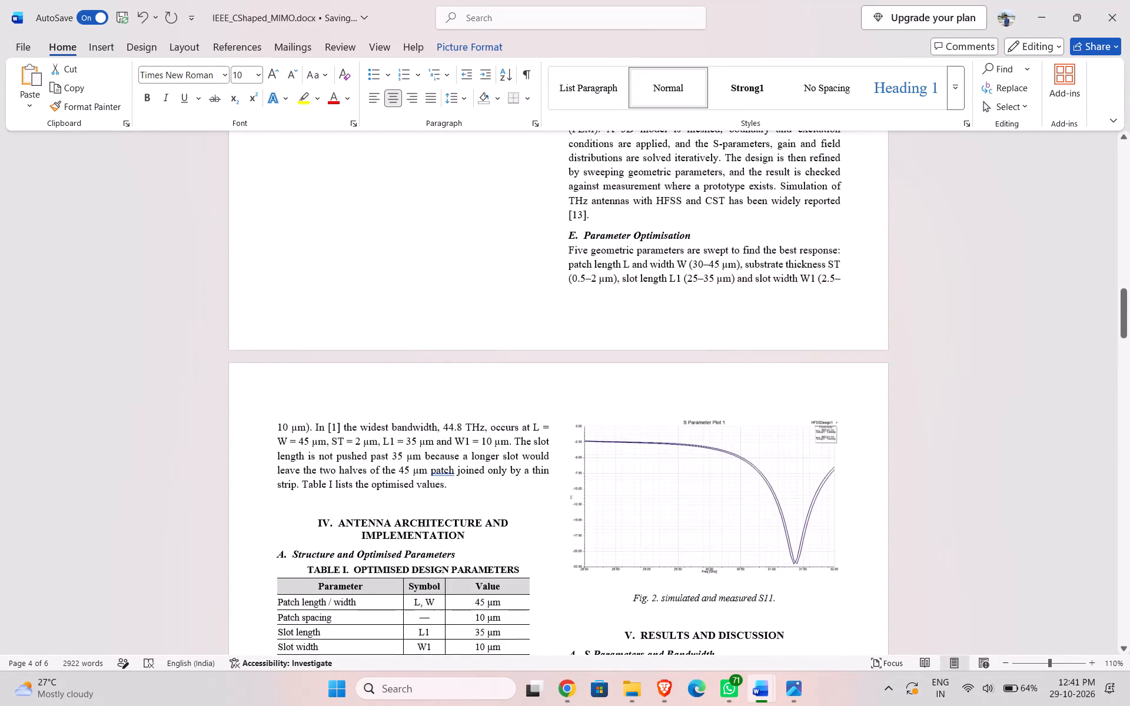
scroll(676, 381, "up", 1)
scroll(676, 381, "down", 11)
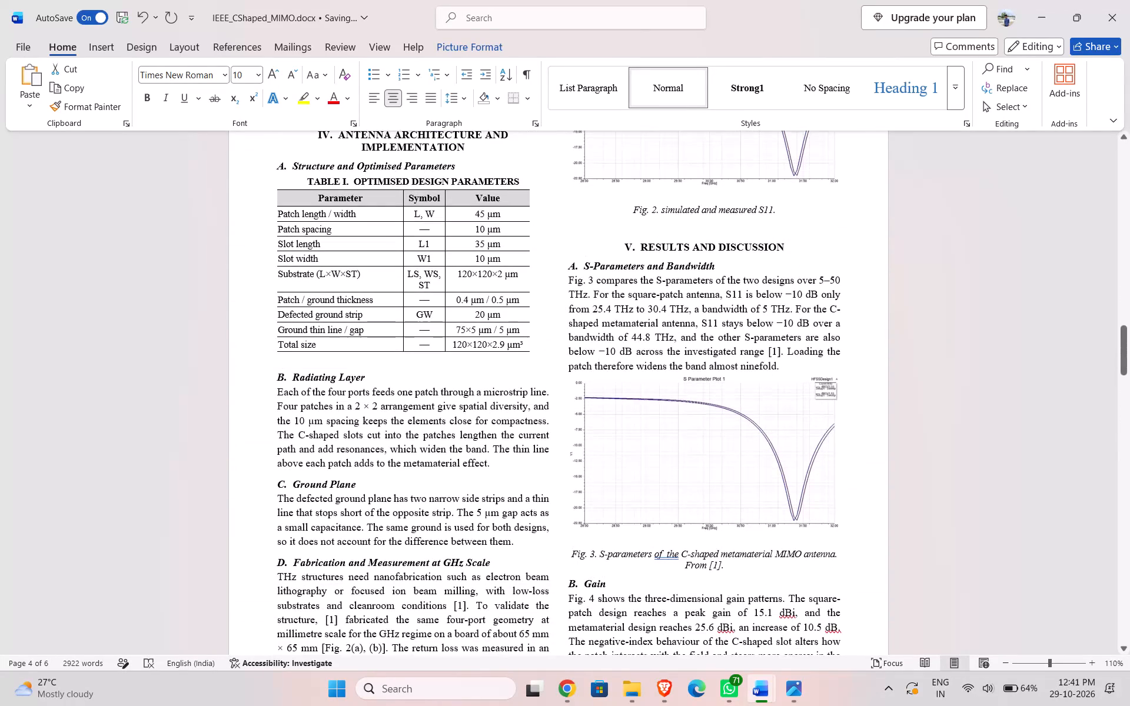
scroll(676, 381, "down", 1)
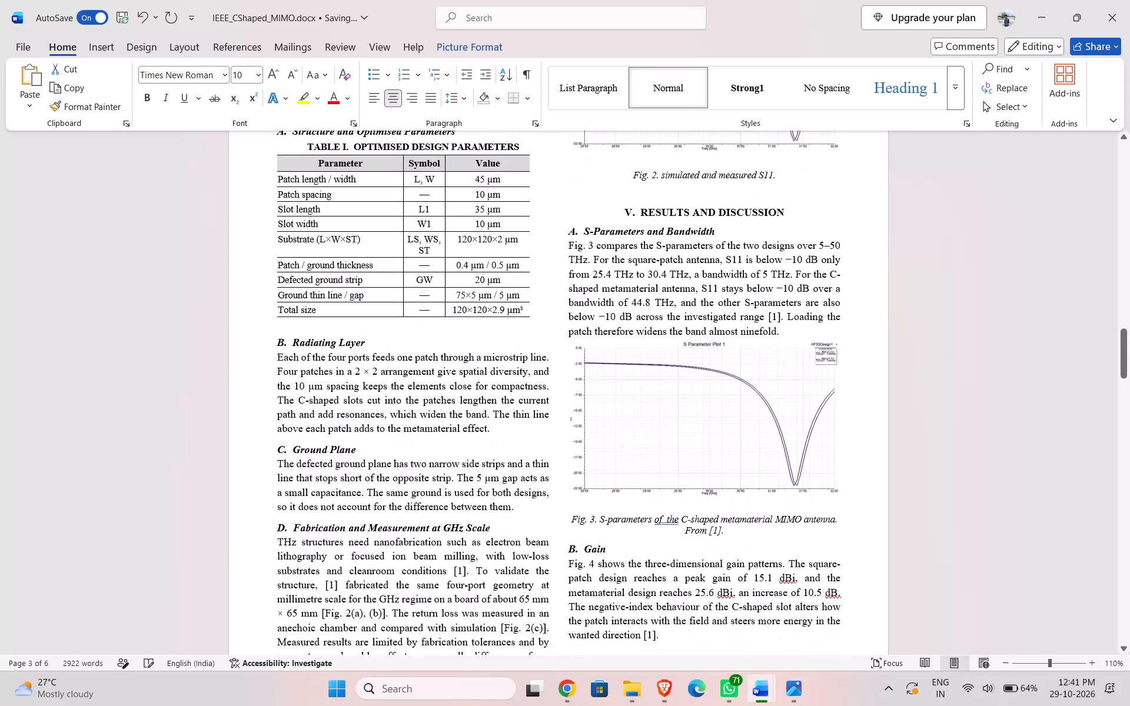
scroll(676, 381, "down", 13)
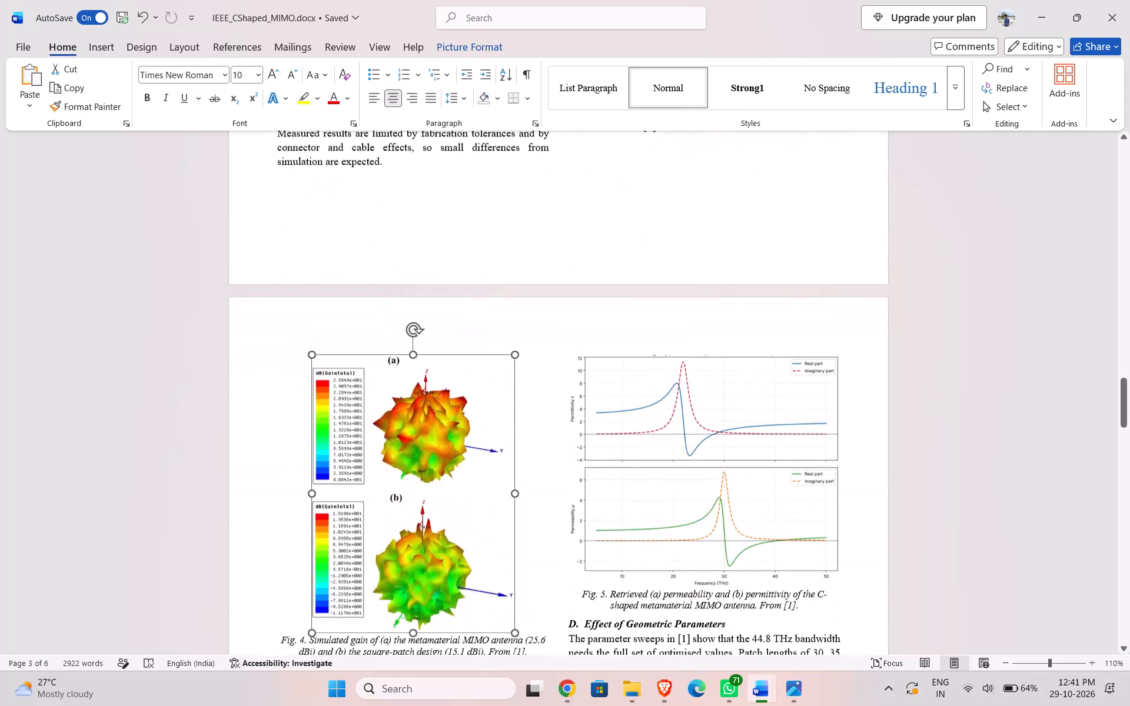
scroll(454, 489, "down", 4)
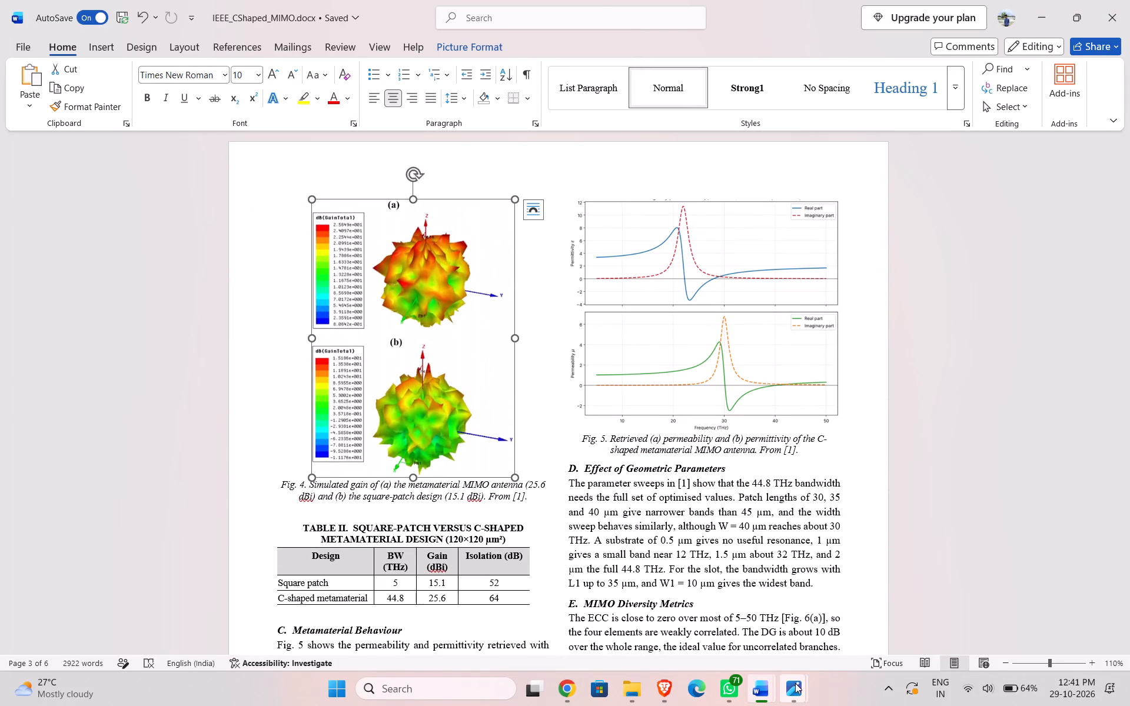
left_click(318, 623)
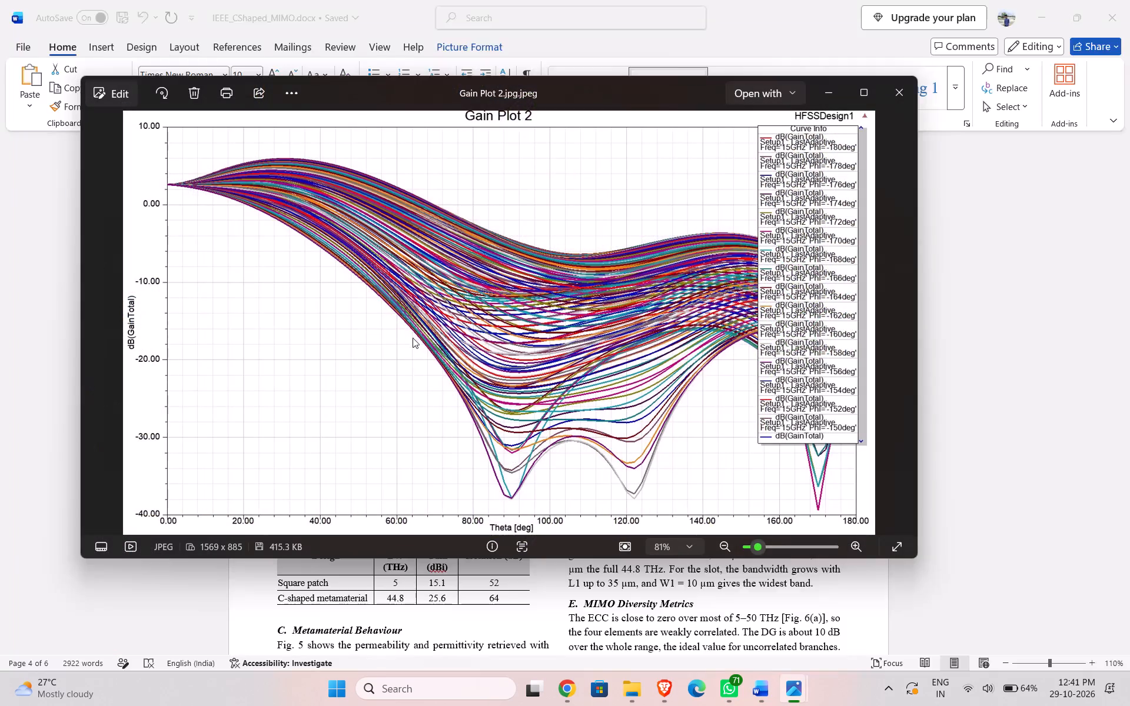
left_click(432, 347)
key("ctrl+c")
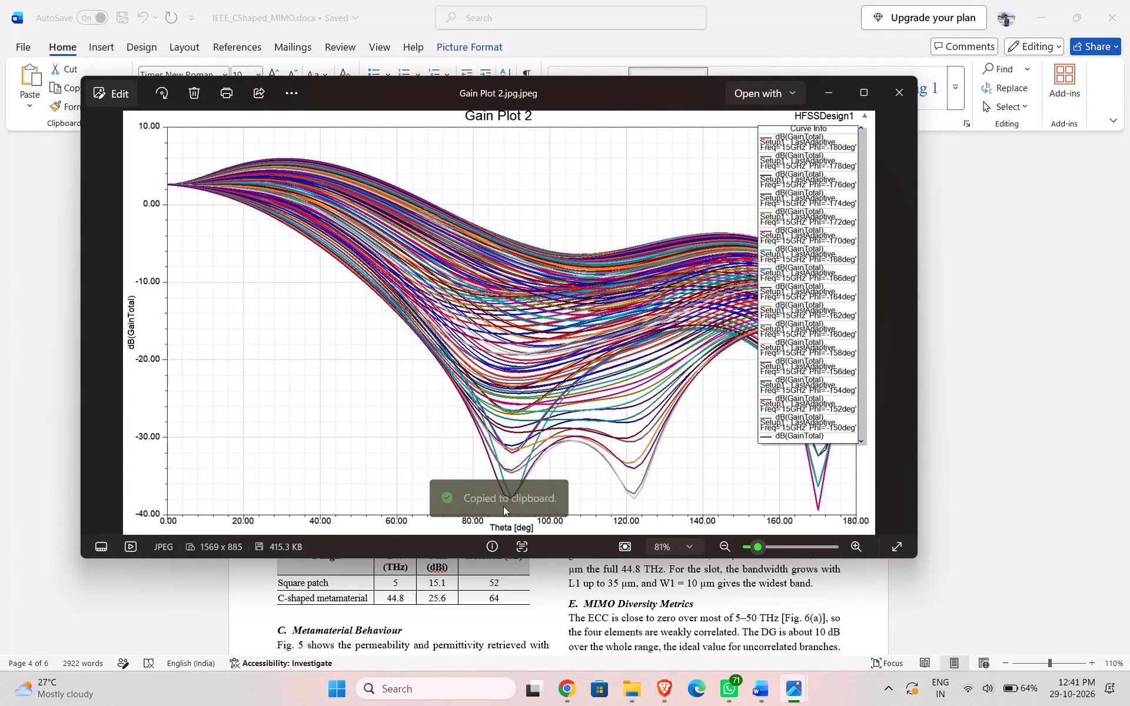
left_click(707, 633)
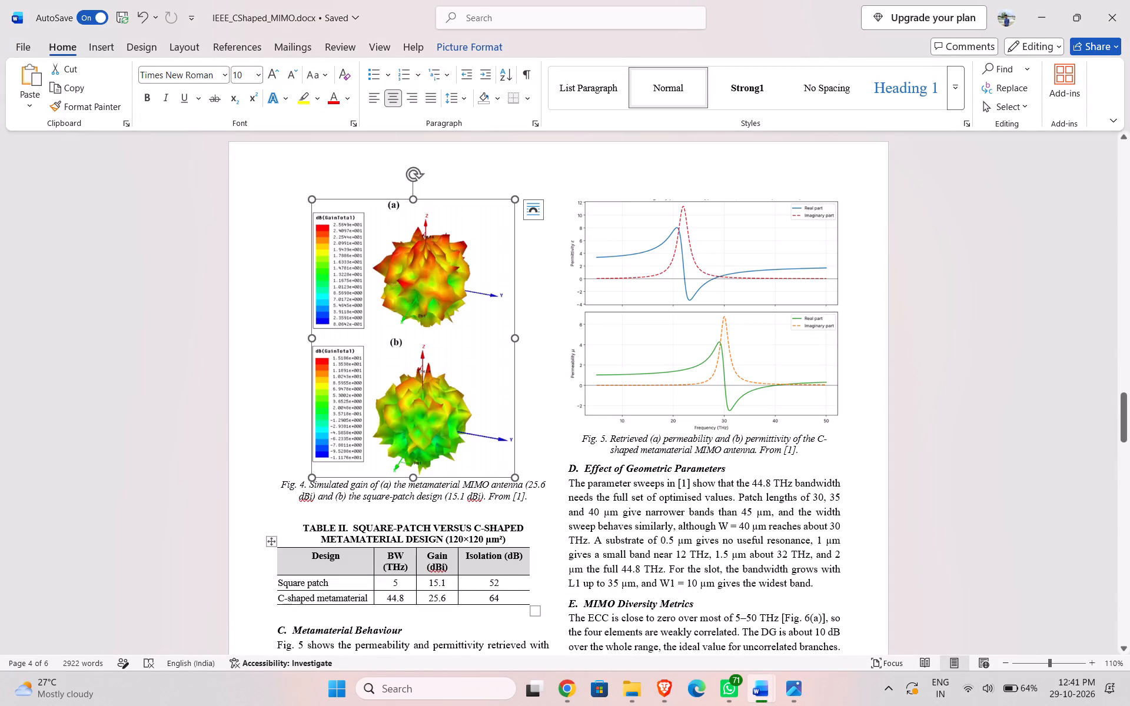
key("ctrl+v")
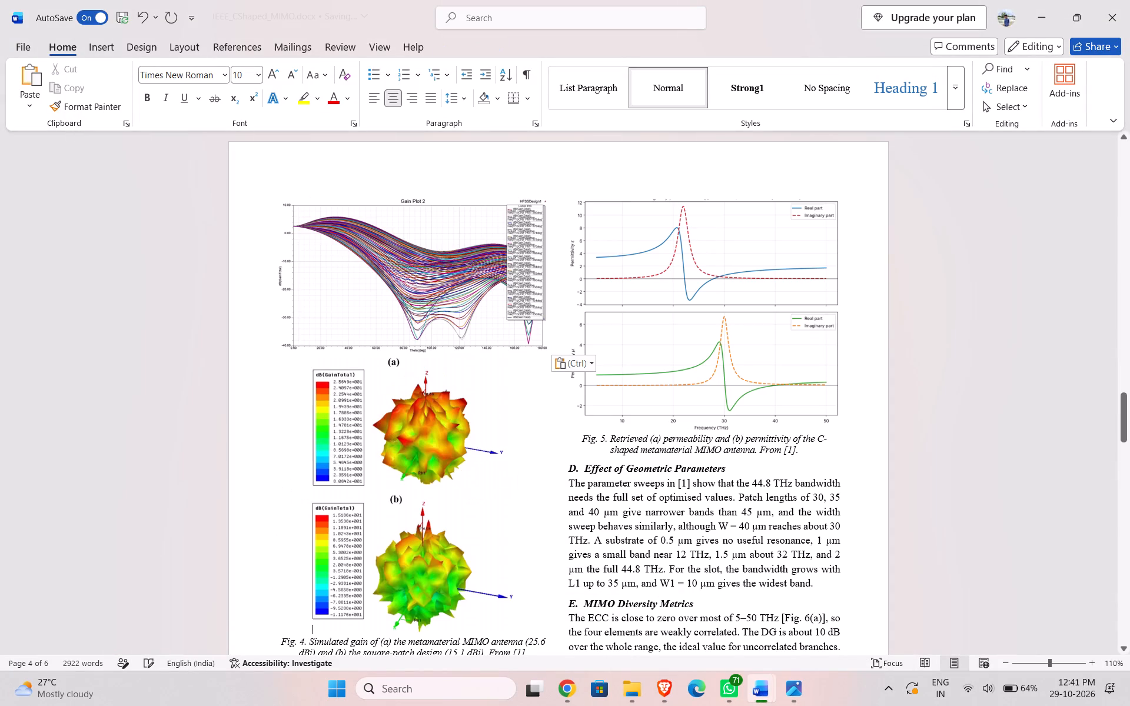
left_click(423, 471)
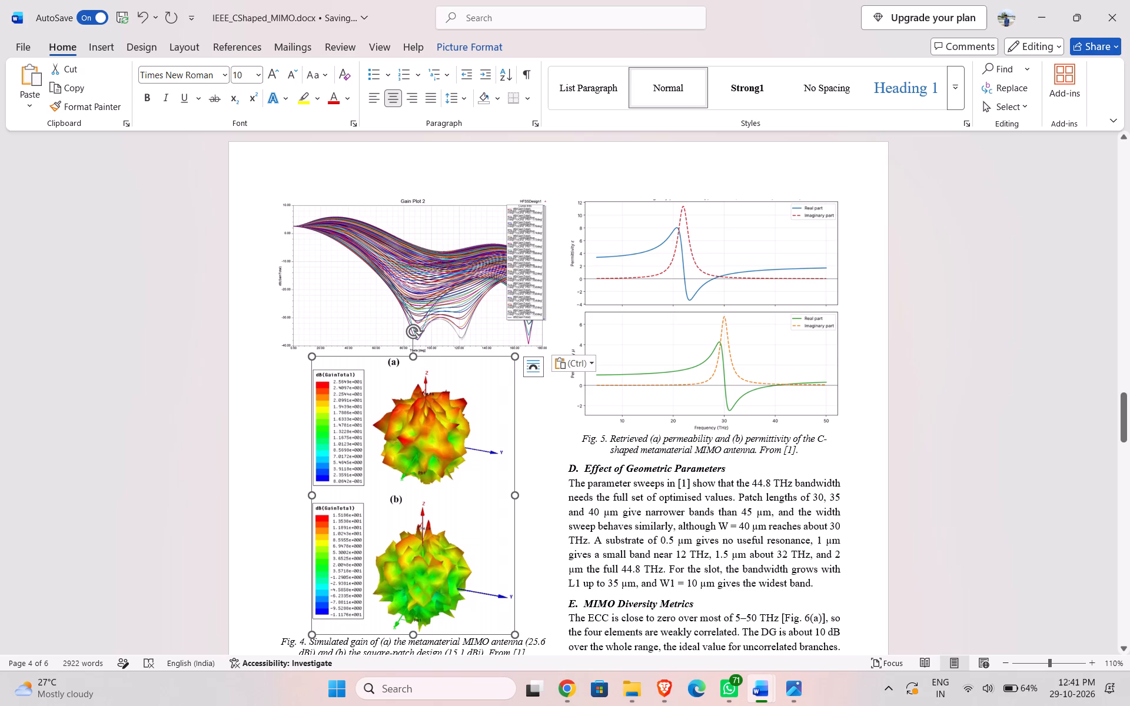
key("Delete")
Examine the reflowed pages from the new Fig. 4 to the references, and the Fig. 2 and Fig. 3 S-parameter plots.
scroll(458, 499, "down", 3)
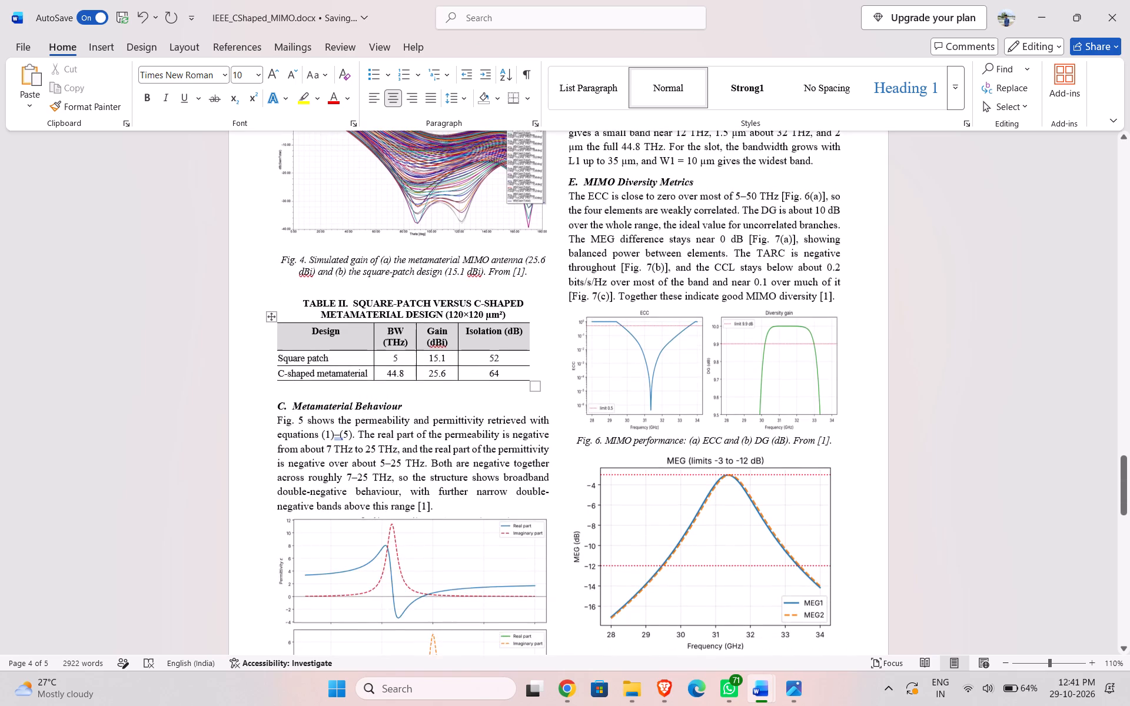
scroll(458, 499, "down", 19)
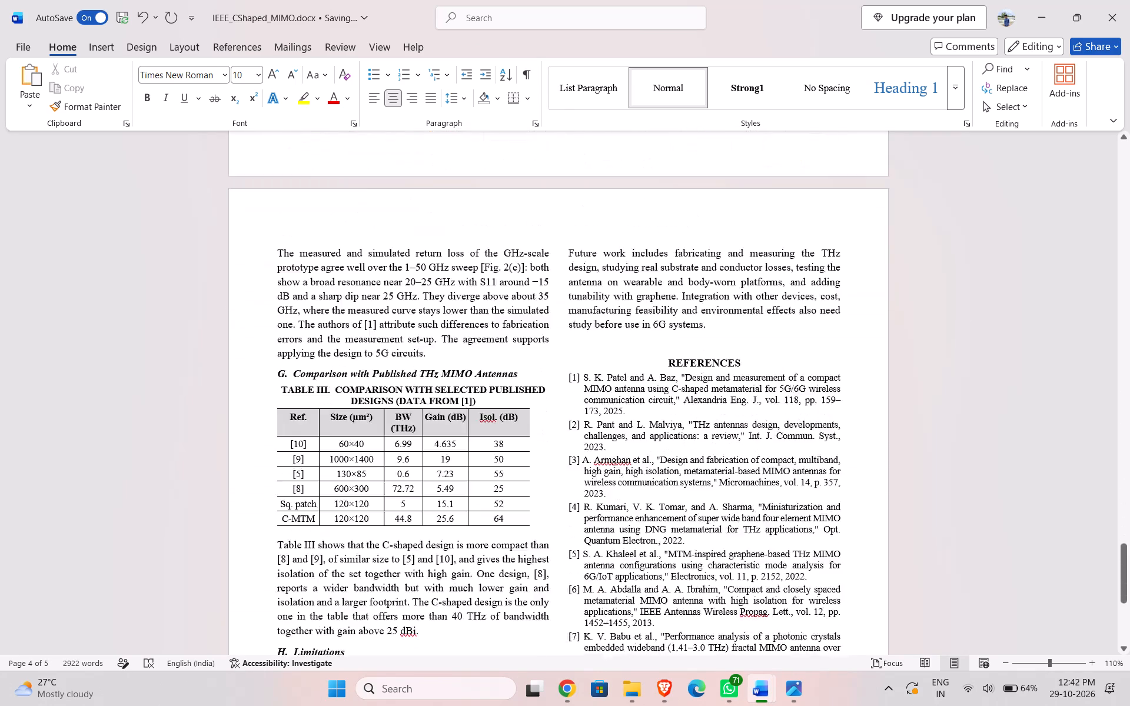
scroll(458, 499, "down", 19)
scroll(458, 499, "up", 12)
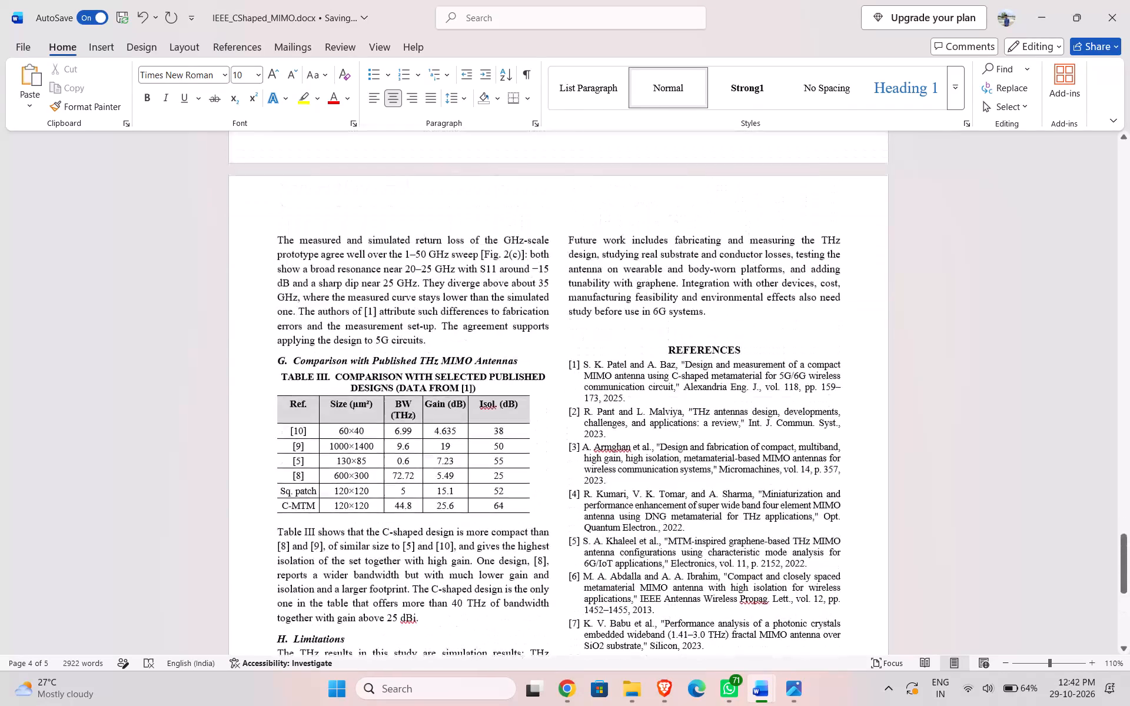
scroll(454, 499, "up", 20)
scroll(454, 499, "up", 10)
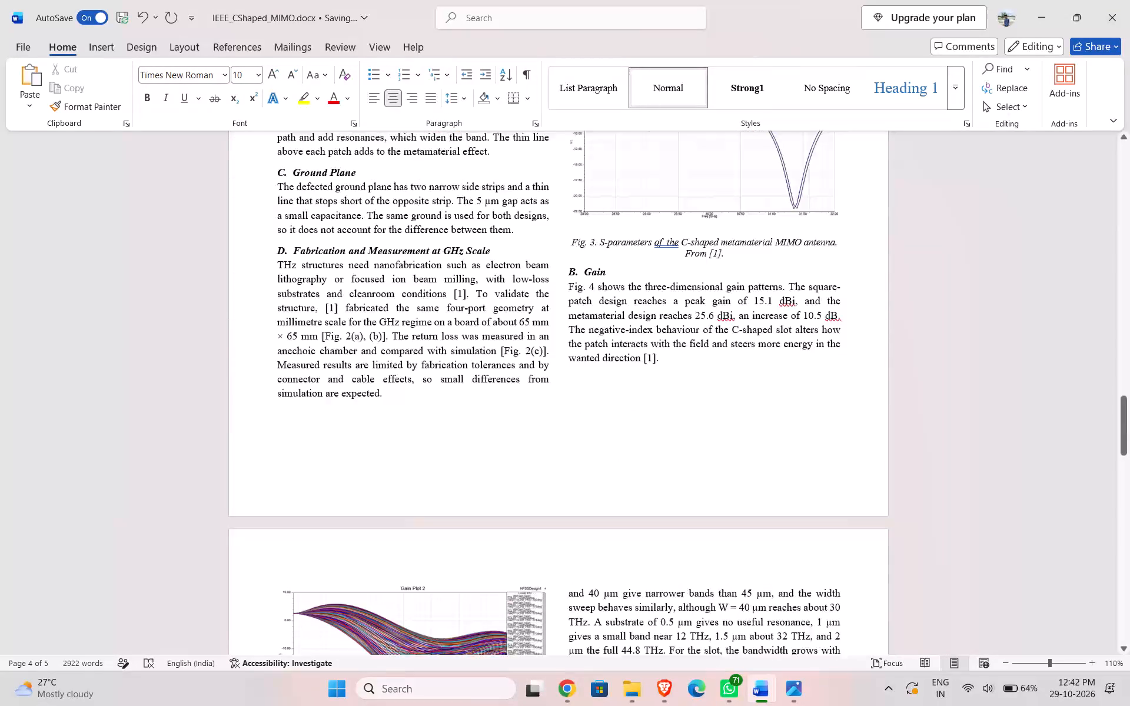
scroll(454, 498, "up", 13)
scroll(454, 498, "down", 1)
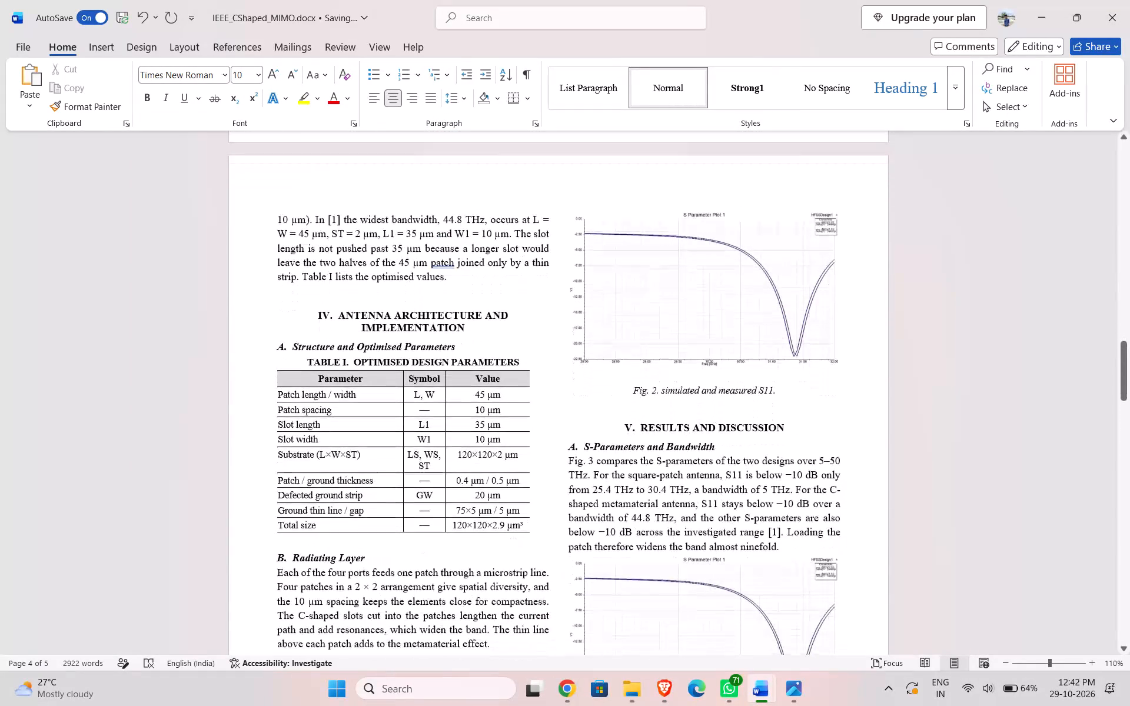
scroll(714, 405, "down", 7)
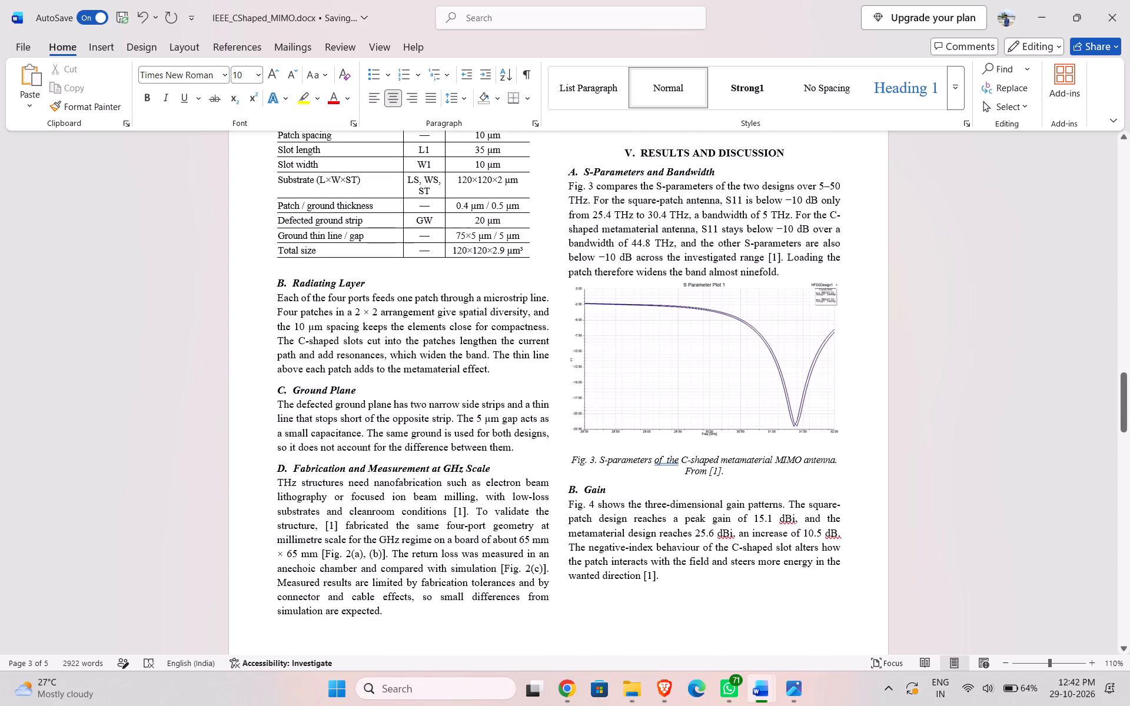
Replace Fig. 2's S-parameter plot with the meshed 3D antenna model image, Screenshot 2026-10-29 102139.png, copied from Photos.
scroll(707, 410, "up", 8)
left_click(723, 362)
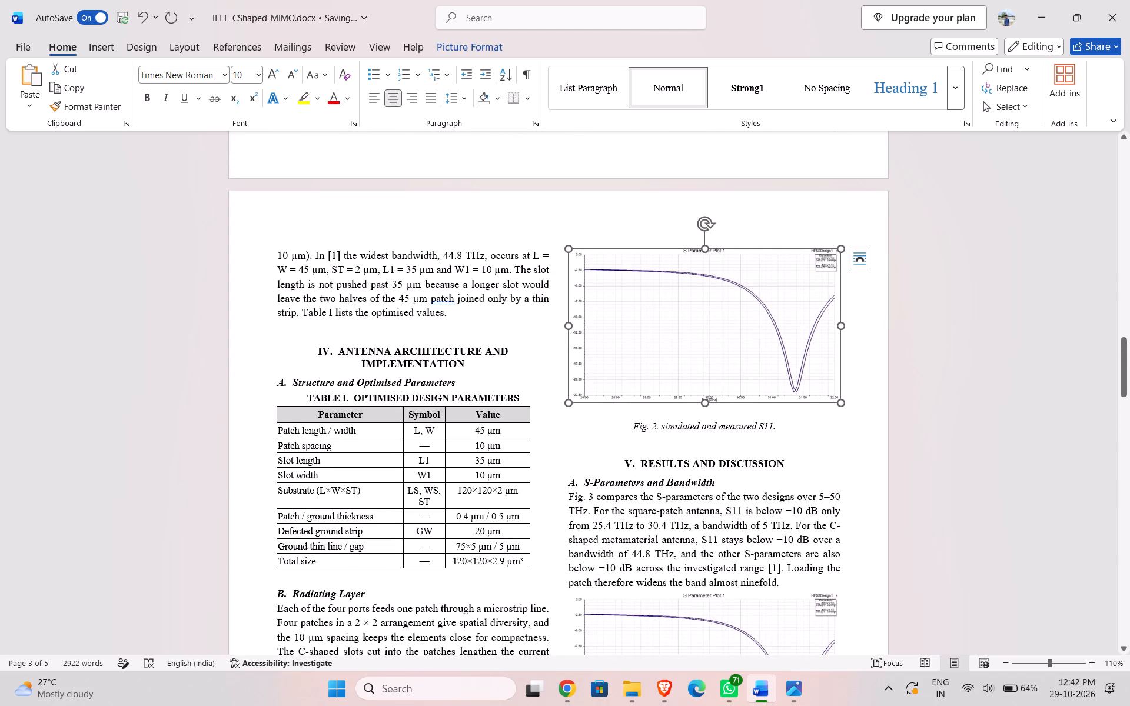
scroll(722, 377, "down", 1)
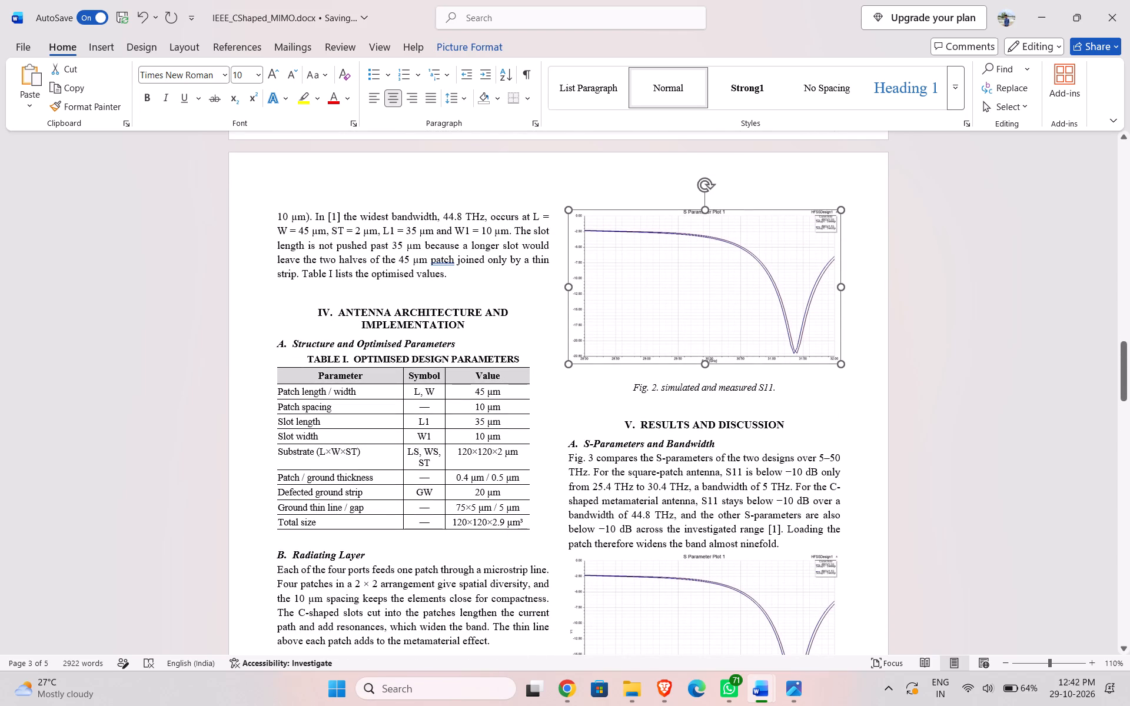
key("Delete")
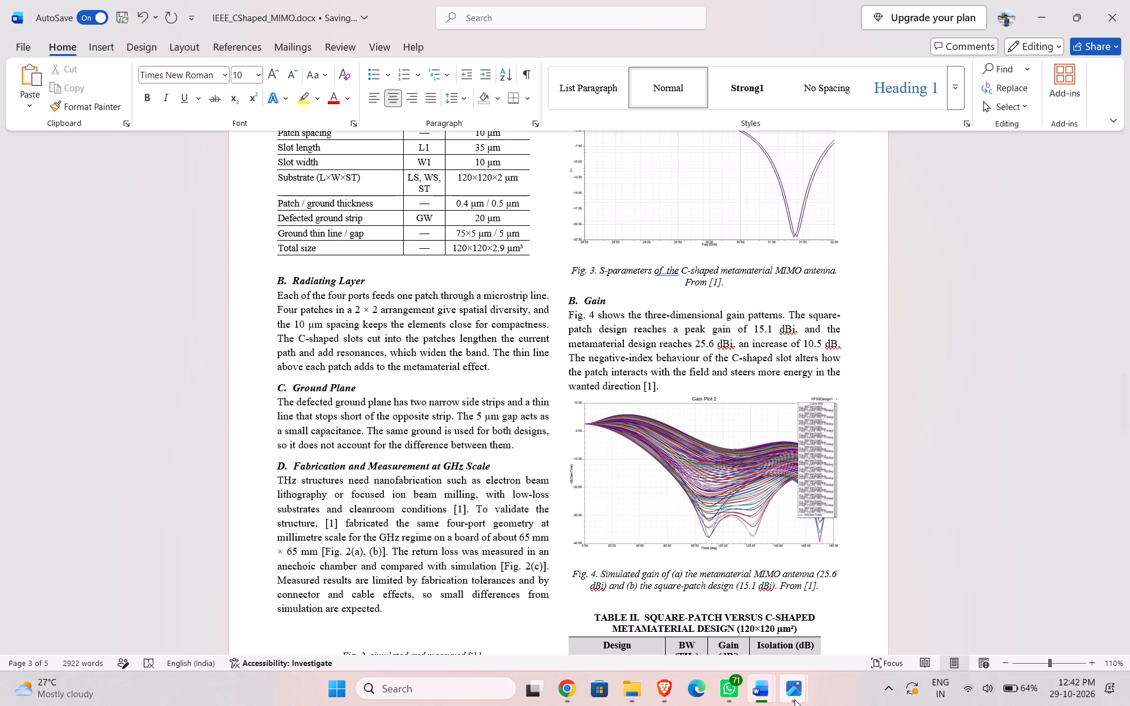
left_click(594, 618)
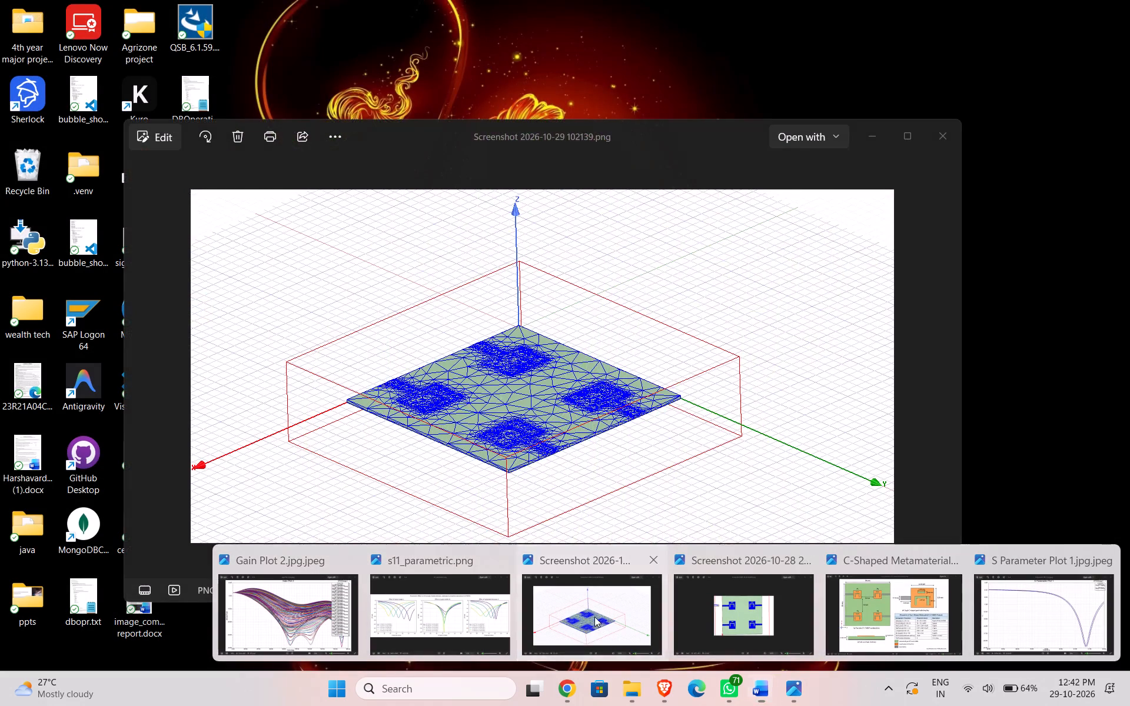
left_click(507, 419)
key("ctrl+c")
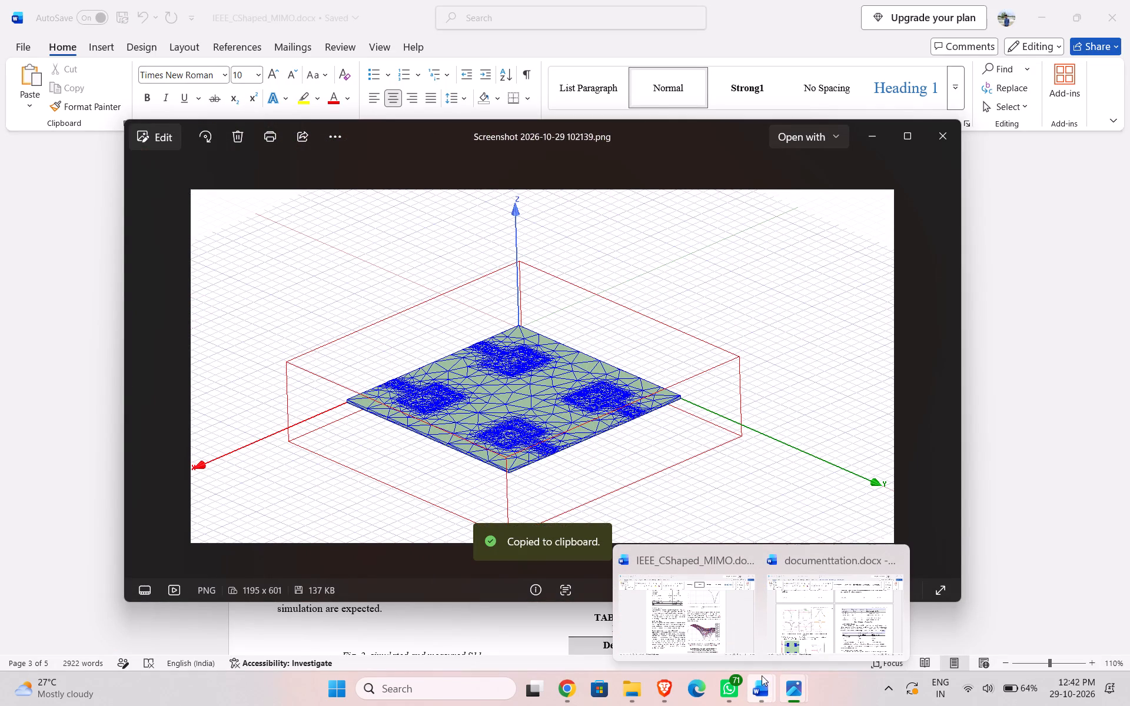
left_click_drag(716, 635, 713, 627)
scroll(662, 230, "up", 10)
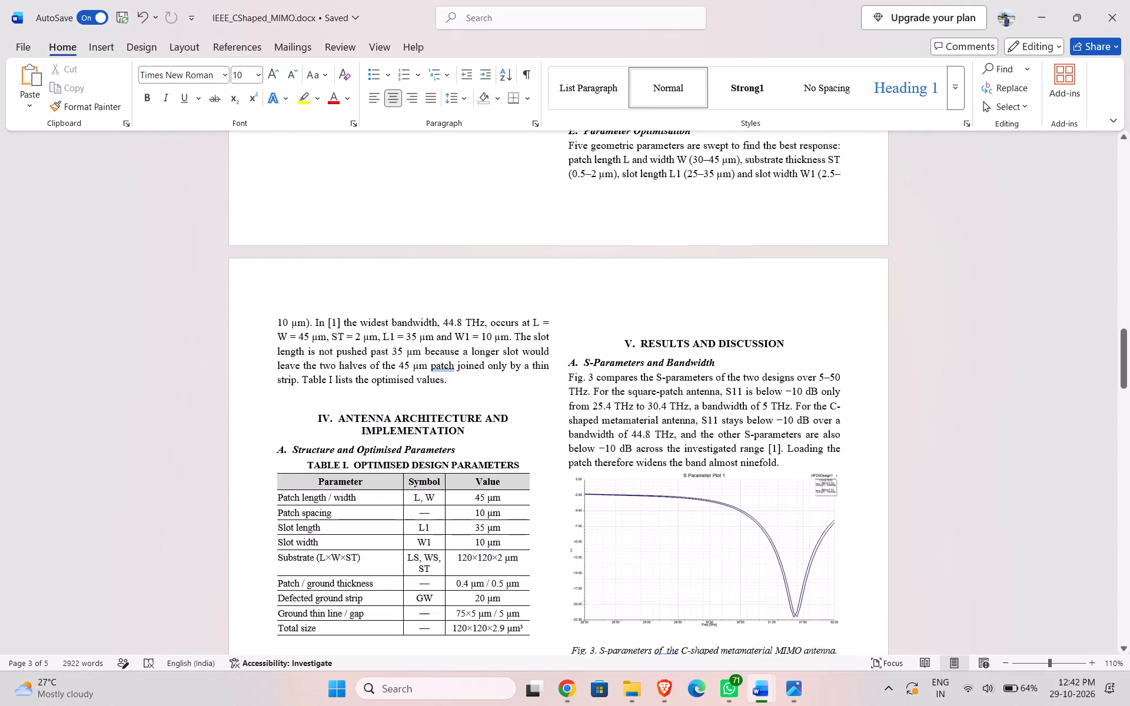
scroll(650, 294, "down", 10)
key("ctrl+v")
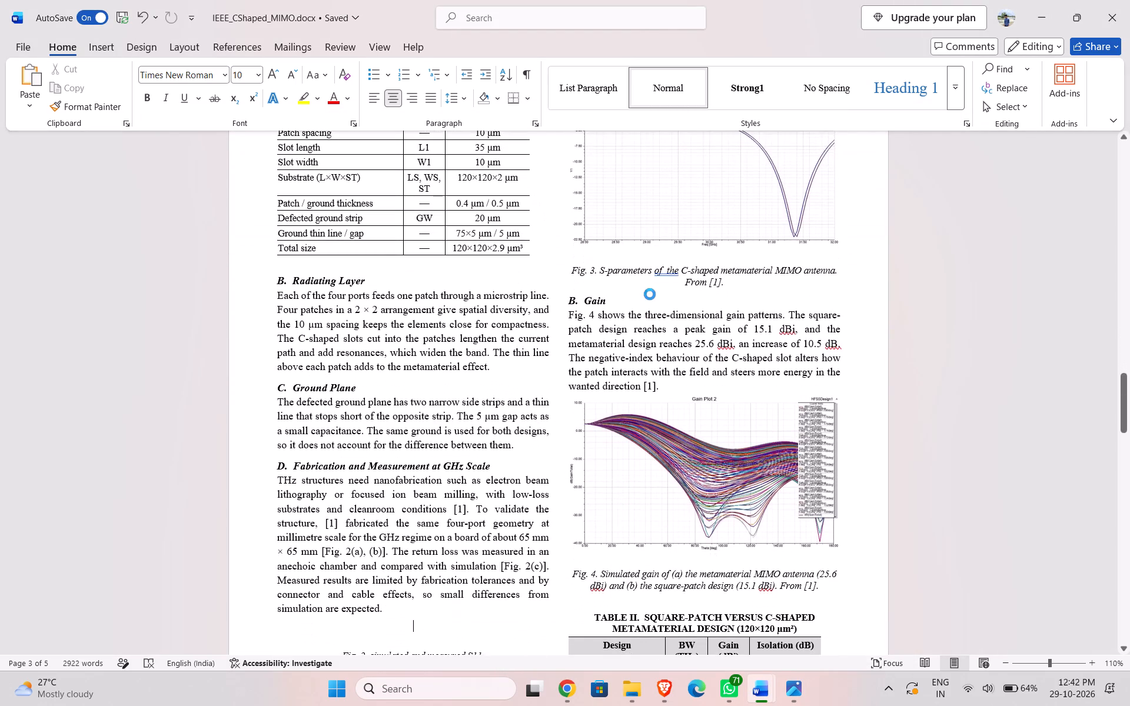
scroll(659, 344, "up", 8)
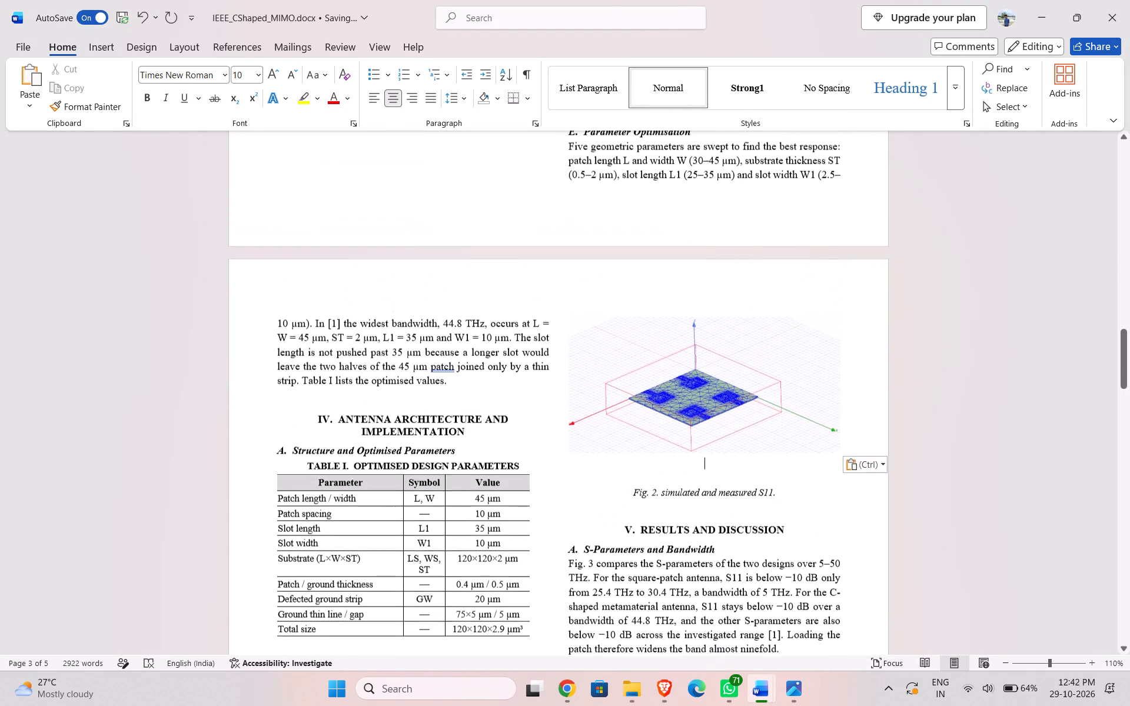
Remove the blank lines directly above and below the Fig. 2 caption.
left_click(713, 397)
left_click(710, 482)
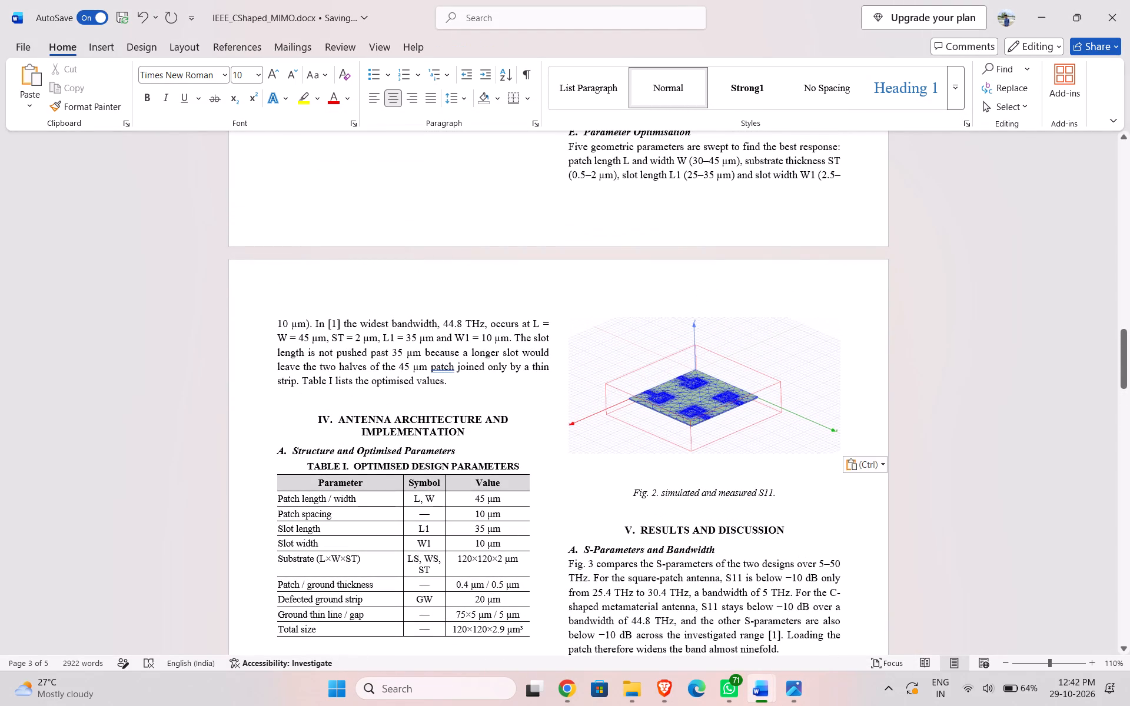
key("BackSpace")
key("BackSpace")
left_click(662, 494)
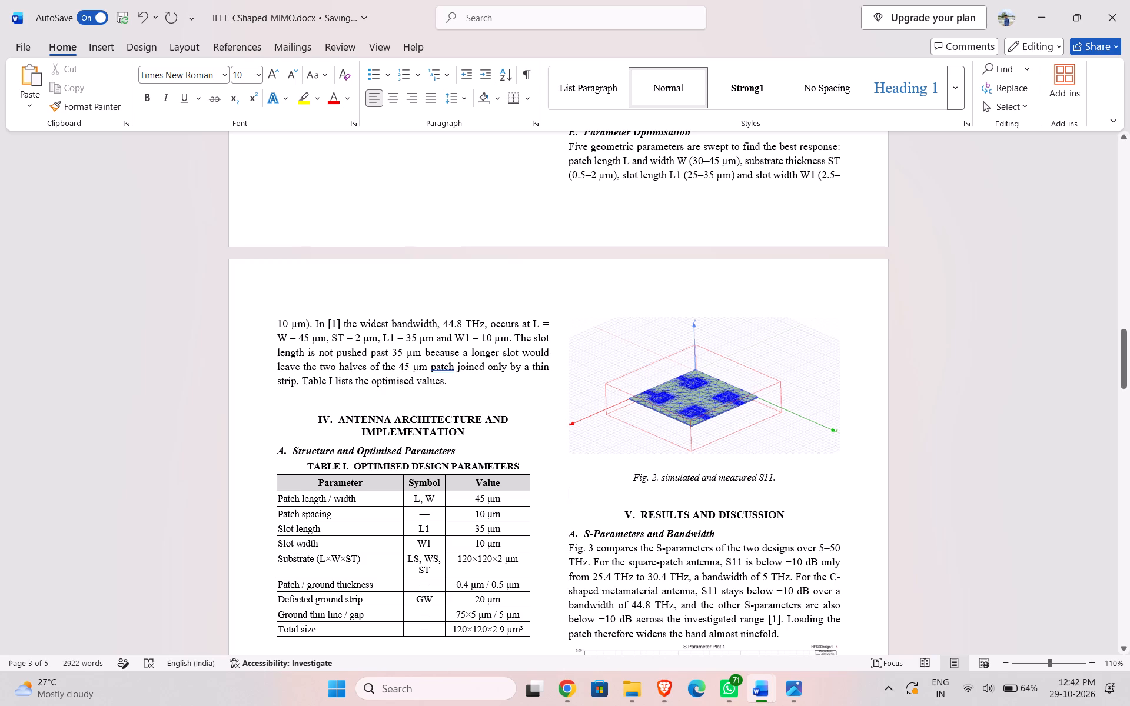
key("BackSpace")
Examine the whole paper's layout, from the new Fig. 2 through the references and back to the title page.
scroll(689, 472, "up", 3)
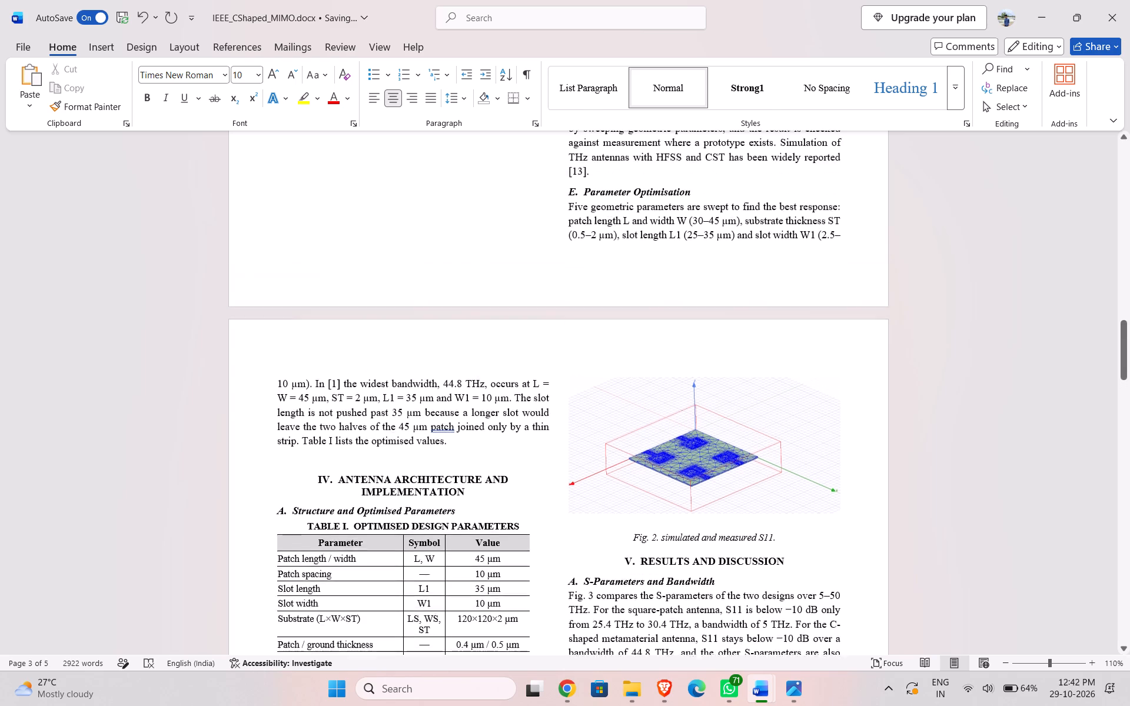
scroll(735, 455, "down", 5)
scroll(733, 457, "down", 19)
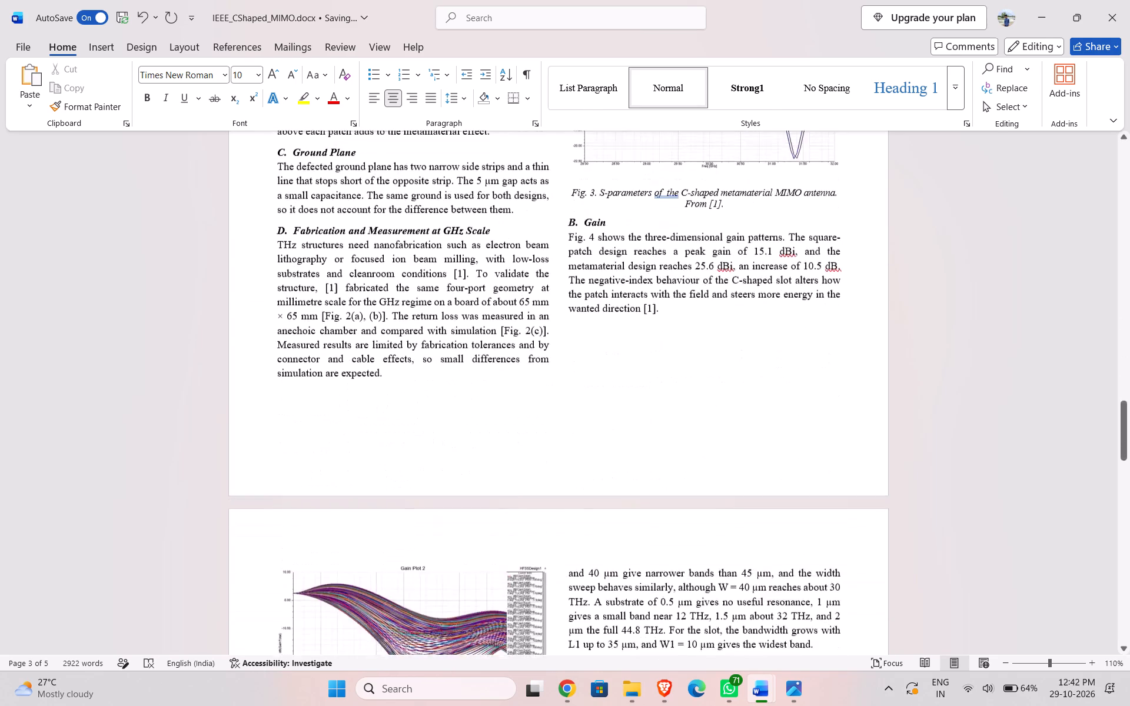
scroll(732, 458, "down", 20)
scroll(732, 458, "down", 18)
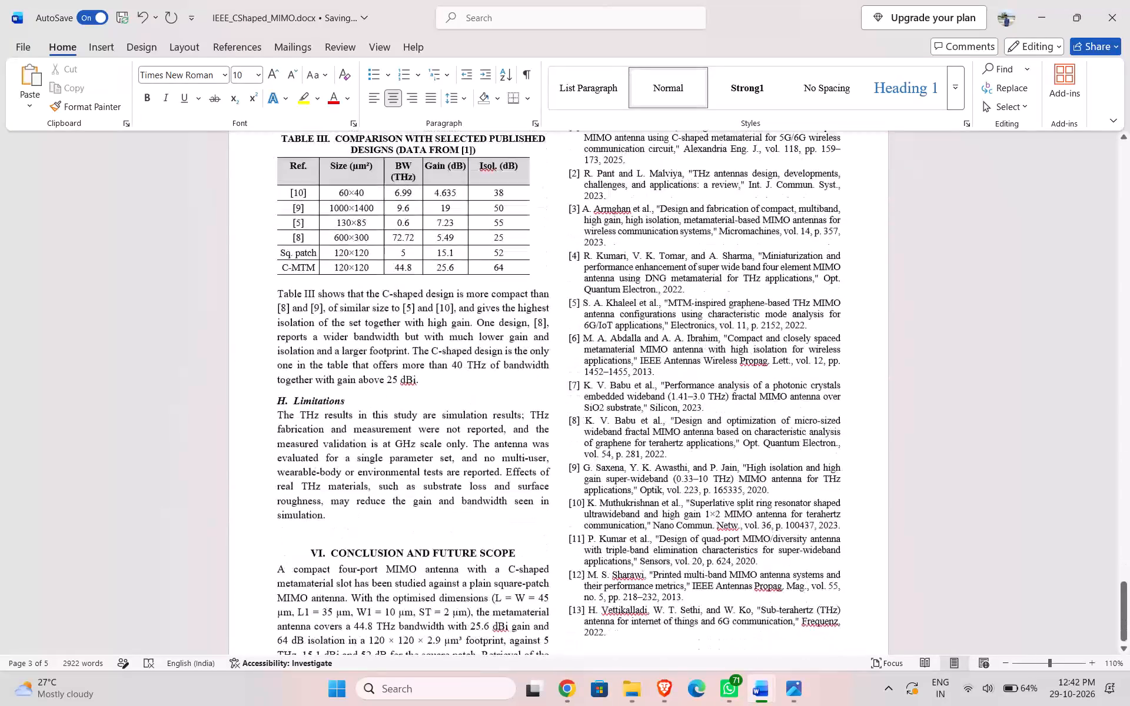
scroll(732, 458, "down", 5)
scroll(732, 458, "up", 20)
scroll(732, 458, "up", 5)
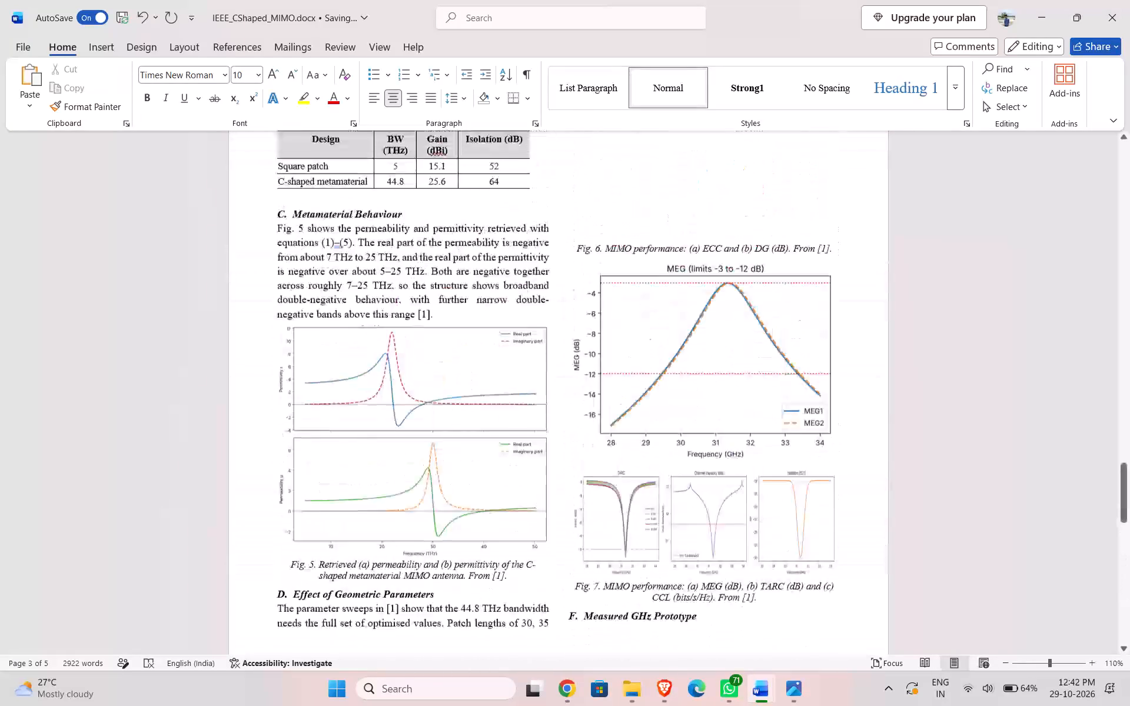
scroll(732, 458, "up", 20)
scroll(732, 458, "up", 20)
scroll(732, 458, "up", 1)
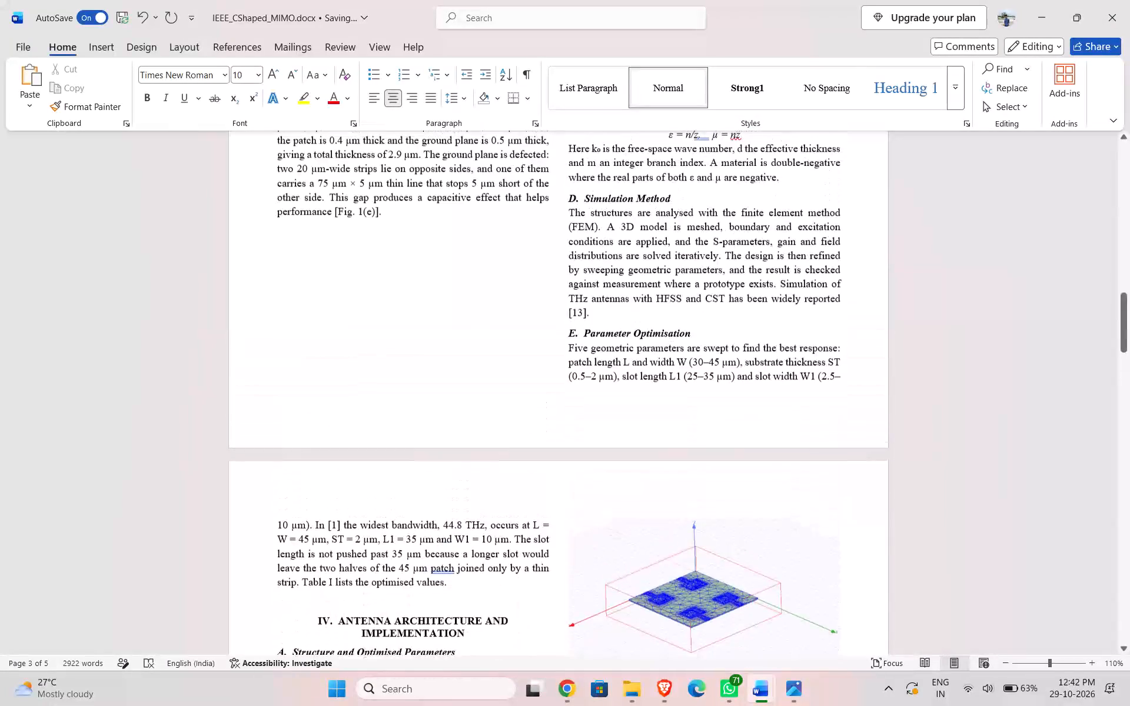
scroll(732, 458, "up", 16)
scroll(732, 458, "up", 9)
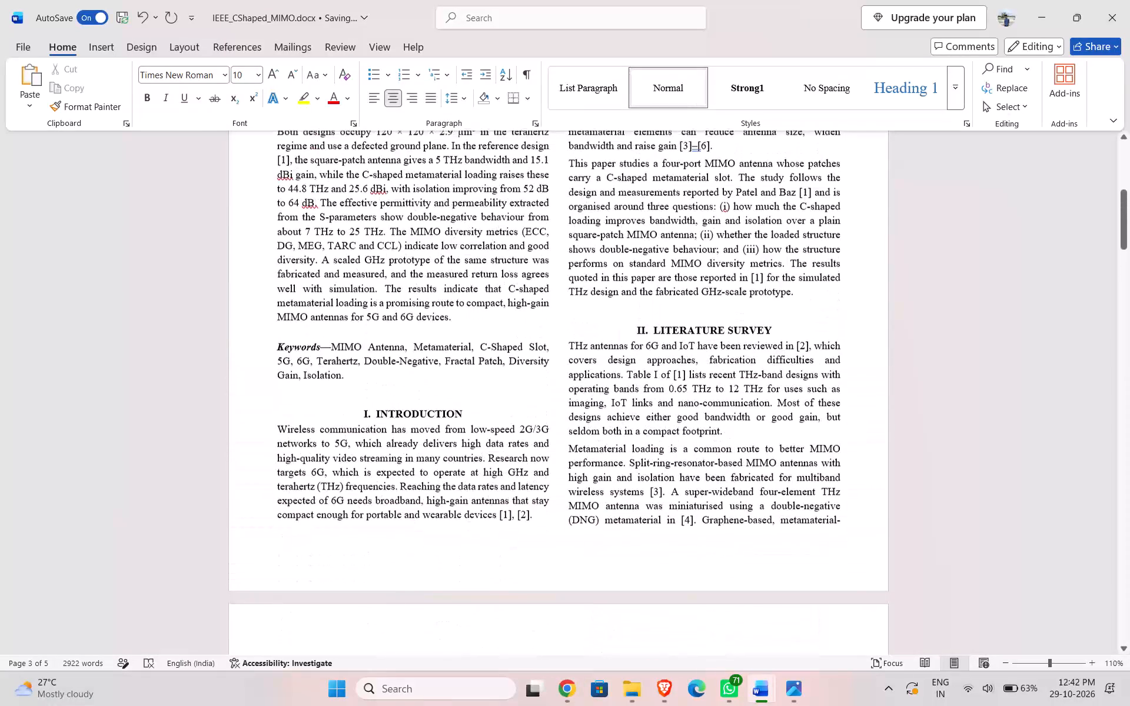
scroll(732, 458, "up", 13)
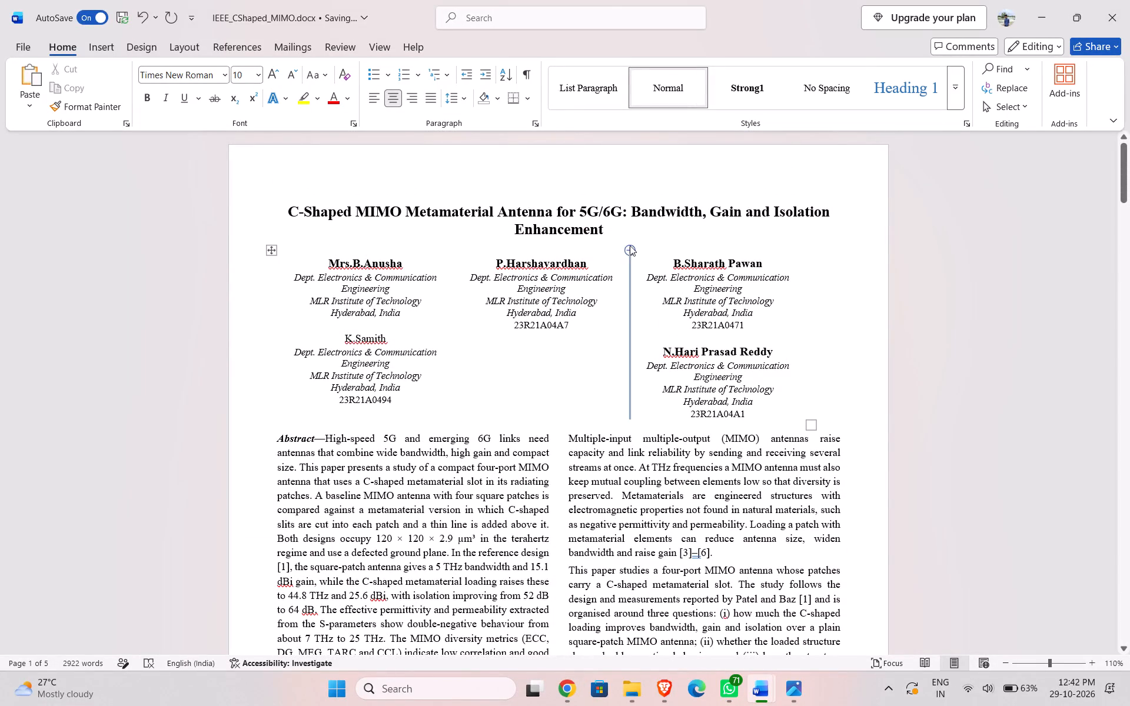
left_click(606, 228)
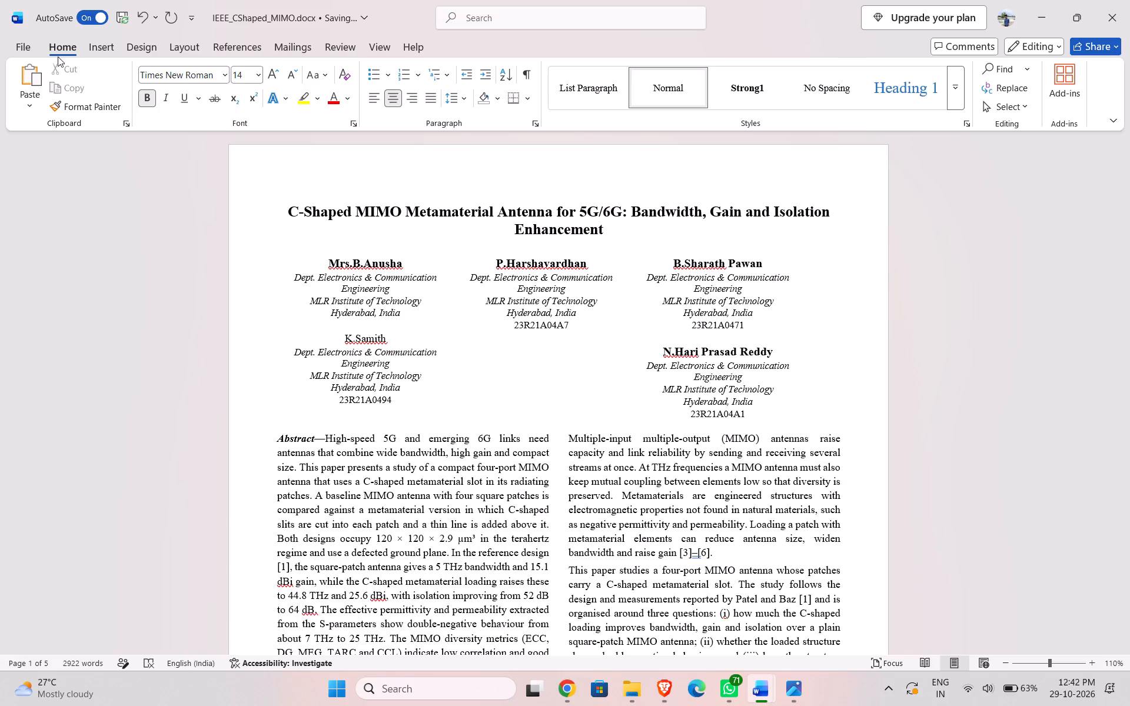
Save a copy of the paper as a Word document named IEEE conference paper in the 4th year major project MIMO folder.
left_click(31, 45)
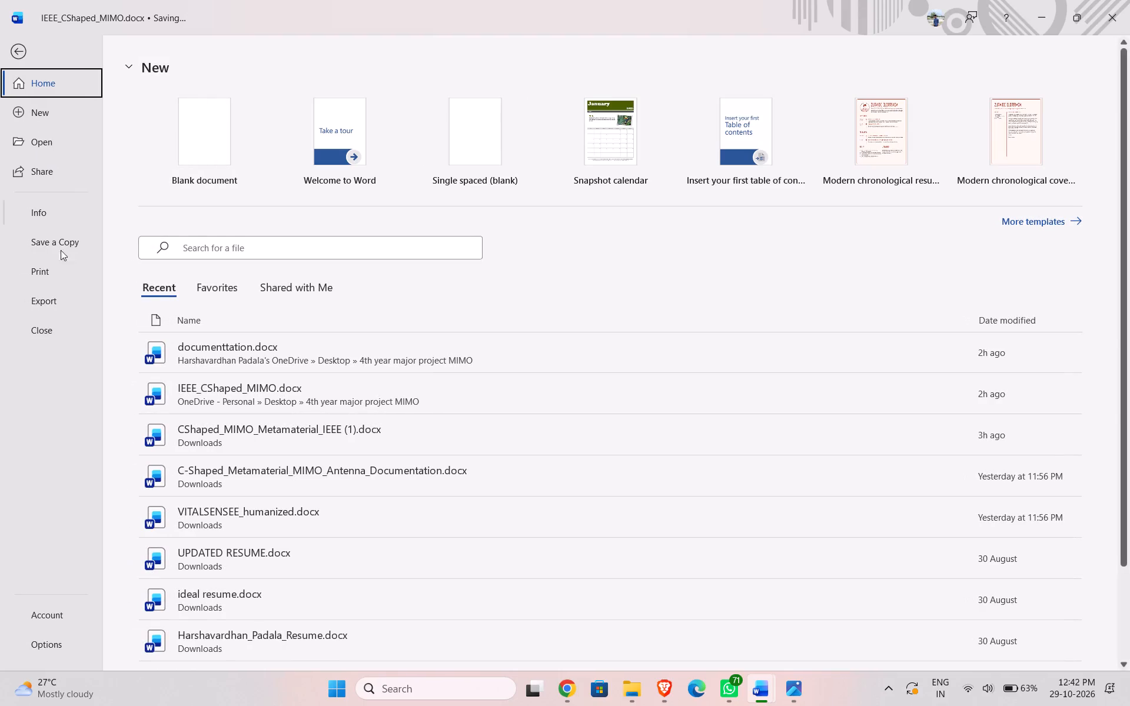
left_click(55, 246)
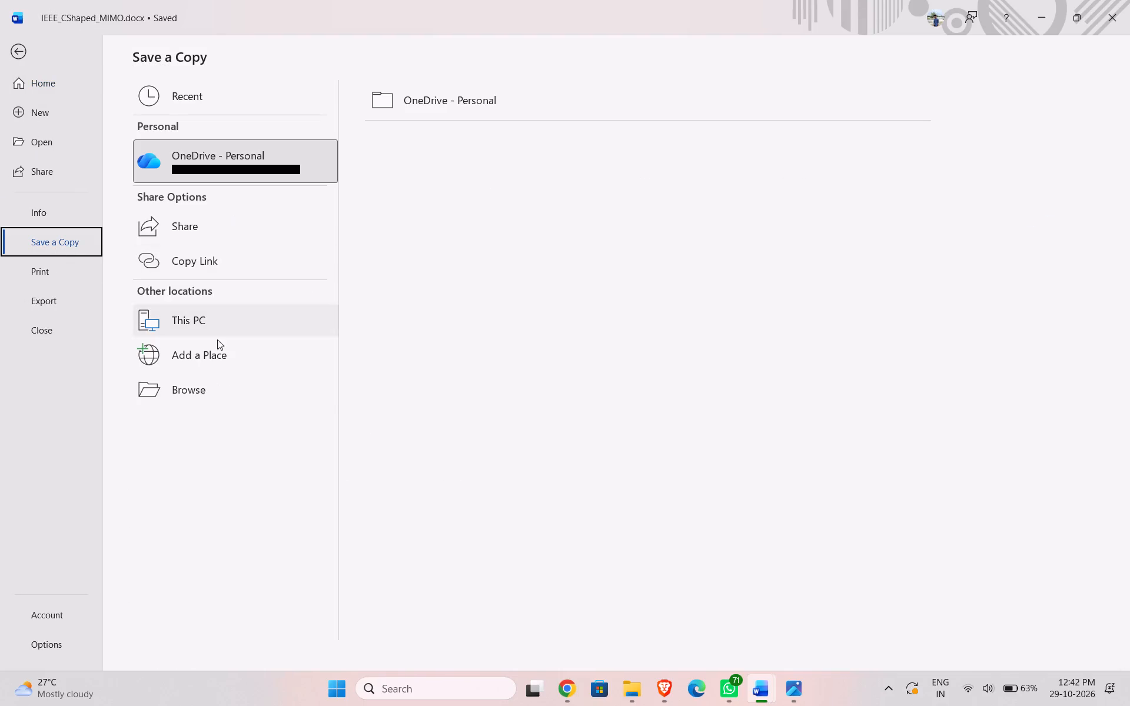
left_click(217, 386)
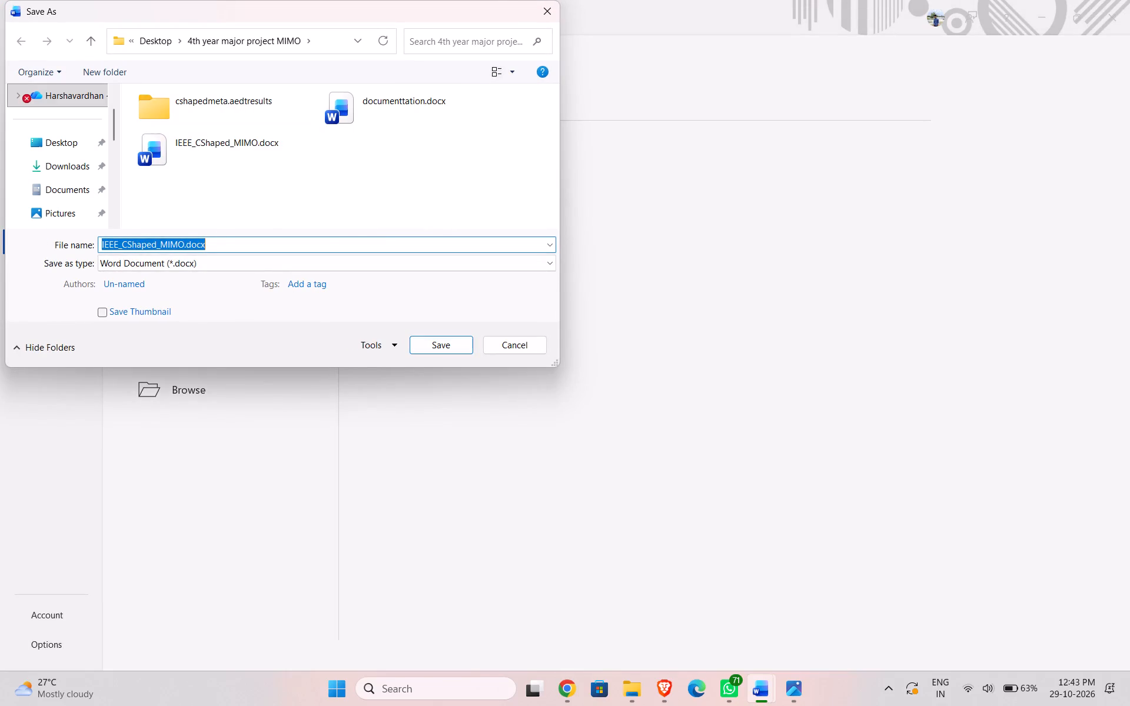
key("shift+i")
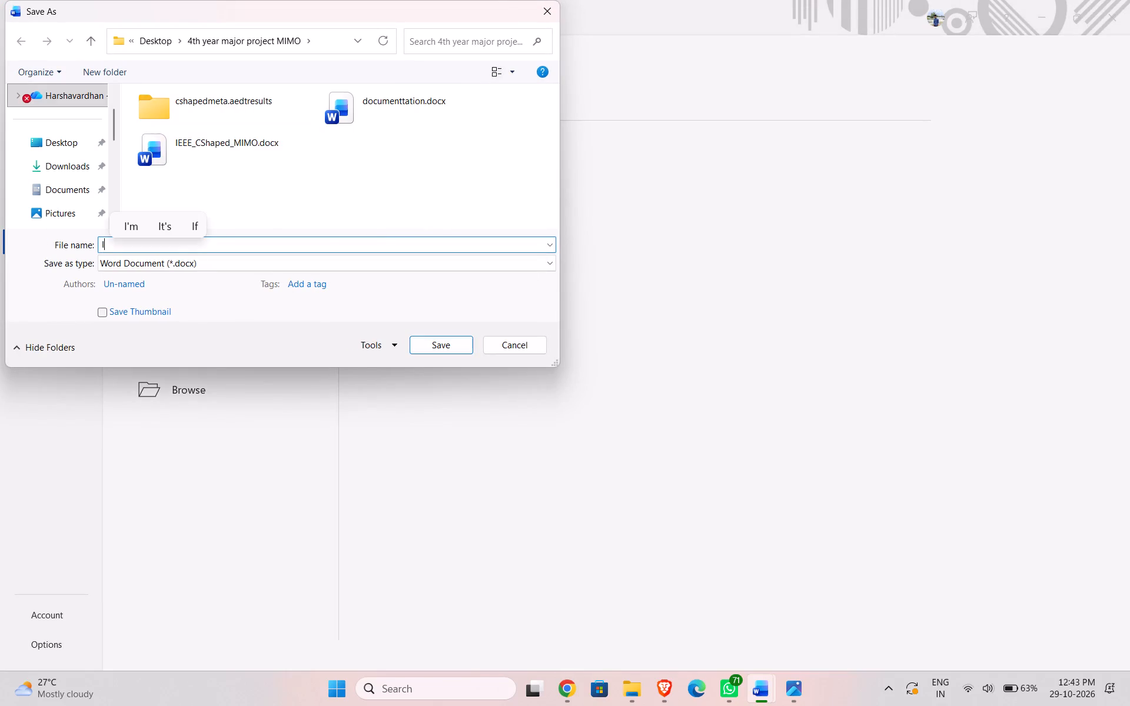
type("EEE conference paper")
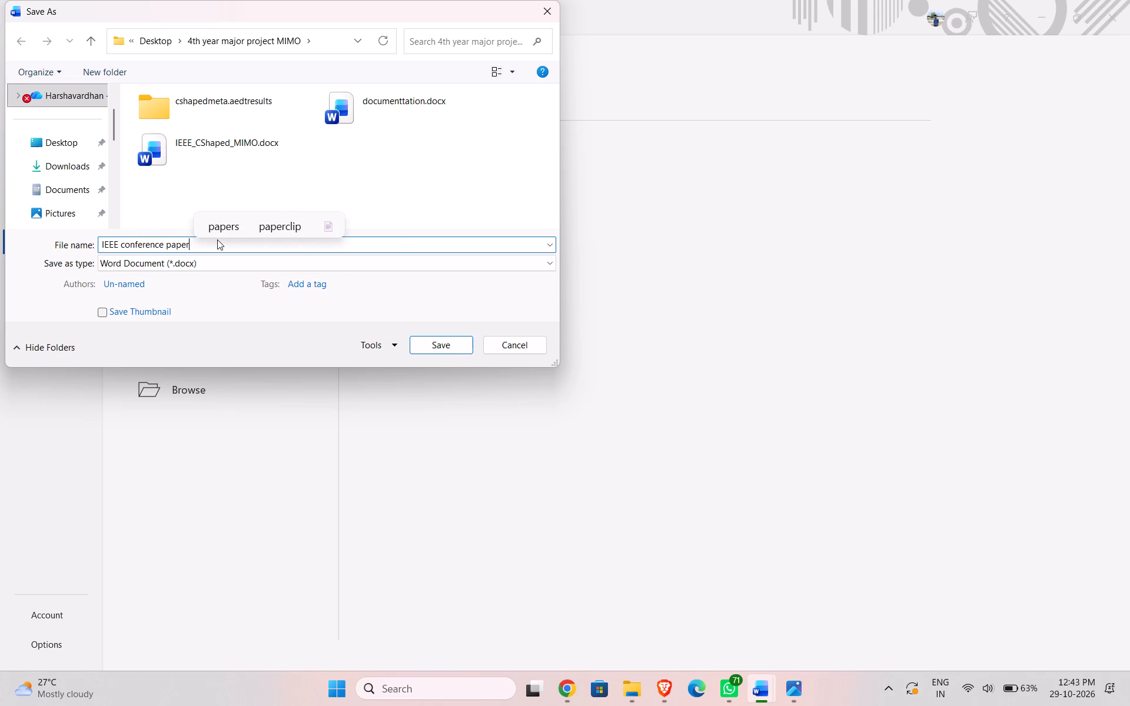
key("Return")
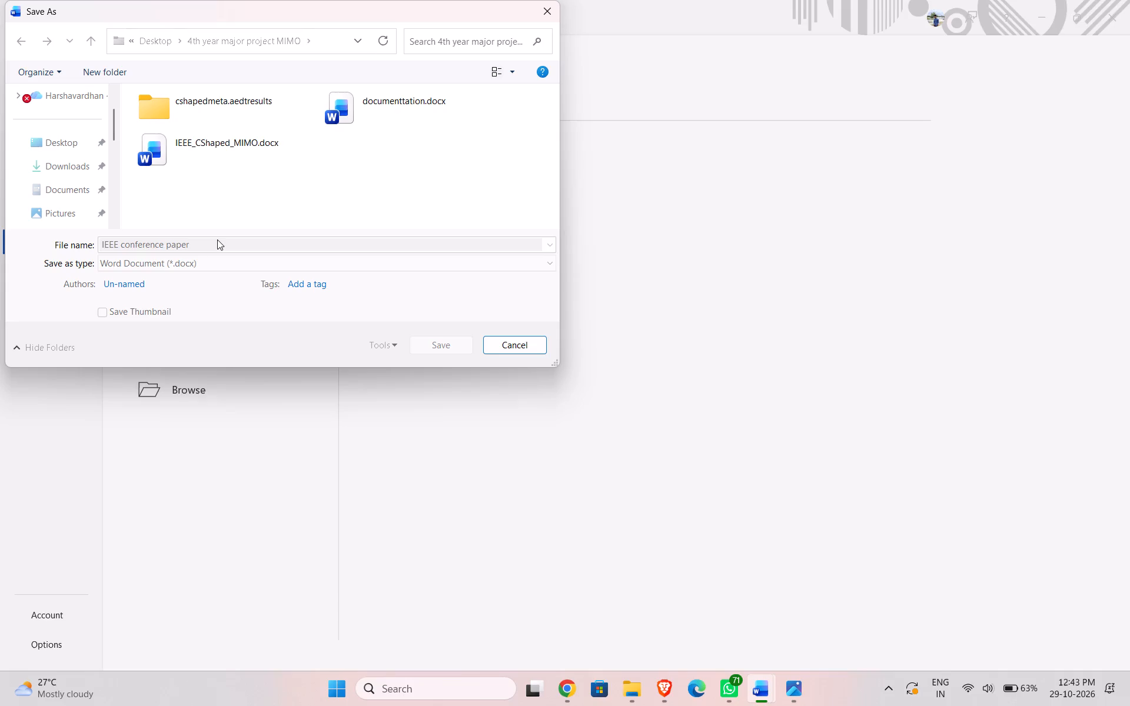
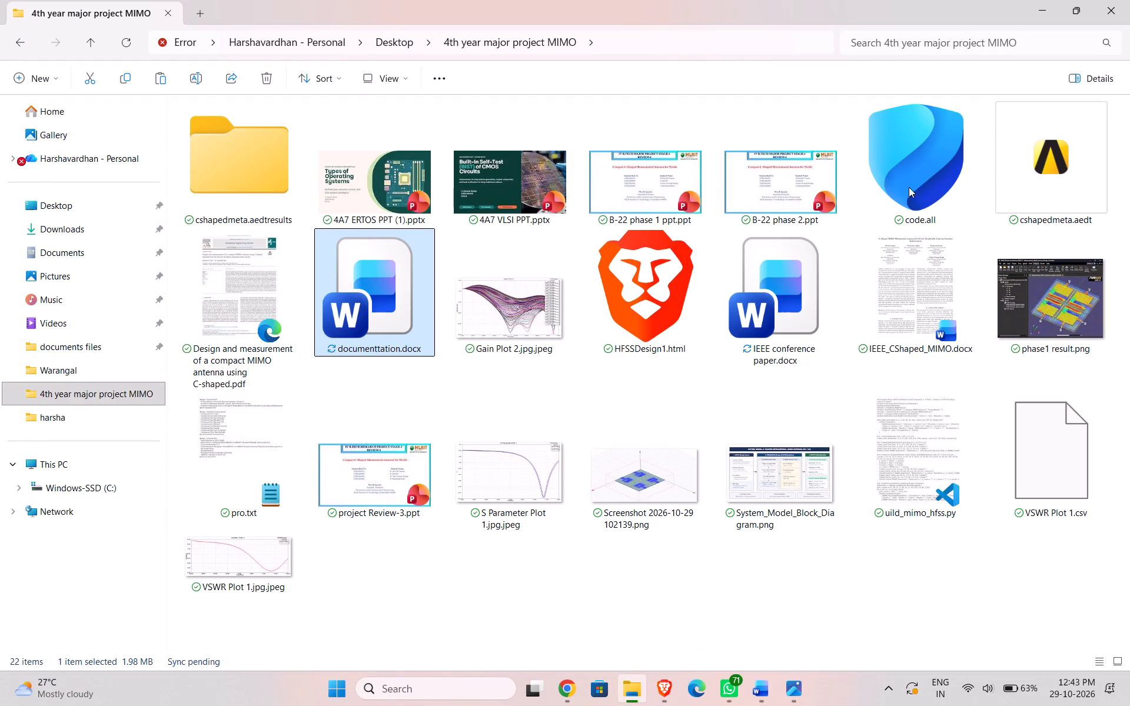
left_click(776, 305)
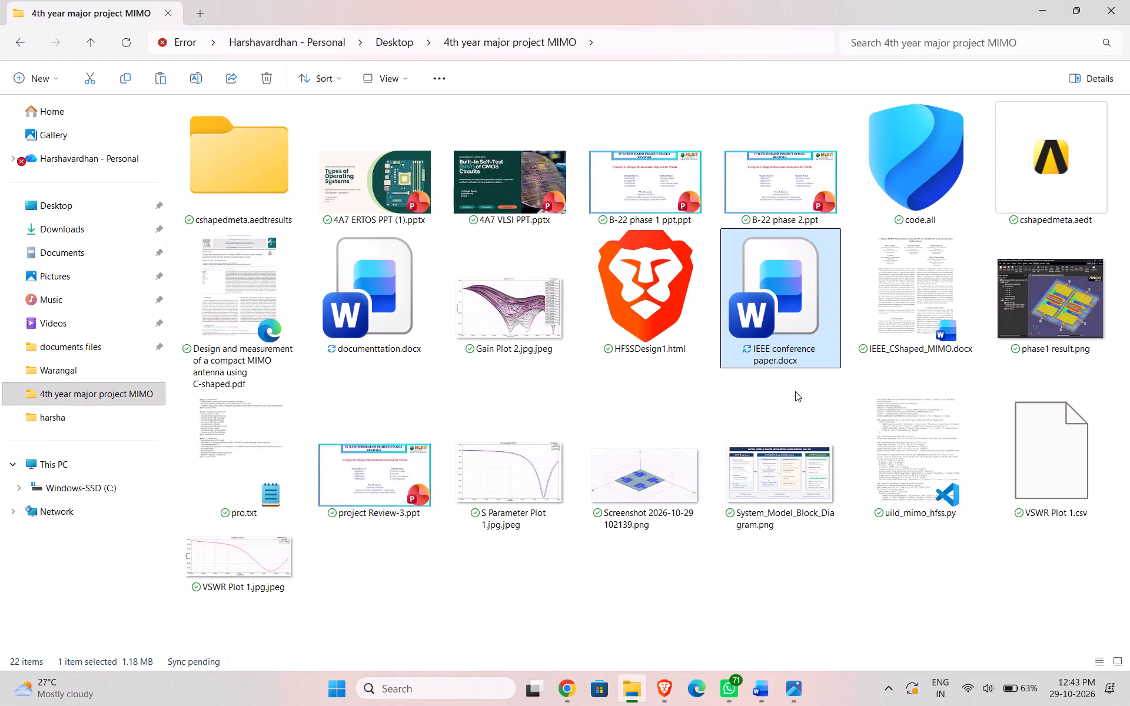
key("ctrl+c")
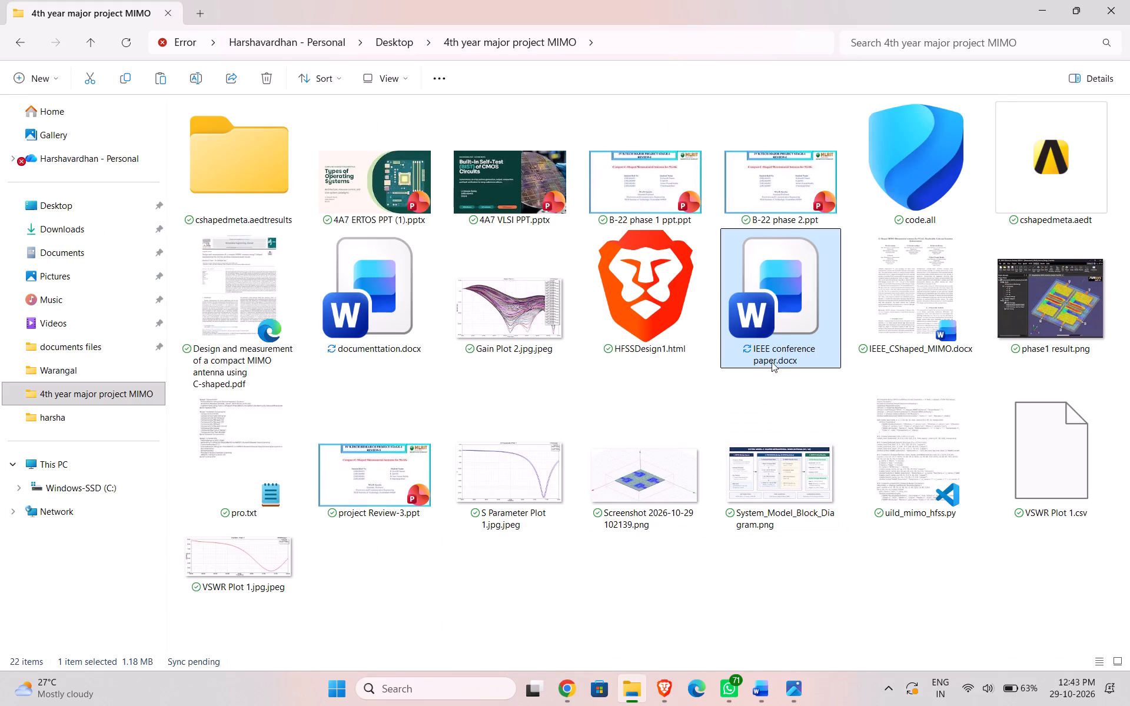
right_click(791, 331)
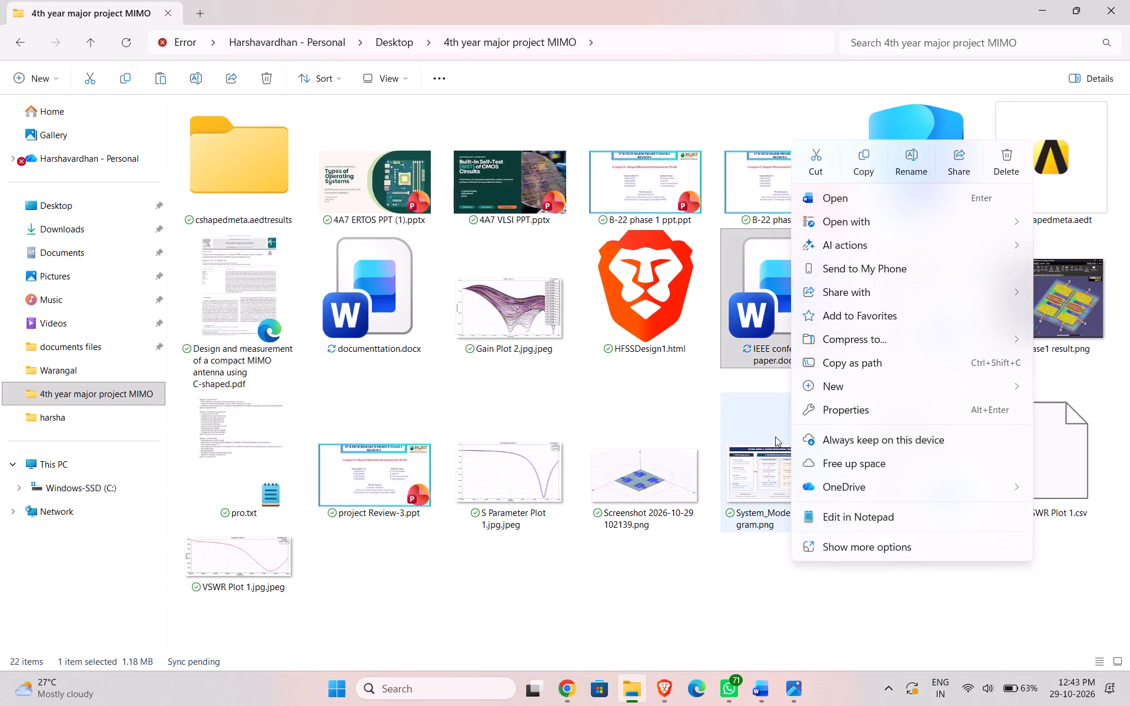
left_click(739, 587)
In Word, save a copy of the IEEE conference paper as a PDF named Batch-22 in the 4th year major project MIMO folder.
left_click(727, 634)
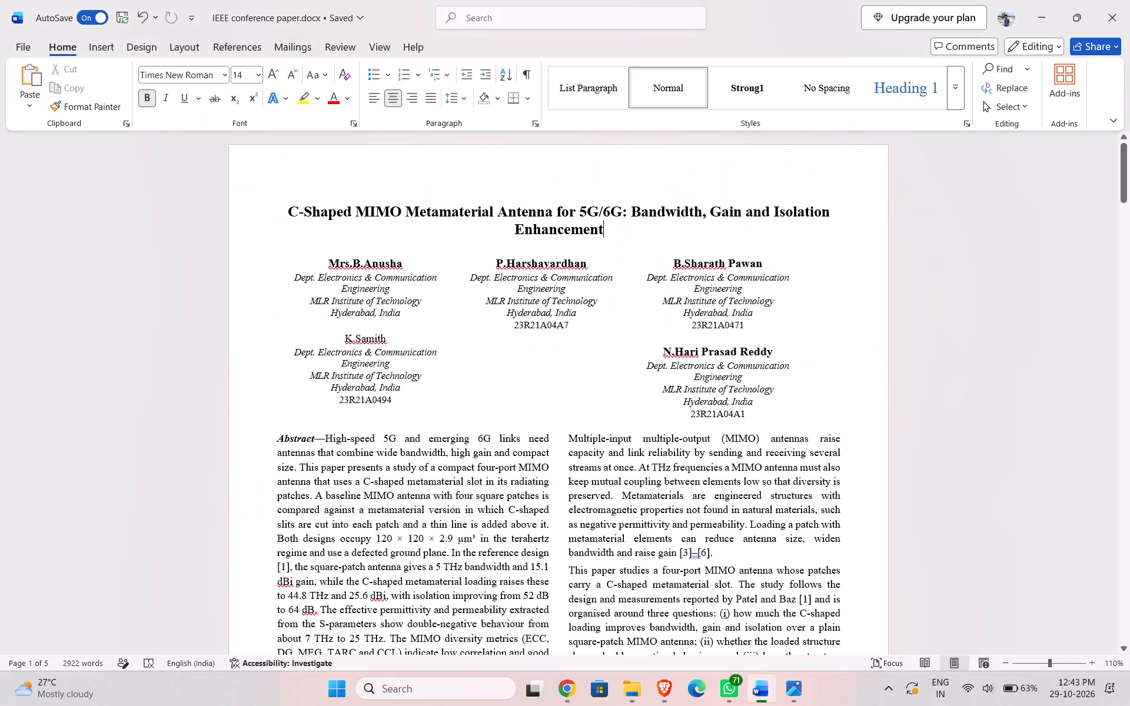
left_click(19, 48)
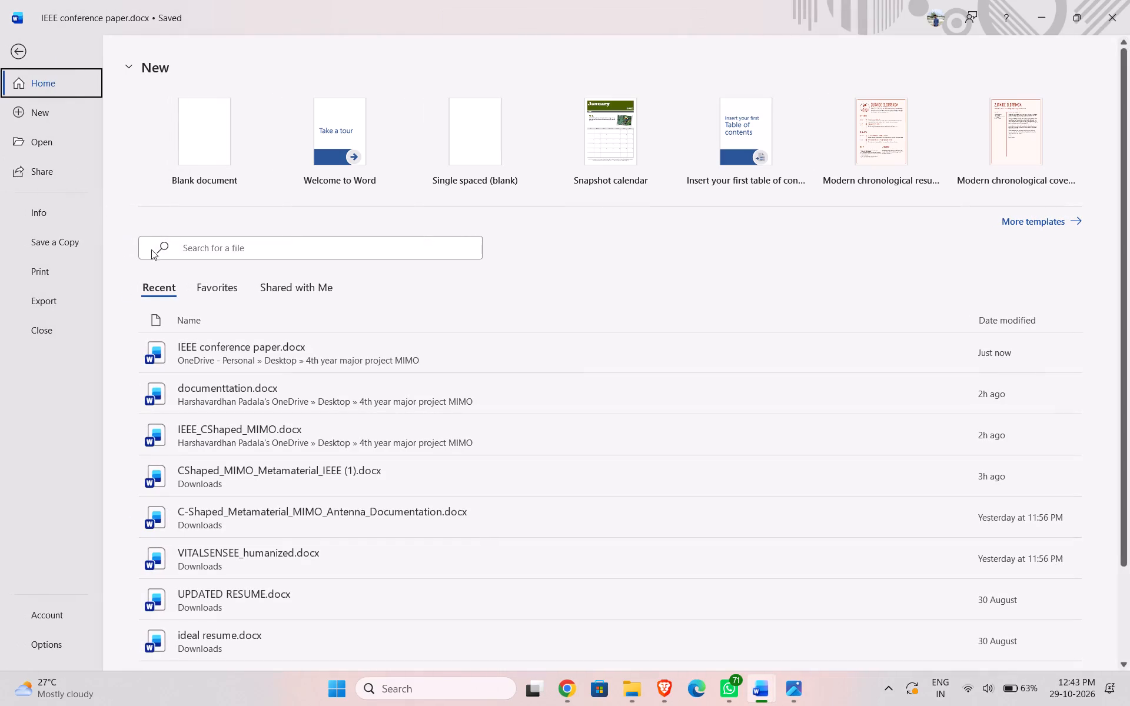
left_click(61, 247)
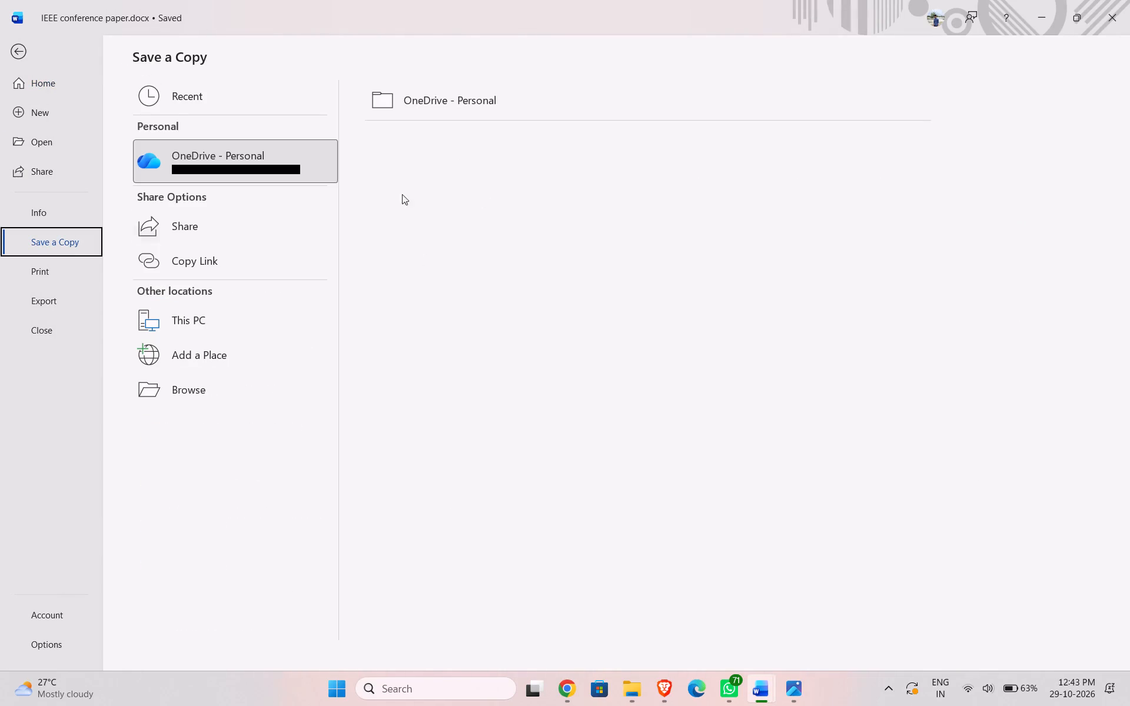
left_click(200, 383)
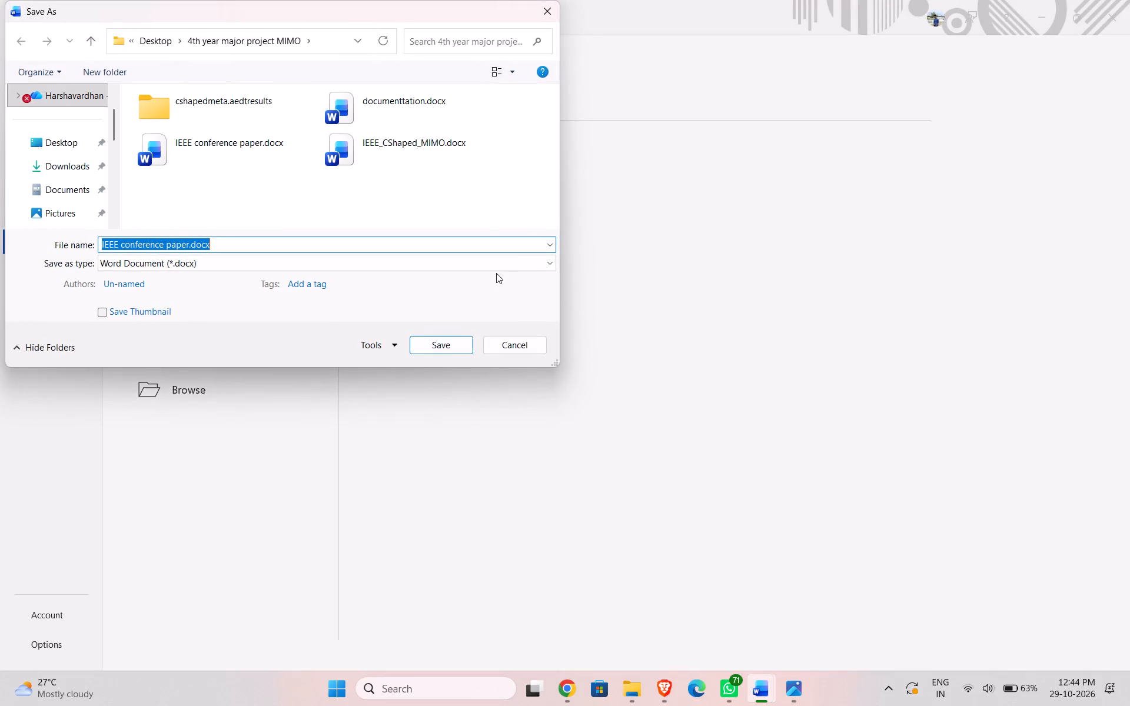
key("shift+b")
type("atch")
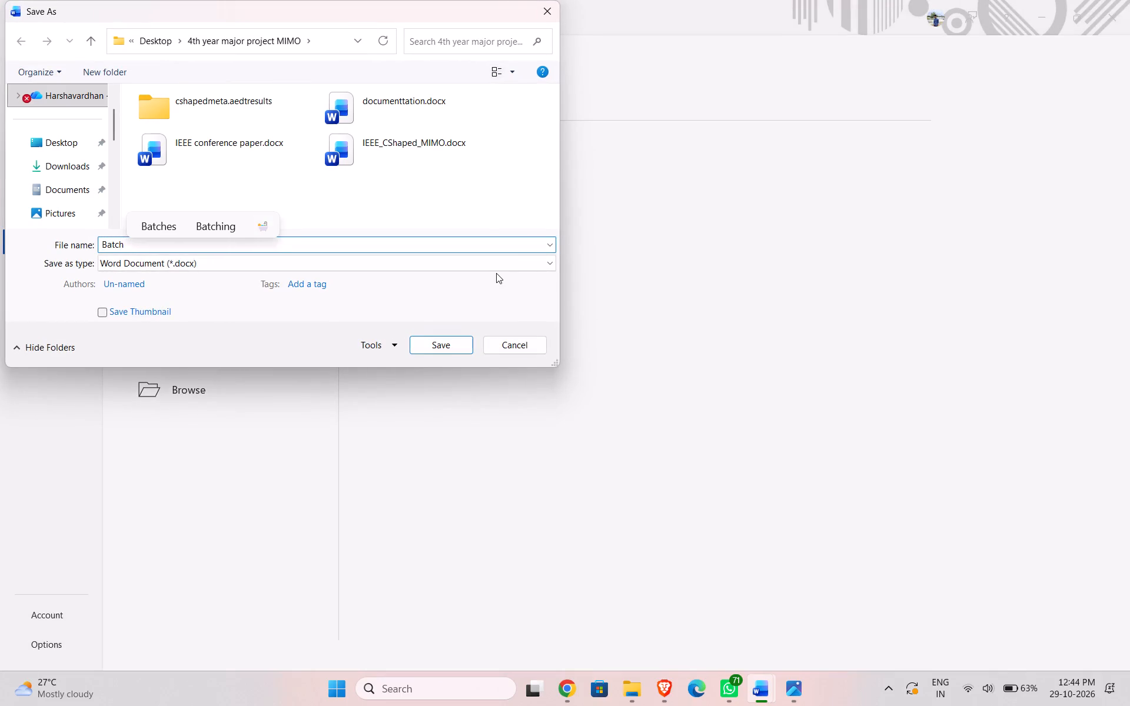
type("-22")
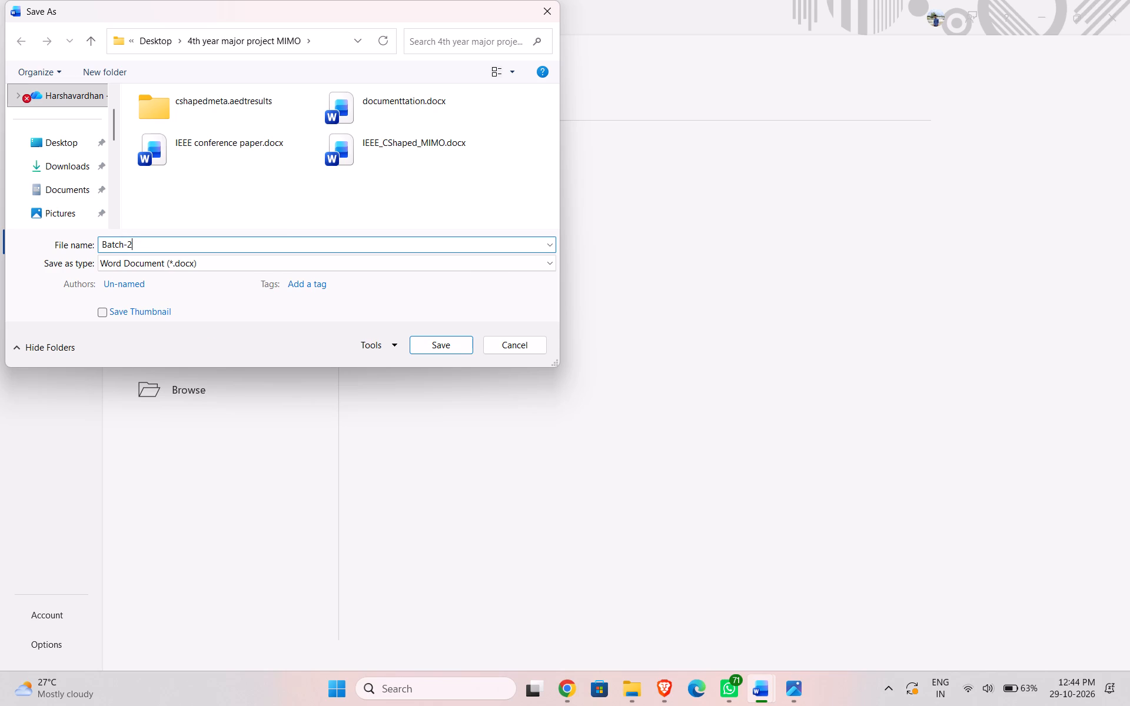
left_click(420, 265)
left_click(302, 347)
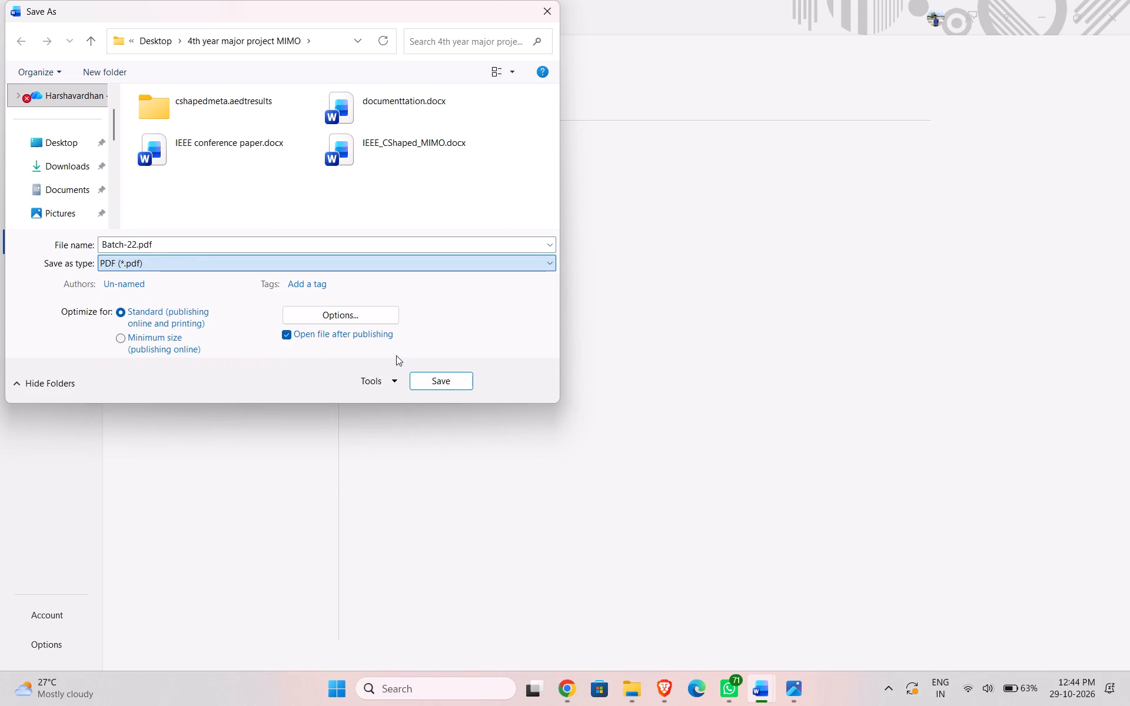
left_click(437, 381)
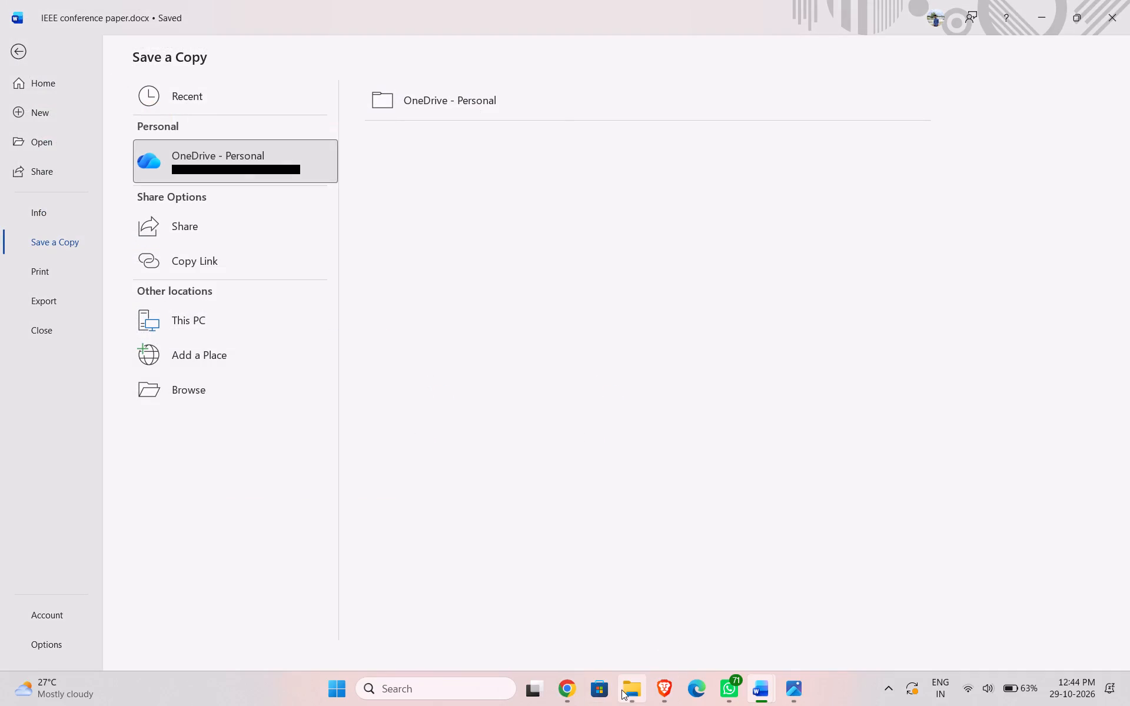
In File Explorer, look for the exported Batch-22 PDF in the project folder, Downloads and Home.
left_click(621, 622)
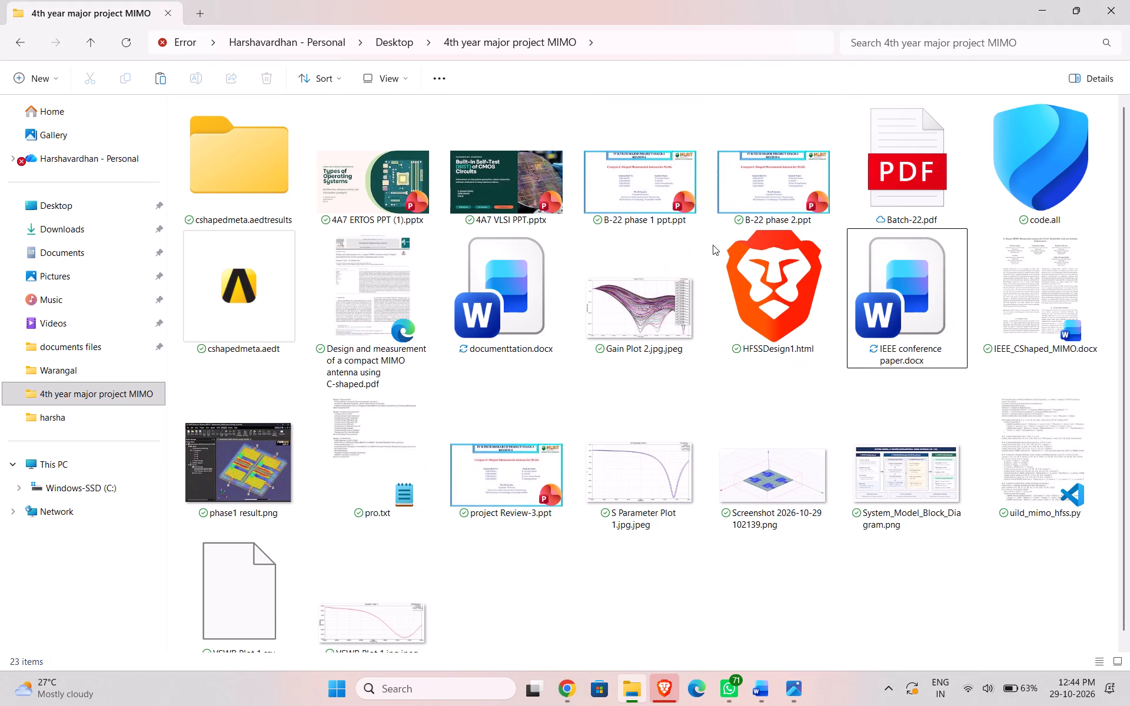
scroll(472, 350, "down", 2)
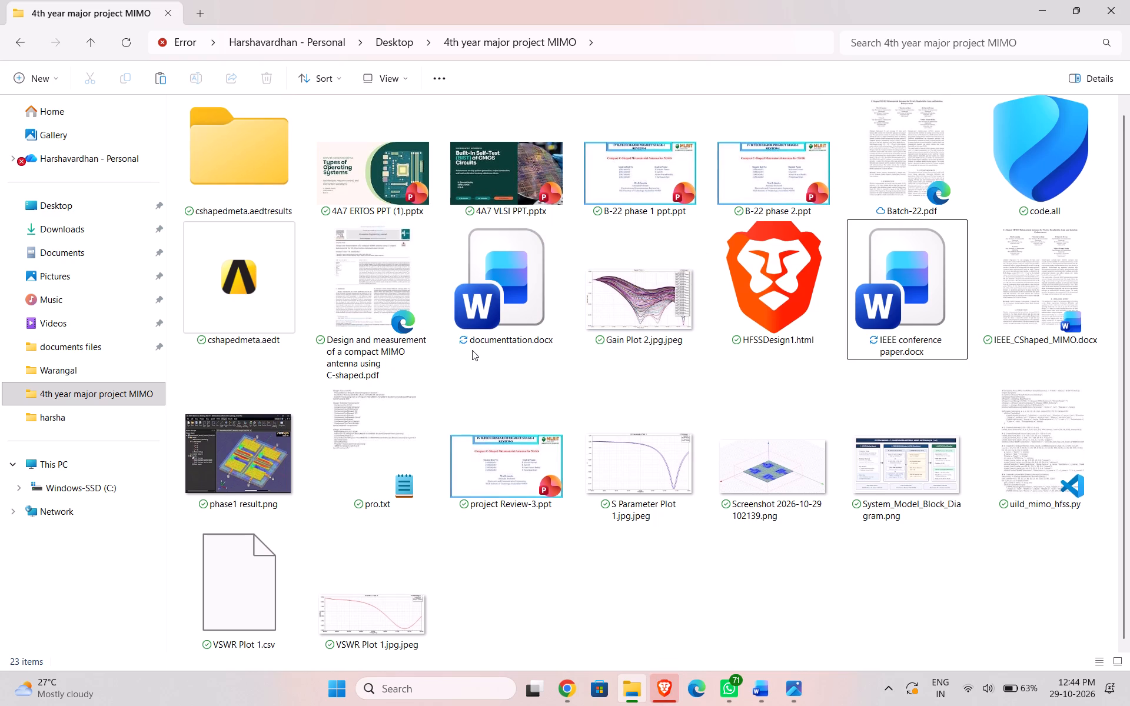
scroll(472, 350, "down", 2)
scroll(472, 350, "up", 4)
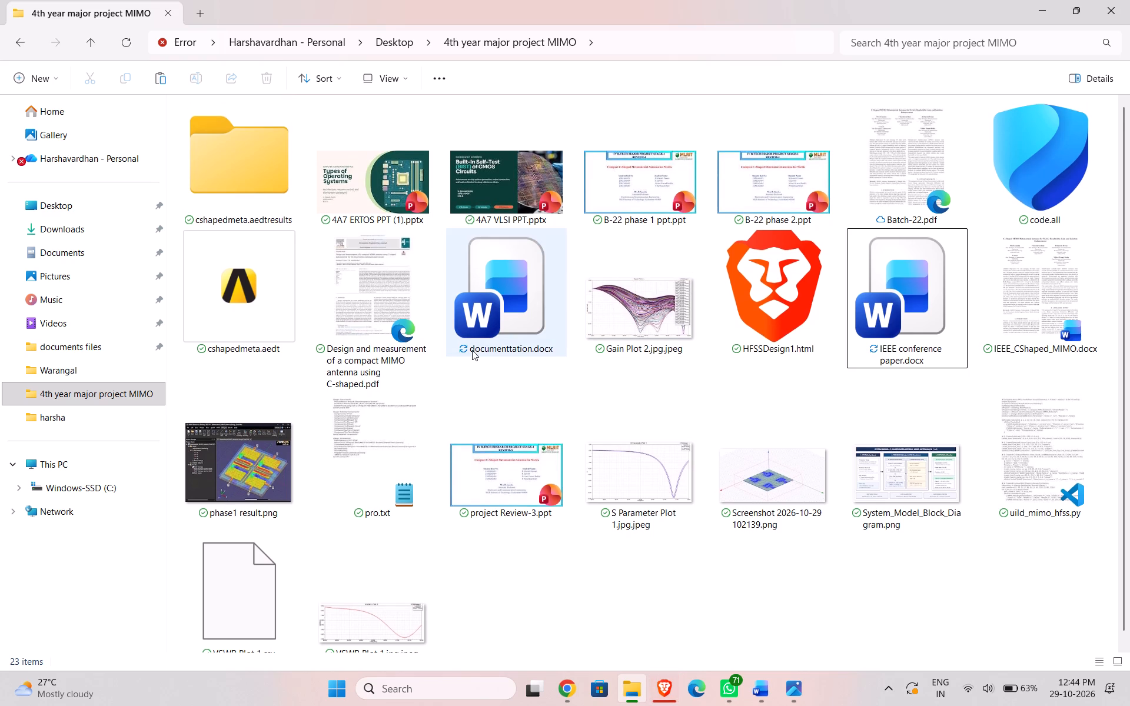
left_click(110, 244)
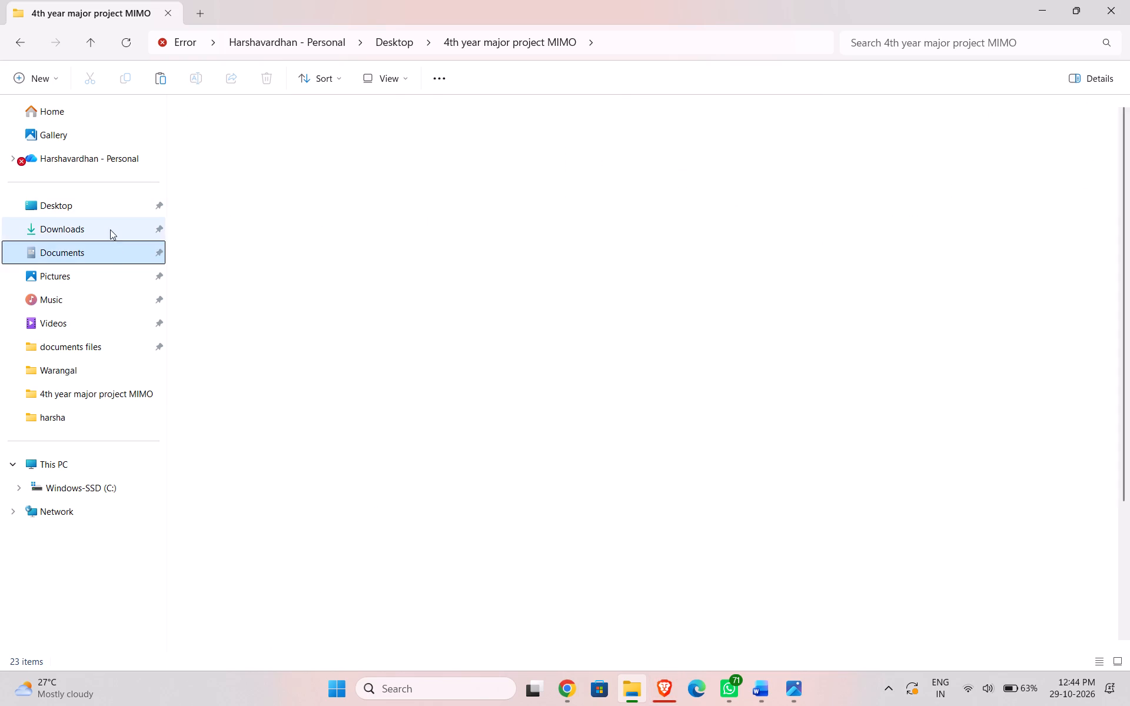
left_click(110, 229)
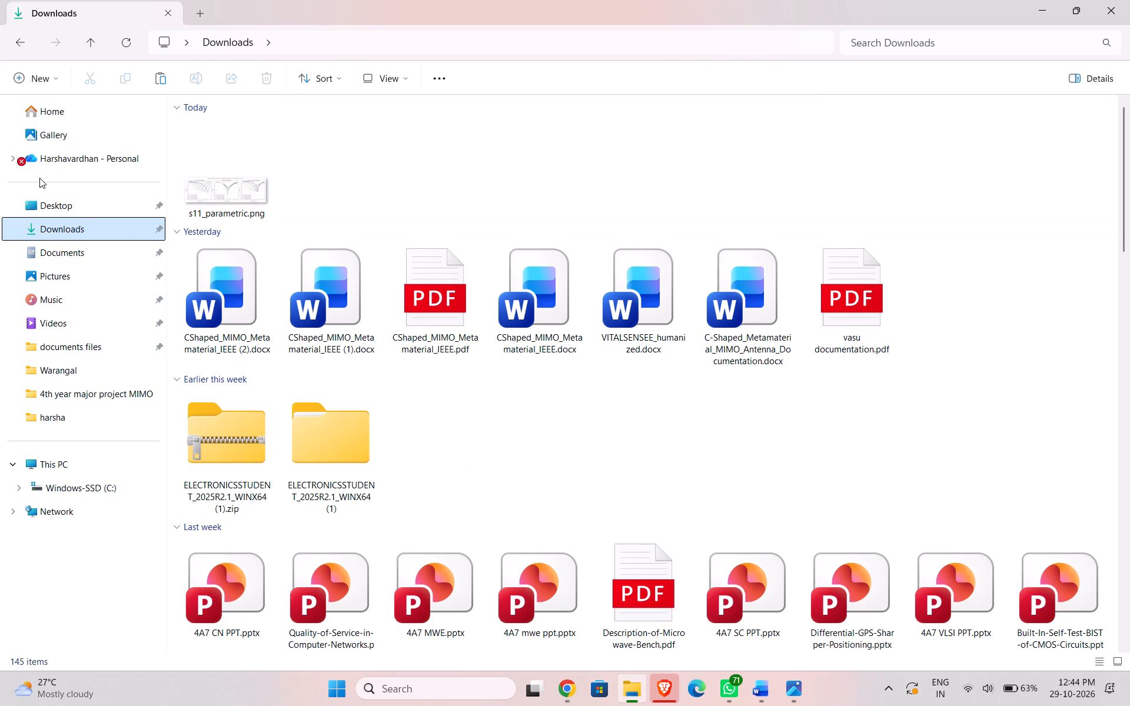
left_click(53, 116)
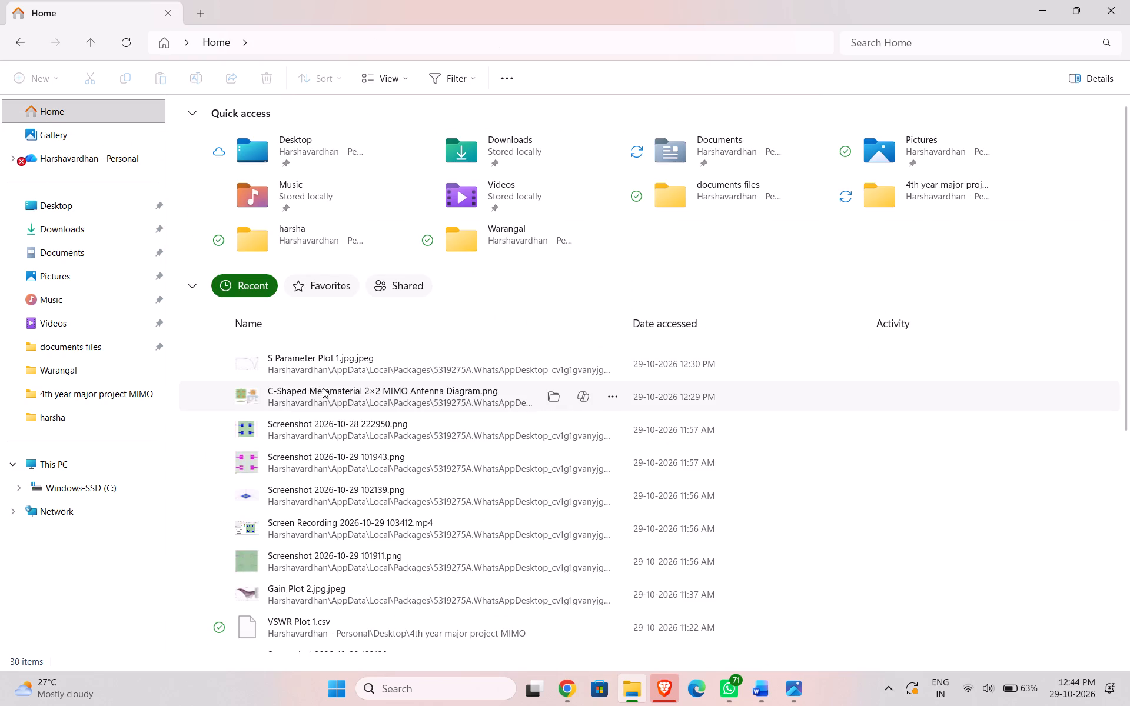
left_click(130, 44)
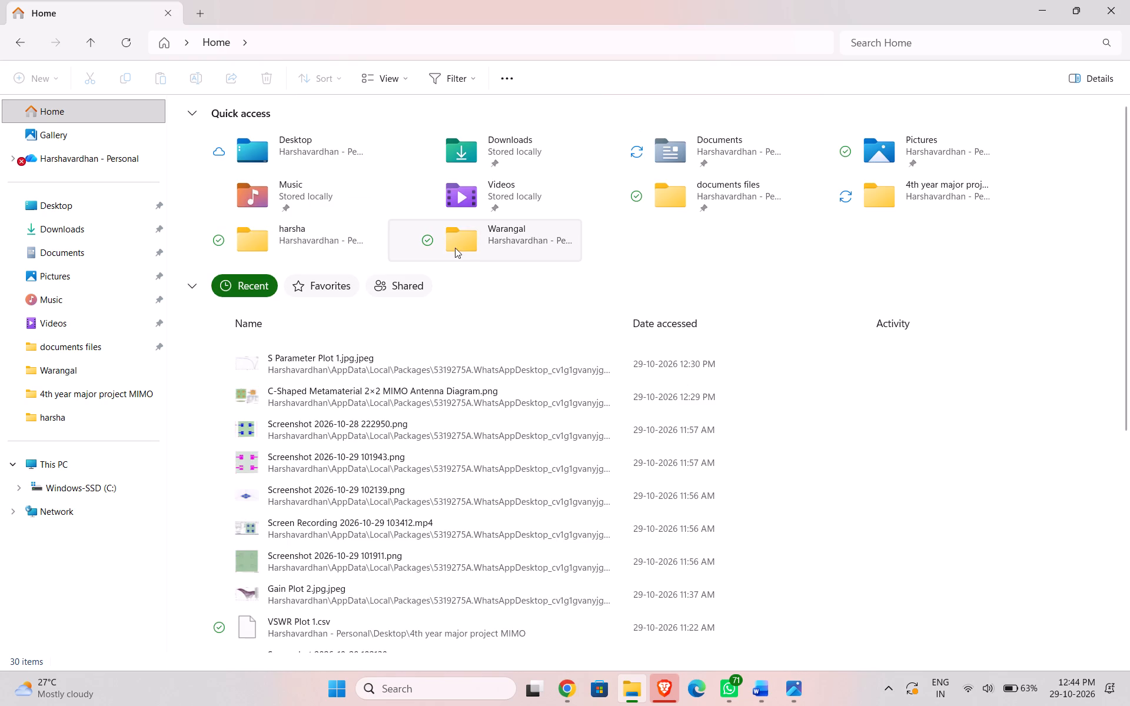
Search File Explorer's Home for batch-.
left_click(935, 42)
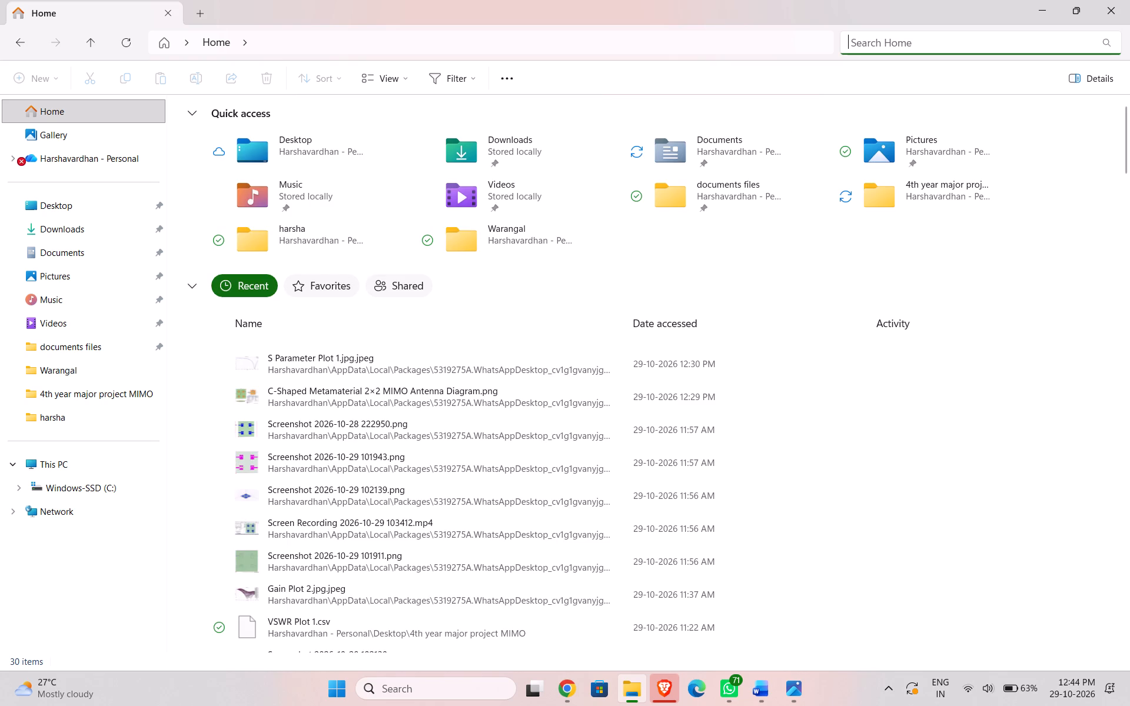
type("batch")
key("minus")
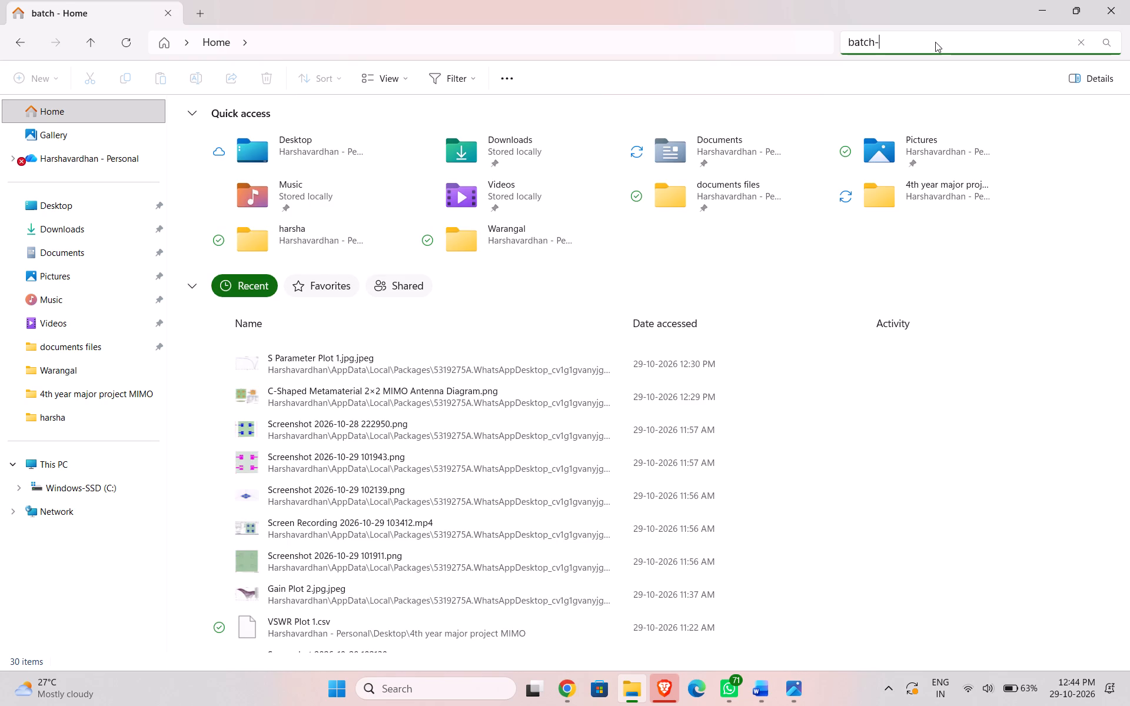
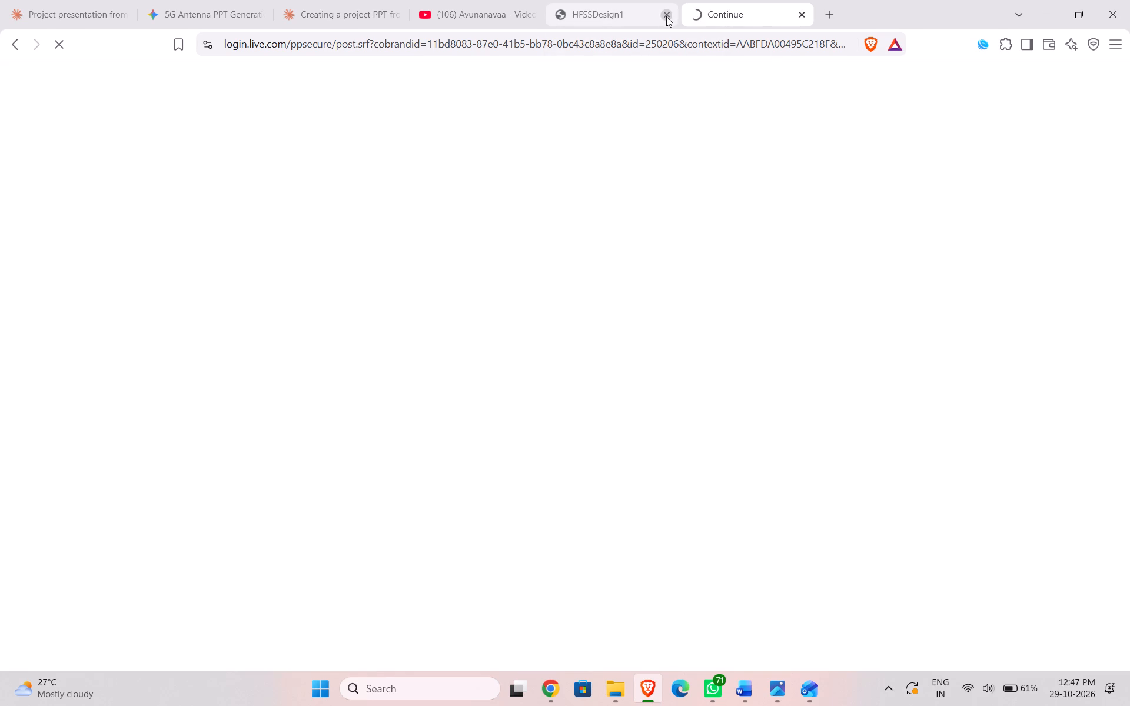
Close the HFSSDesign1 tab in Brave and the Outlook Settings window.
left_click(666, 16)
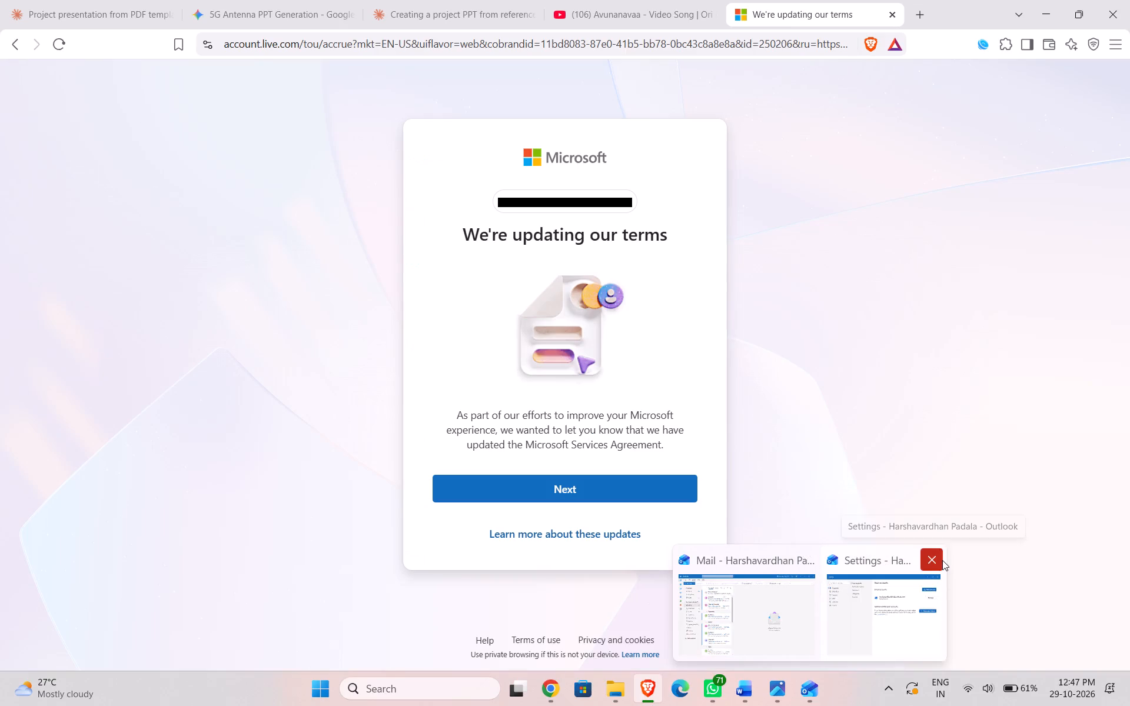
left_click(942, 560)
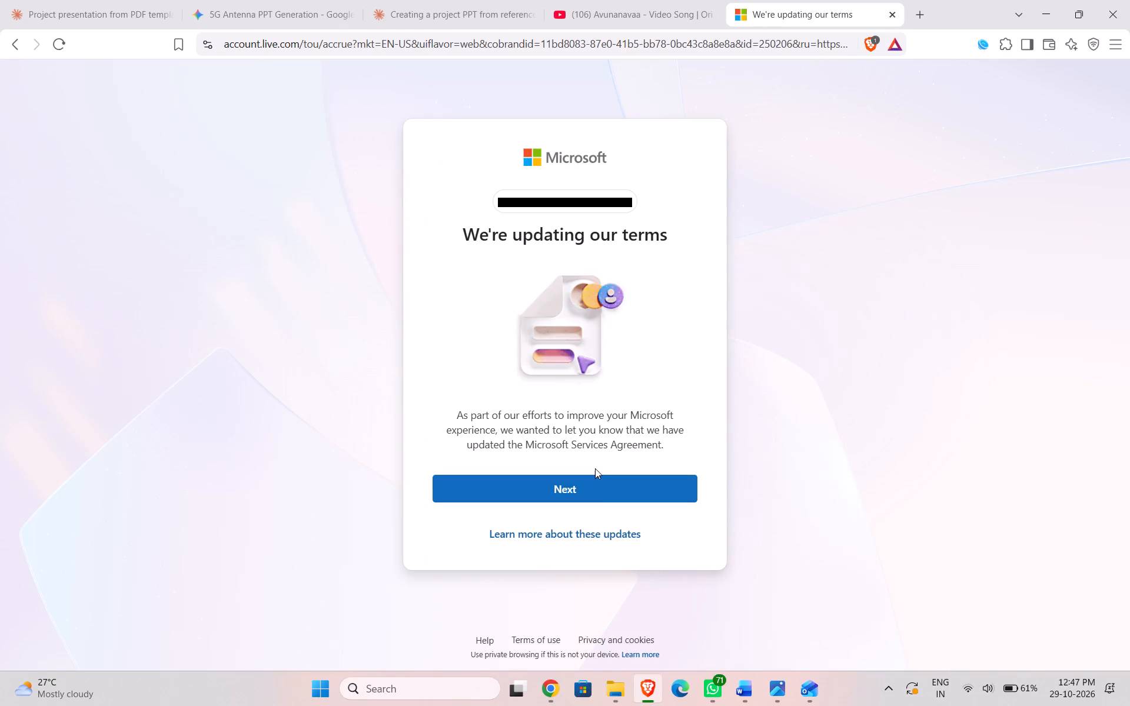
In Brave, finish the Microsoft sign-in, choosing to stay signed in, and clear the OneDrive pop-ups to view Batch-22.pdf.
left_click(600, 495)
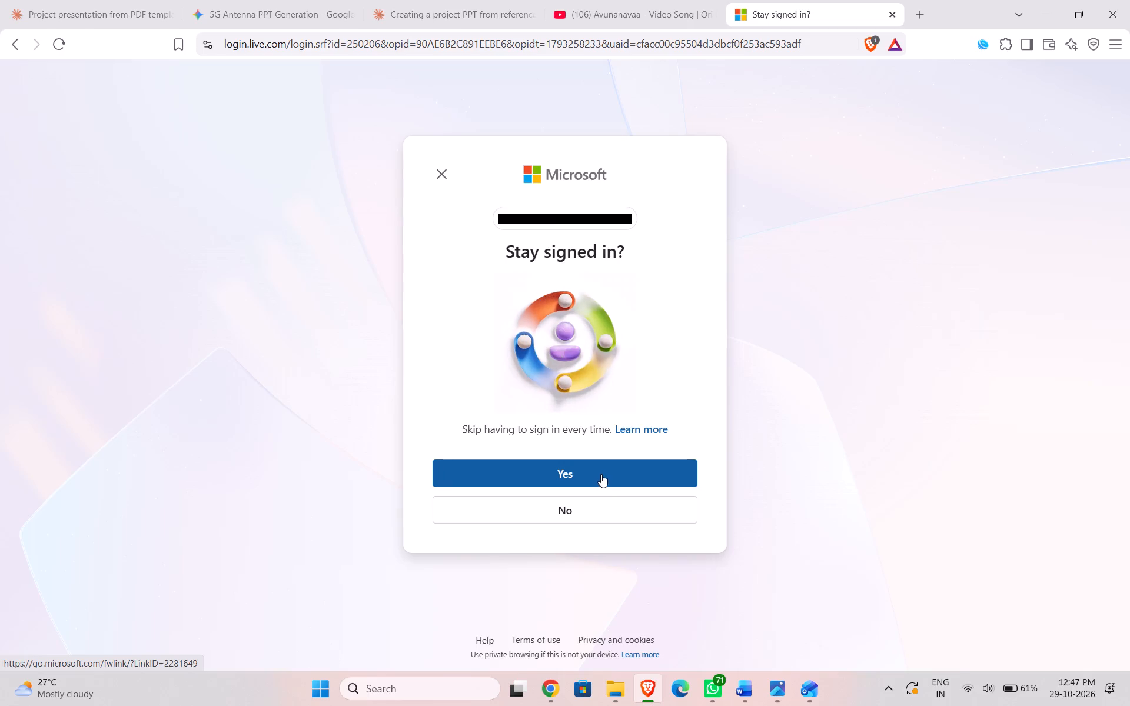
left_click(601, 474)
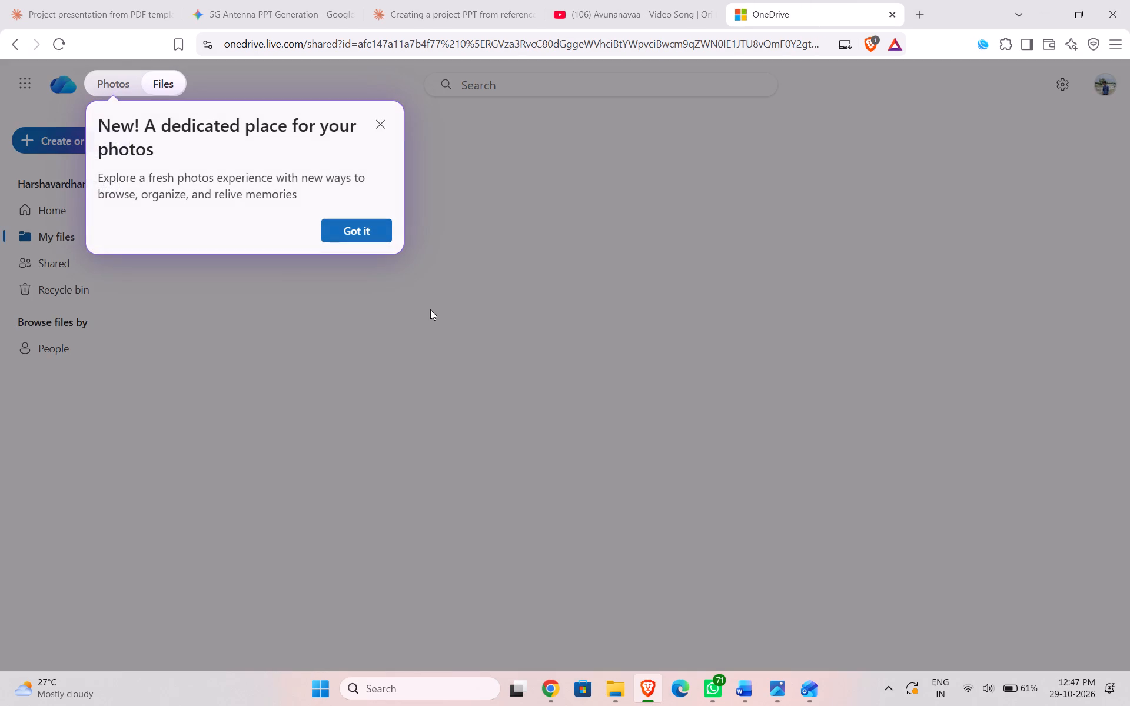
left_click(380, 123)
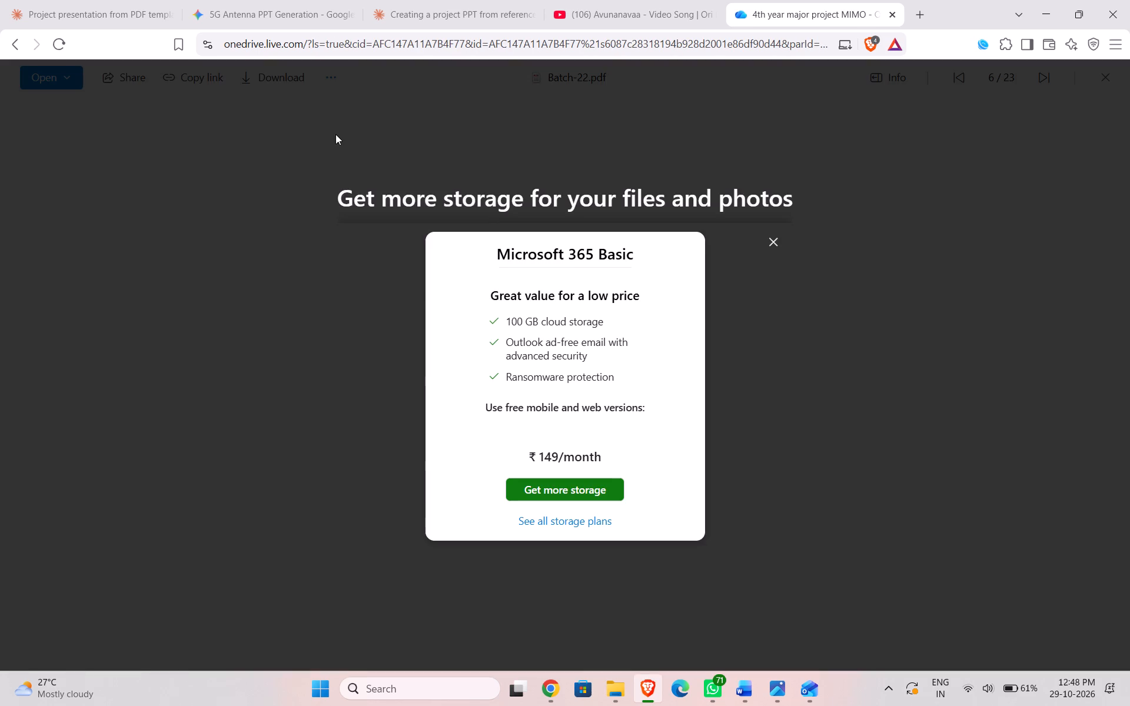
left_click(771, 235)
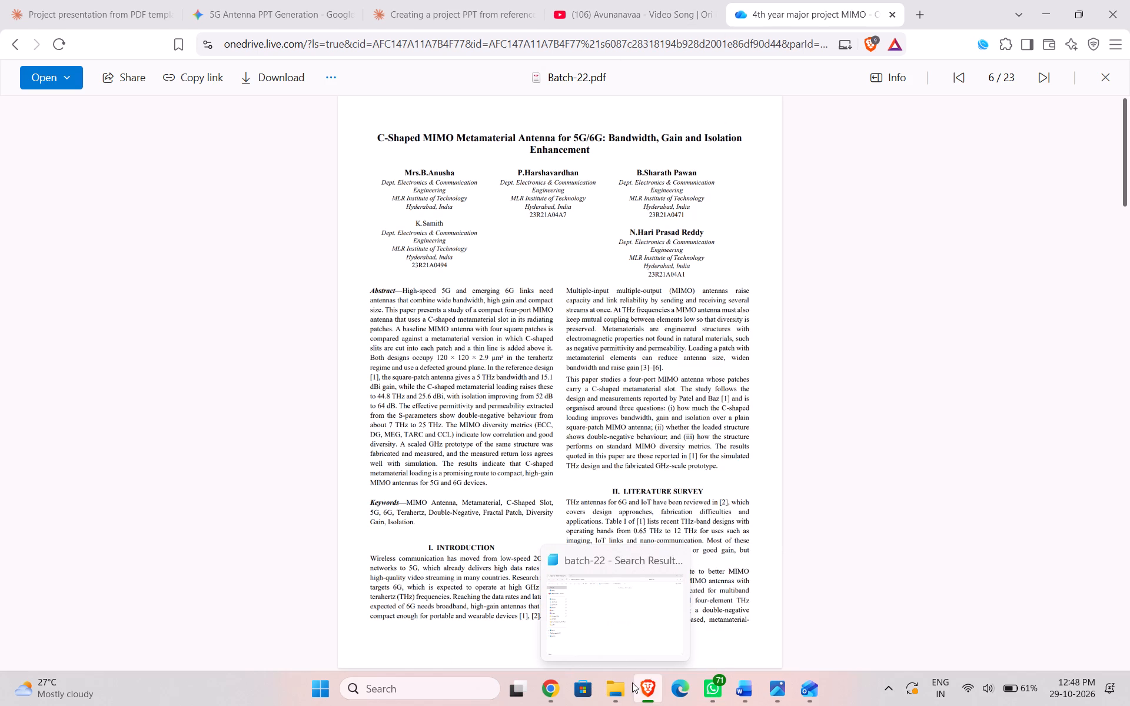
In File Explorer, look through the 4th year major project MIMO folder for the Batch-22 PDF.
left_click(616, 644)
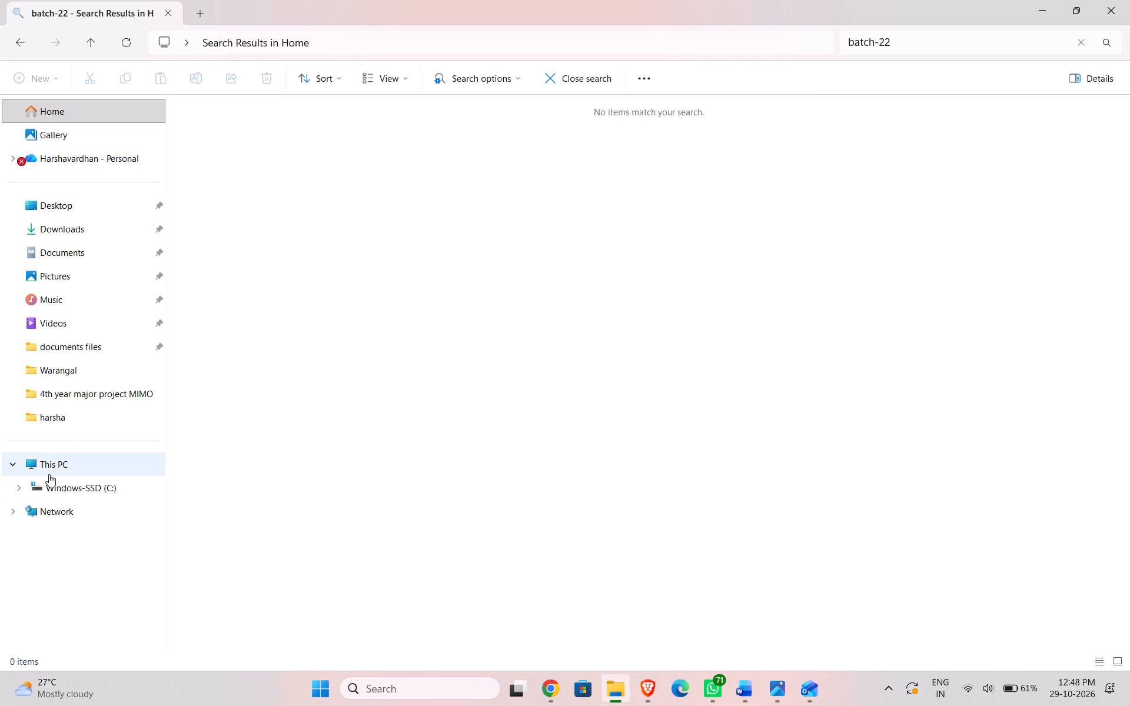
left_click(52, 397)
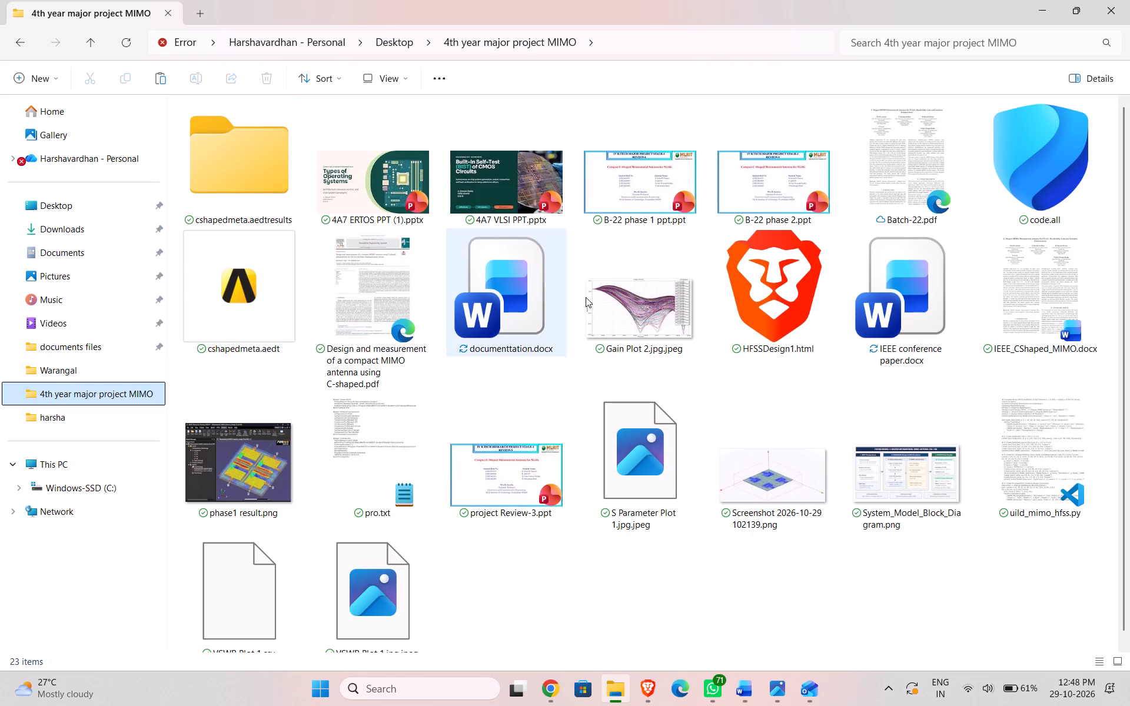
scroll(531, 385, "down", 8)
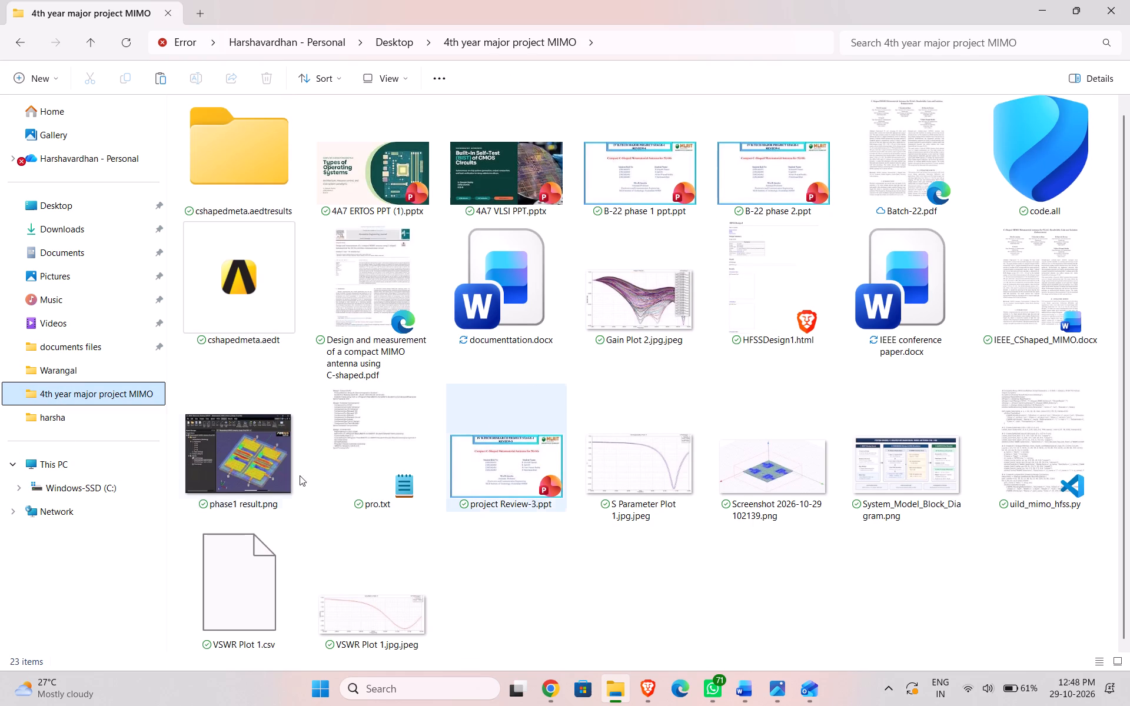
In Word, save a copy of the IEEE conference paper as the PDF Batch-22 in the 4th year major project MIMO folder, replacing the existing file.
left_click(694, 619)
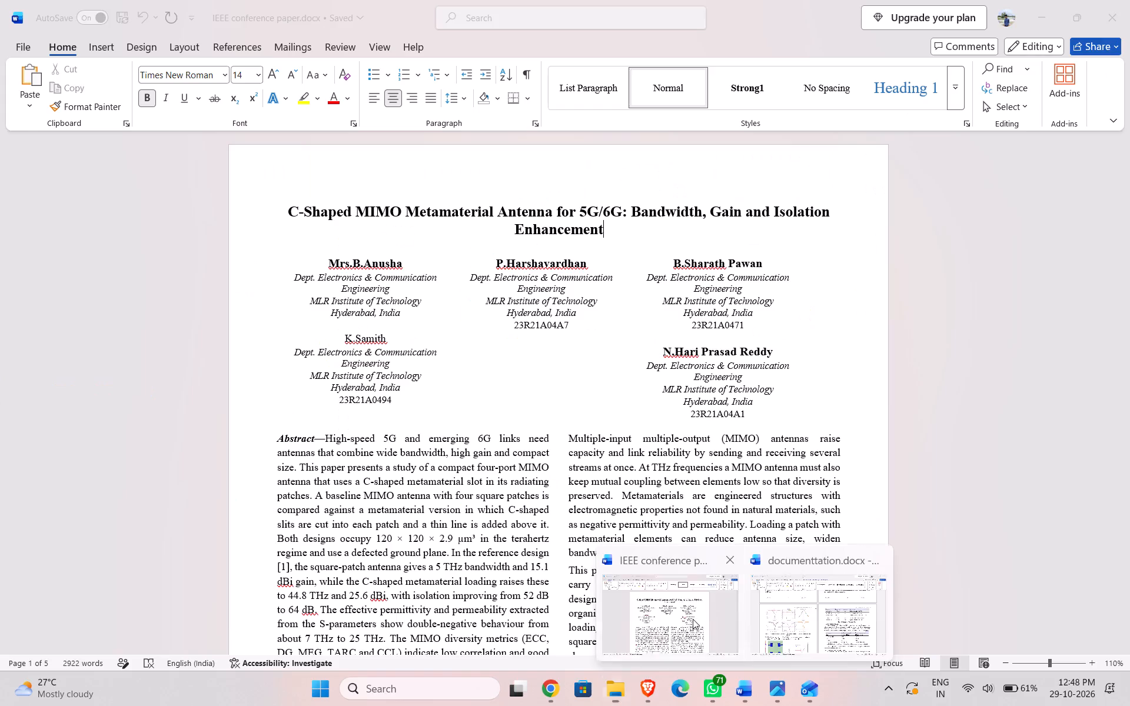
left_click(18, 34)
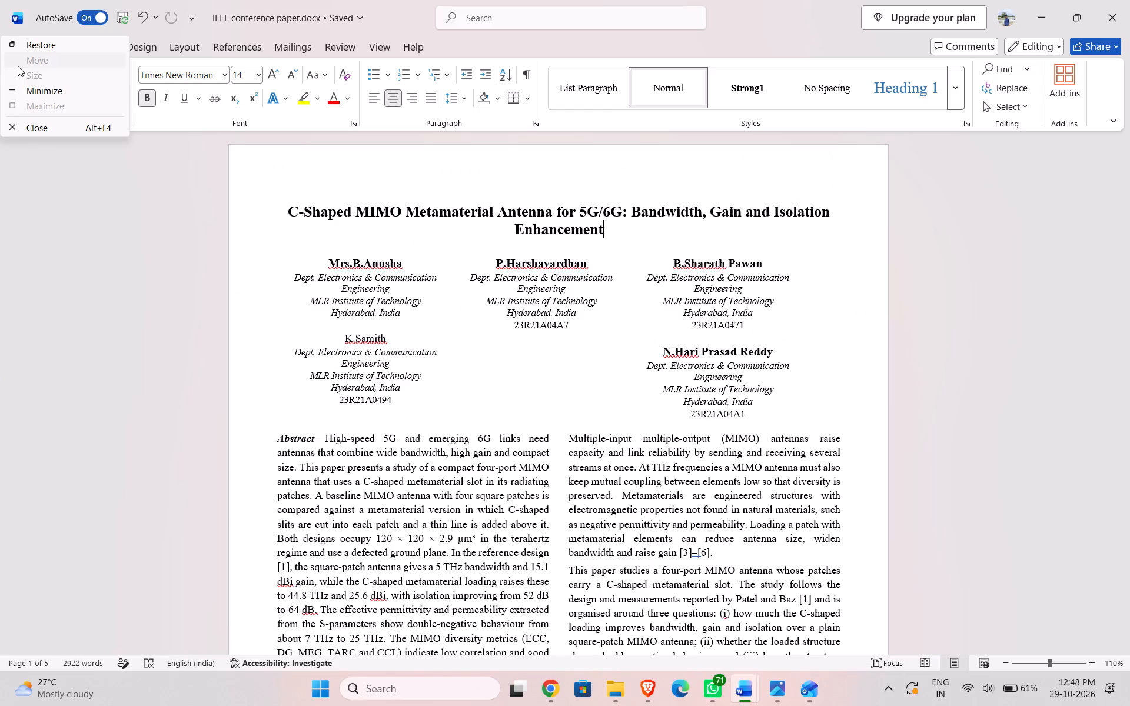
left_click_drag(52, 211, 52, 199)
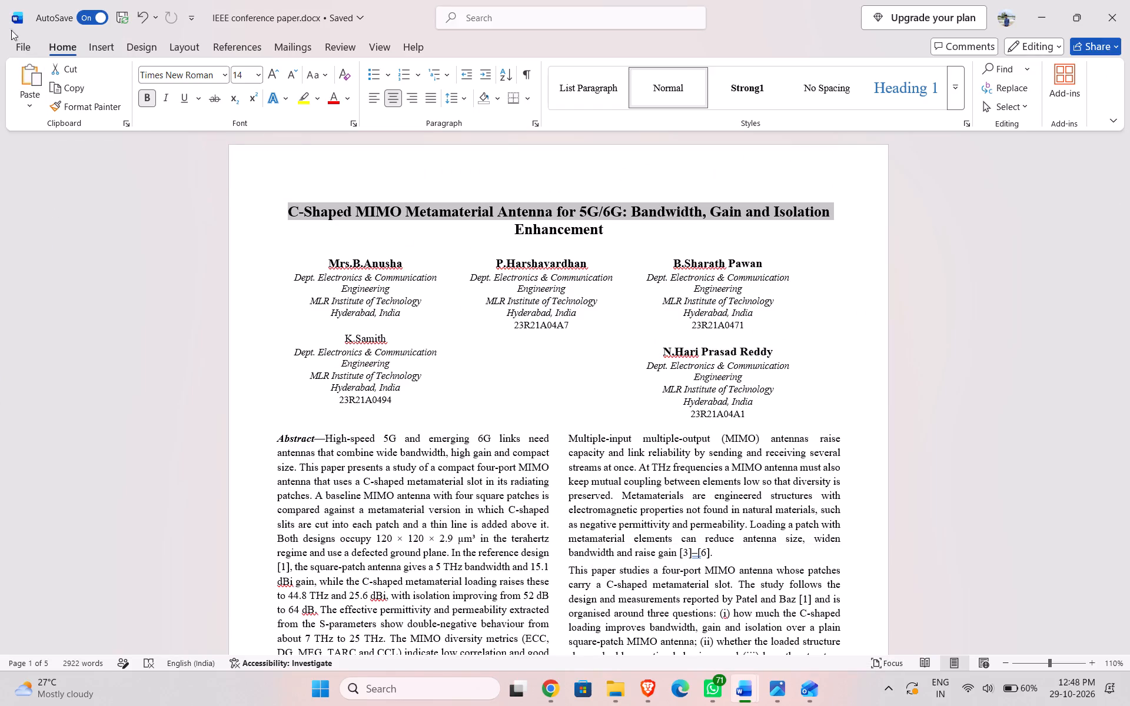
left_click(21, 44)
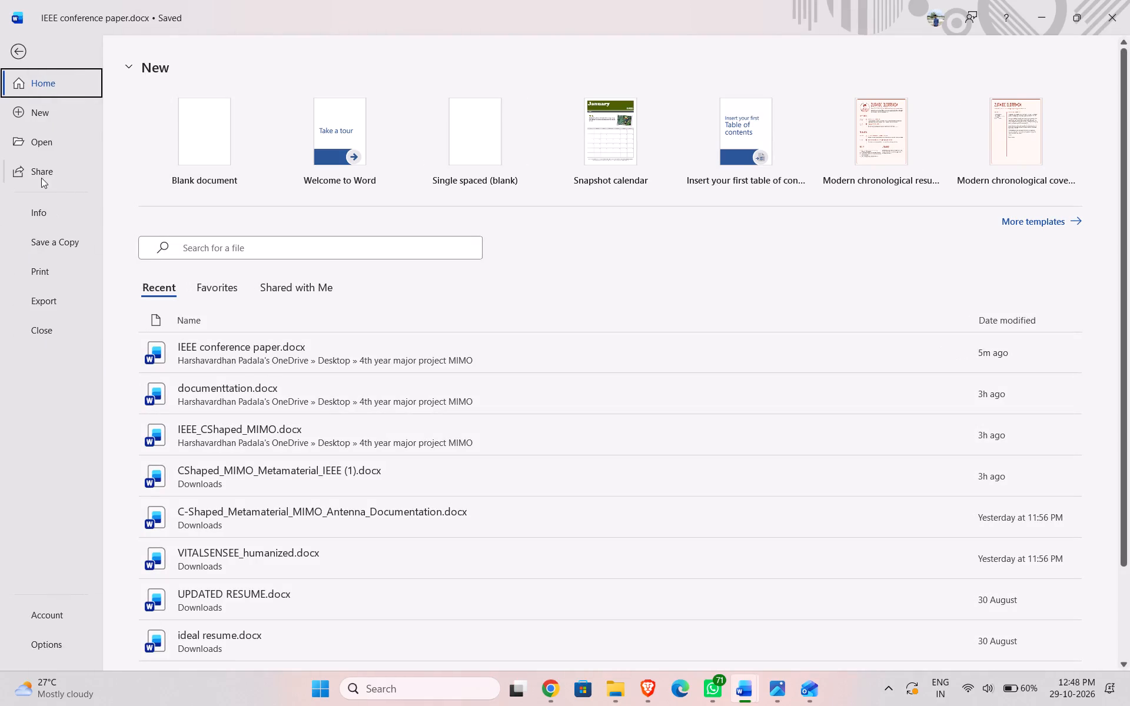
left_click(41, 246)
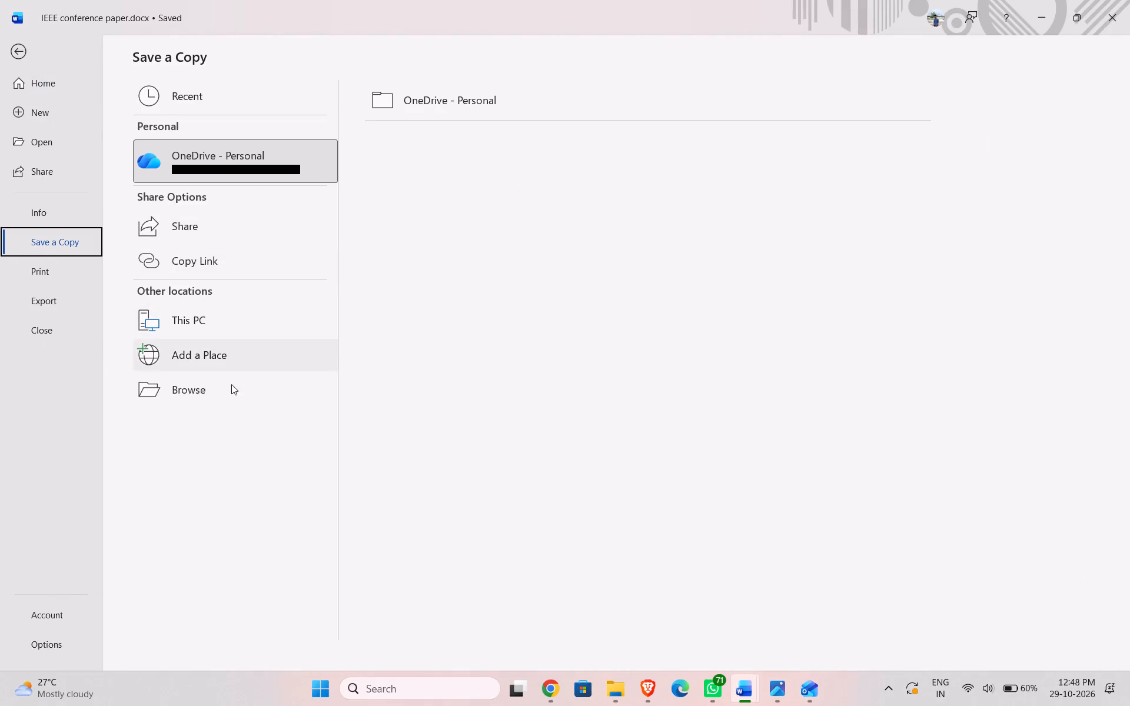
left_click(231, 384)
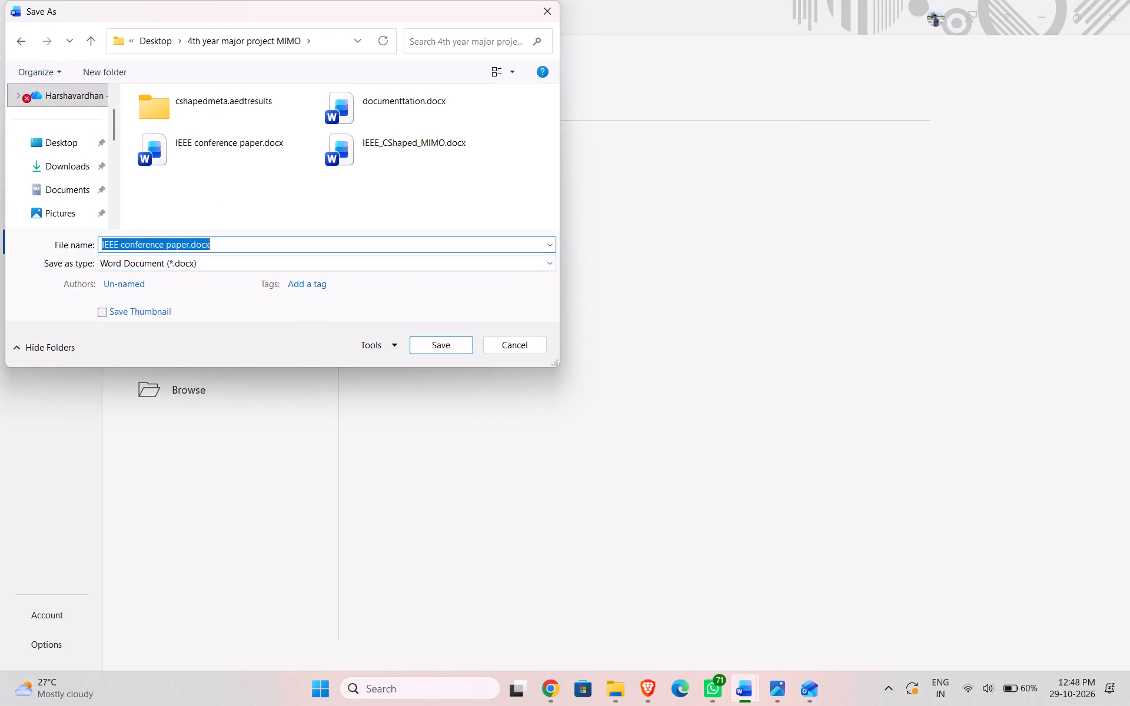
type("Batch")
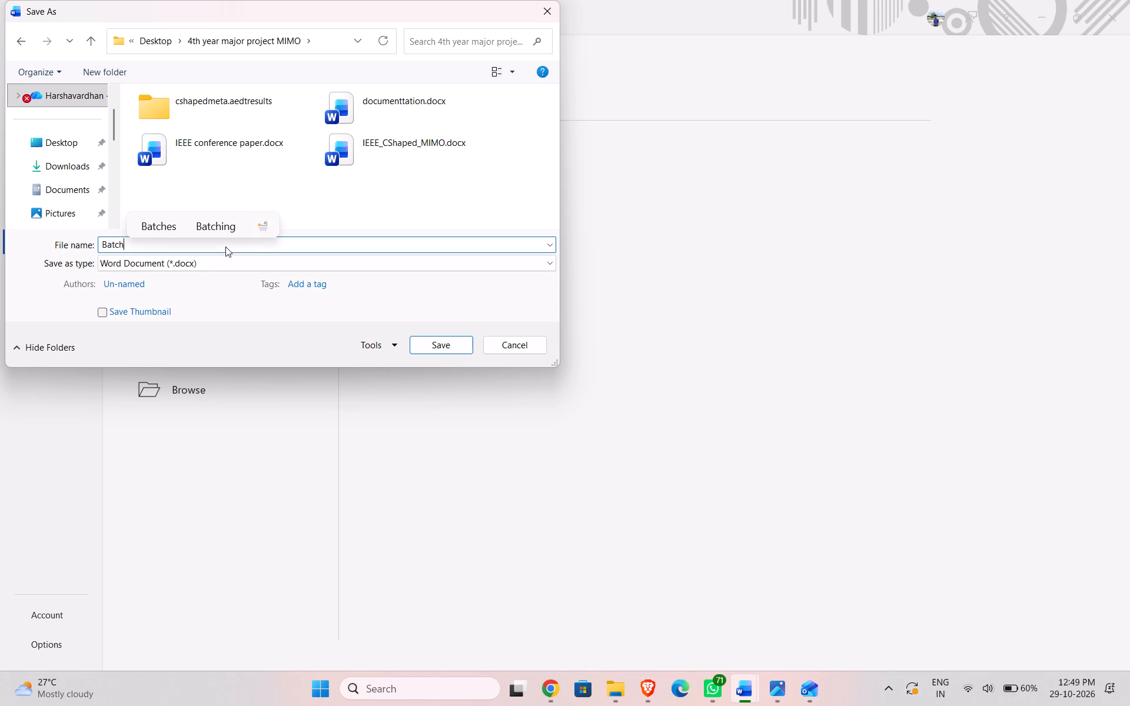
key("equal")
key("BackSpace")
type("-22")
left_click(108, 262)
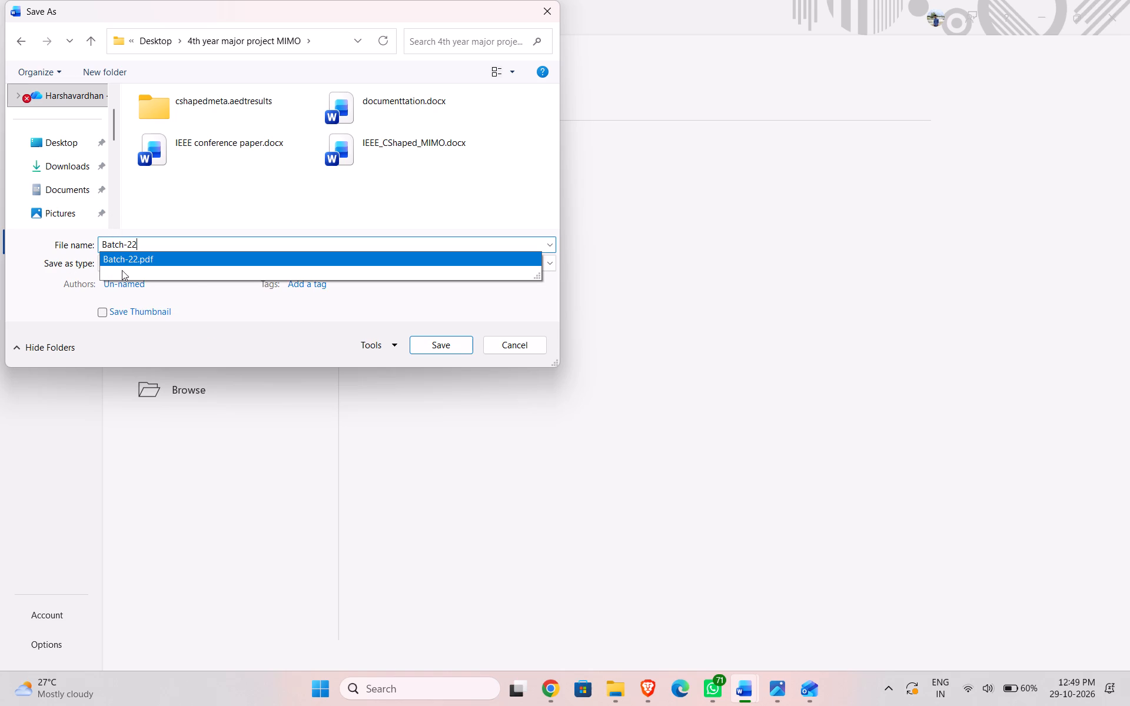
left_click(171, 264)
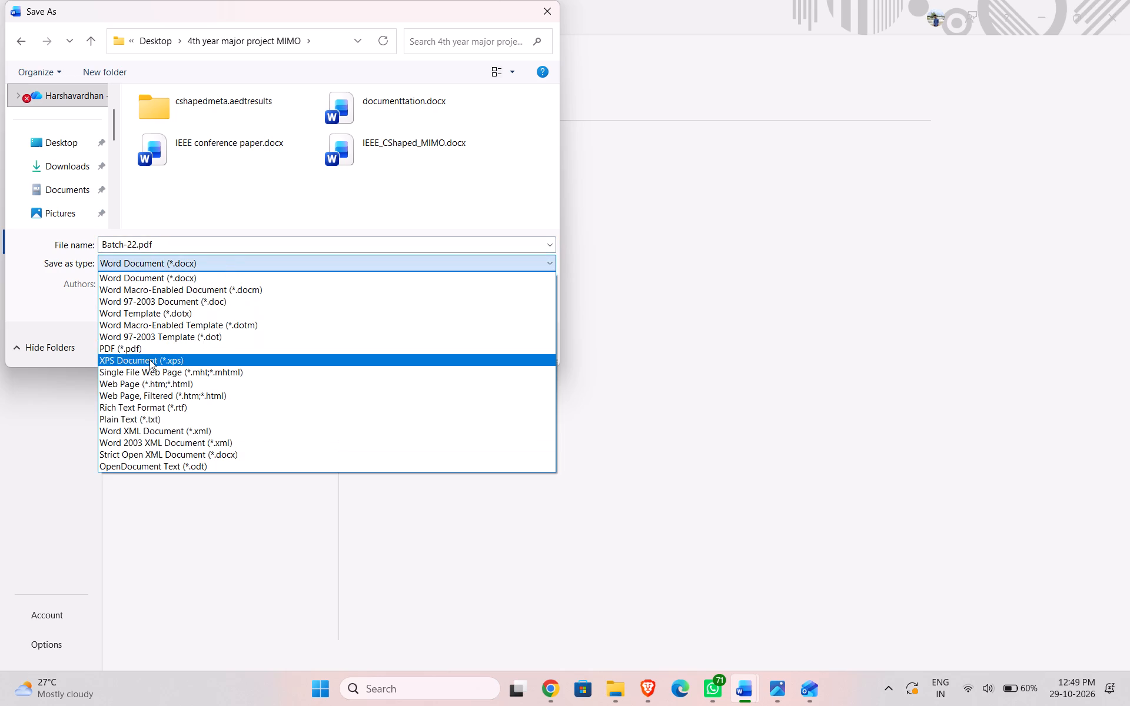
left_click(147, 344)
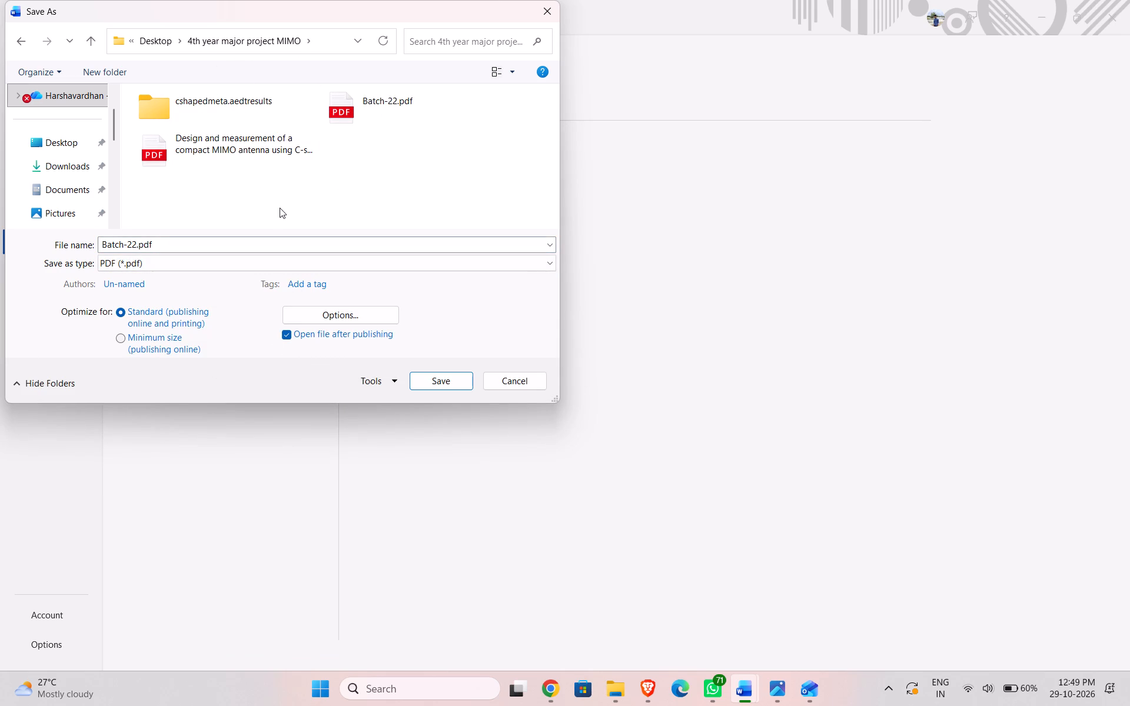
left_click(431, 380)
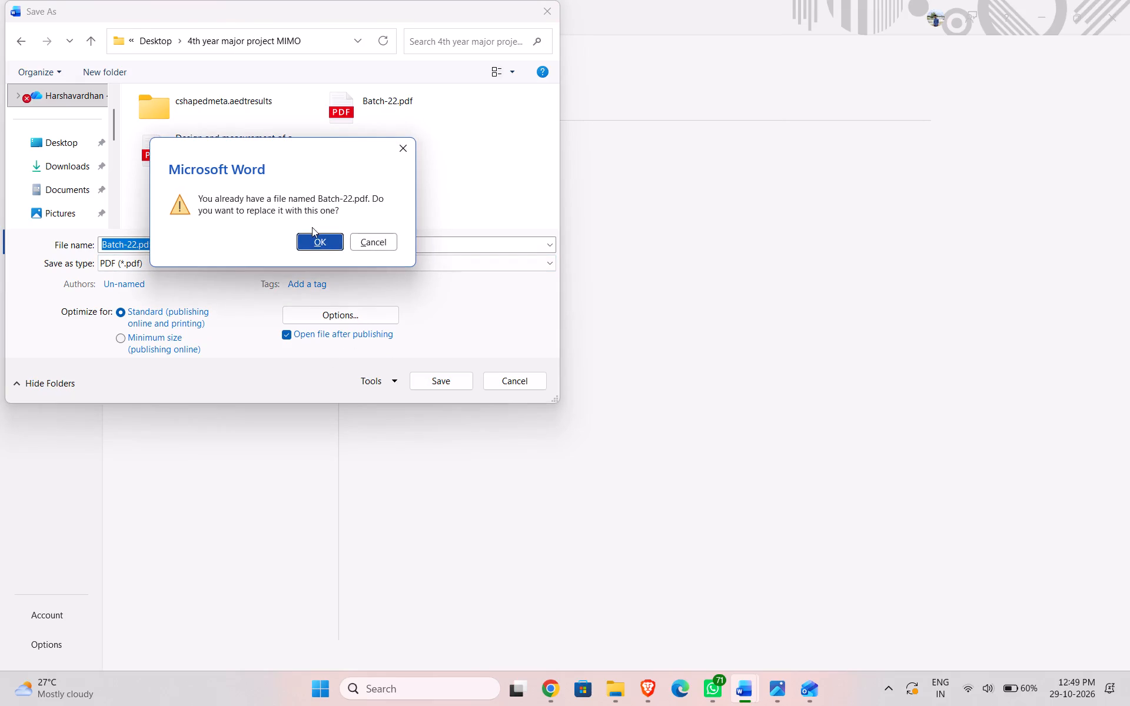
left_click(320, 244)
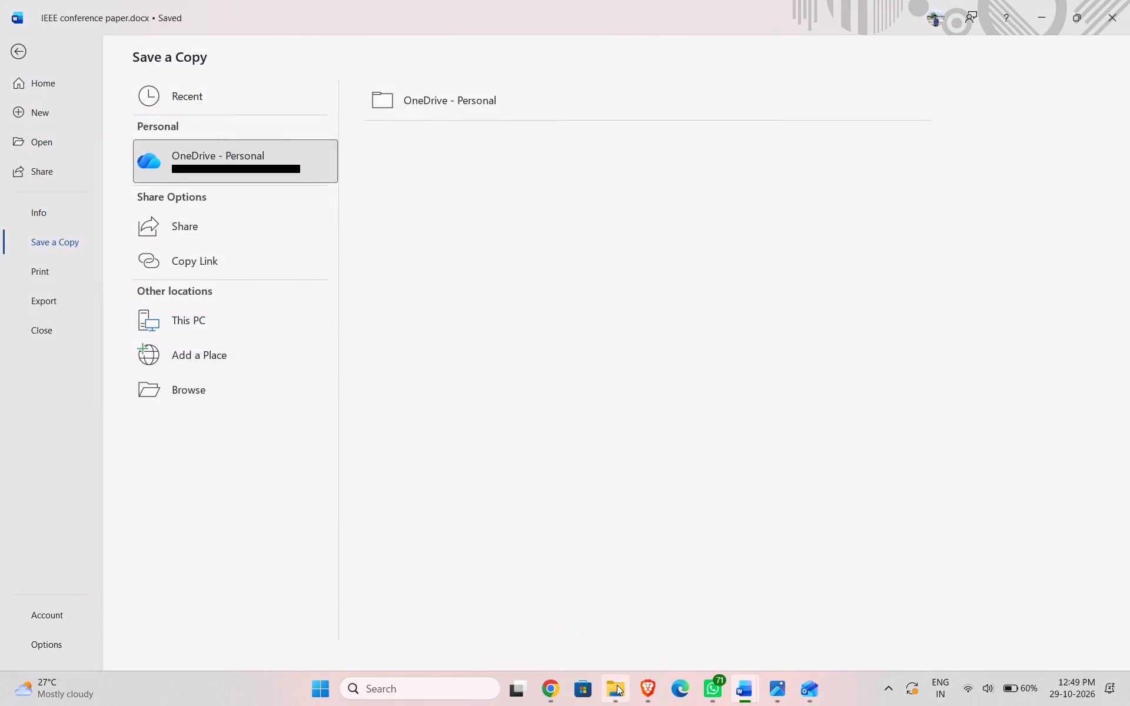
In Brave, download Batch-22.pdf from the OneDrive viewer to the Downloads folder, keeping the name Batch-22 (1).pdf.
left_click(632, 610)
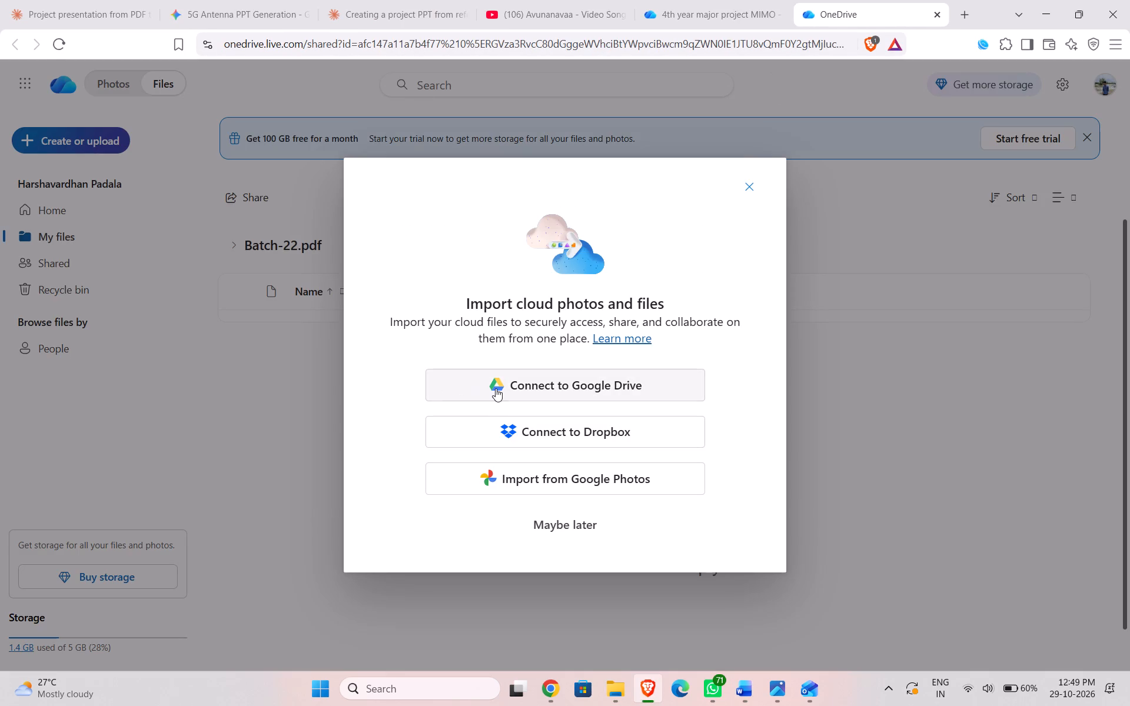
left_click(496, 388)
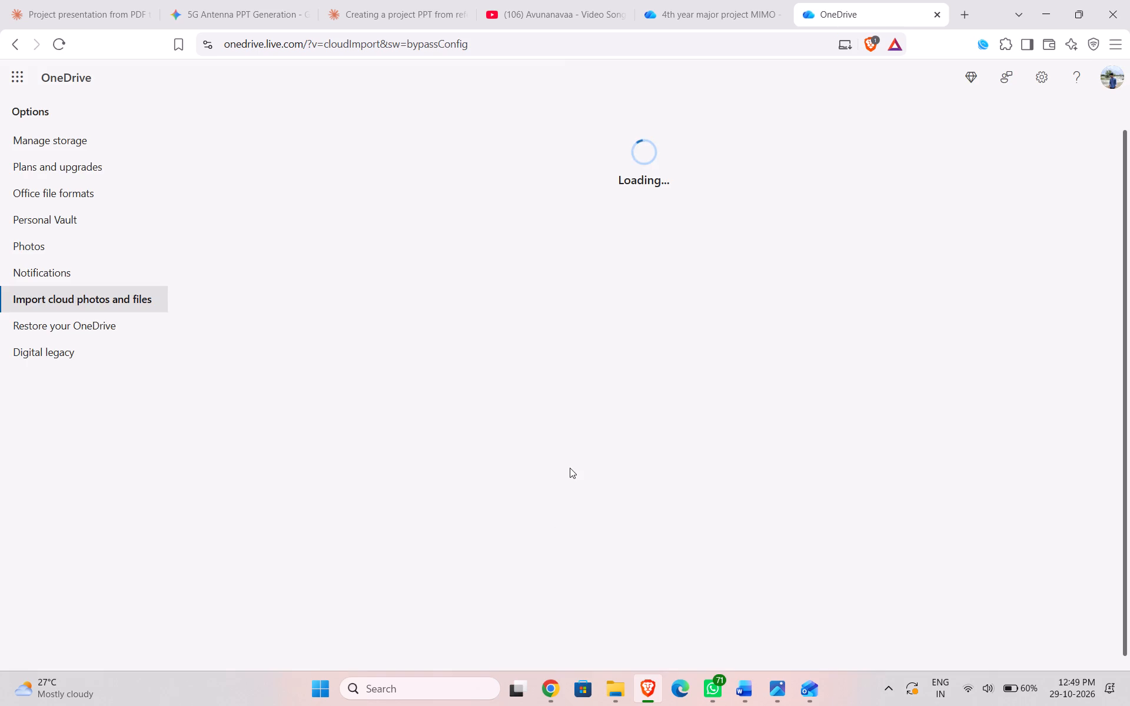
left_click(719, 4)
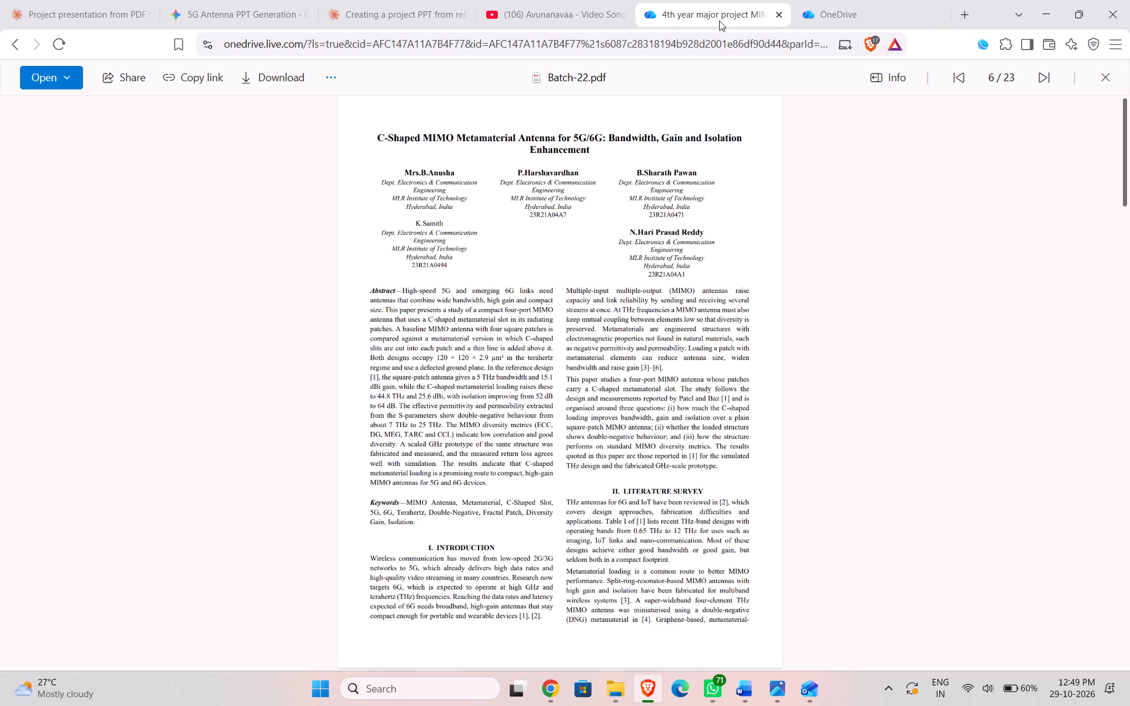
scroll(544, 226, "down", 15)
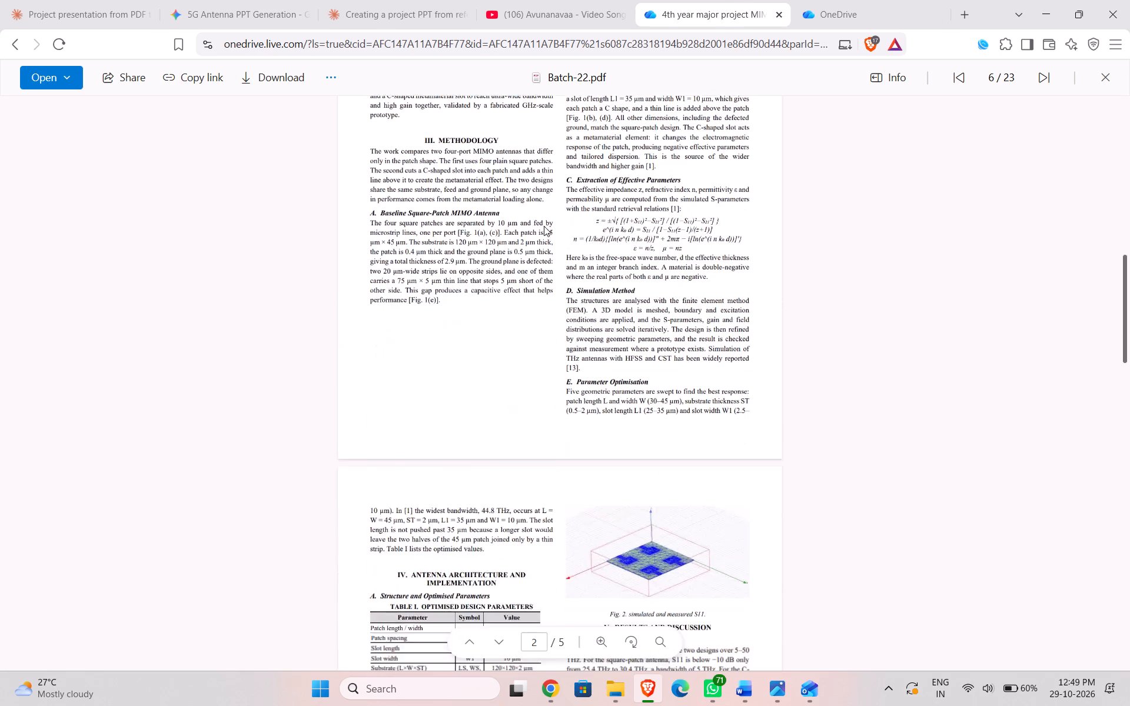
scroll(544, 226, "down", 9)
left_click(289, 75)
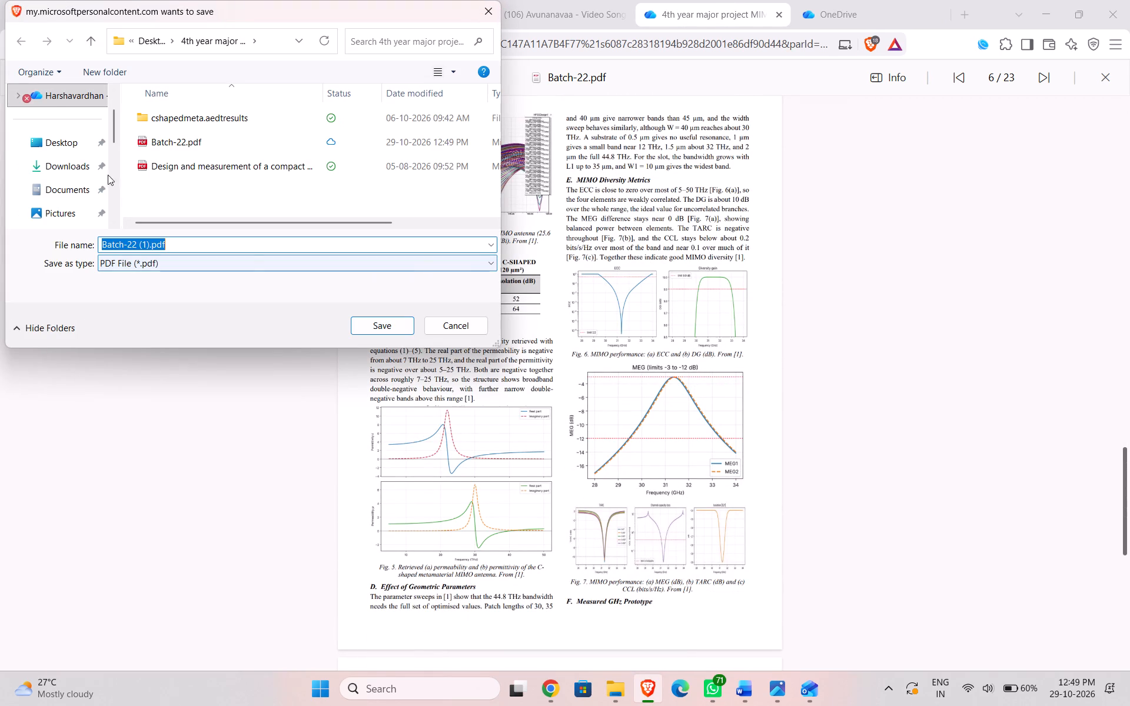
left_click(82, 135)
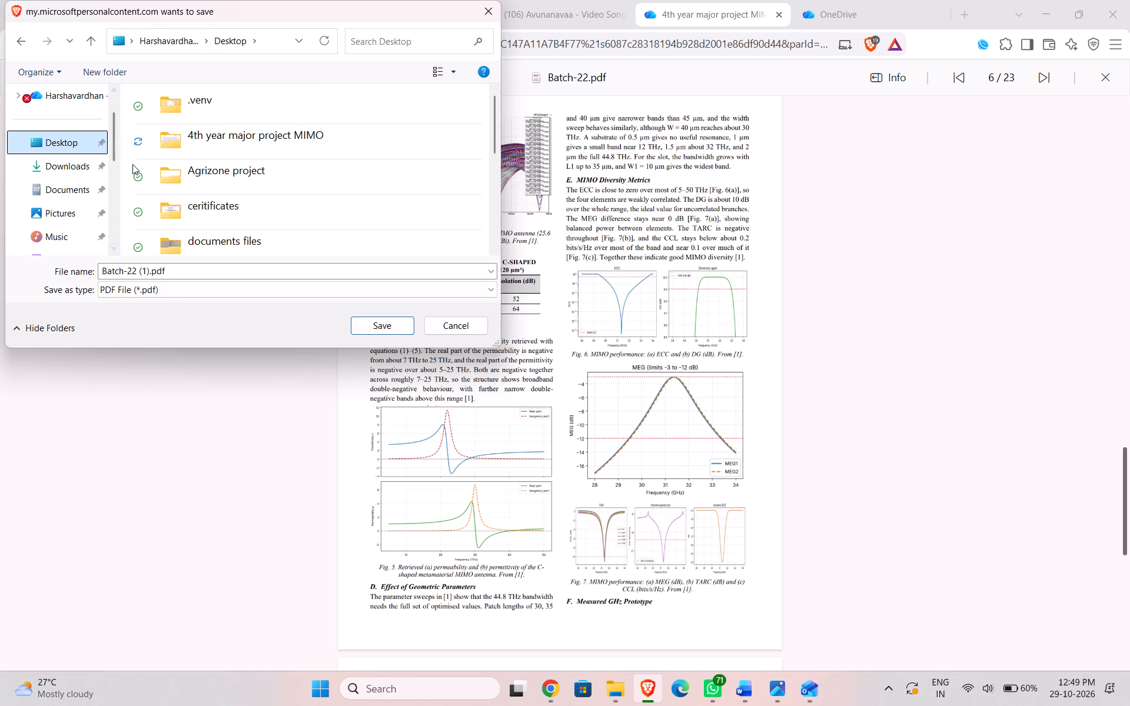
left_click(82, 164)
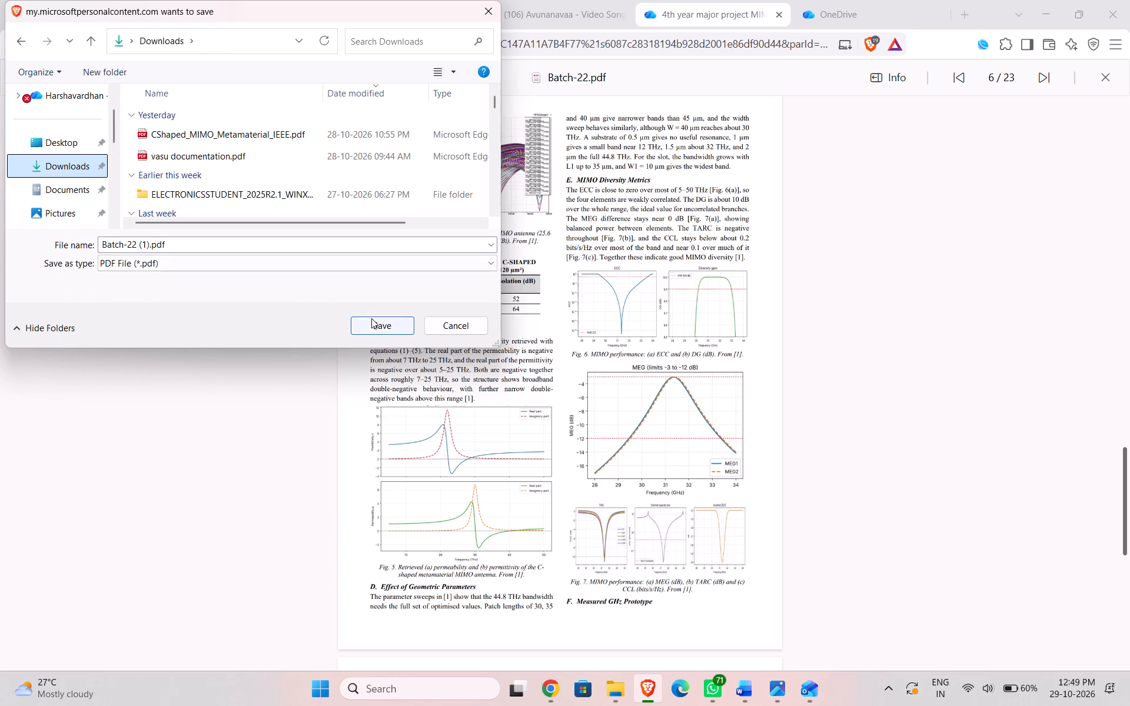
left_click(377, 326)
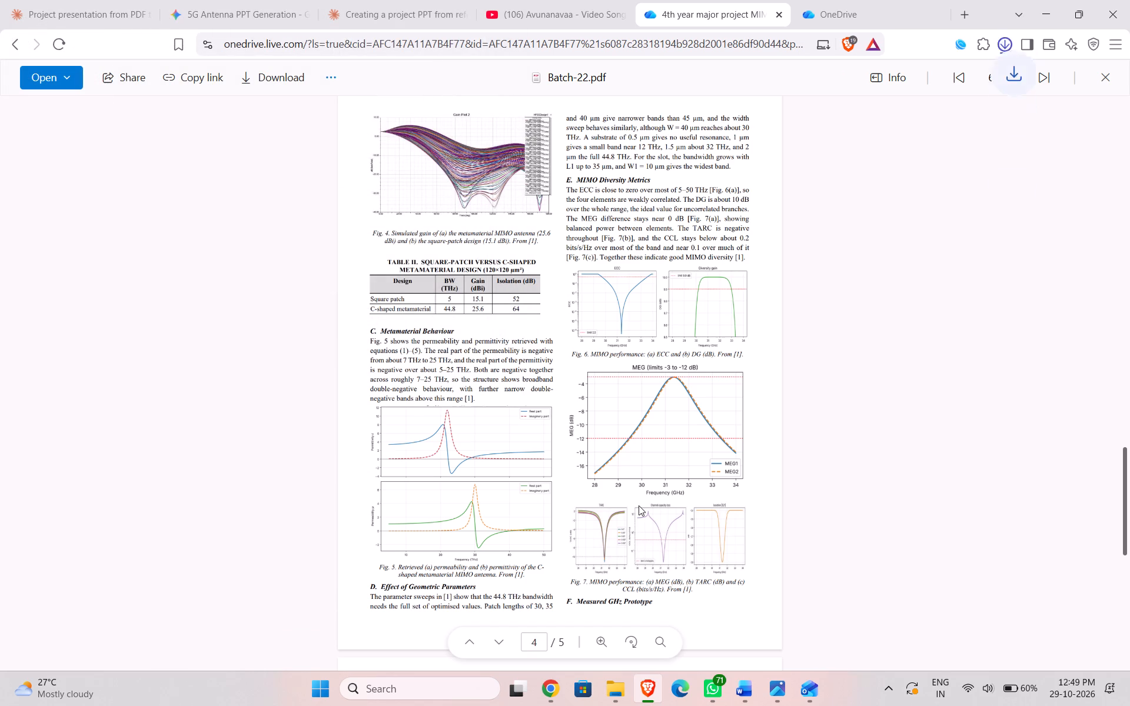
In File Explorer, rename the downloaded PDF Batch-22 (1) in the Downloads folder as Batch-22.pdf.
left_click(615, 698)
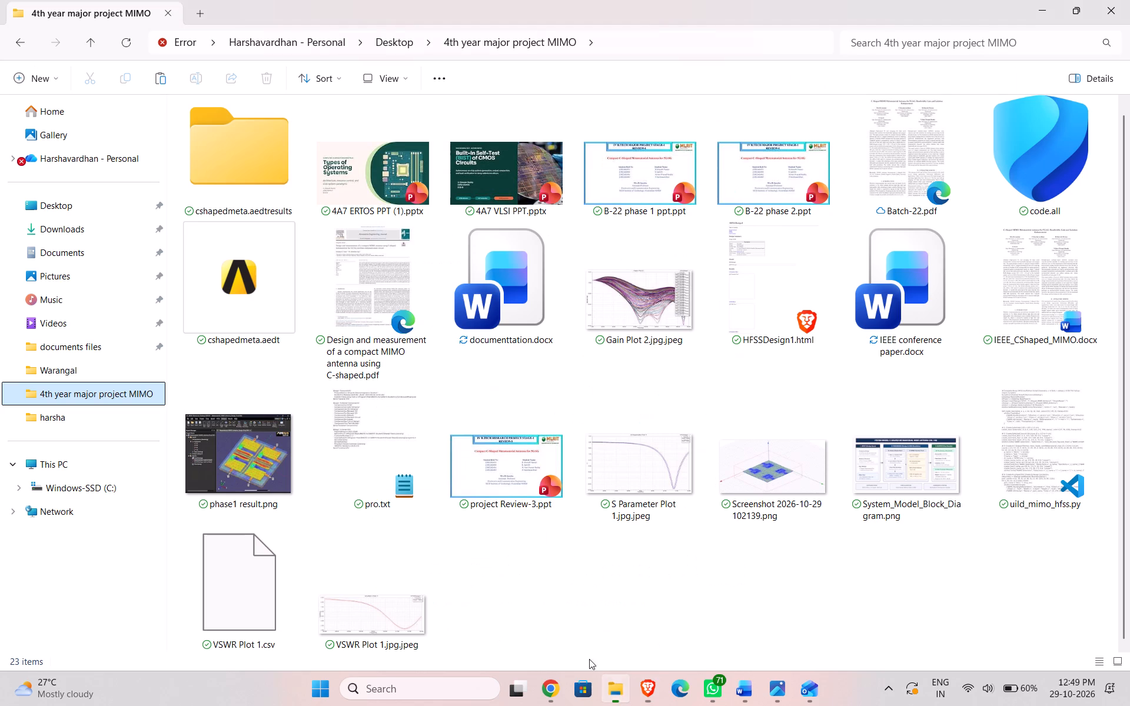
left_click(116, 237)
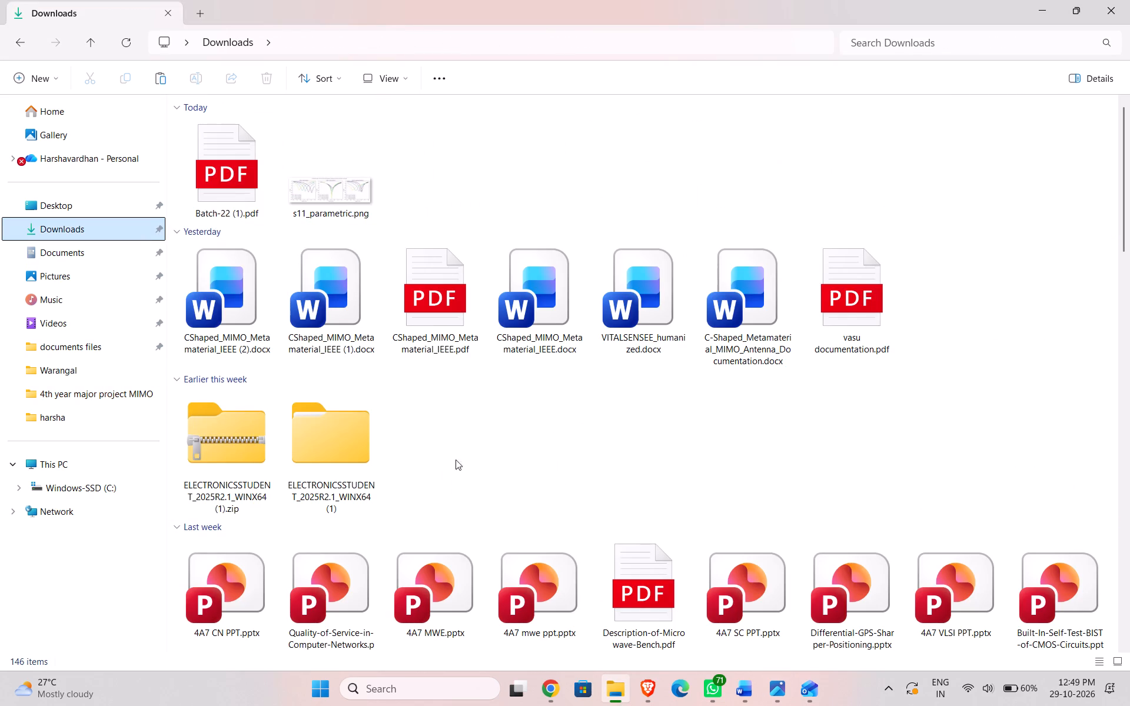
right_click(228, 186)
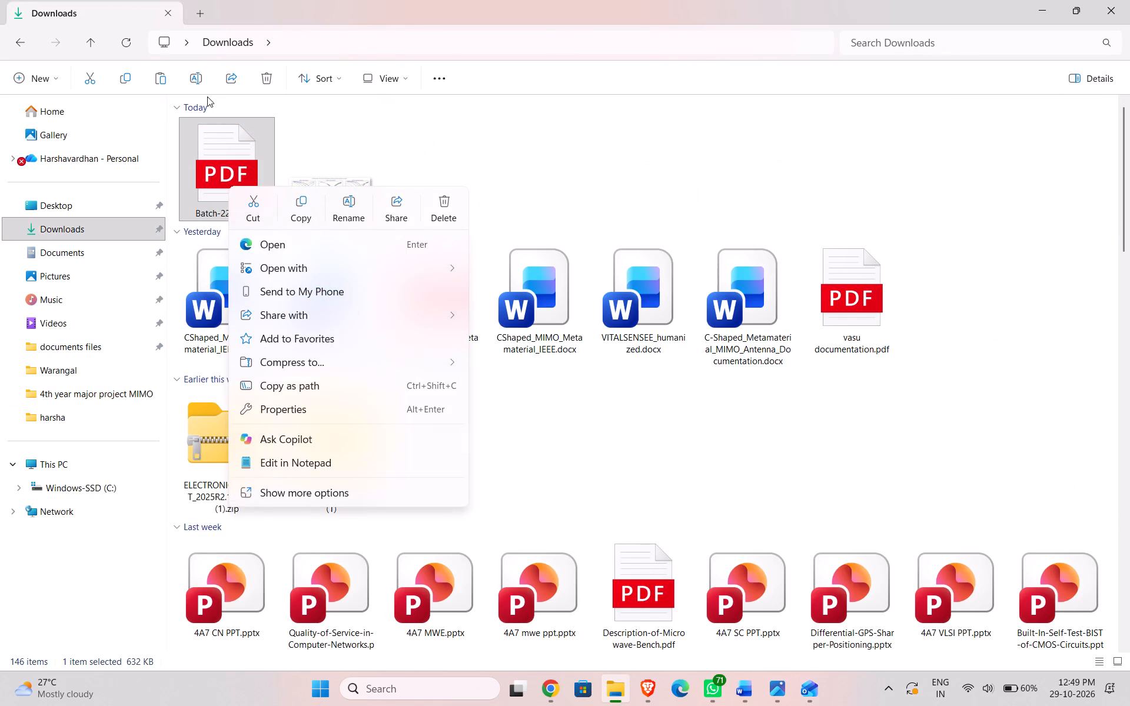
left_click(199, 86)
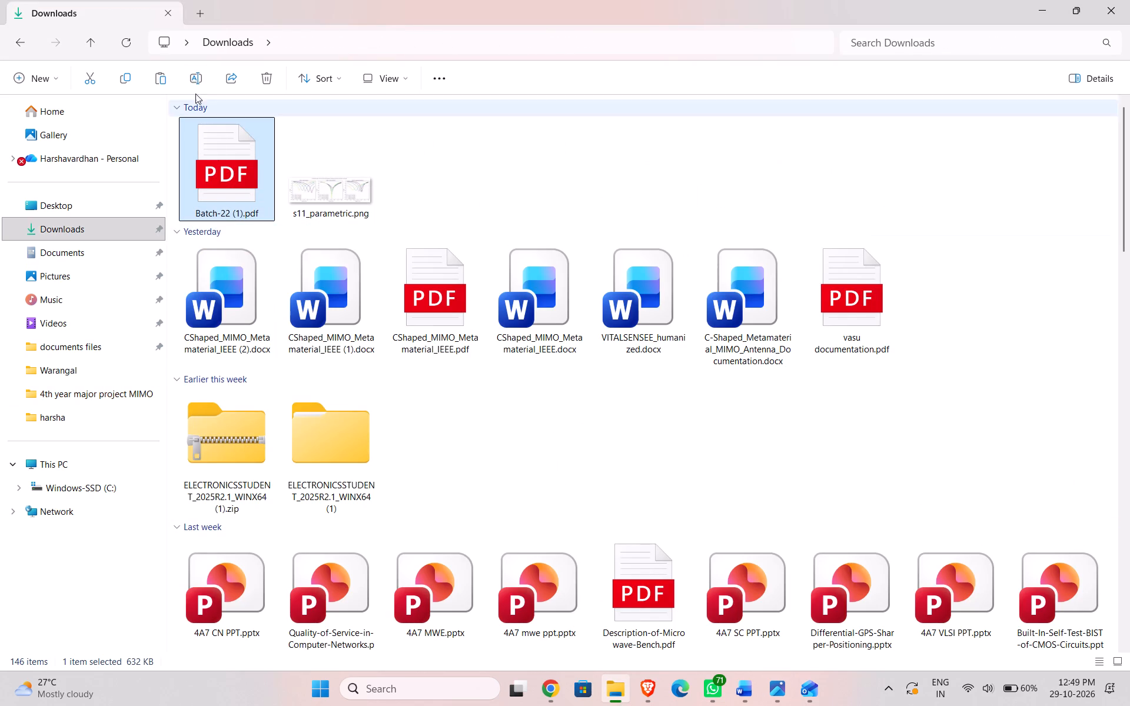
left_click(191, 75)
left_click(240, 209)
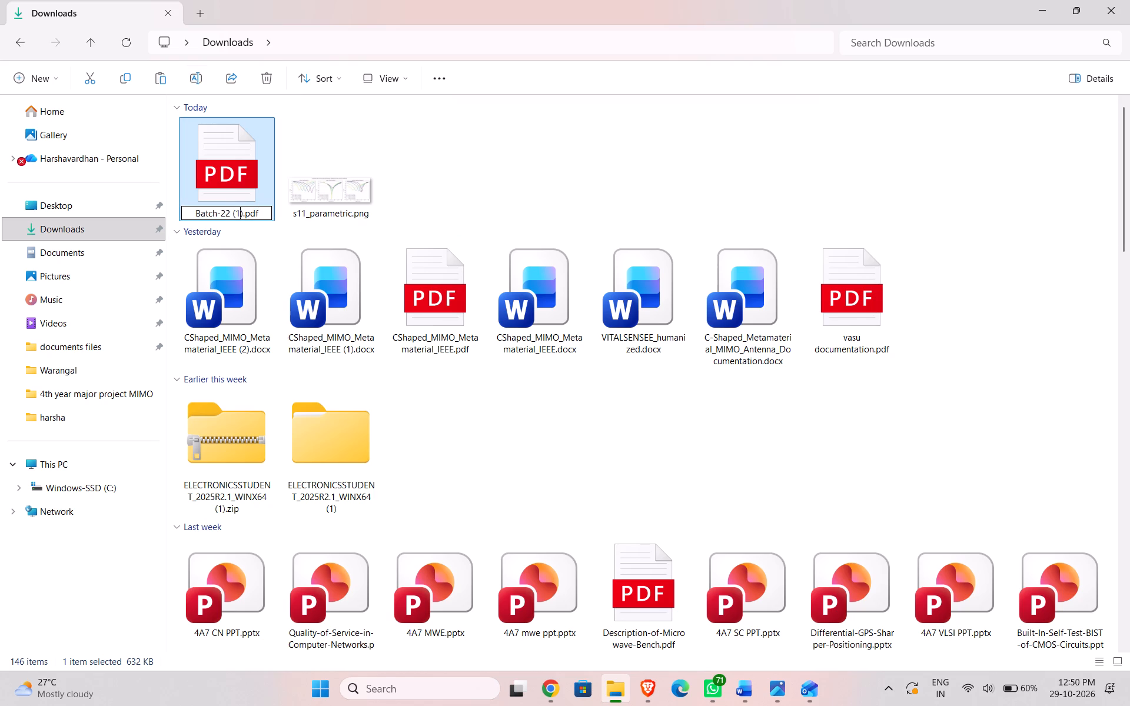
key("Right")
key("BackSpace")
key("BackSpace")
key("BackSpace")
key("BackSpace")
key("Return")
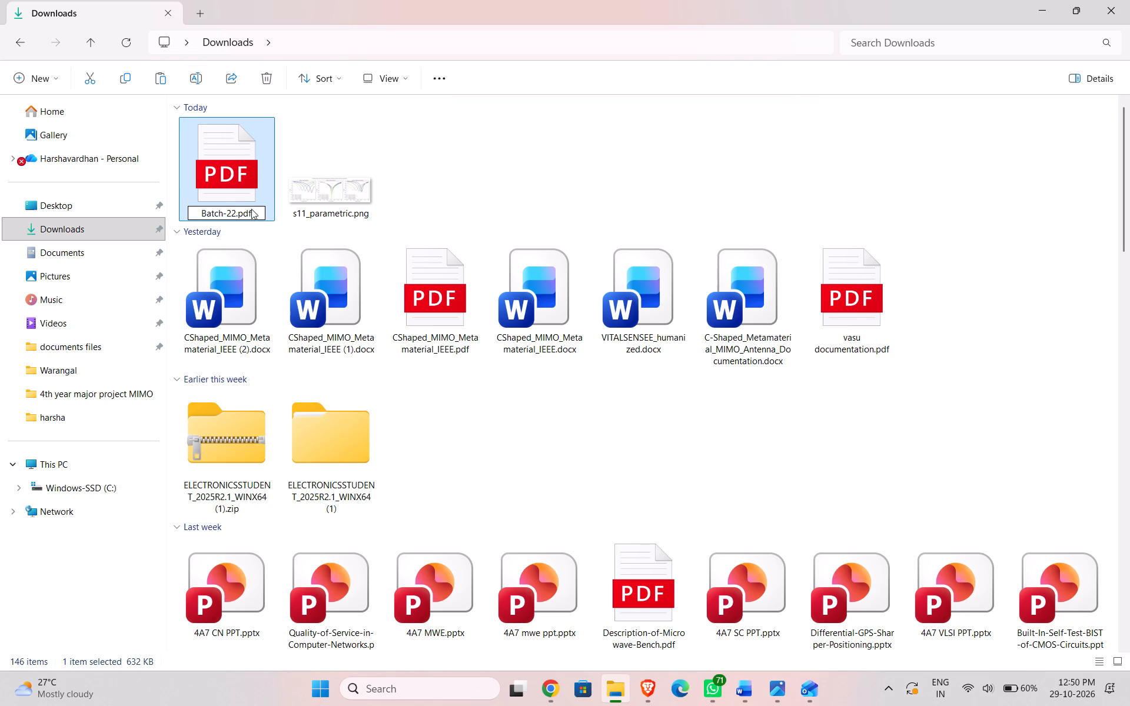
left_click(500, 161)
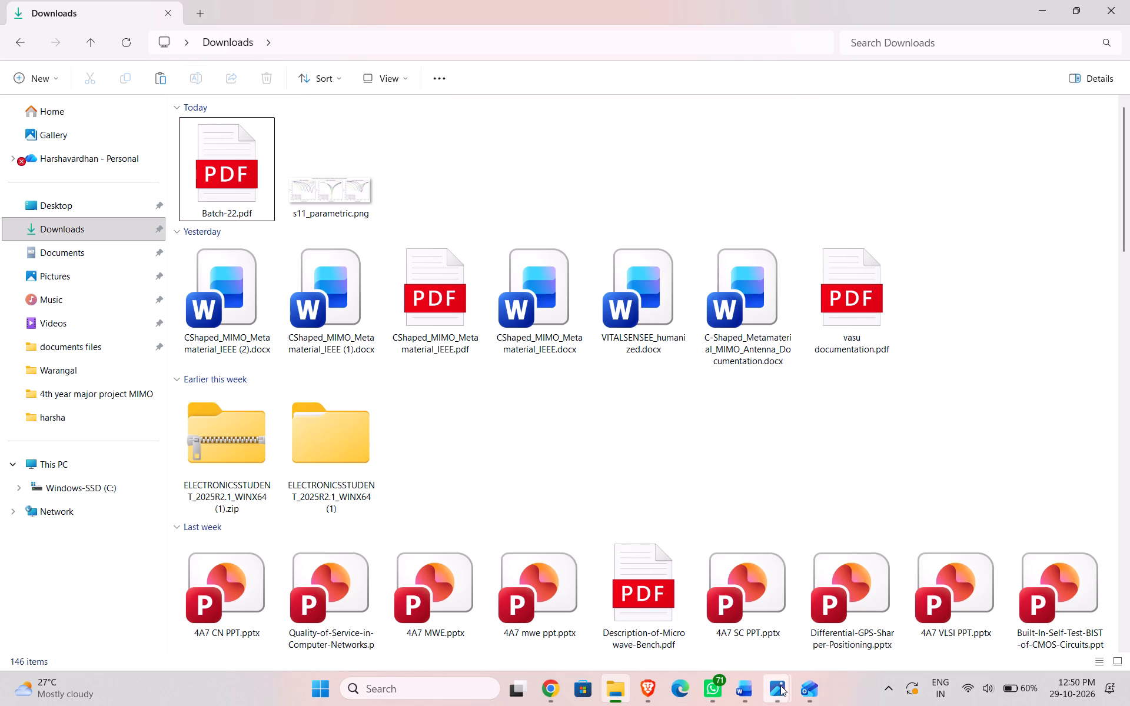
In Word, start saving a copy of documenttation.docx in the 4th year major project MIMO folder, entering "final d" as the start of its name.
left_click(802, 632)
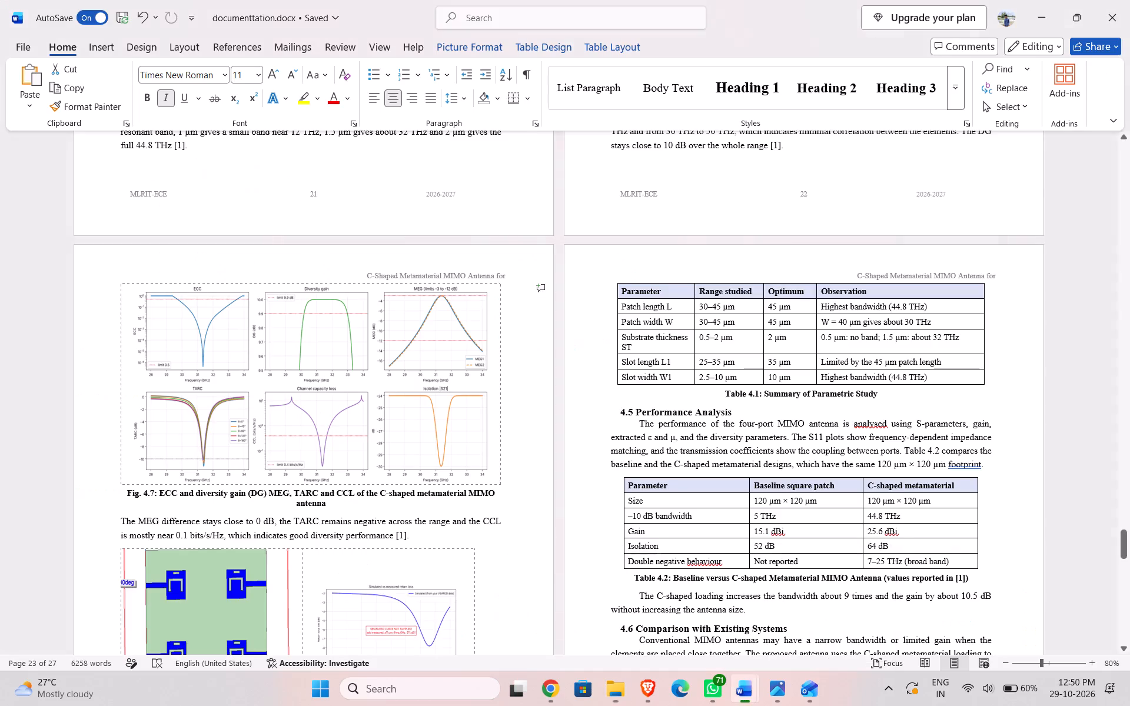
scroll(721, 349, "down", 4)
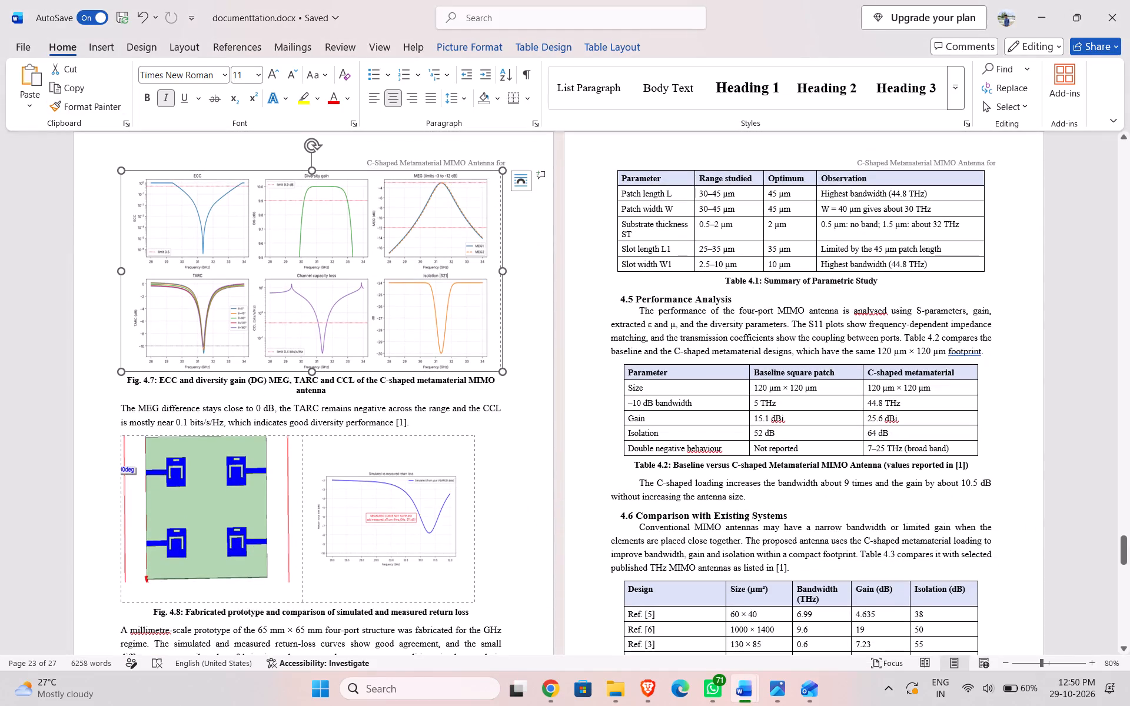
scroll(541, 380, "up", 6)
left_click(25, 42)
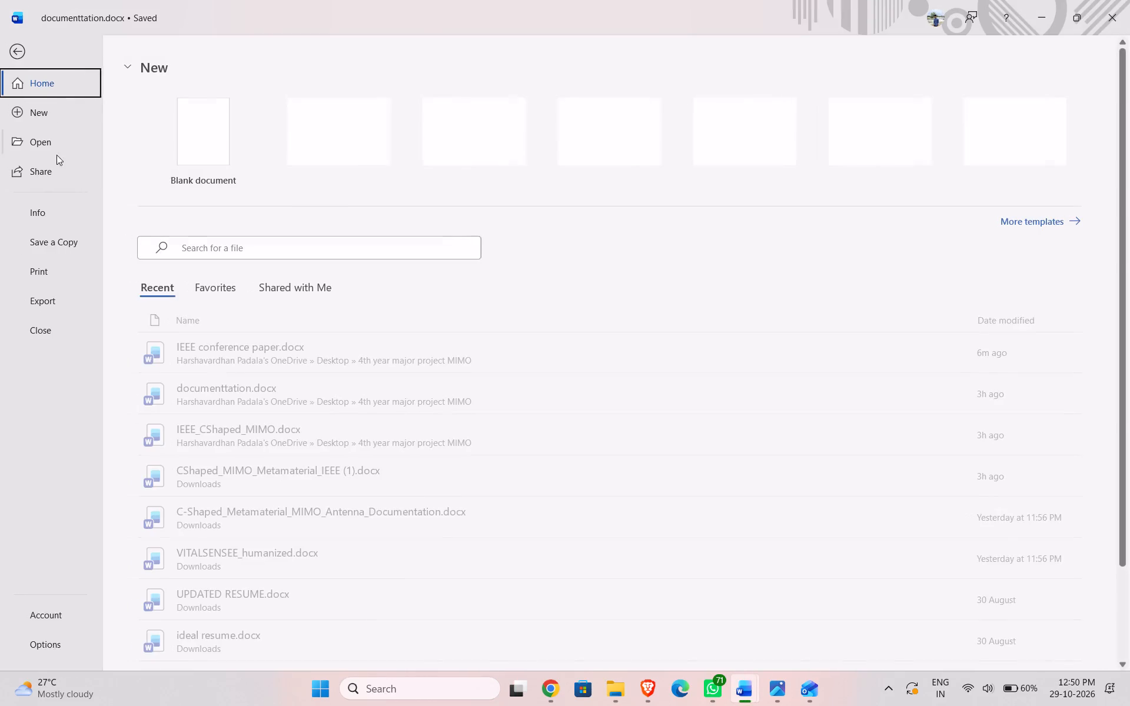
left_click(48, 240)
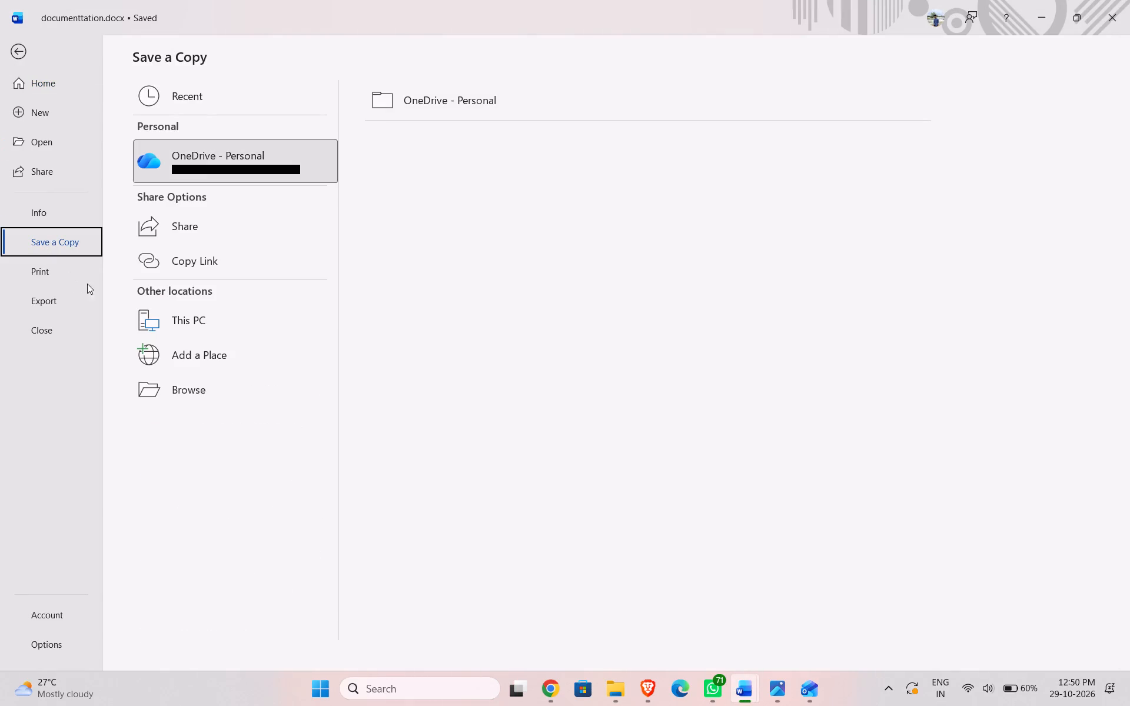
left_click(212, 398)
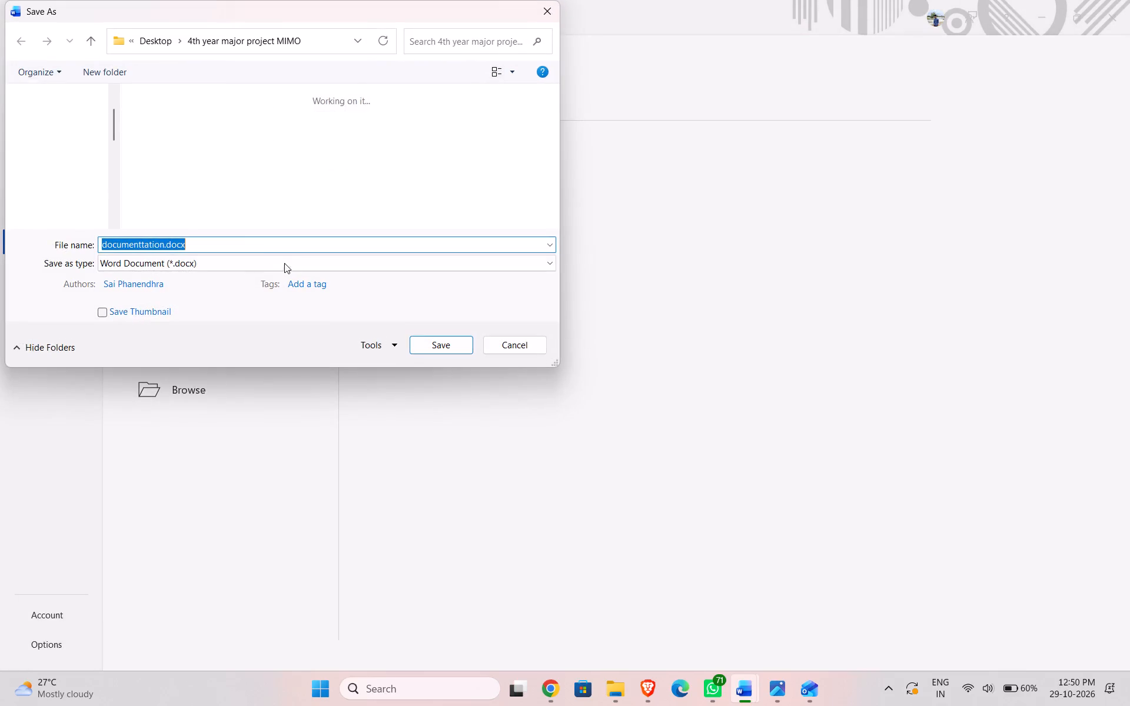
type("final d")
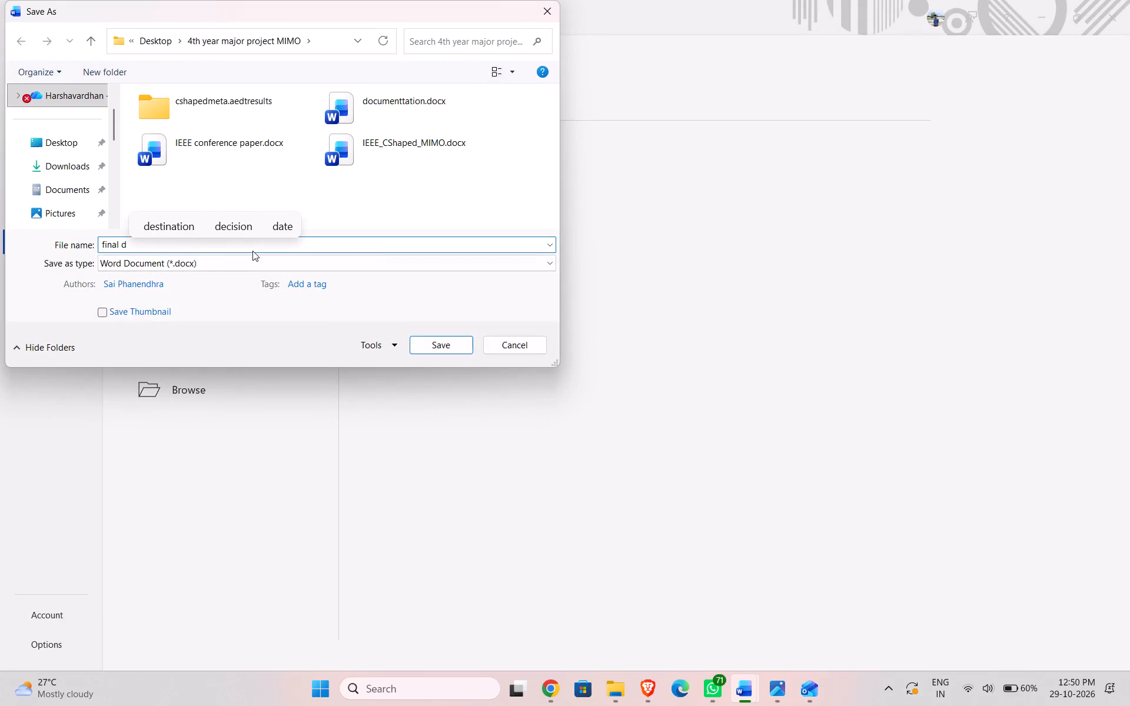
Finish the copy's name as "final doc" and save it as a Word document in the 4th year major project MIMO folder.
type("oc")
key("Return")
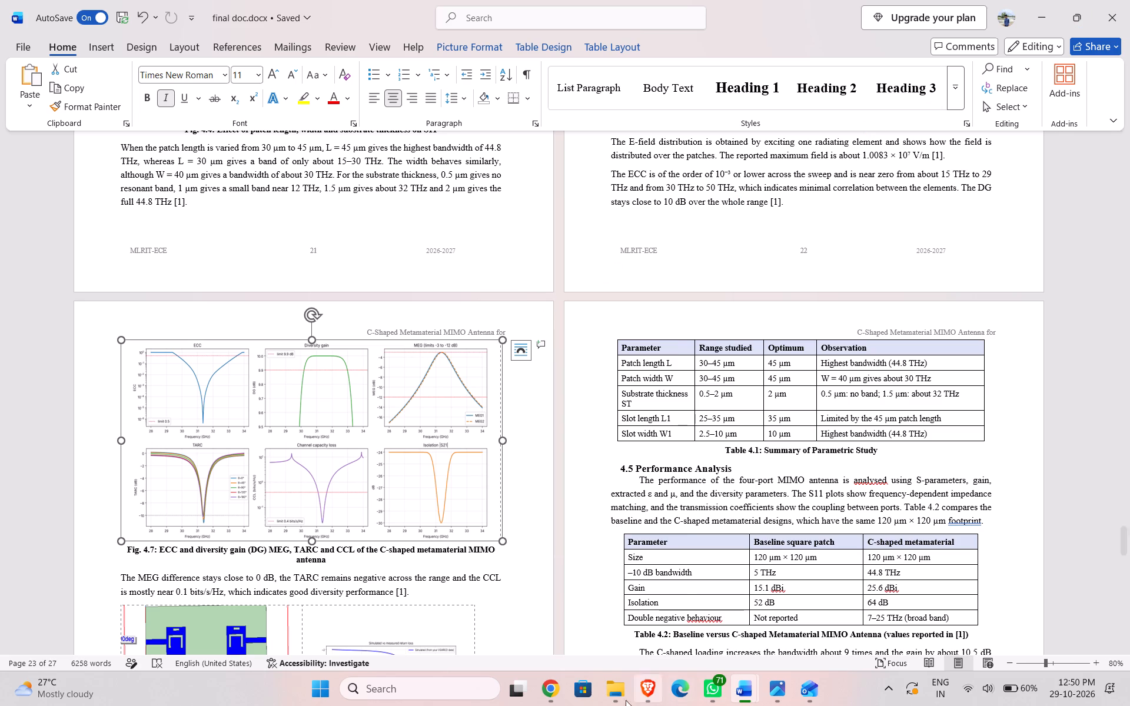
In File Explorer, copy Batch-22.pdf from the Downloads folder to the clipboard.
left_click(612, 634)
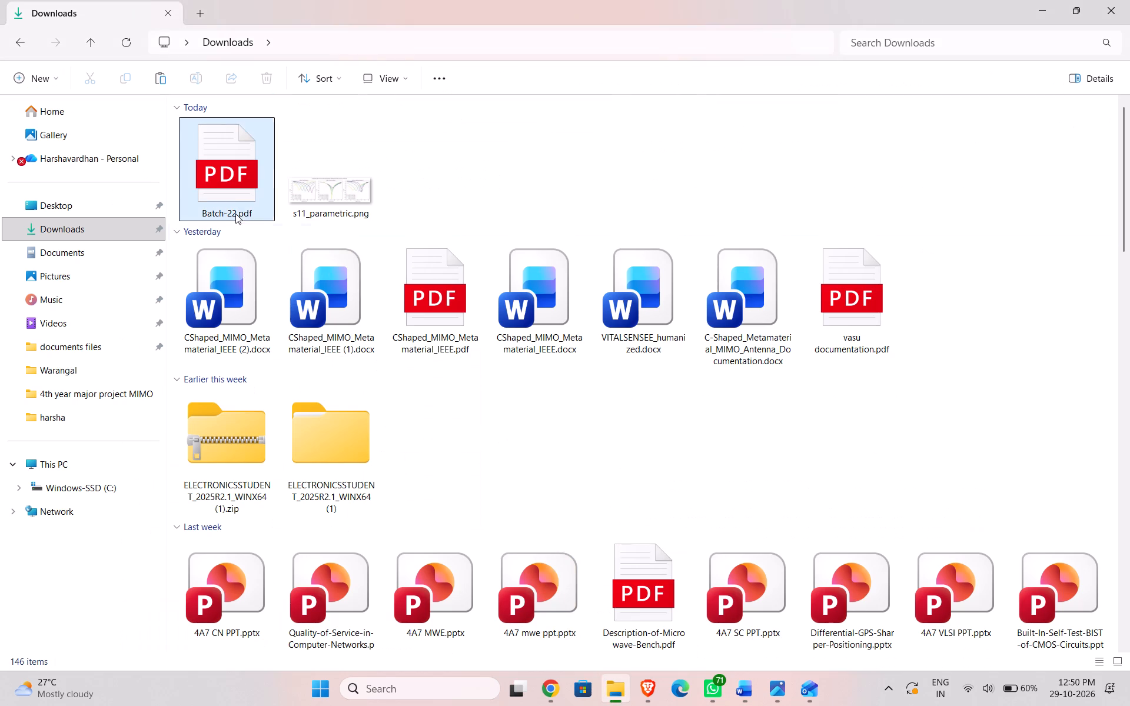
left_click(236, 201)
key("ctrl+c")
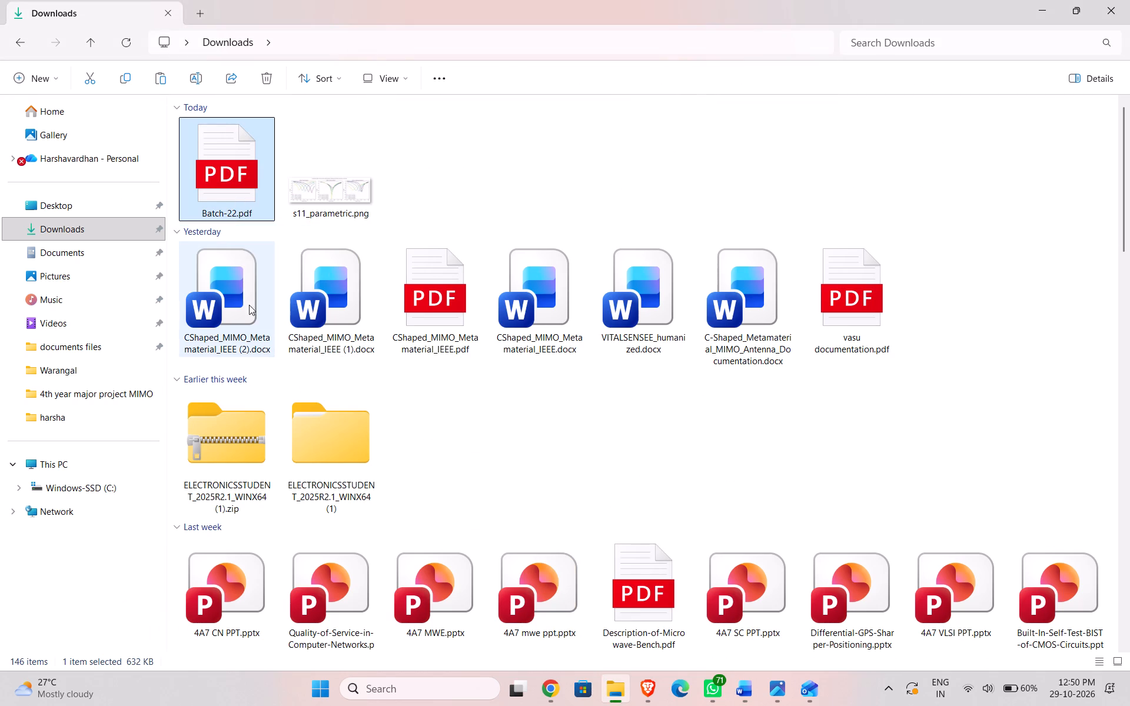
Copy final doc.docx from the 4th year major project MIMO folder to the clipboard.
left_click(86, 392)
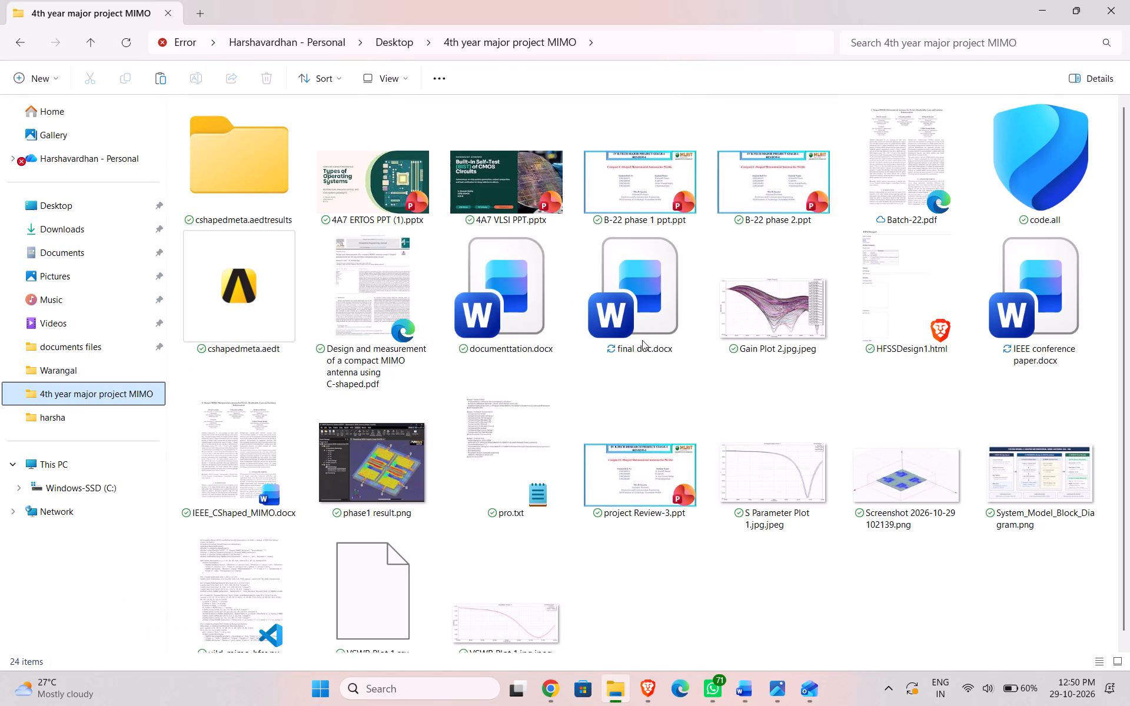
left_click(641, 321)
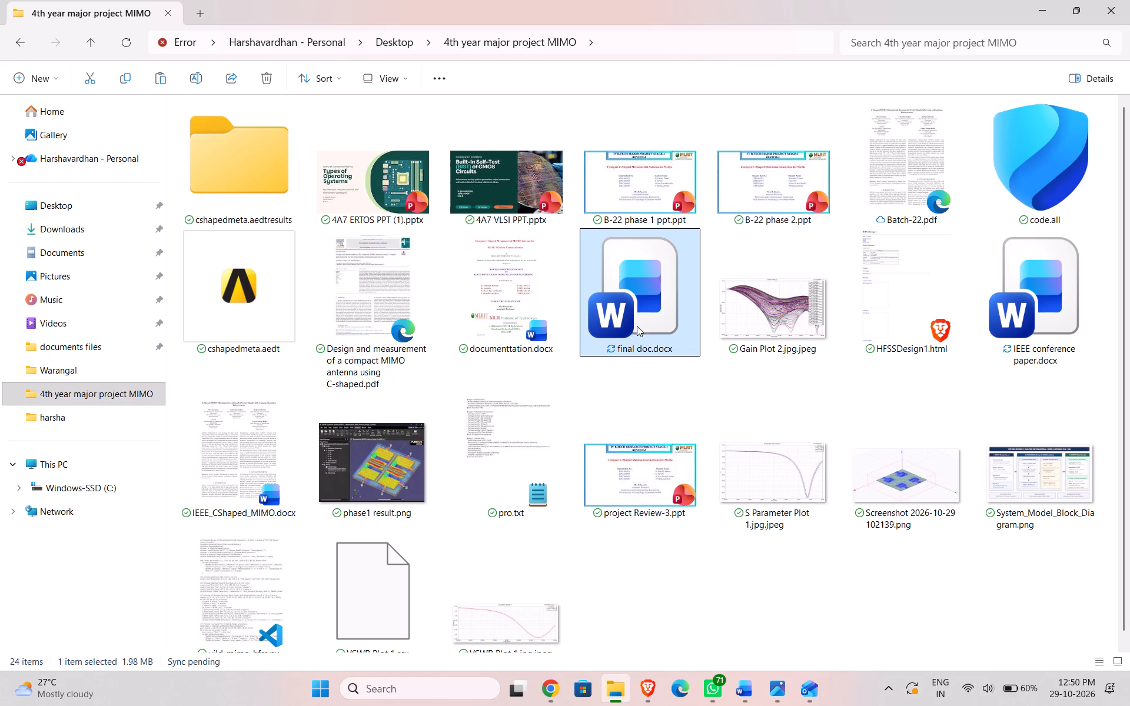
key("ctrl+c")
Return to the Downloads folder and copy Batch-22.pdf to the clipboard.
left_click(45, 225)
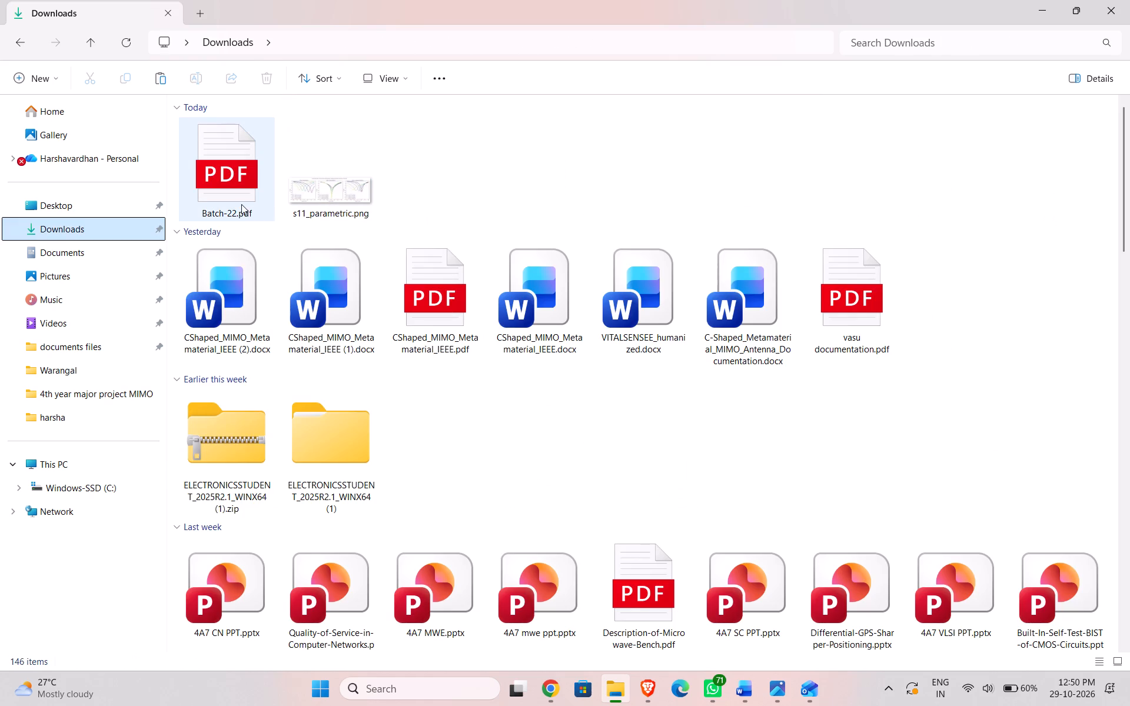
left_click(225, 192, "ctrl")
key("ctrl+c")
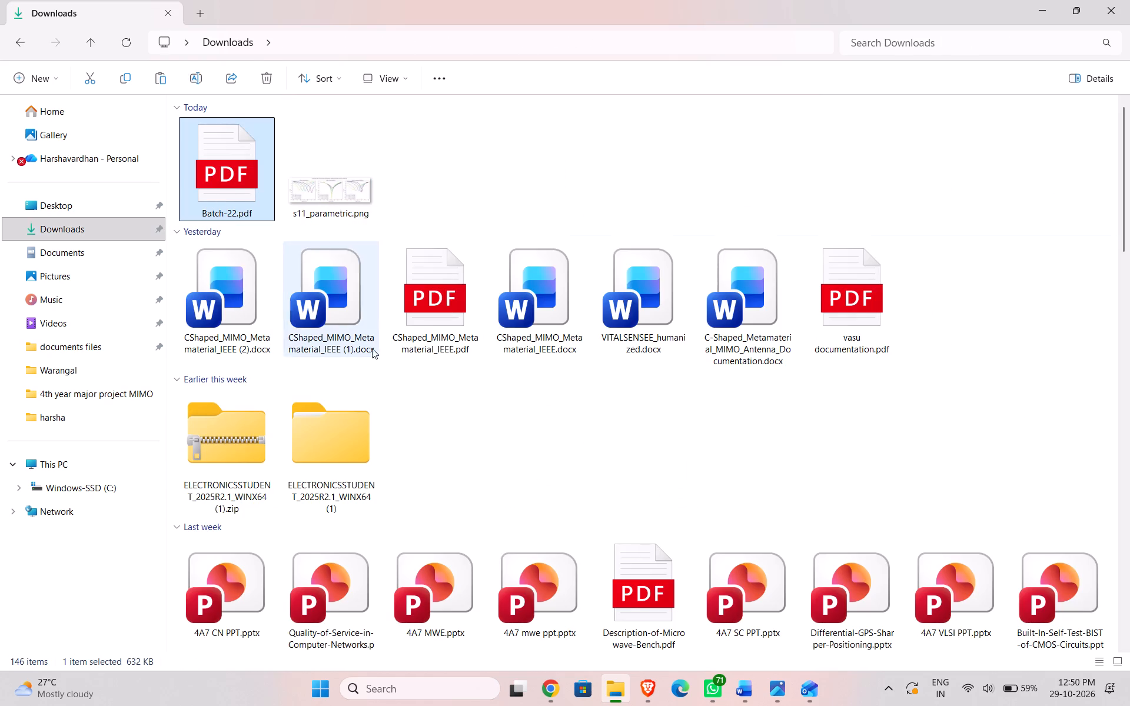